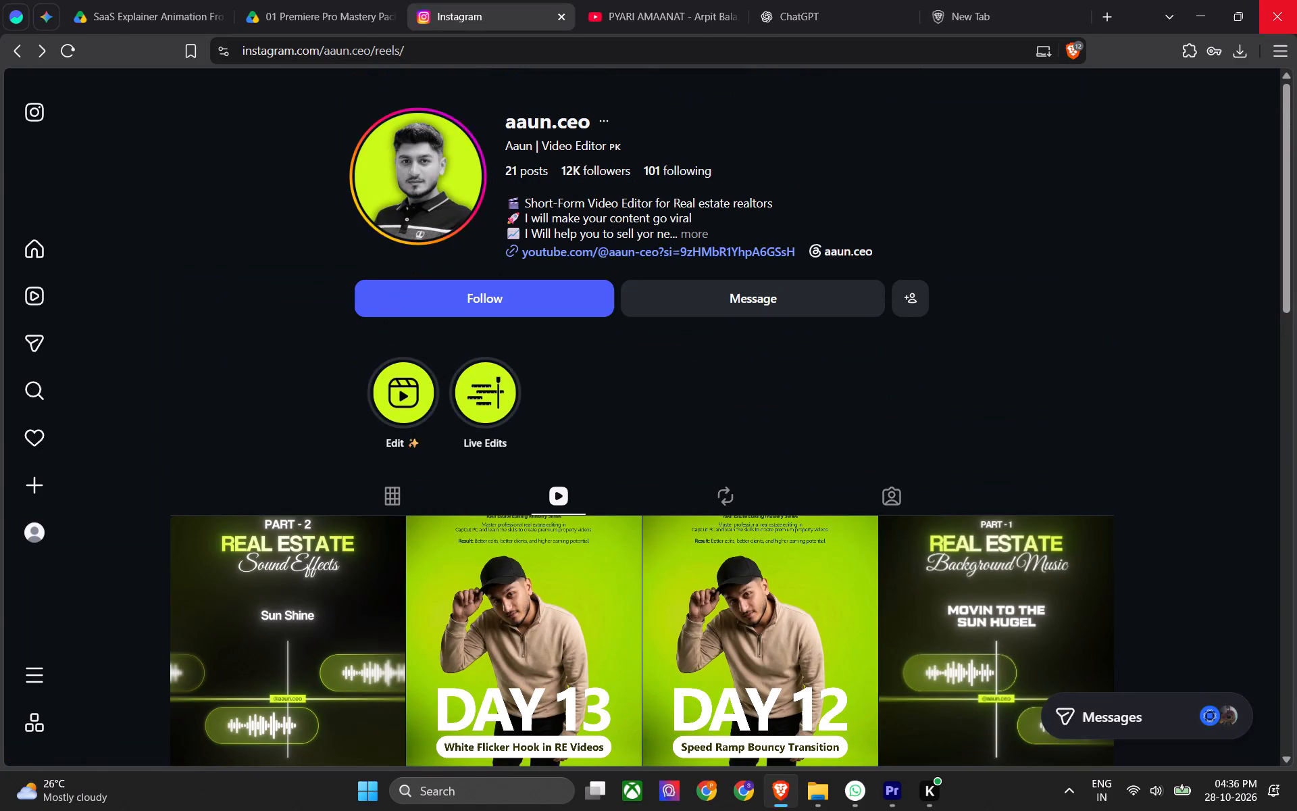
left_click(372, 387)
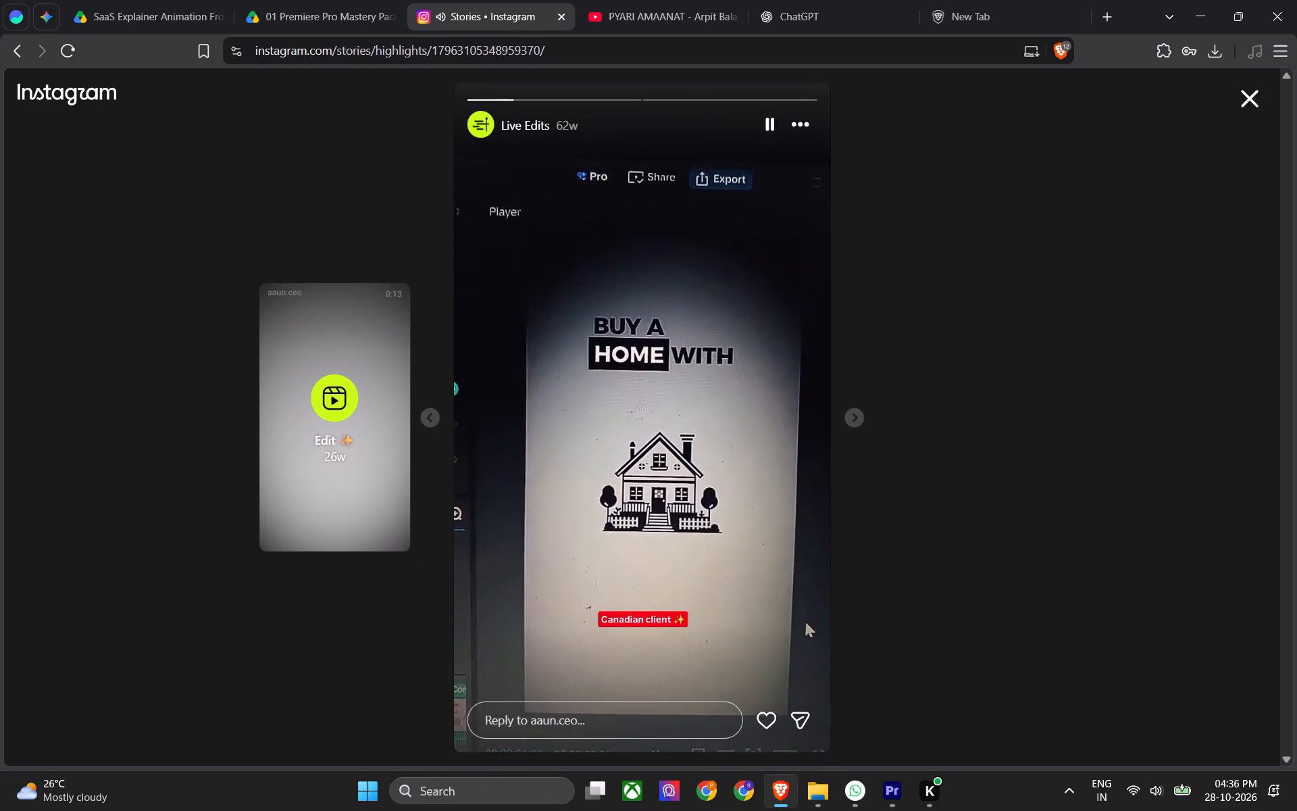
left_click(655, 371)
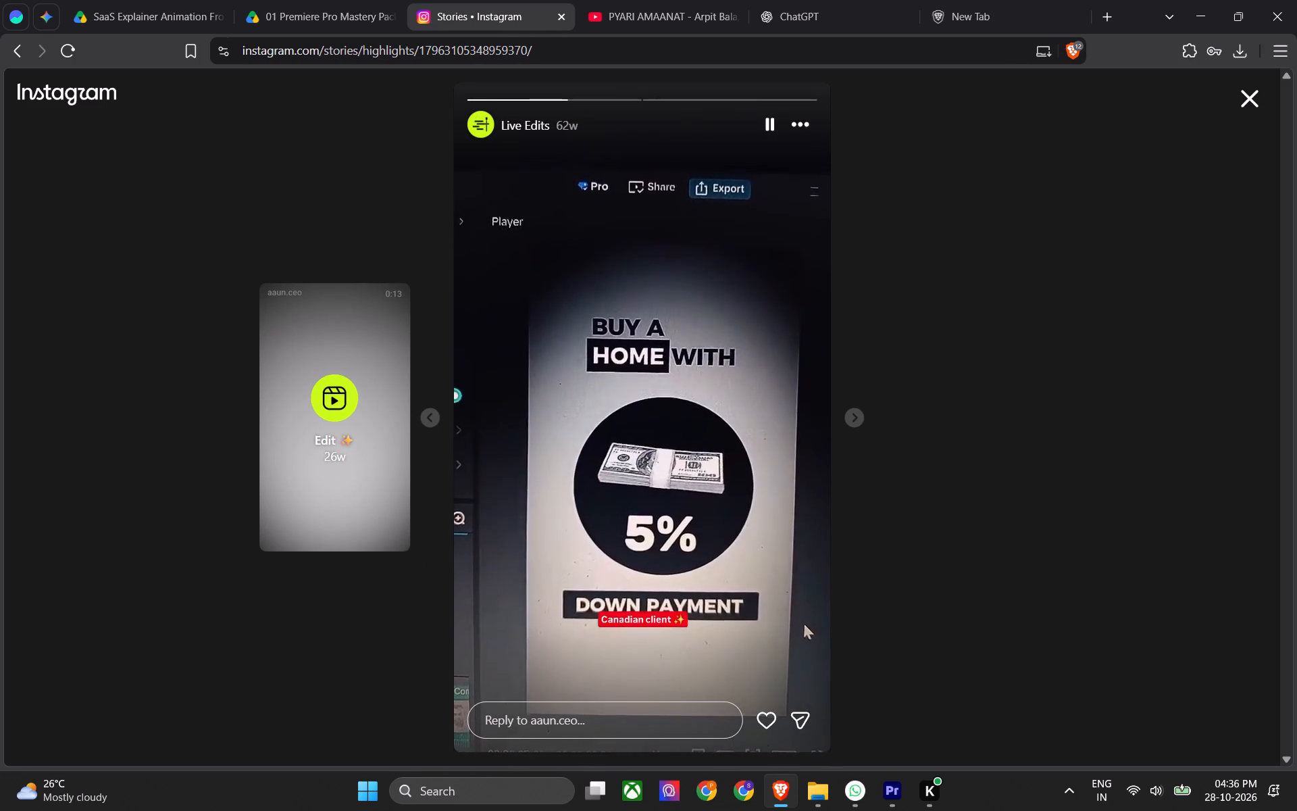
left_click(618, 337)
left_click(613, 439)
left_click(630, 503)
right_click(609, 408)
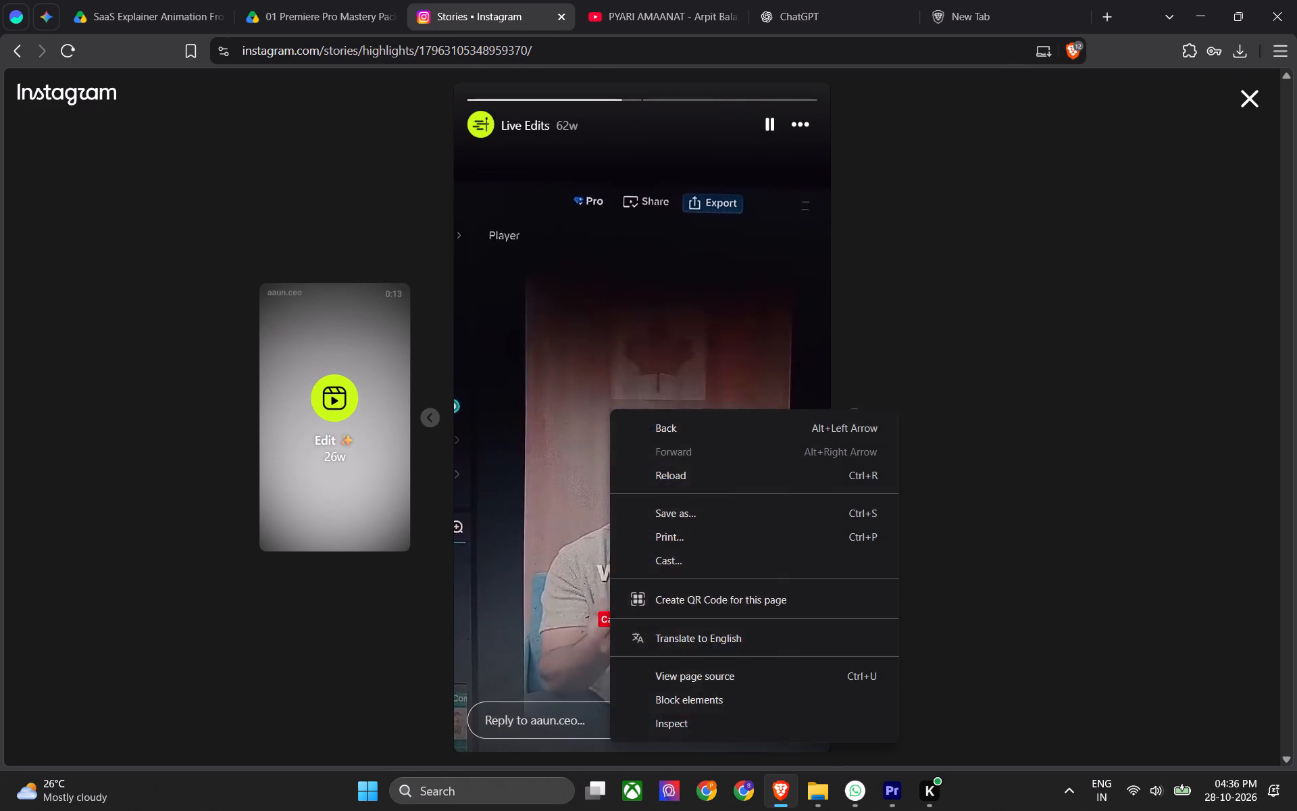
left_click(574, 358)
double_click(590, 328)
left_click(596, 327)
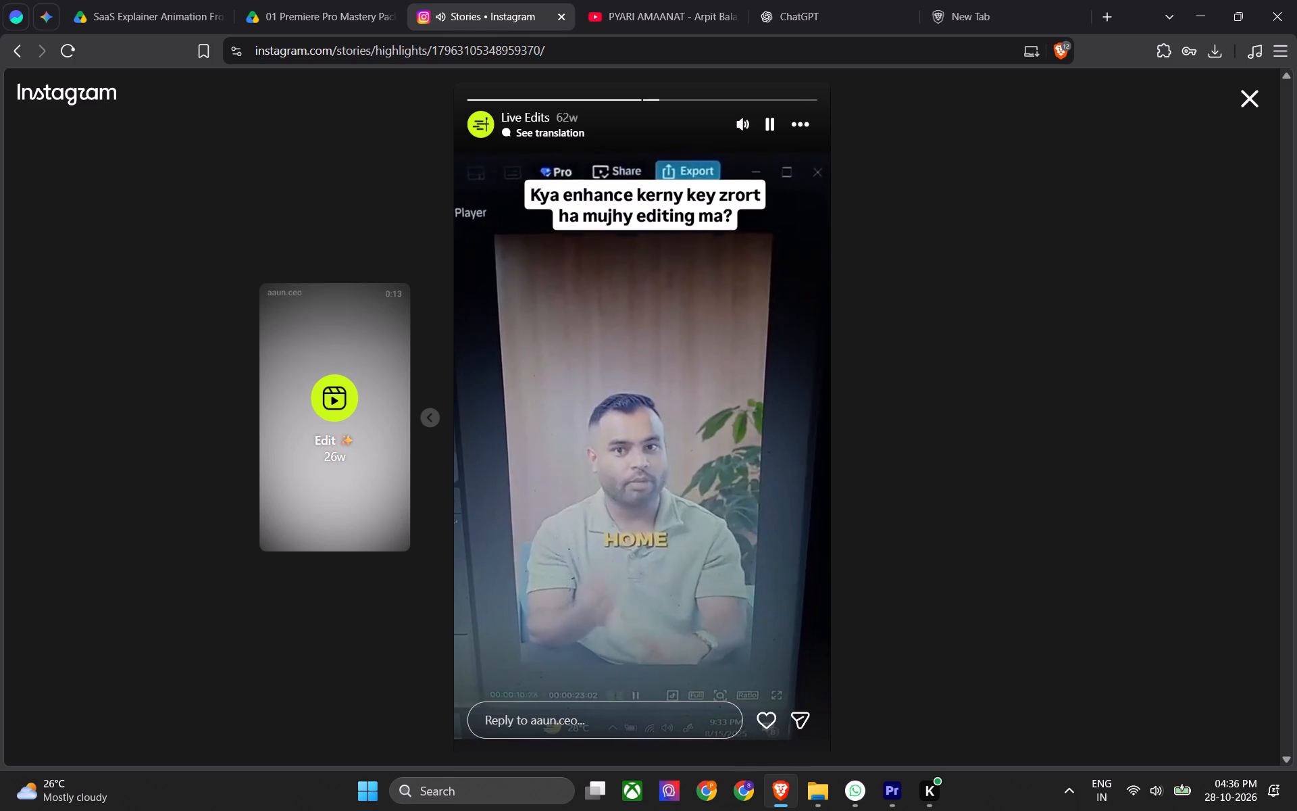
left_click(427, 414)
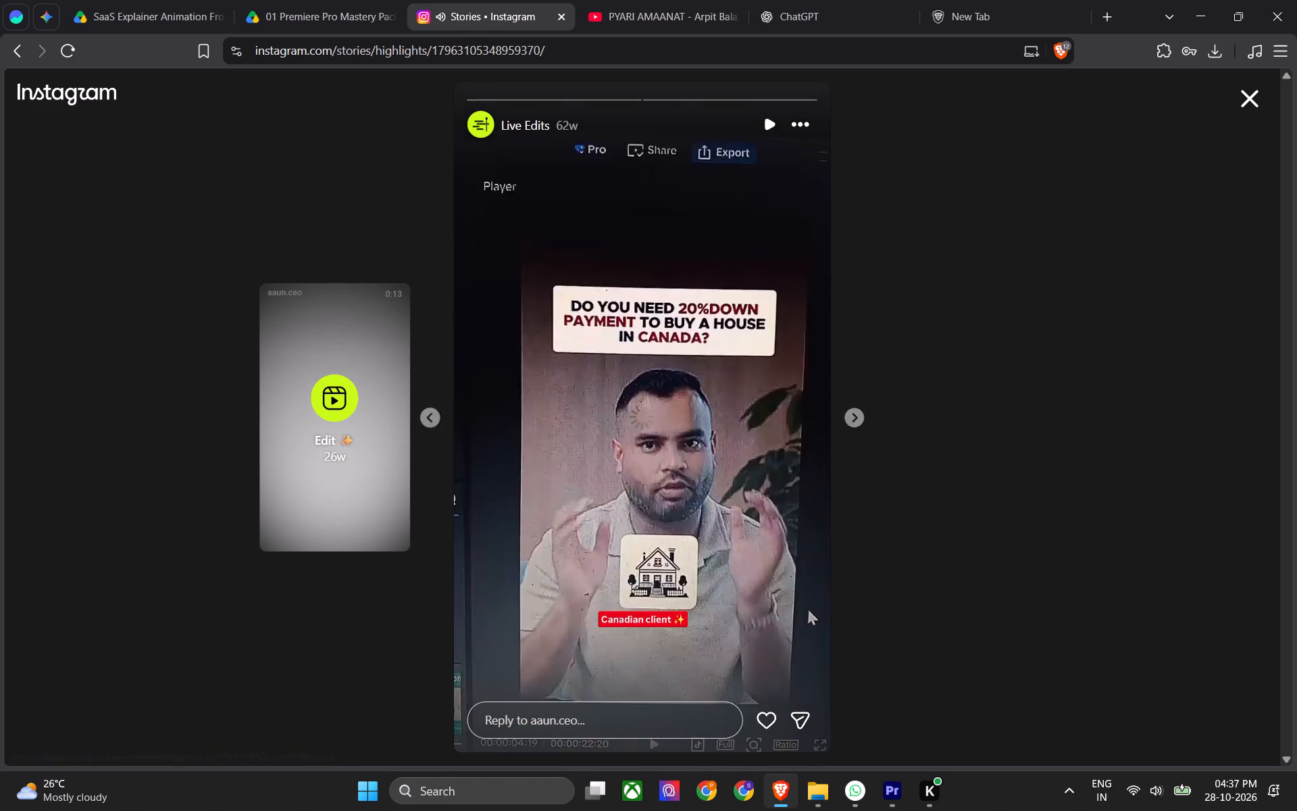
left_click(855, 420)
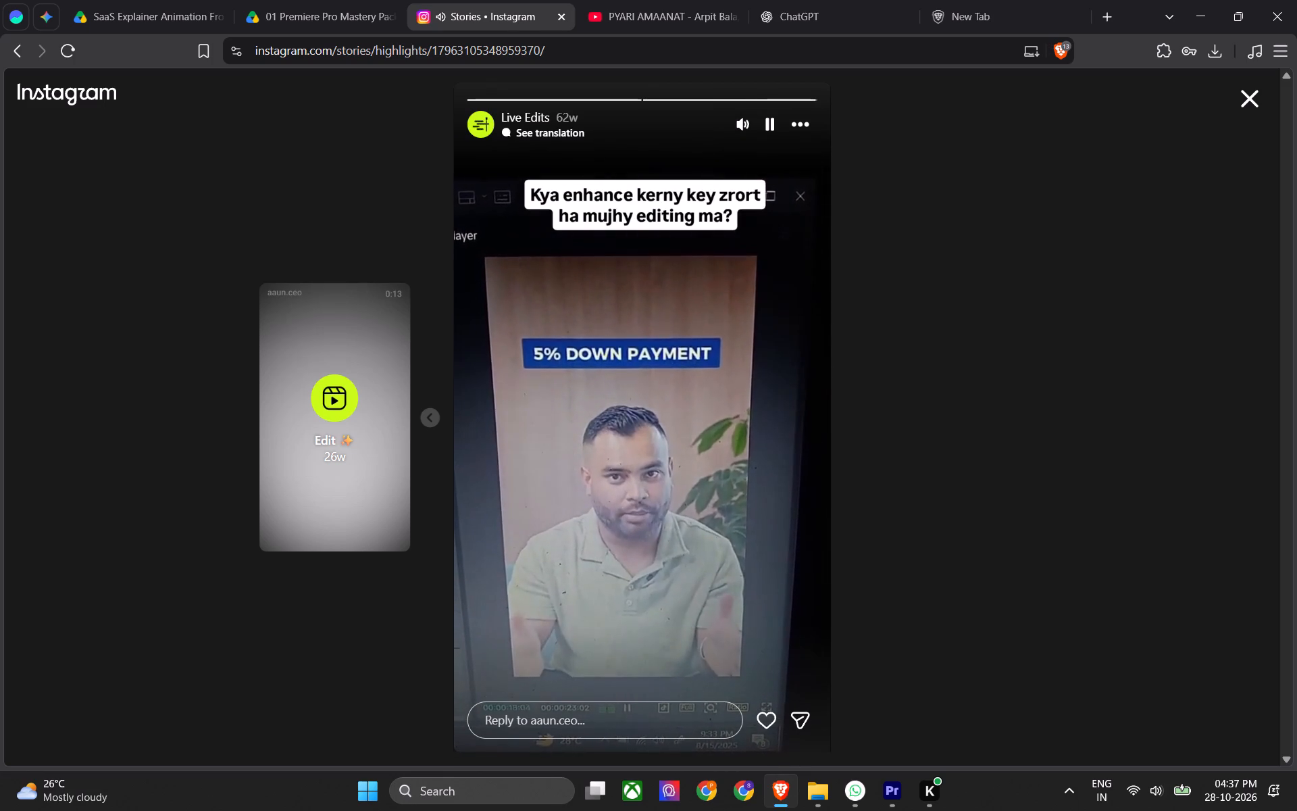
Open the YouTube channel linked in the profile bio and browse its Shorts sorted by Popular and by Latest.
scroll(633, 424, "down", 3)
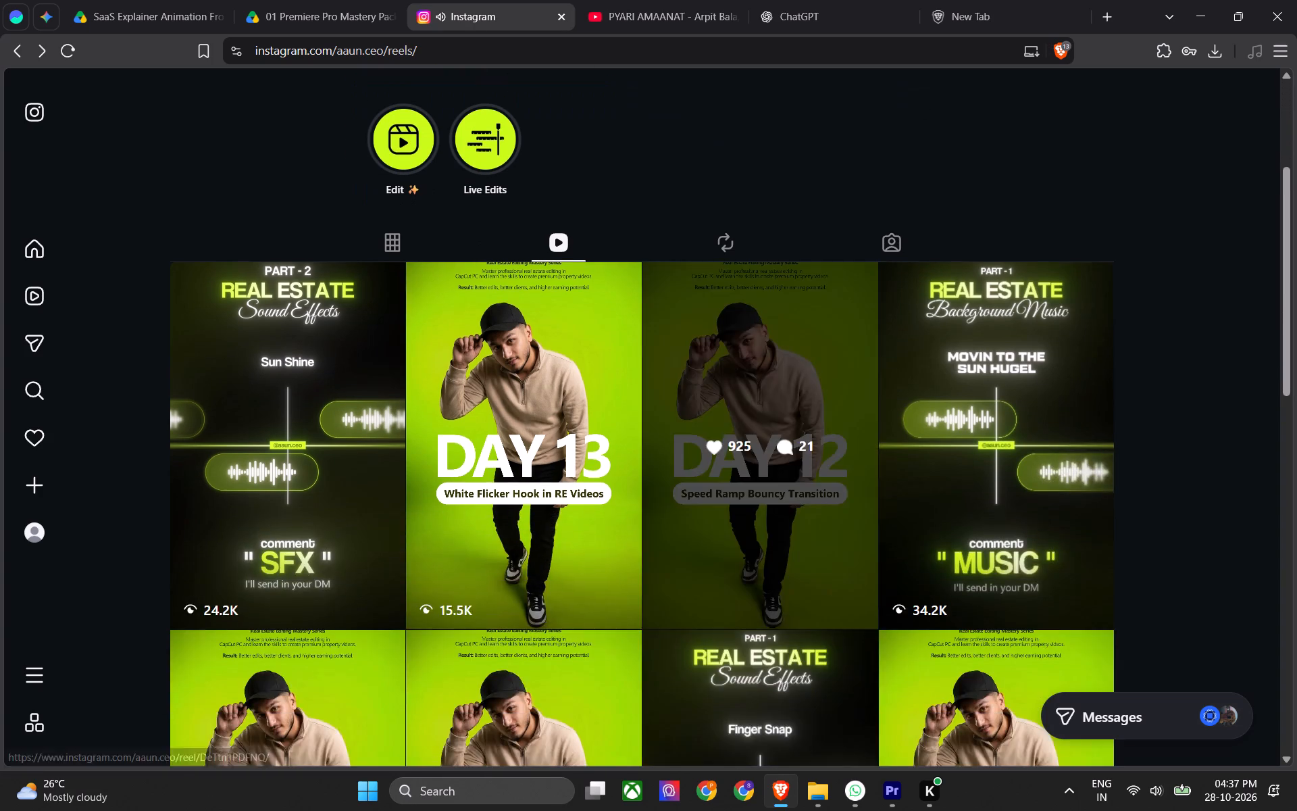
scroll(634, 378, "up", 5)
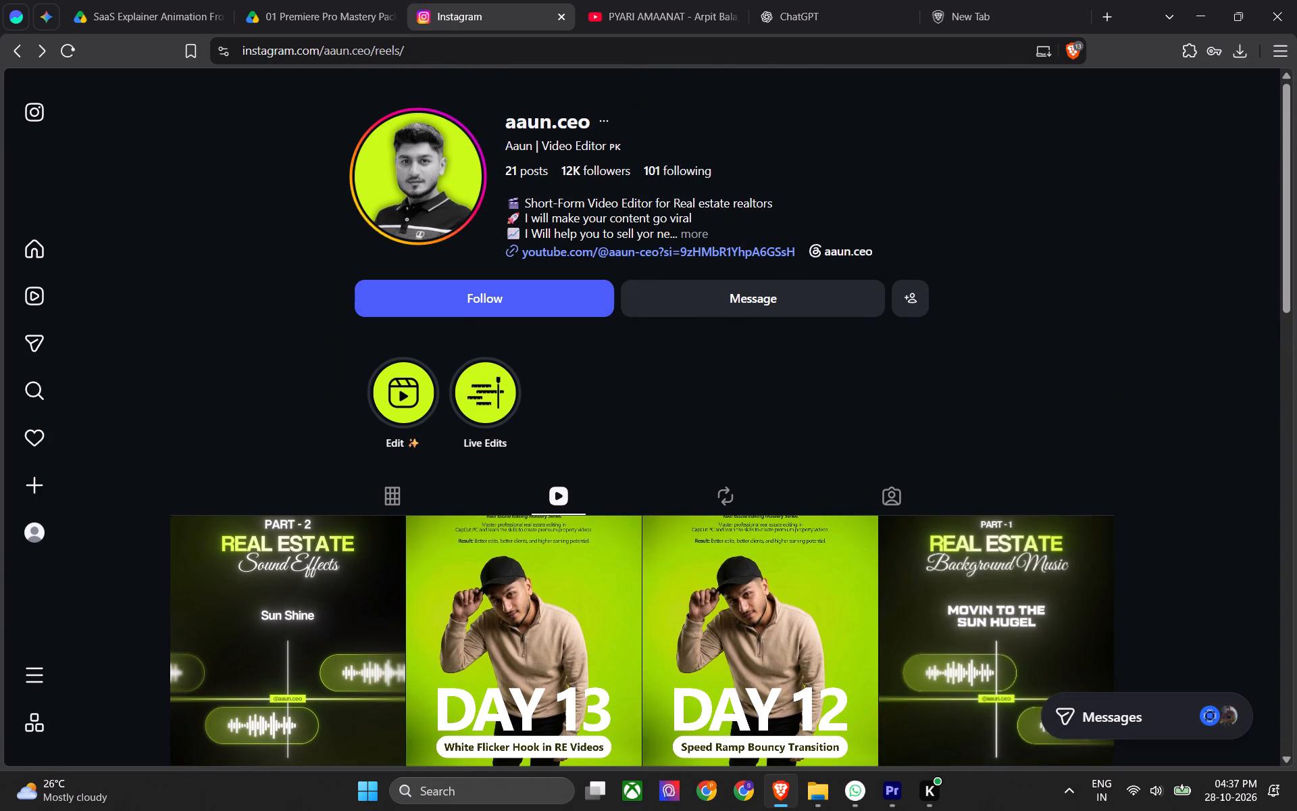
left_click(705, 247)
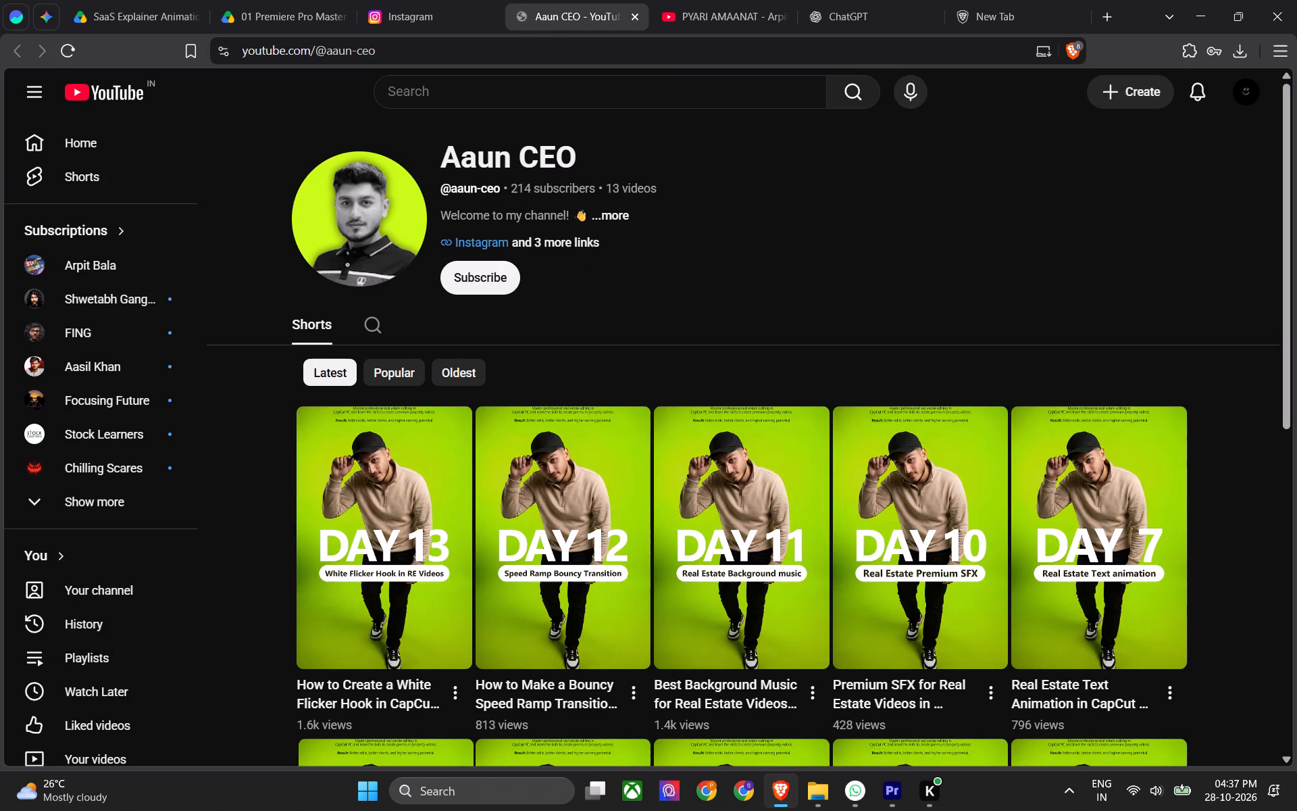
left_click(384, 376)
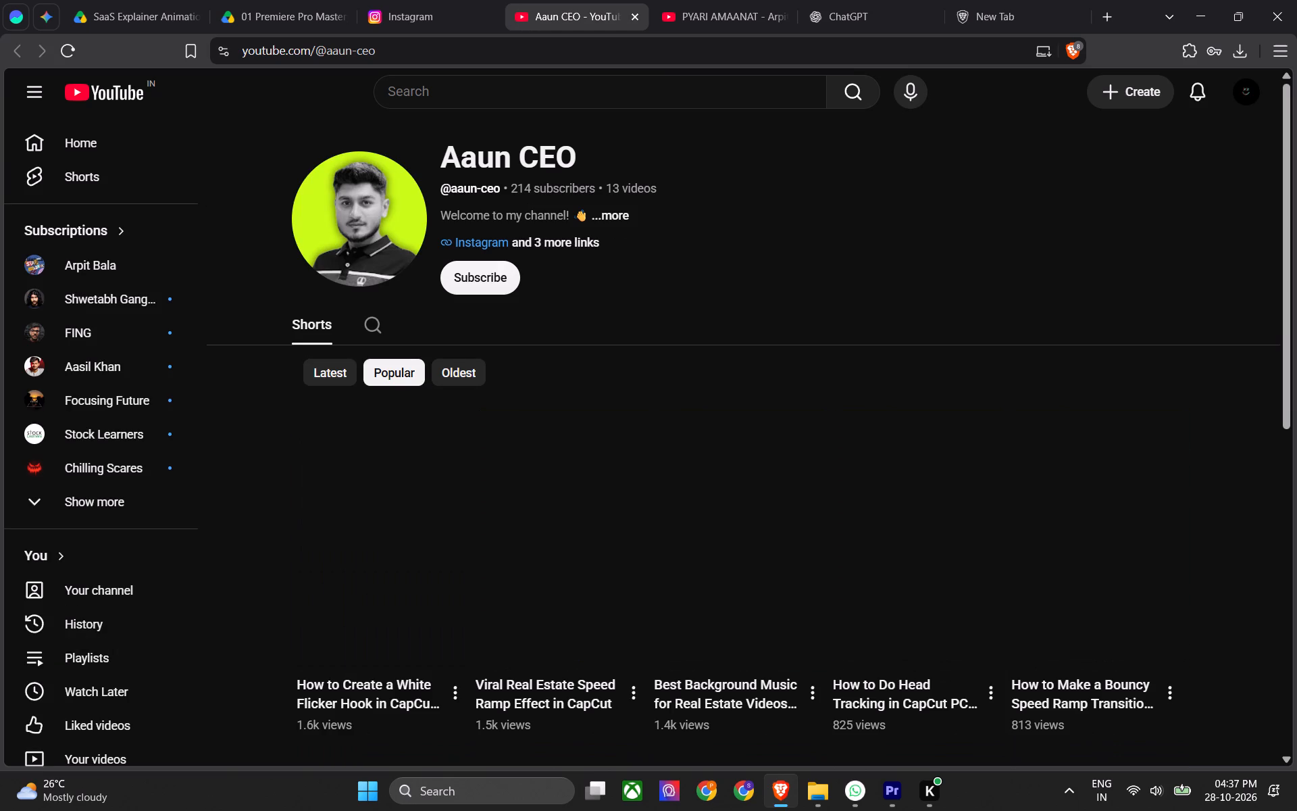
left_click(332, 365)
scroll(331, 379, "down", 3)
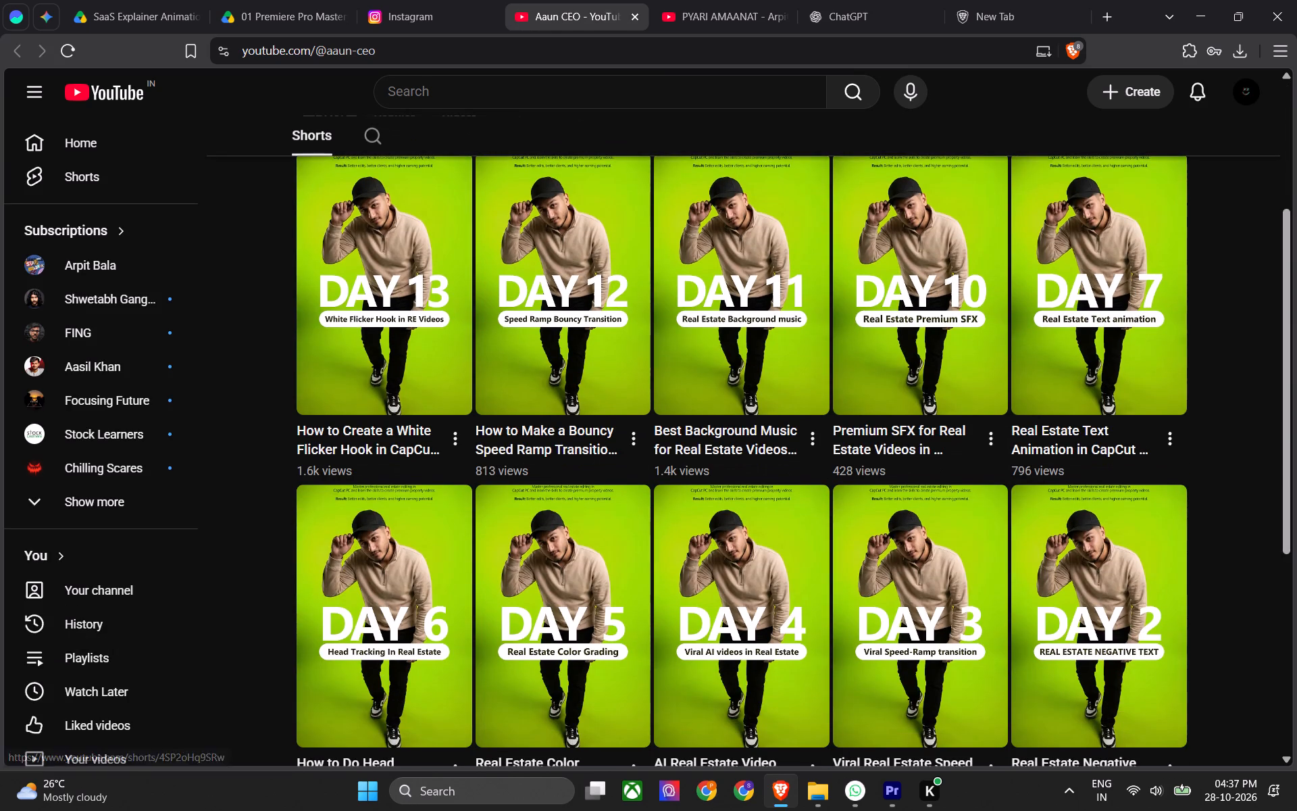
scroll(261, 438, "down", 9)
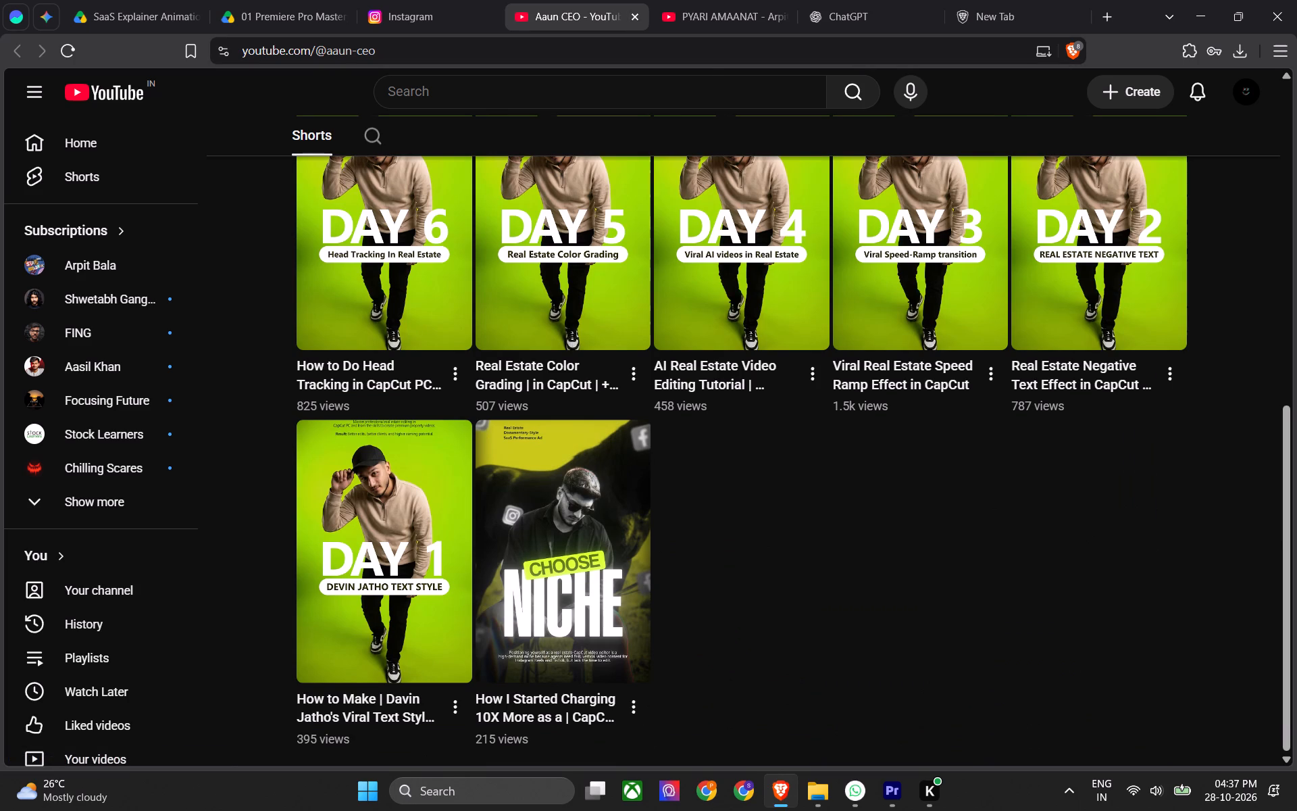
scroll(530, 0, "up", 6)
middle_click(530, 0)
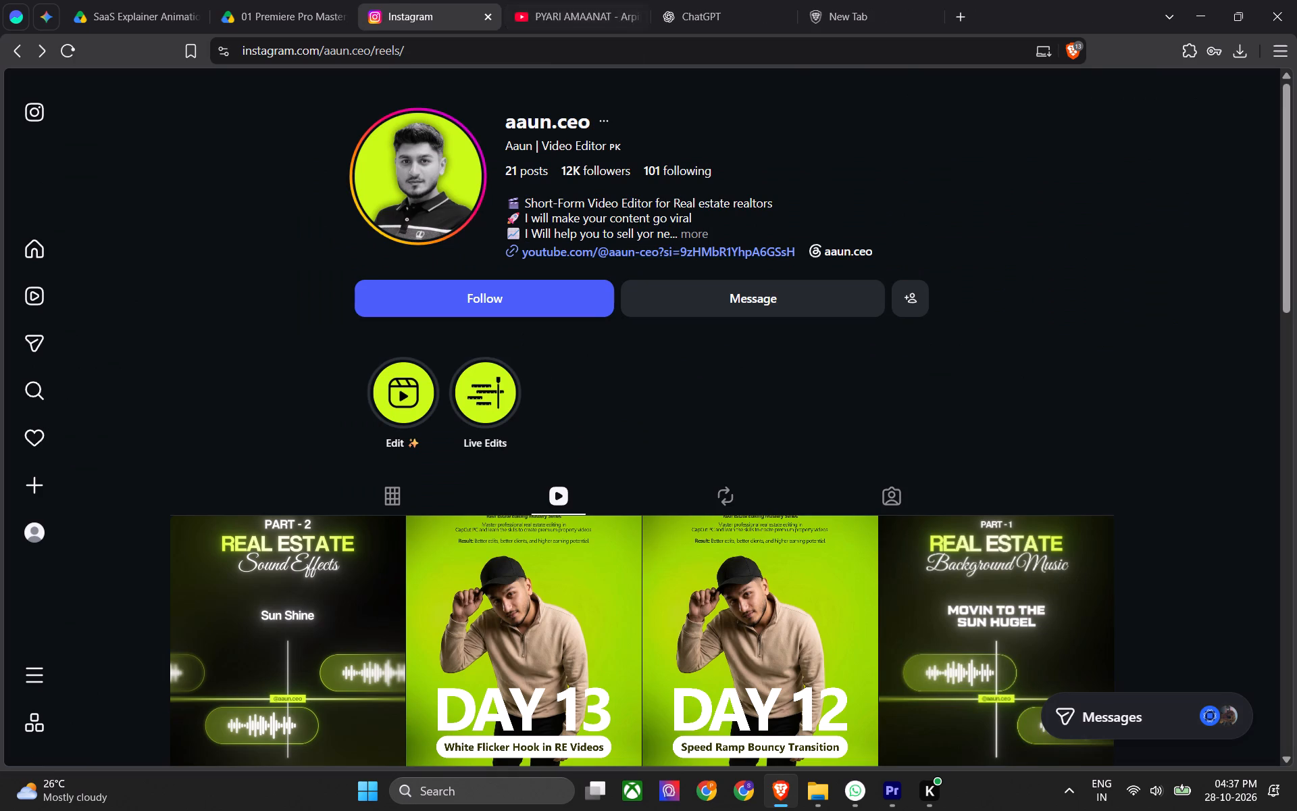
Look through the older reels on the Instagram profile and watch the "jo log DELAY kerty hain na" reel.
scroll(667, 440, "down", 17)
scroll(1127, 556, "down", 8)
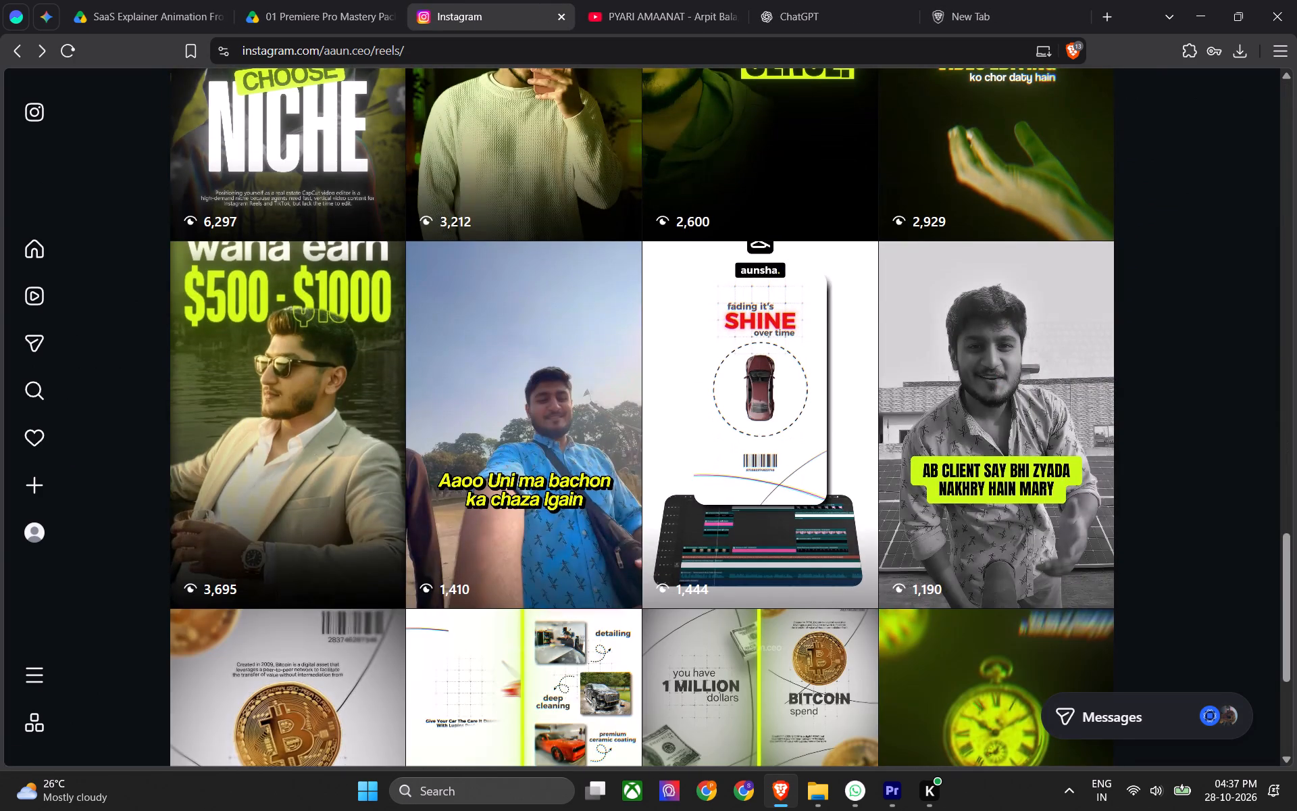
scroll(1193, 492, "down", 6)
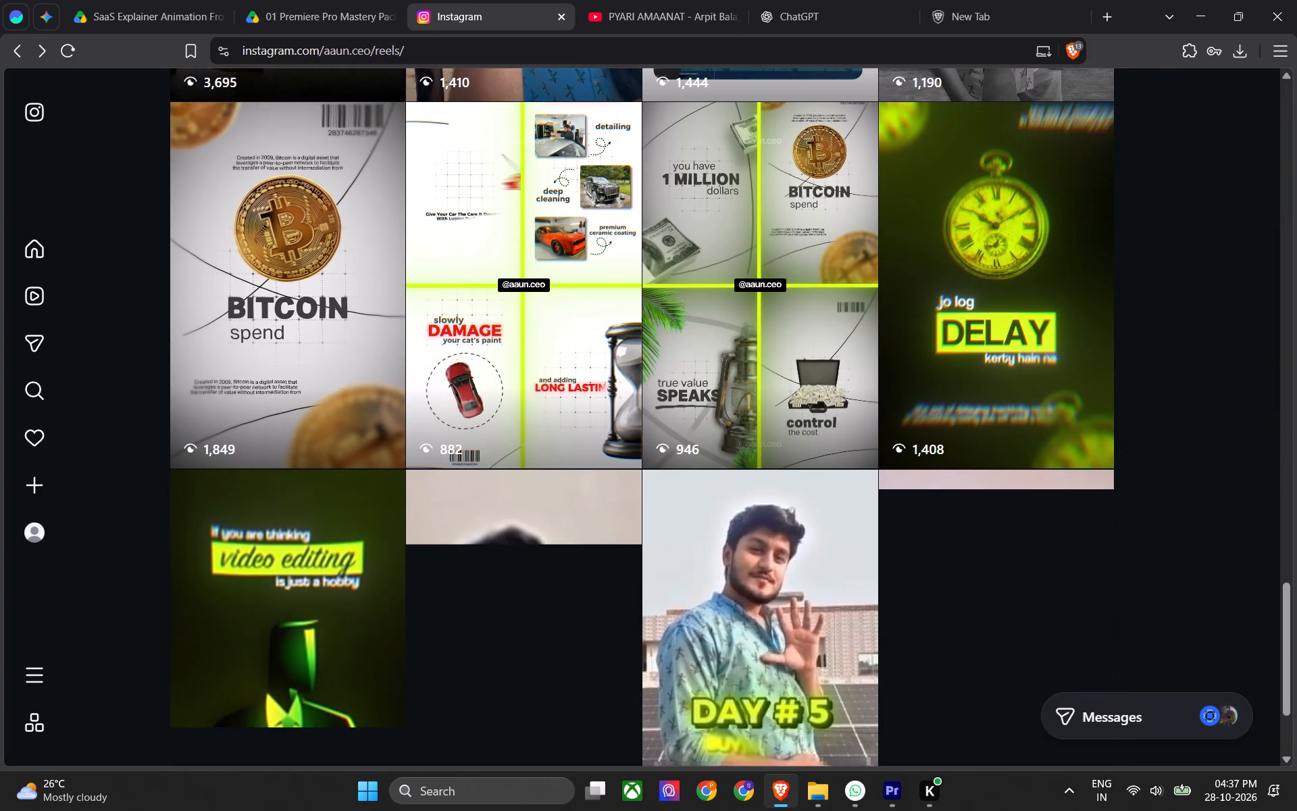
left_click(1013, 407)
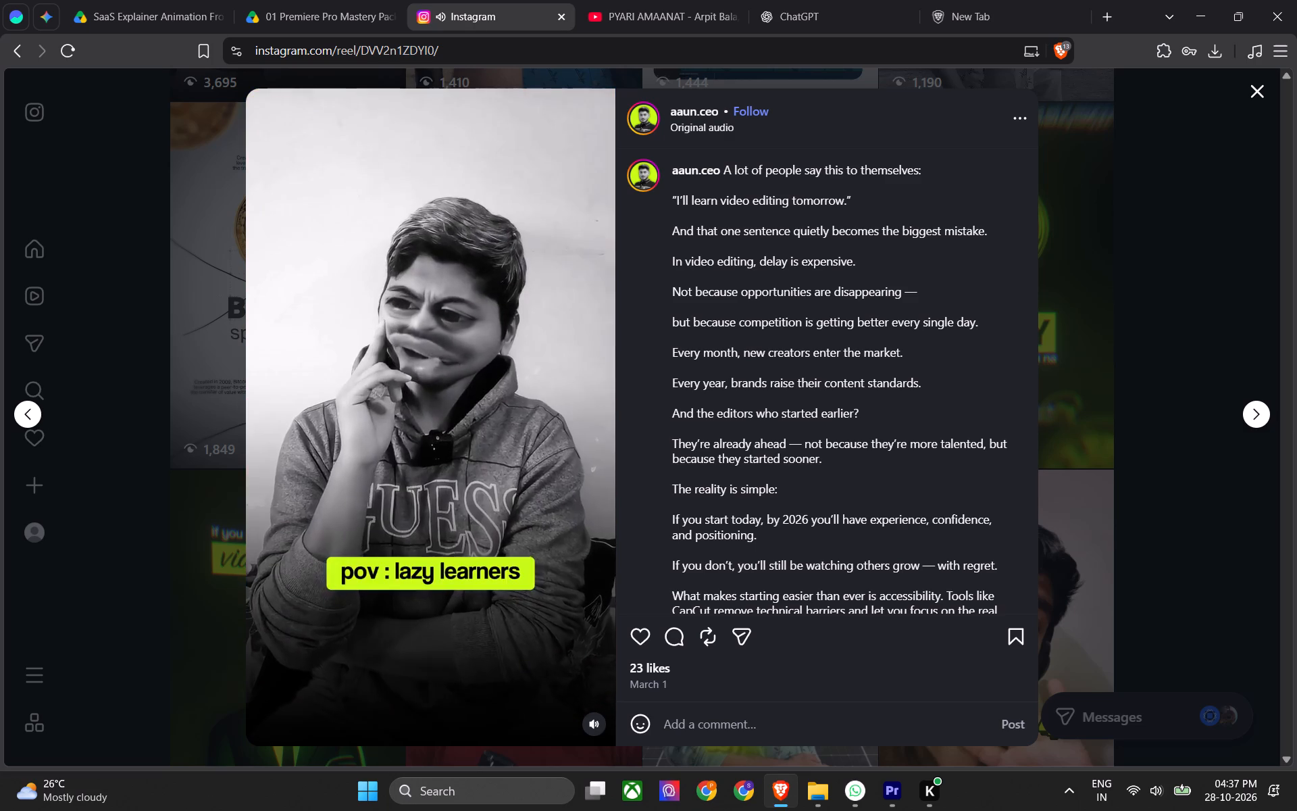
left_click(180, 378)
scroll(184, 378, "up", 9)
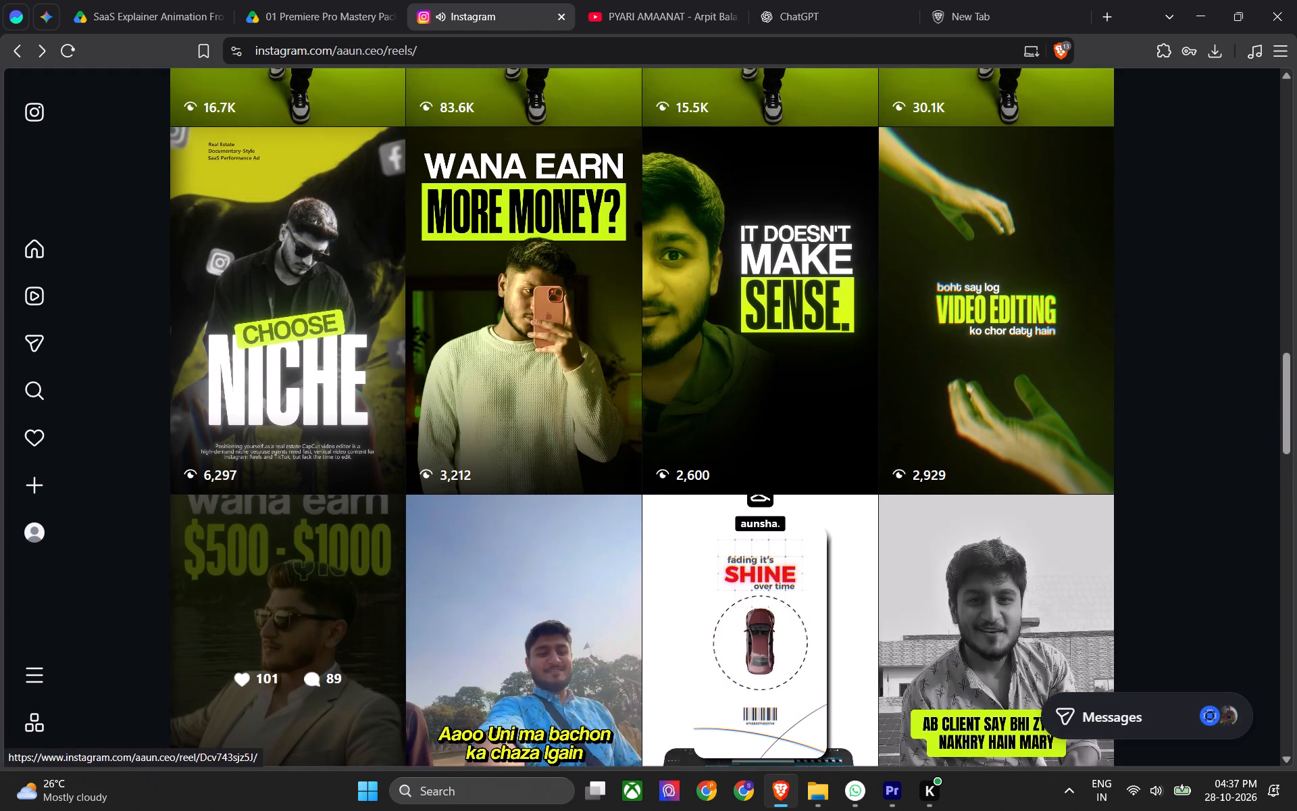
scroll(189, 381, "up", 3)
scroll(252, 270, "up", 12)
scroll(252, 270, "down", 1)
scroll(252, 270, "up", 15)
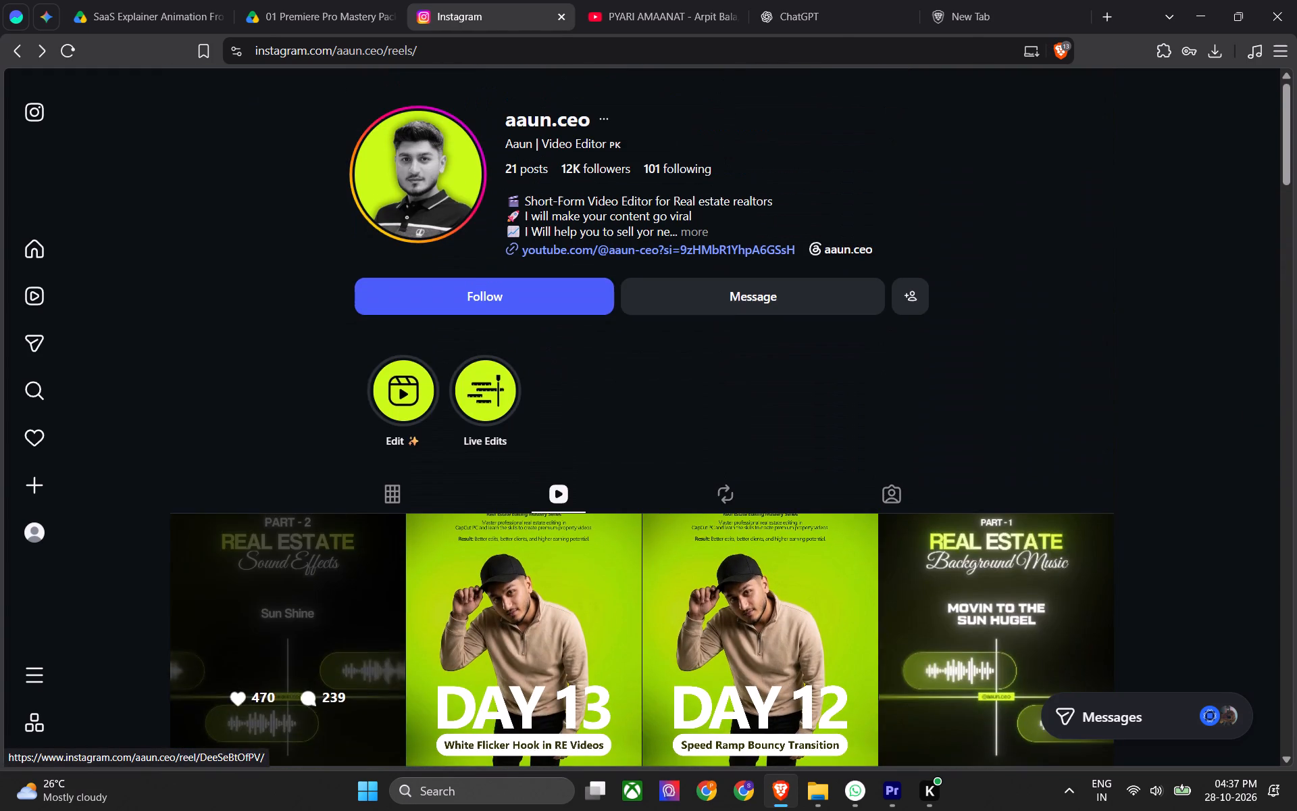
Reopen the linked YouTube channel, watch the Short "How I Started Charging 10X More" and check its comments.
left_click(567, 249)
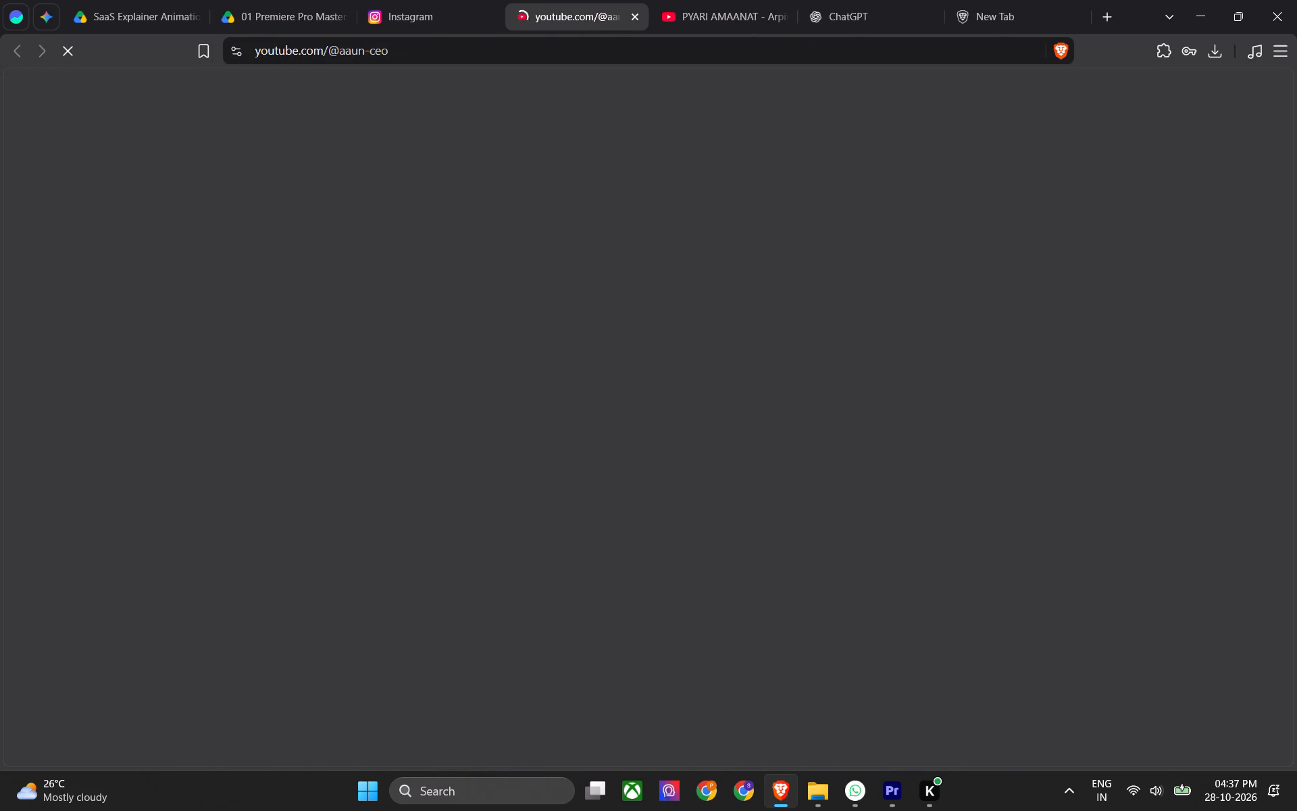
scroll(645, 462, "down", 7)
left_click(605, 617)
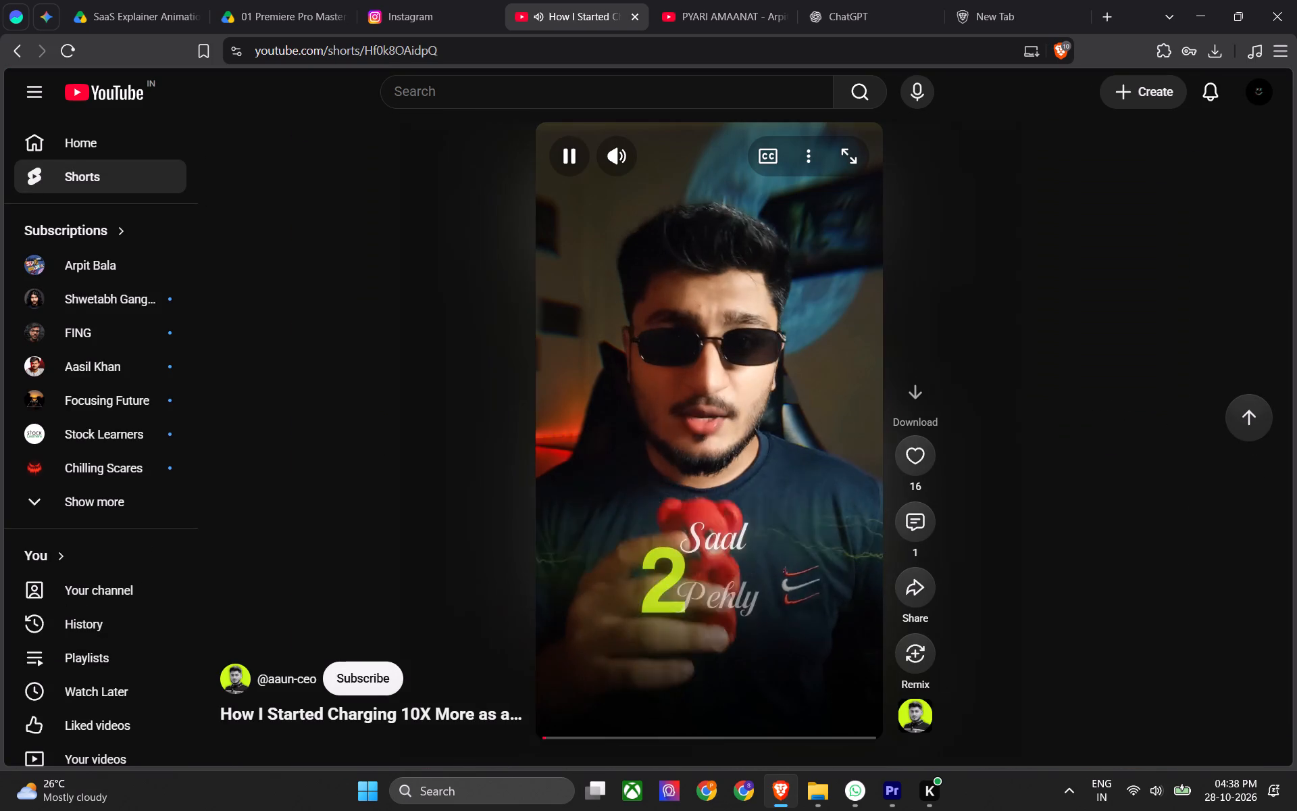
left_click(907, 530)
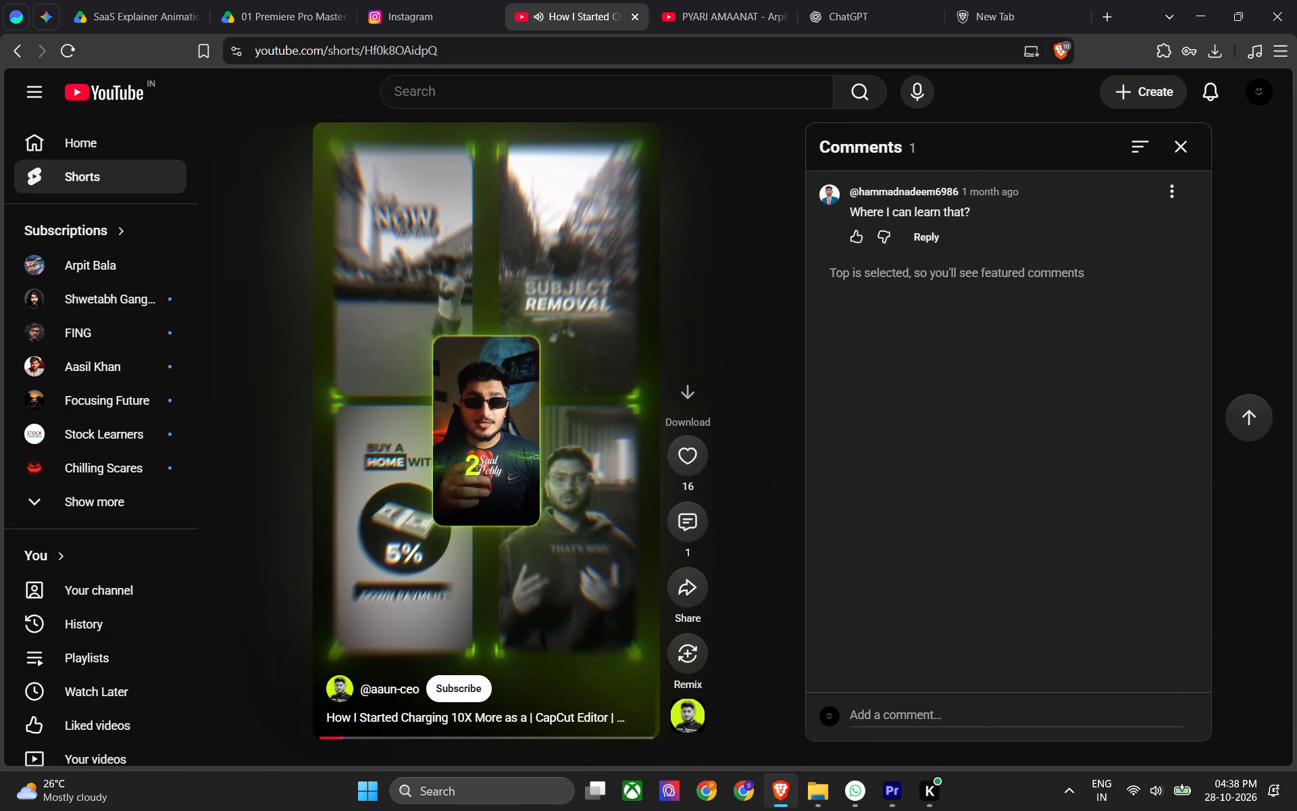
left_click(1180, 149)
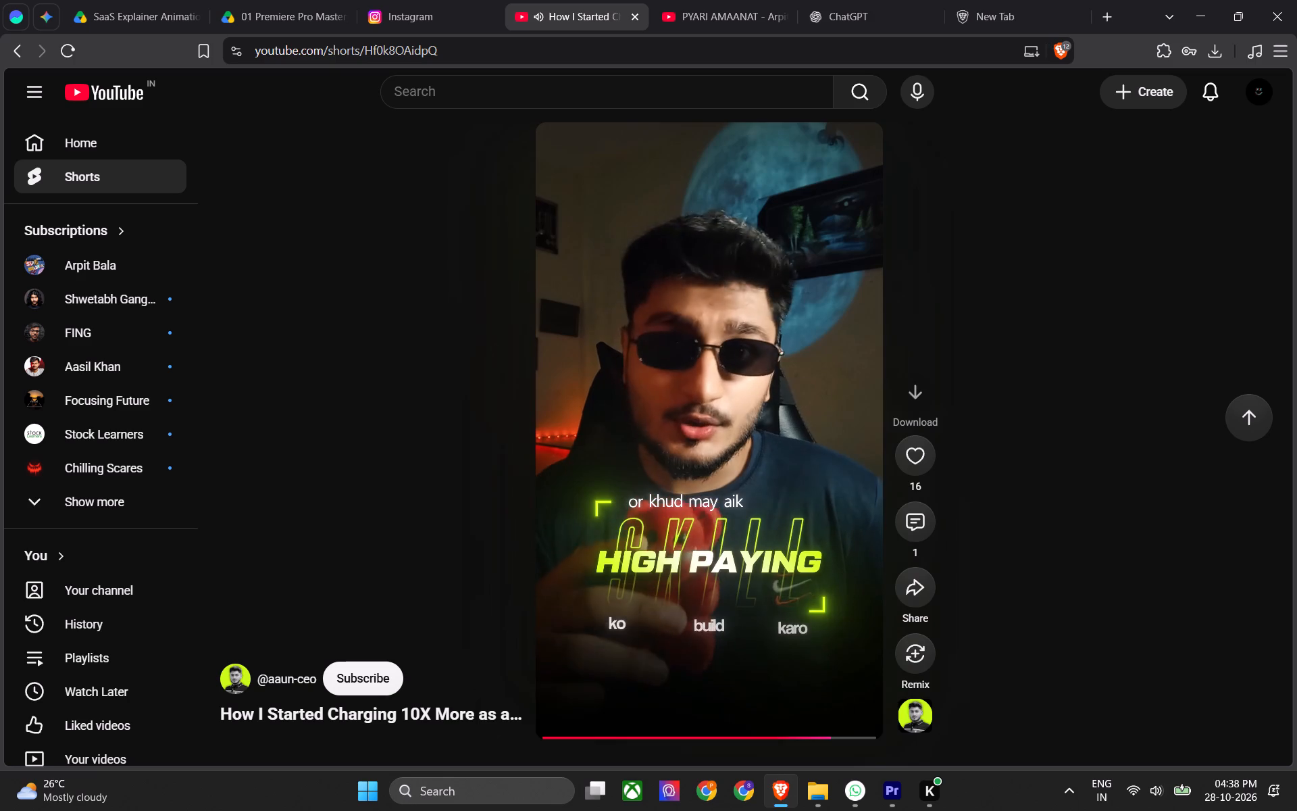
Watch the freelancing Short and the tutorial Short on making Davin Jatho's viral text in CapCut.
left_click(594, 429)
left_click(797, 741)
left_click(750, 572)
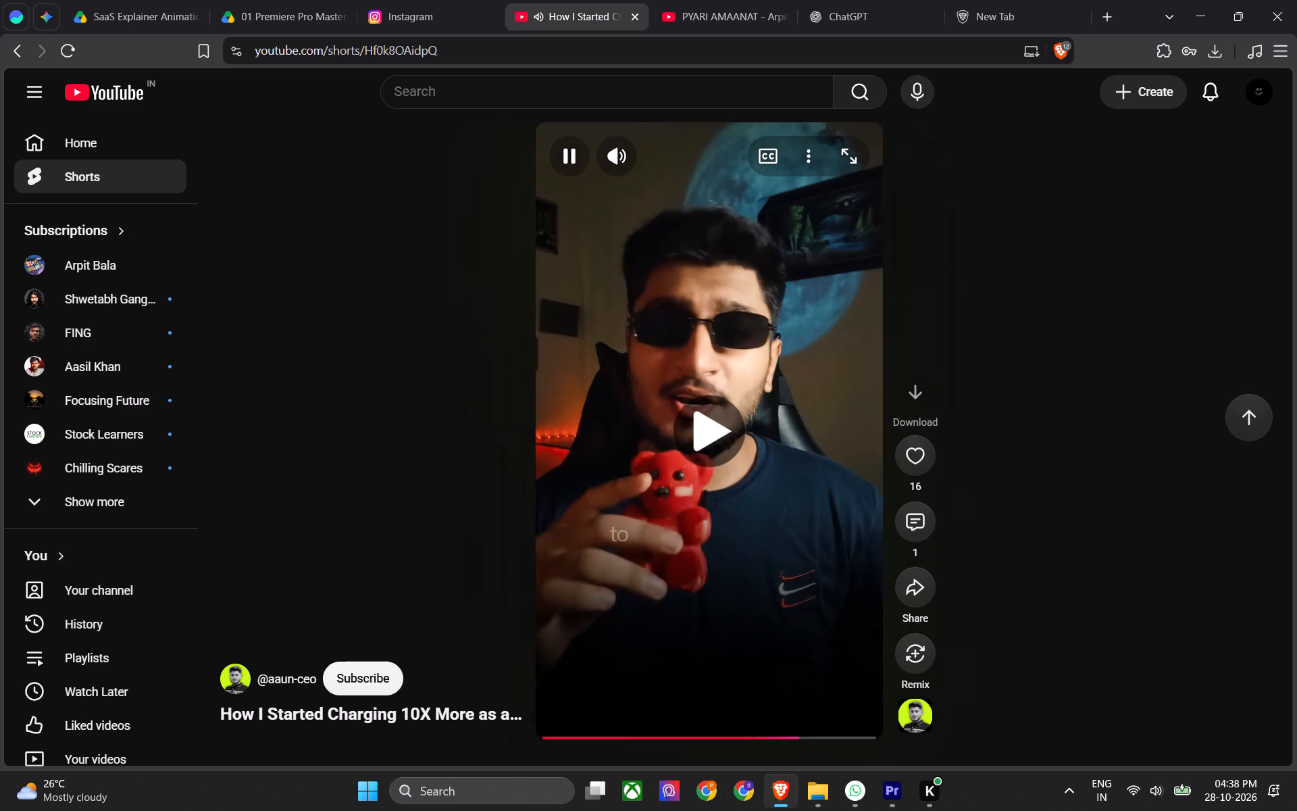
left_click(746, 578)
left_click(746, 578)
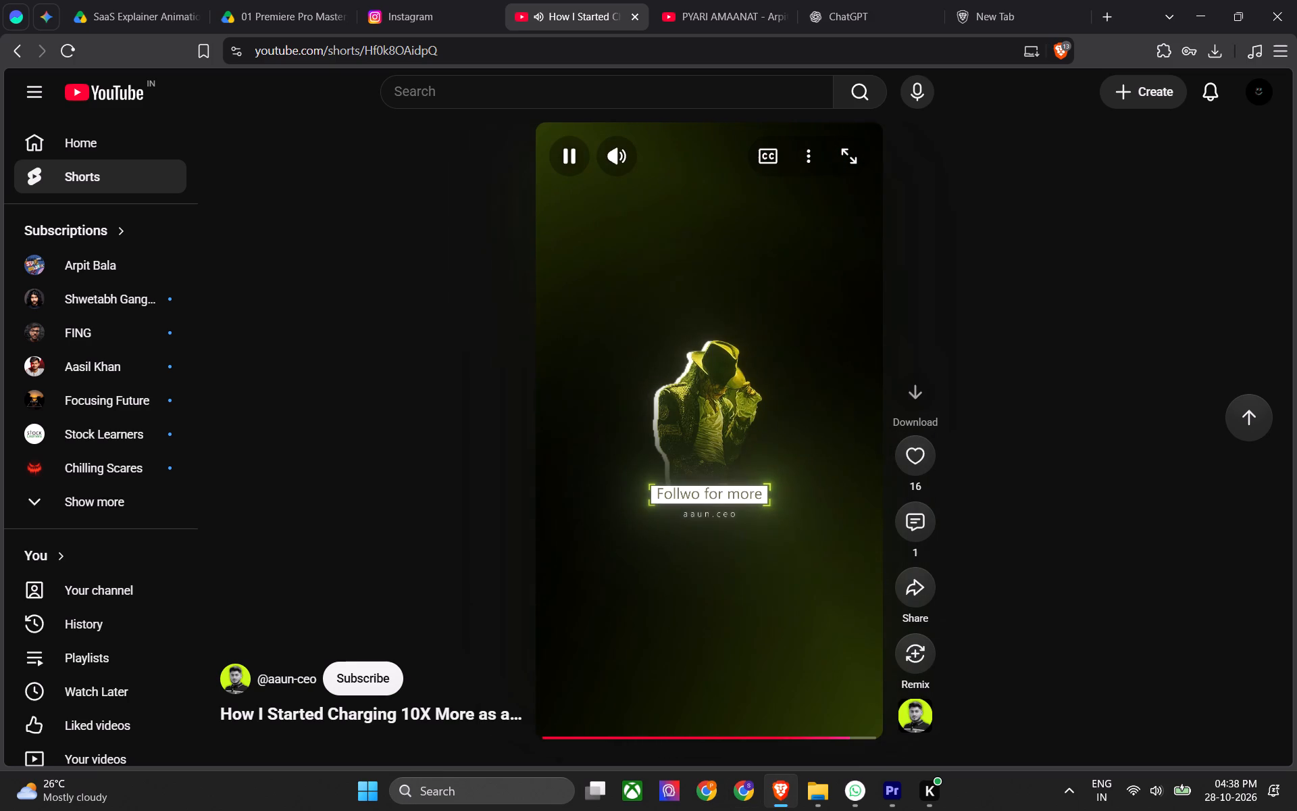
key("Up")
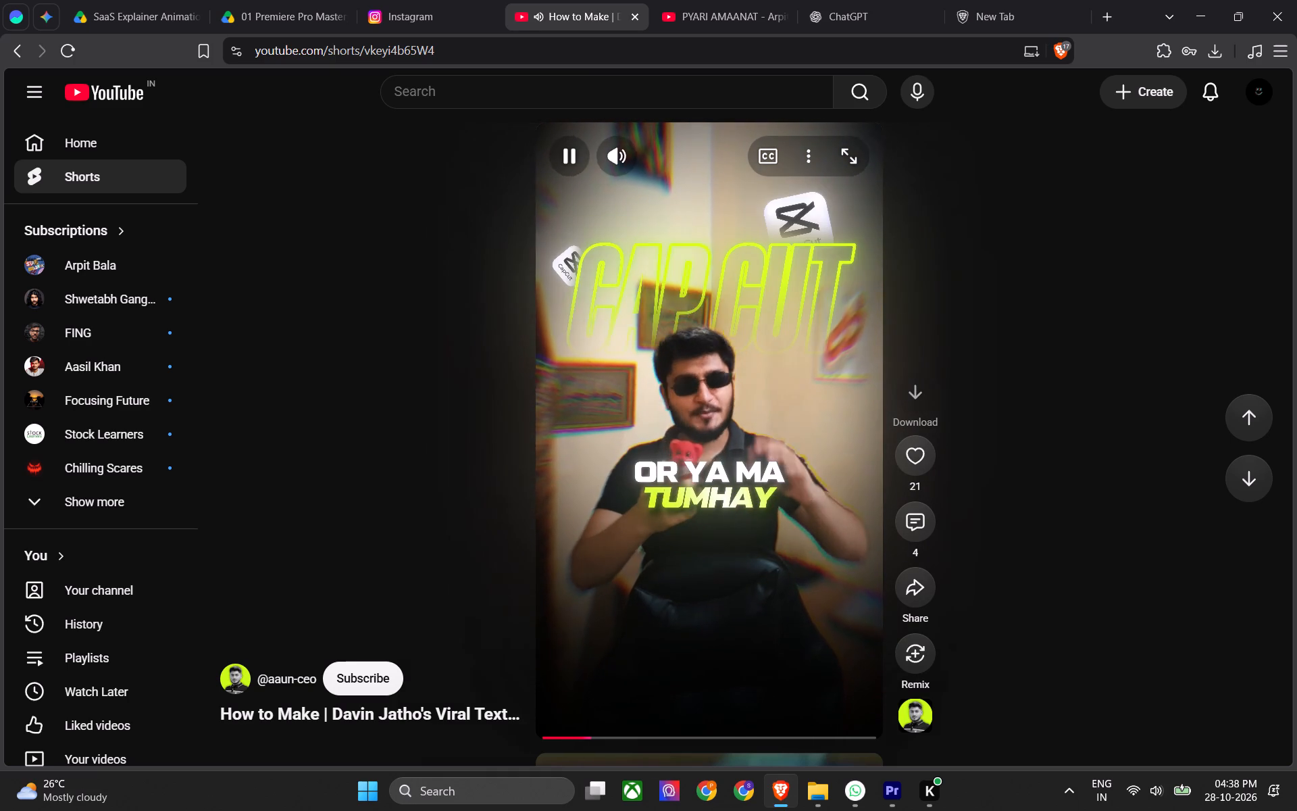
left_click(559, 736)
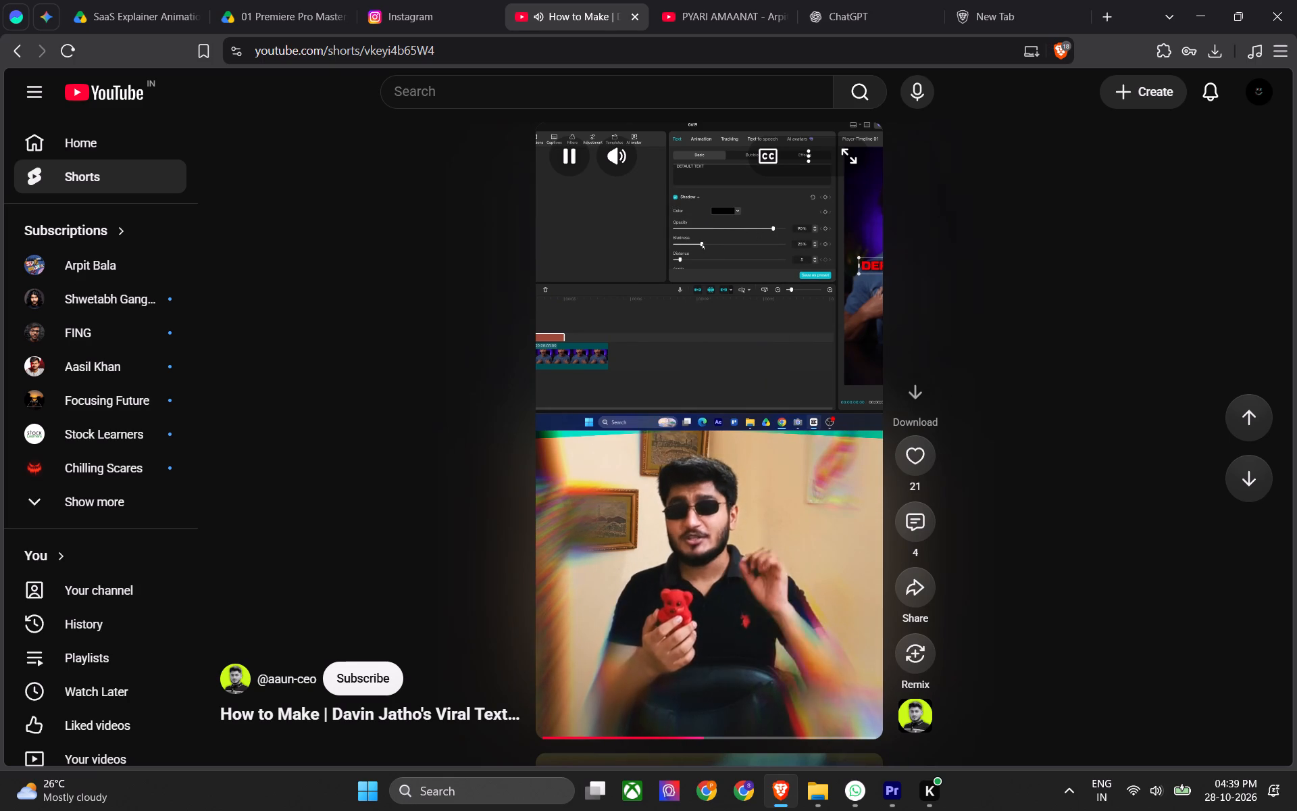
left_click(646, 307)
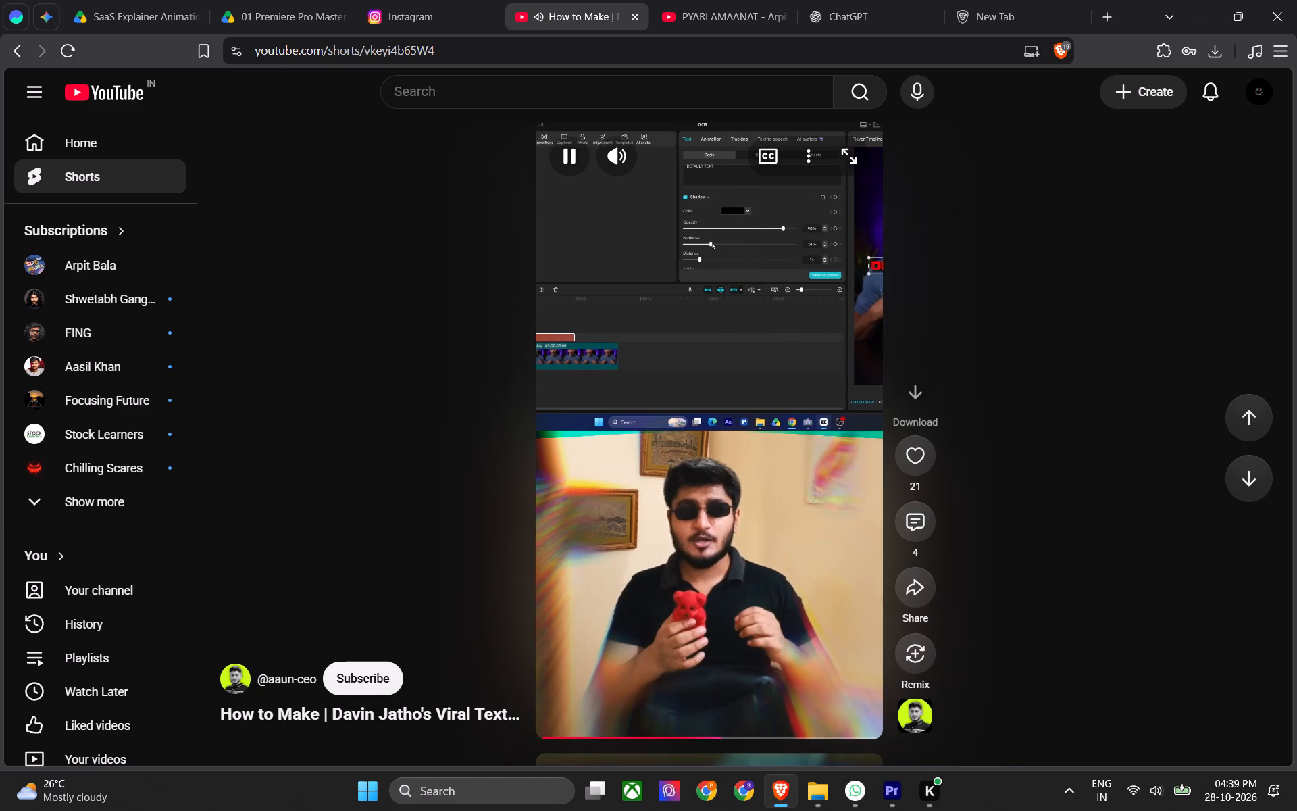
Find CapCut among the installed apps and pin it to Start.
left_click(364, 798)
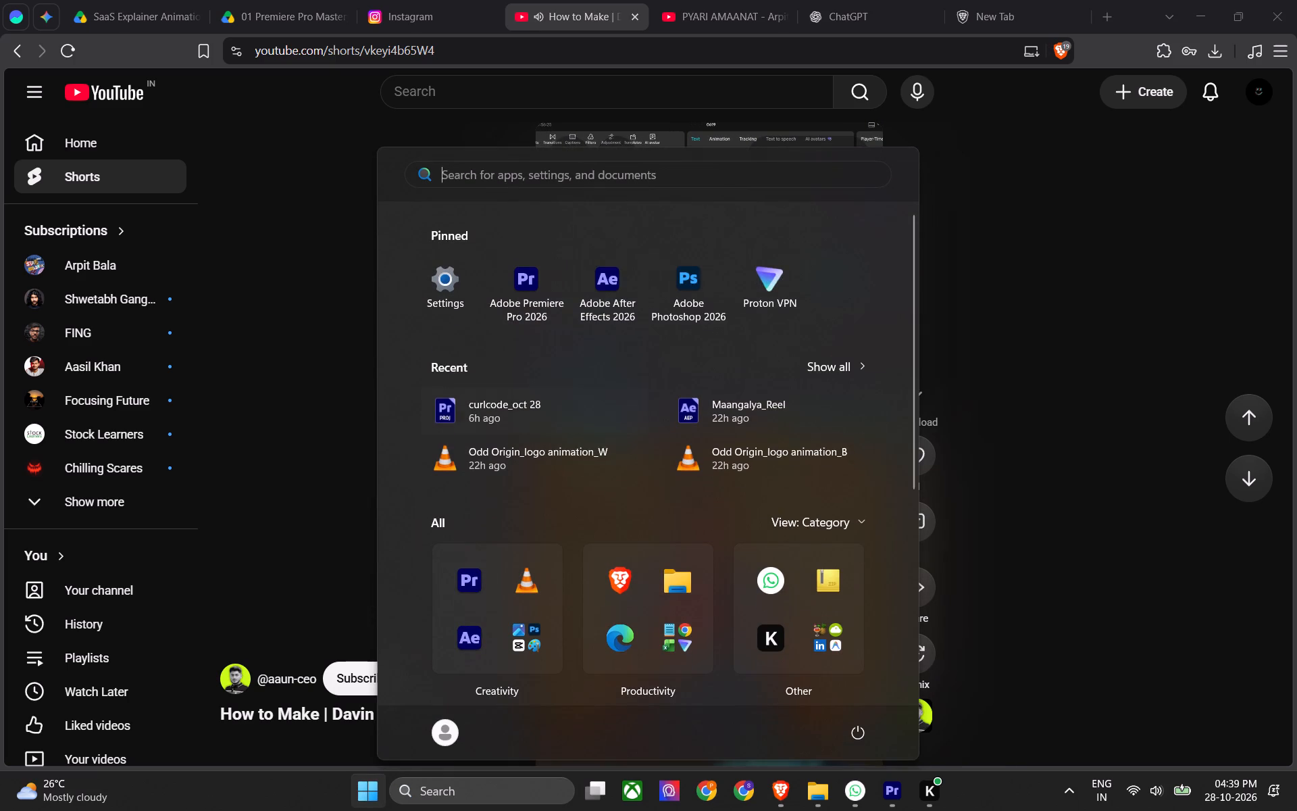
left_click(454, 793)
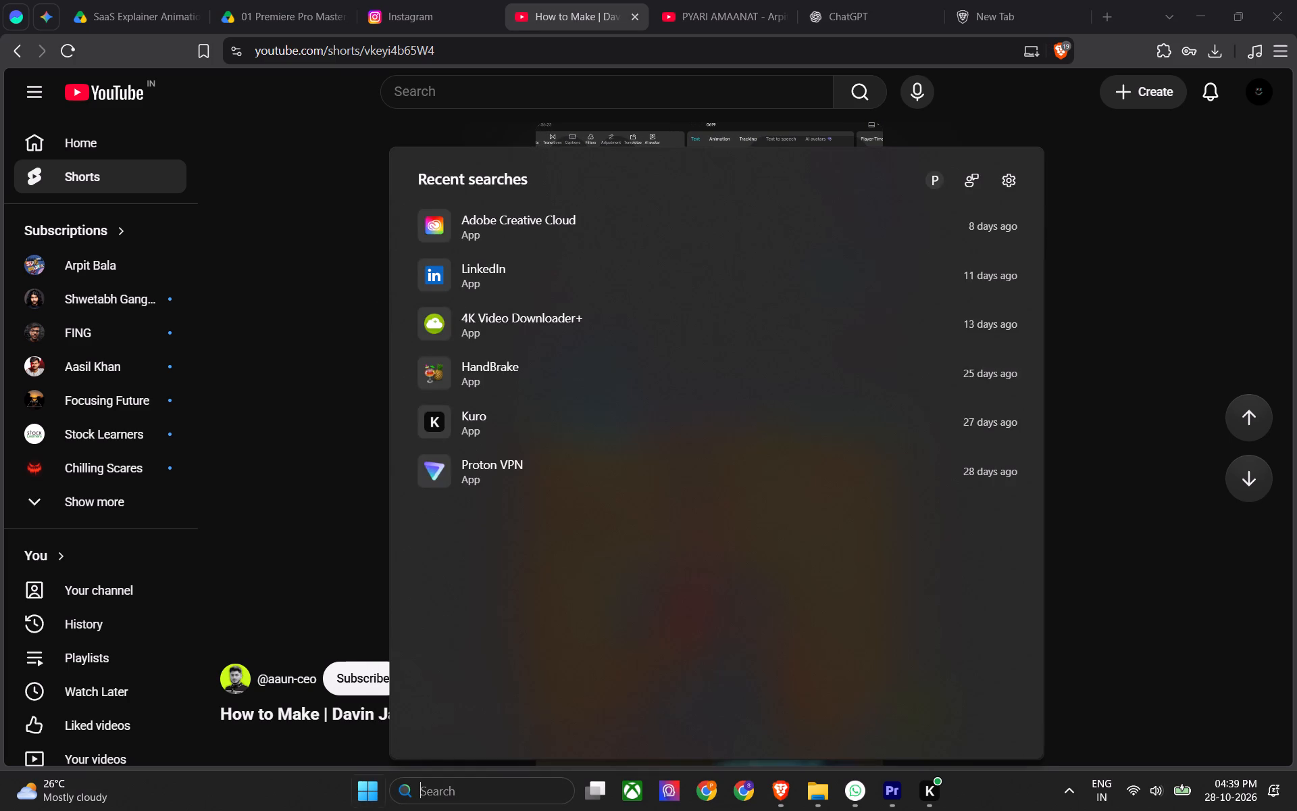
left_click(363, 800)
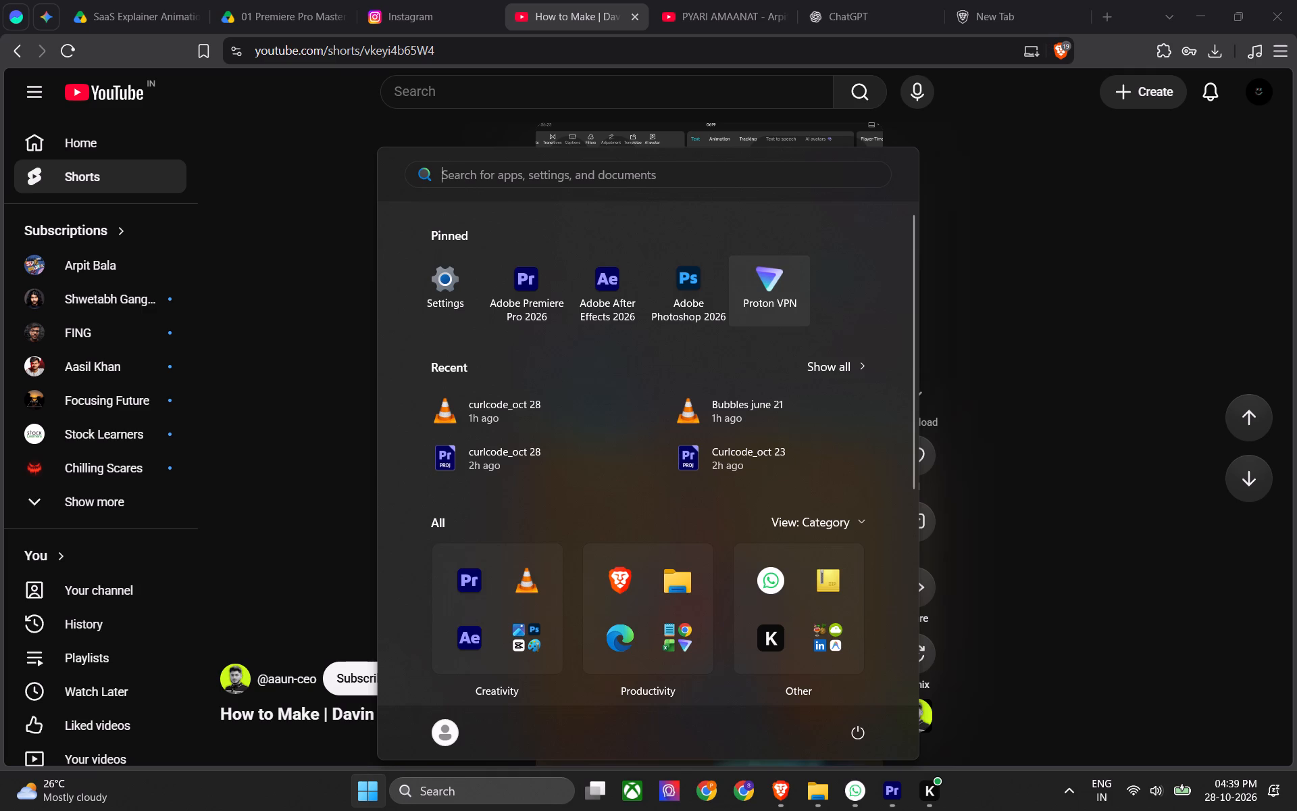
type("cap")
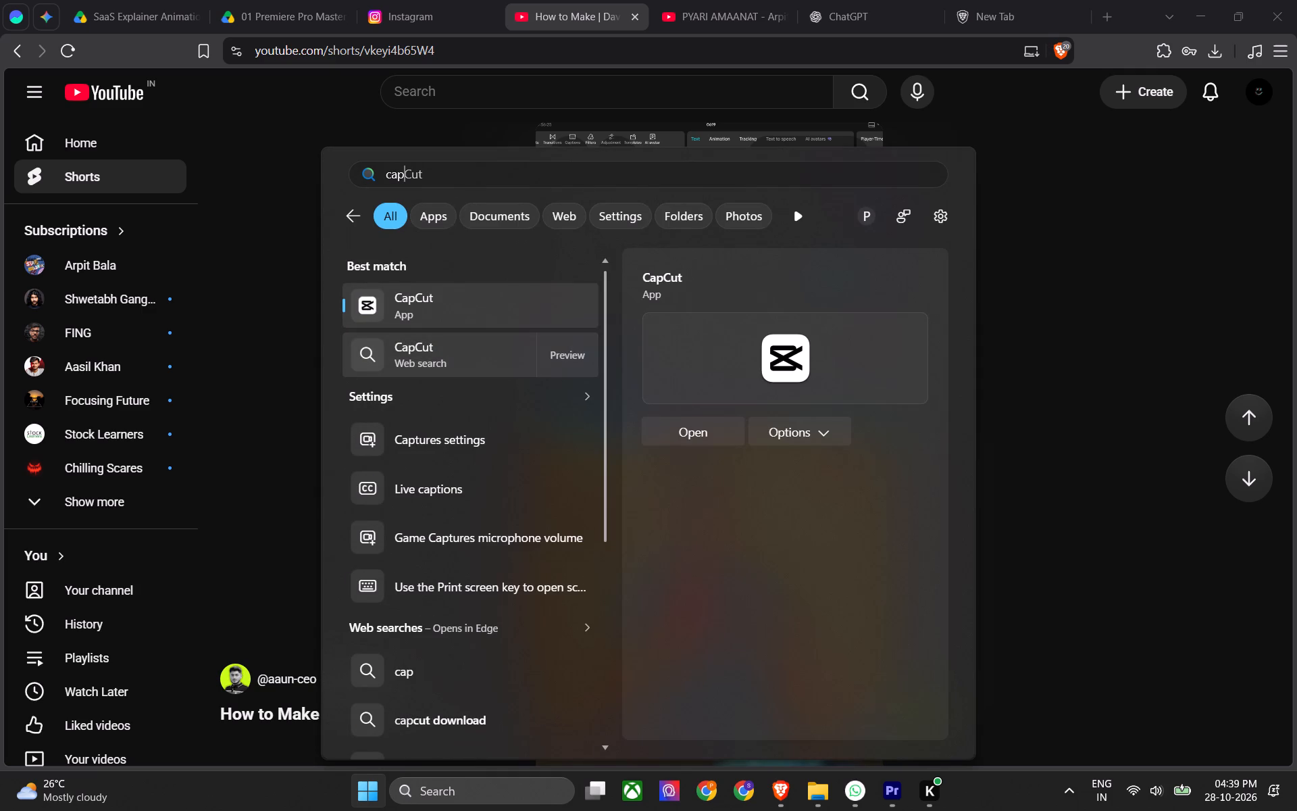
right_click(452, 316)
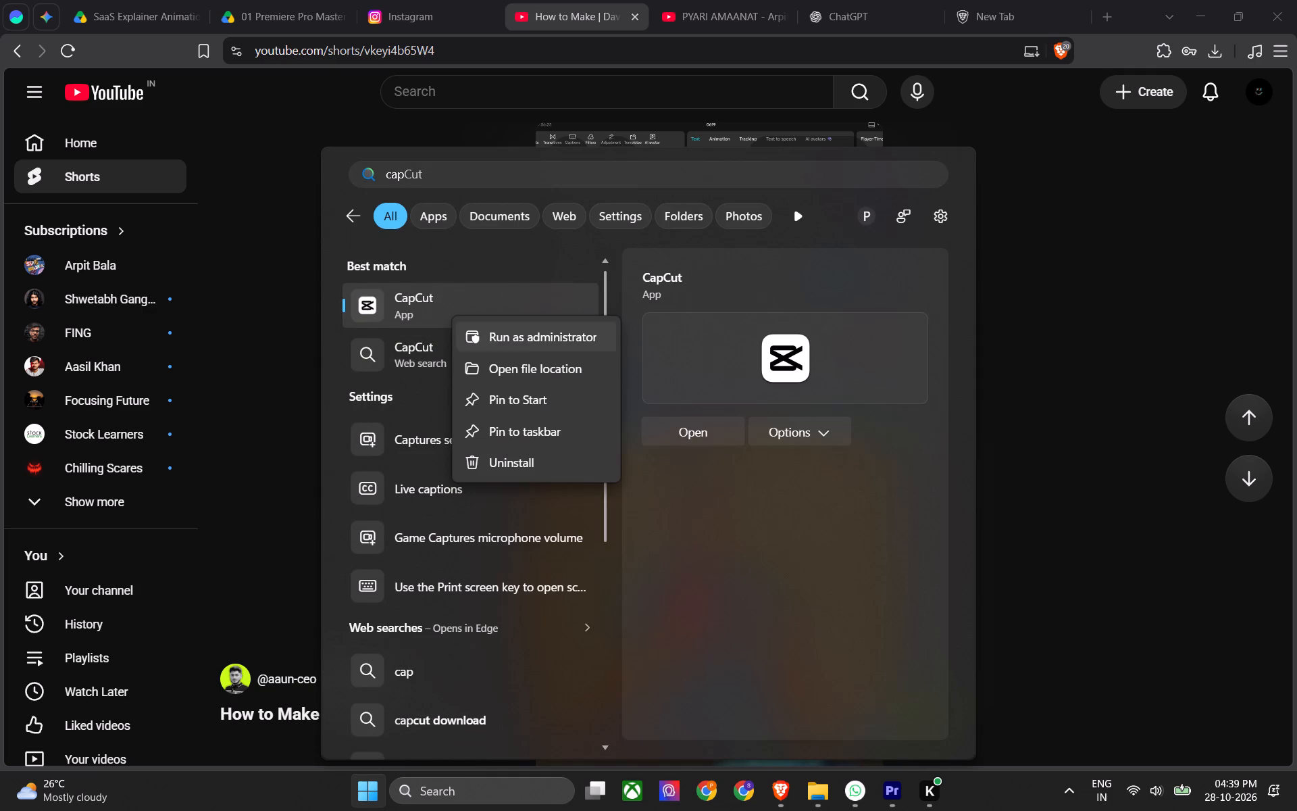
left_click(501, 405)
left_click(380, 770)
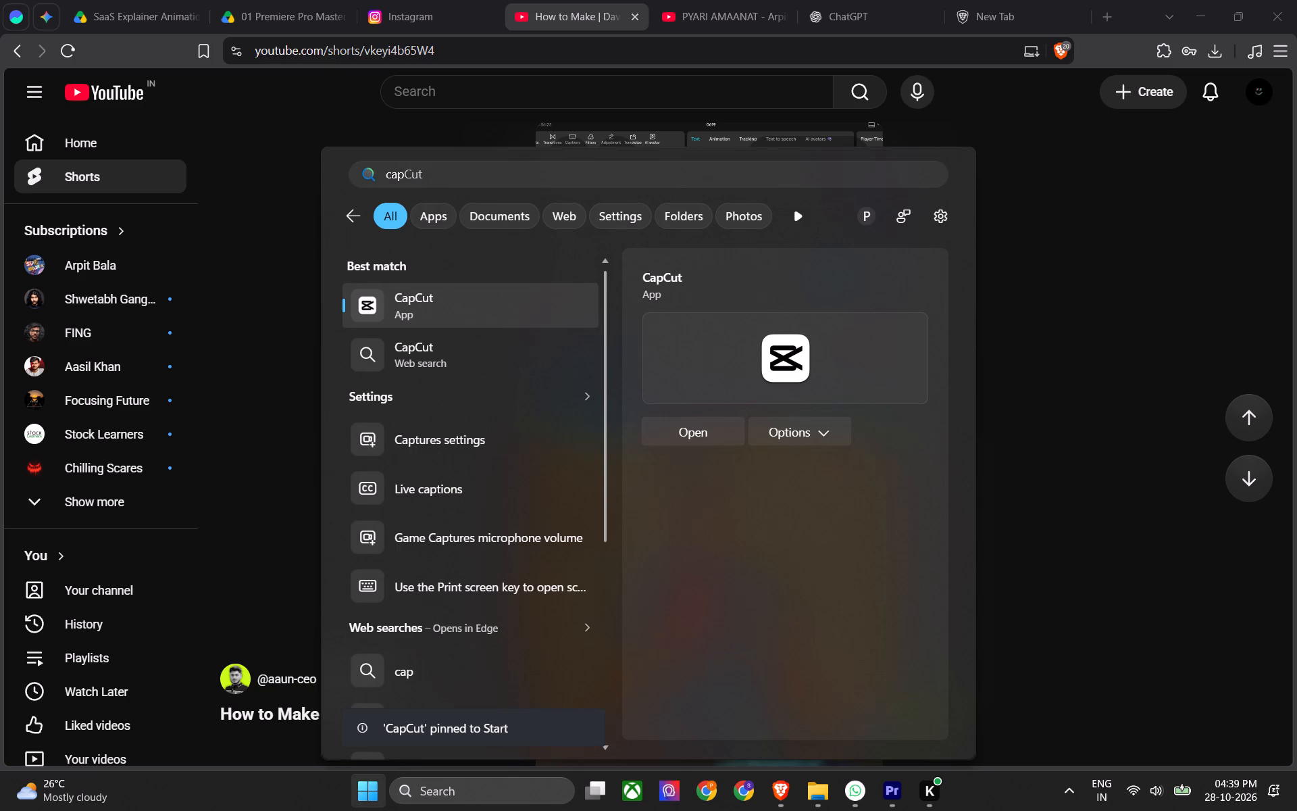
left_click(369, 783)
left_click(368, 785)
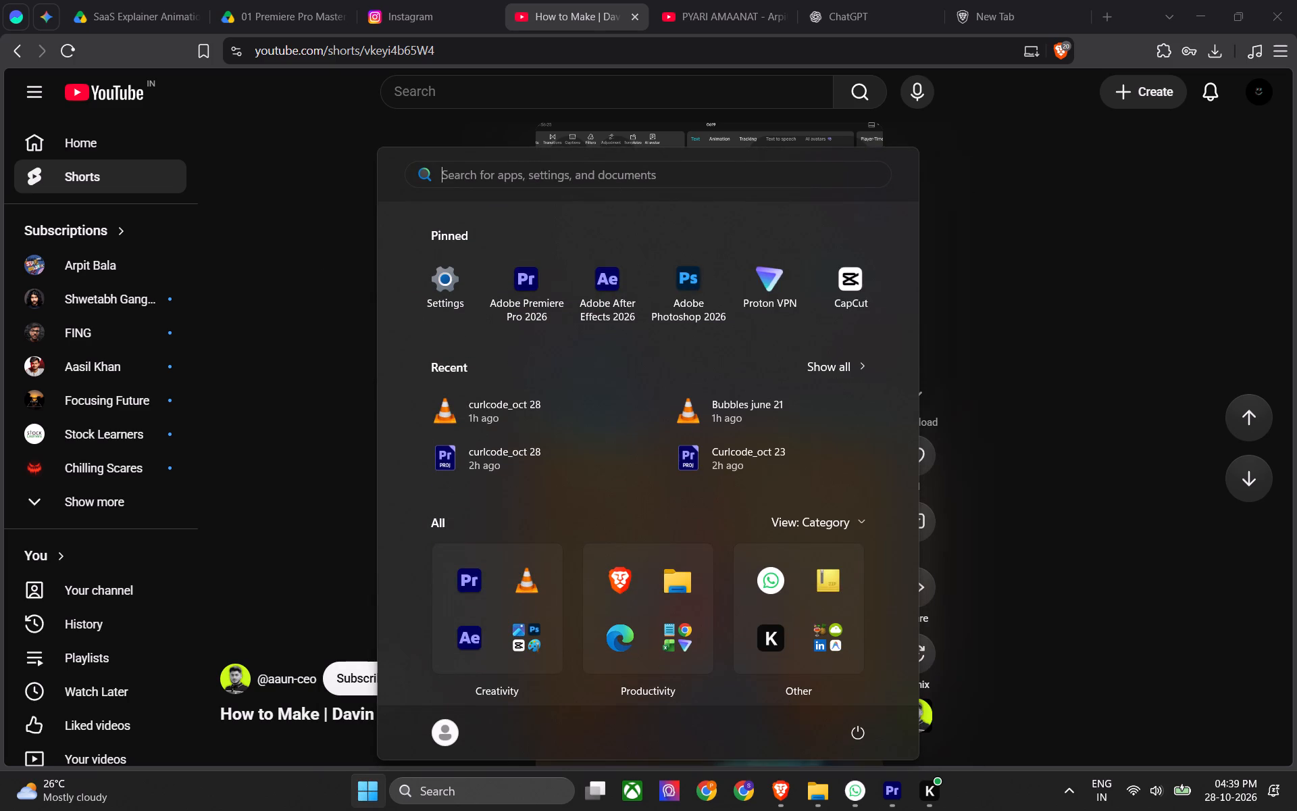
left_click(368, 787)
Launch CapCut.
left_click(436, 795)
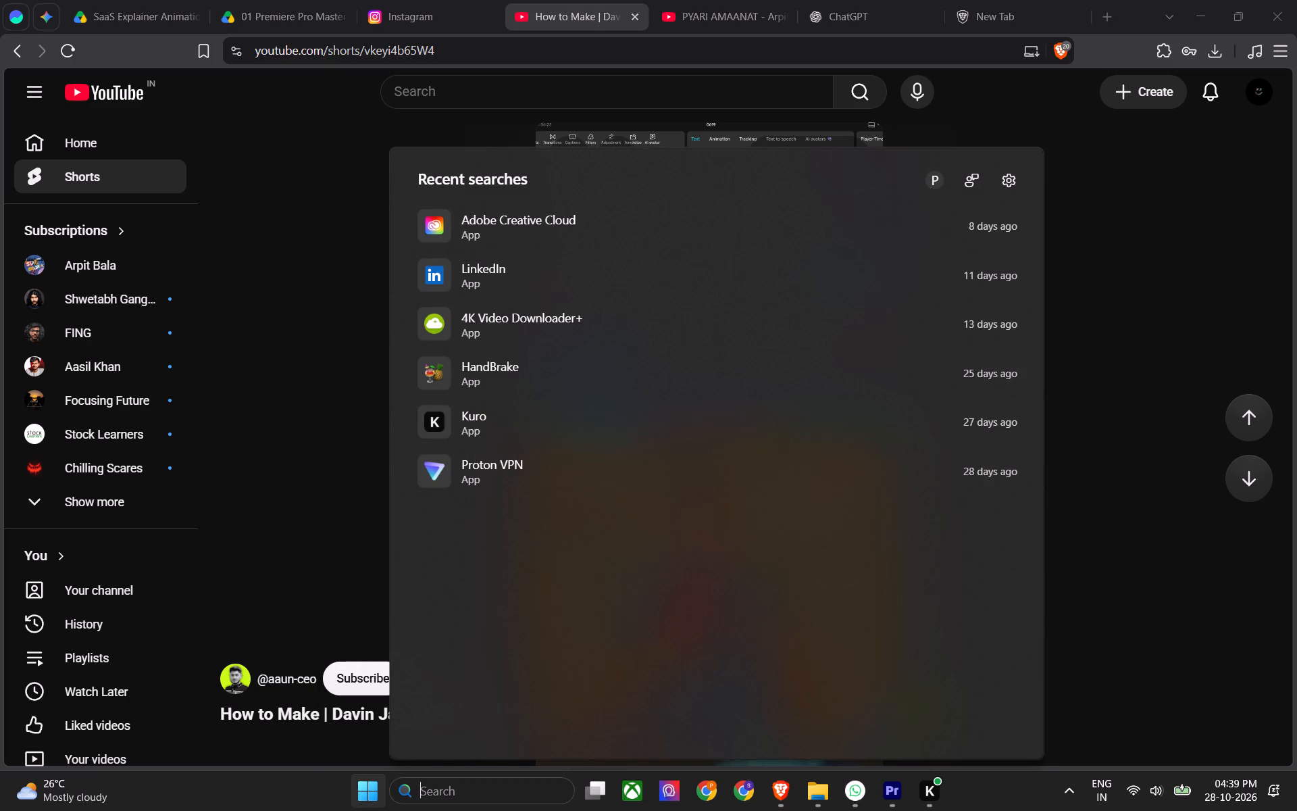
left_click(359, 799)
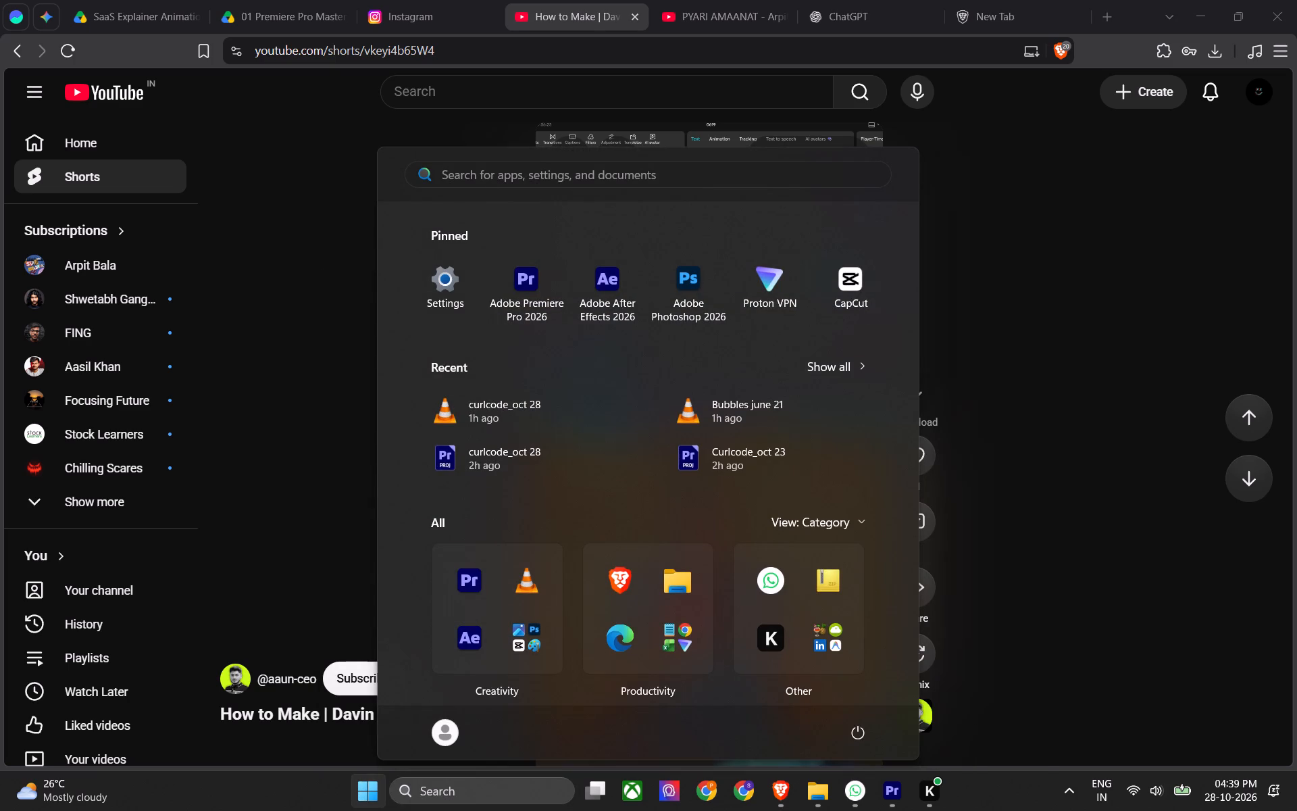
left_click(857, 291)
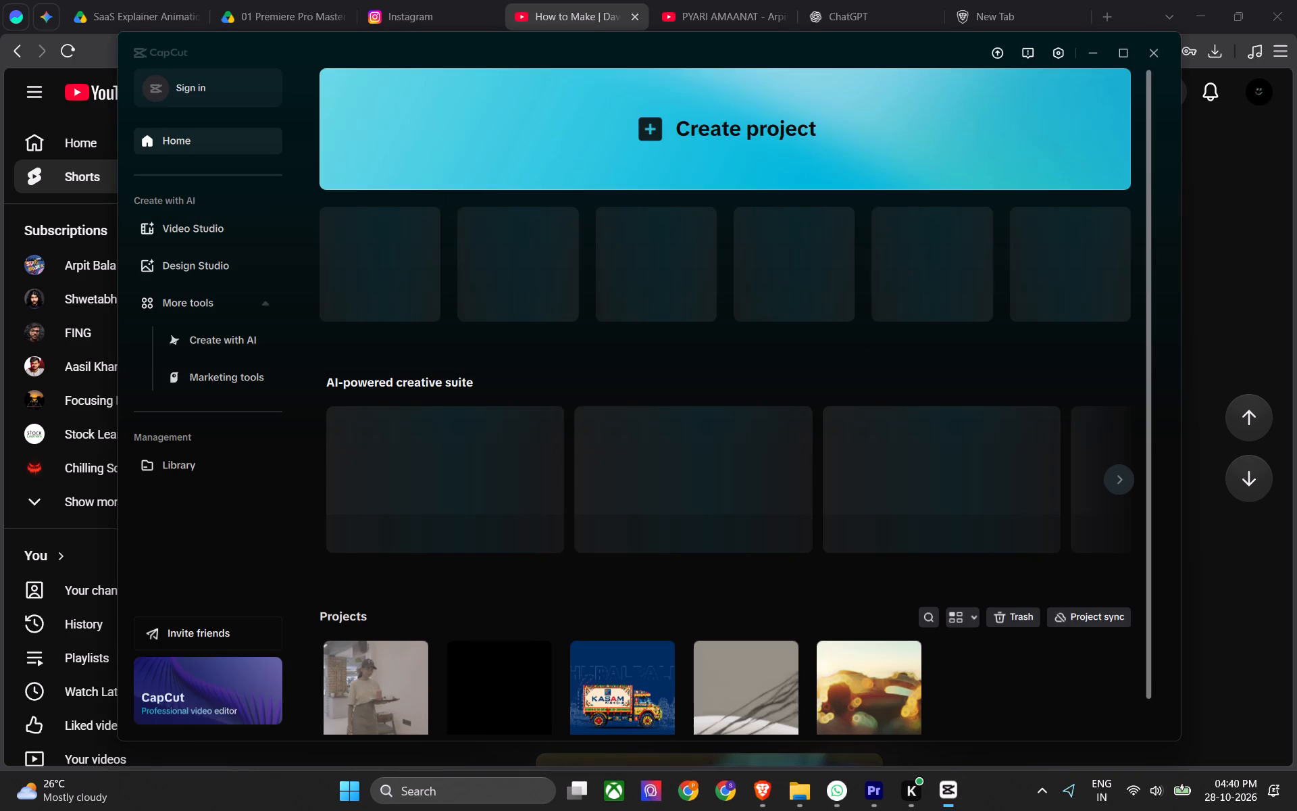
Create a new empty project and close it, returning to the CapCut home screen.
left_click(861, 146)
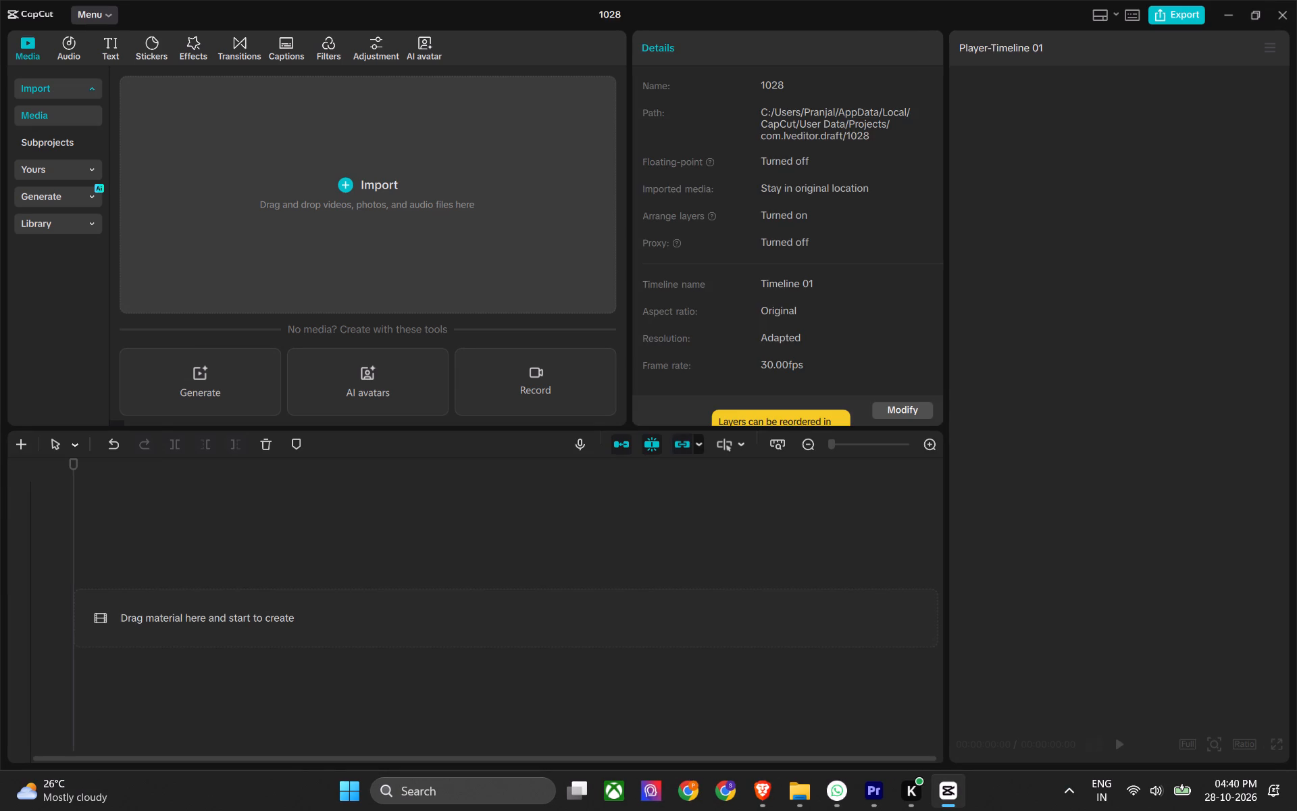
scroll(790, 255, "up", 4)
left_click(1277, 8)
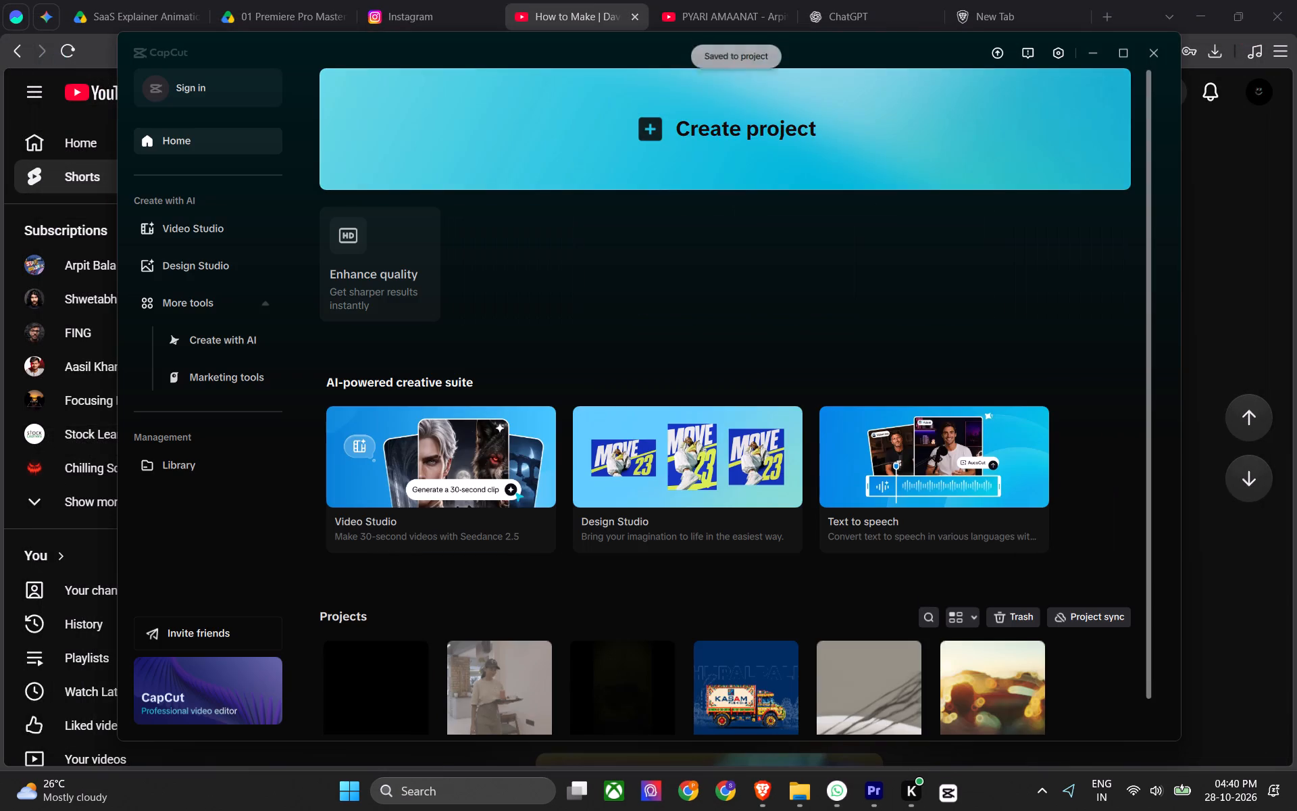
Open the existing project named test.
scroll(704, 333, "down", 4)
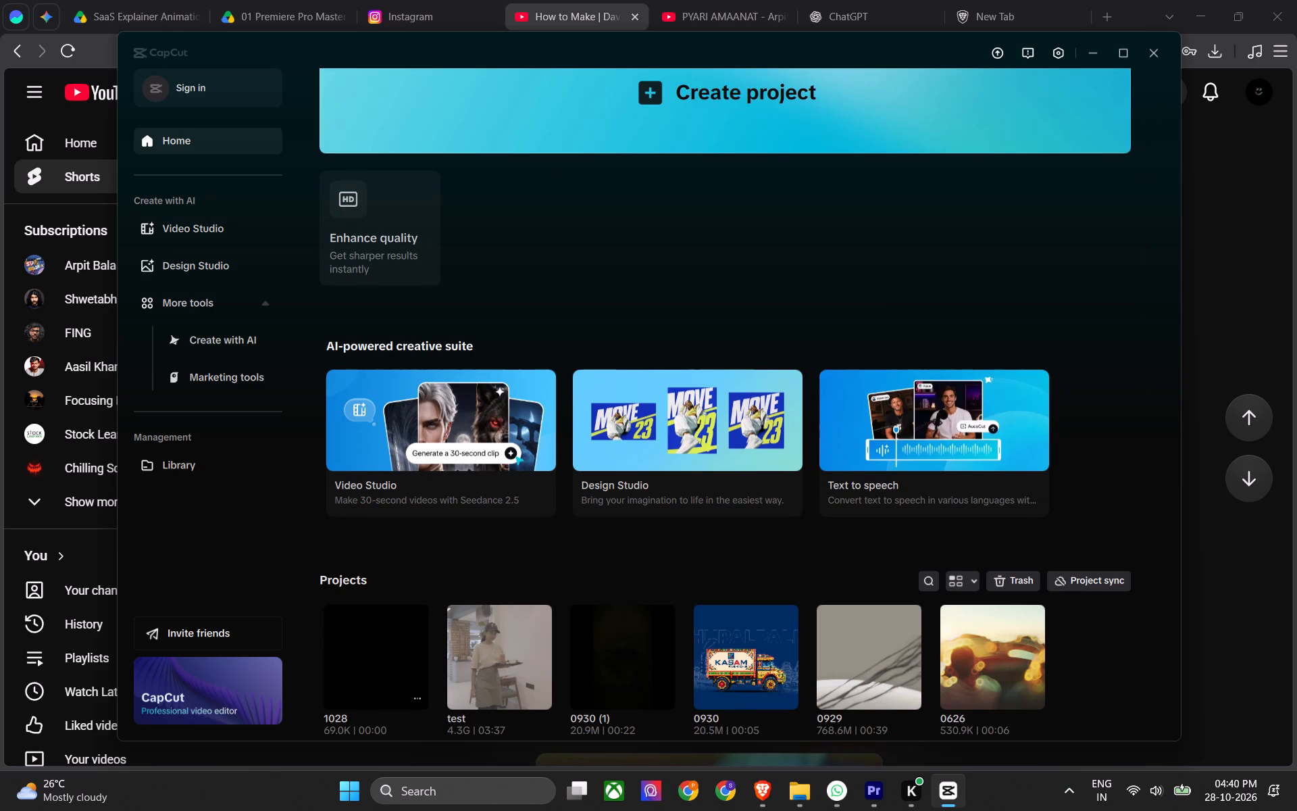
left_click(470, 639)
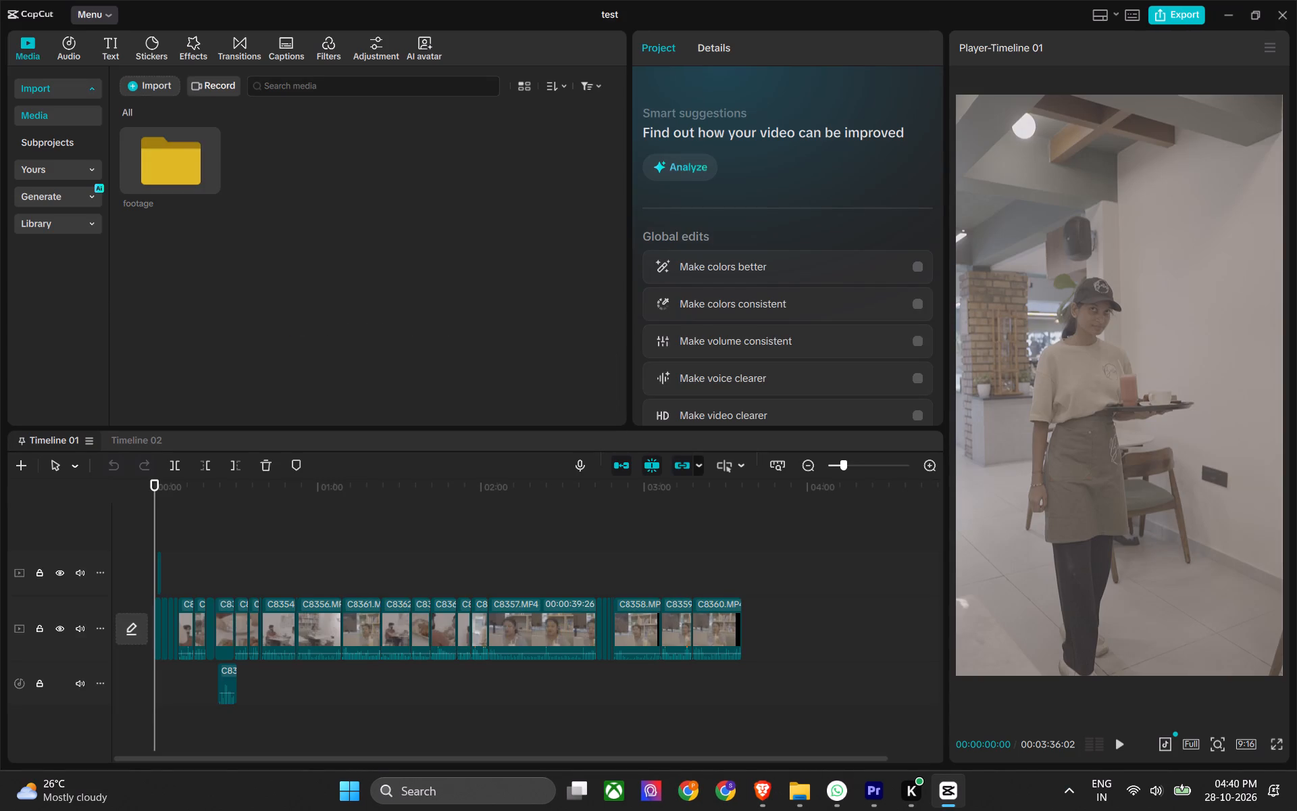
Split the long C8357.MP4 clip on the main track at about 00:02:14:13.
left_click_drag(205, 489, 509, 525)
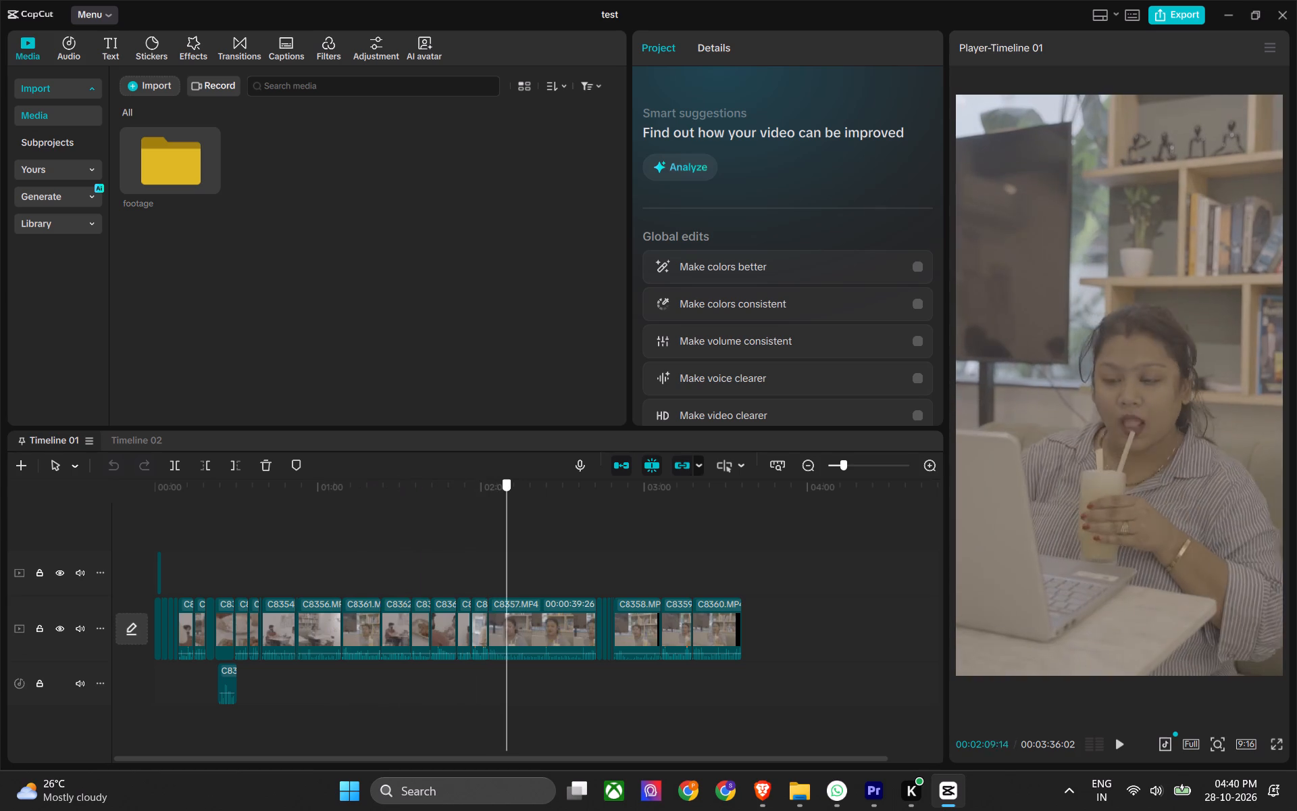
left_click_drag(509, 525, 520, 534)
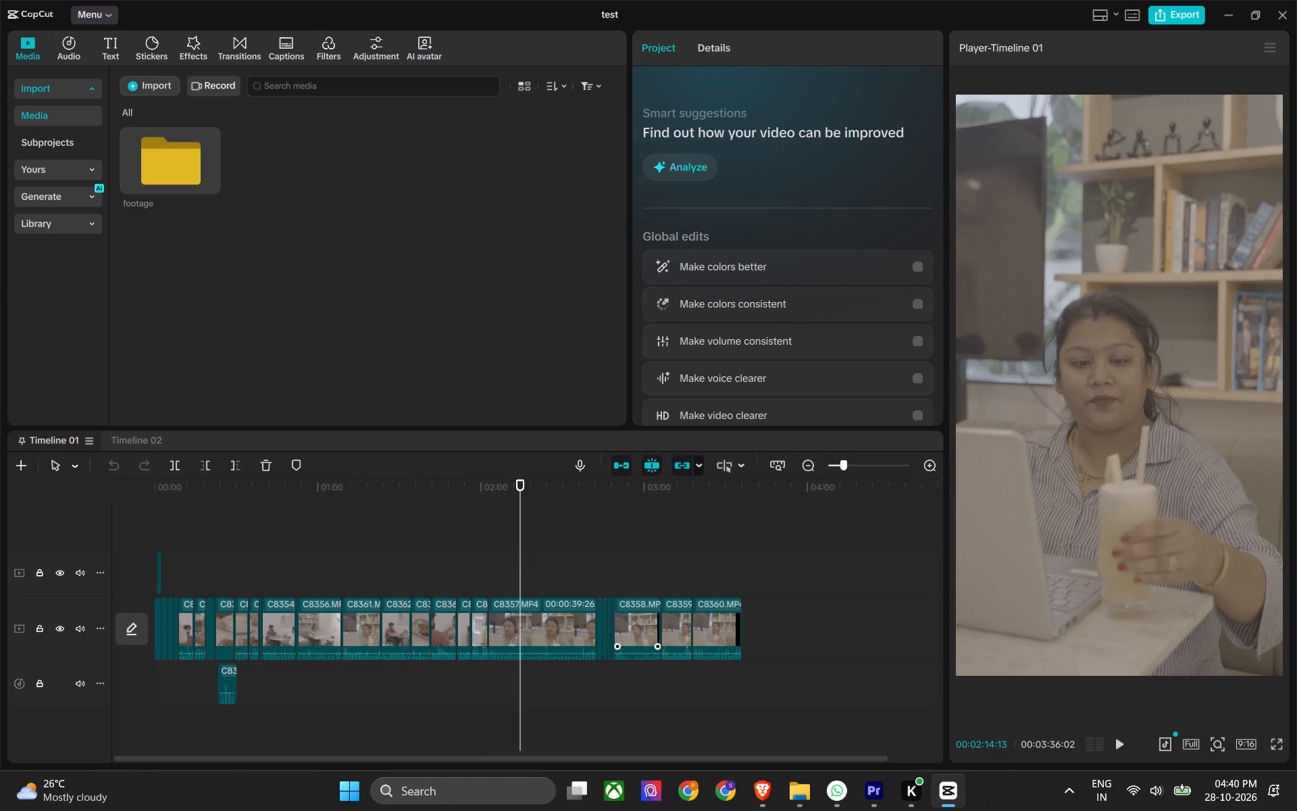
left_click_drag(789, 634, 601, 654)
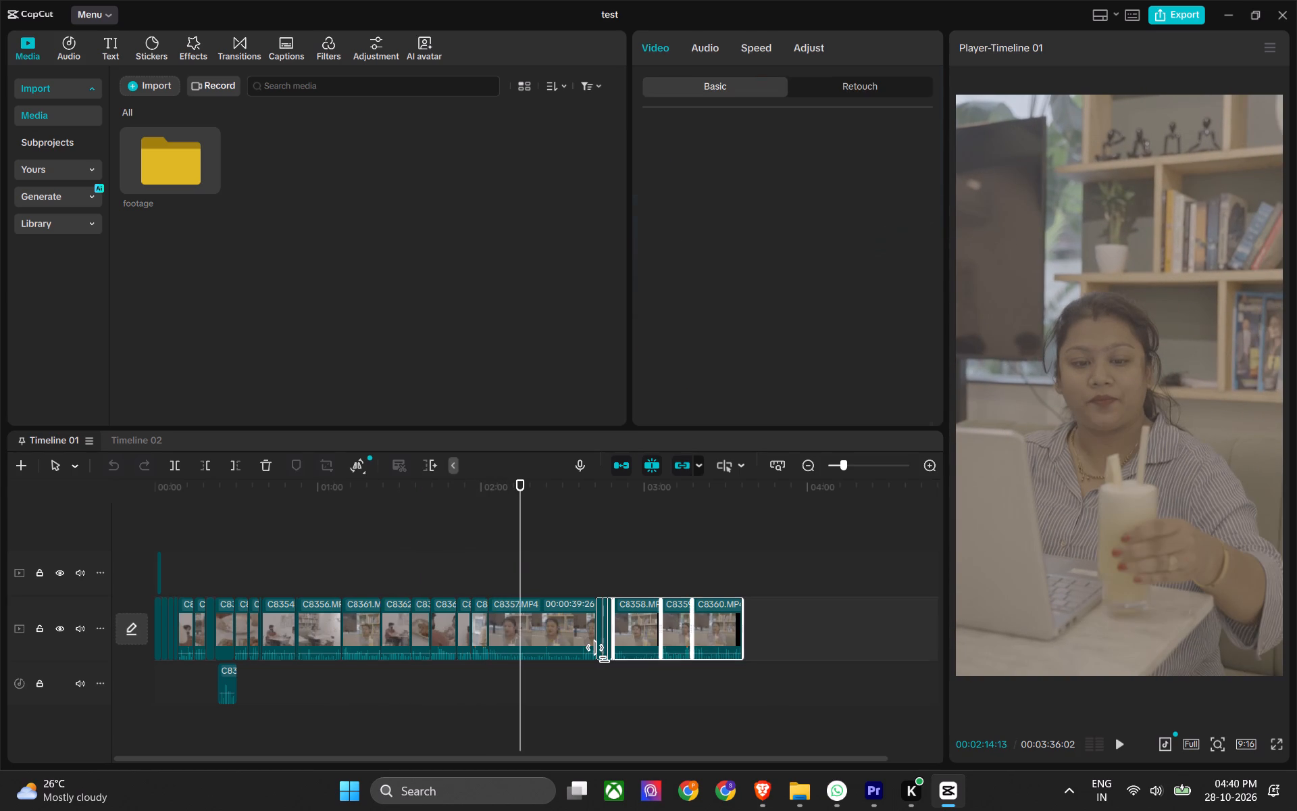
key("z")
key("z")
type("xcz")
key("z")
key("z")
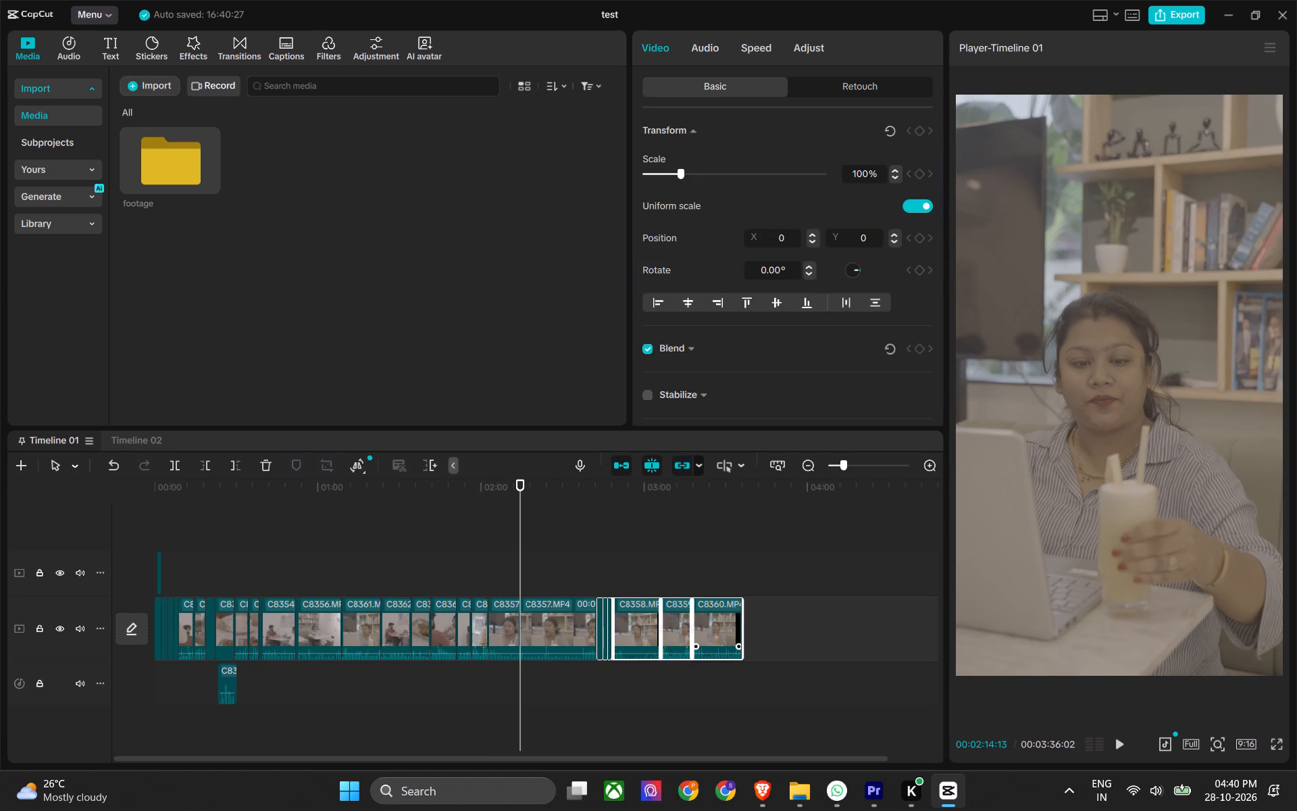
key("z")
key("z")
key("z")
Delete all main-track clips after C8357.MP4, from the short ones through C8358, C8359 and C8360.
left_click_drag(771, 594, 601, 665)
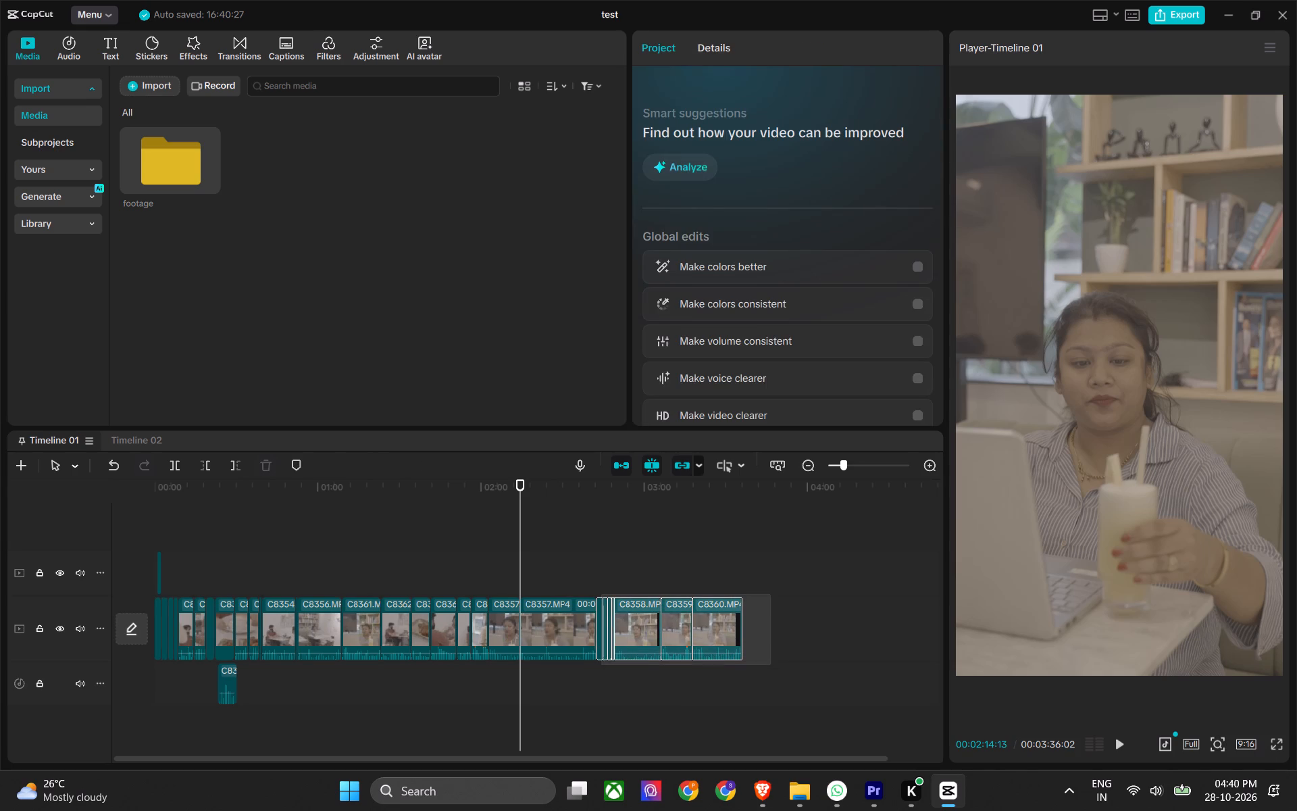
left_click_drag(601, 665, 600, 666)
key("z")
key("BackSpace")
left_click(644, 618)
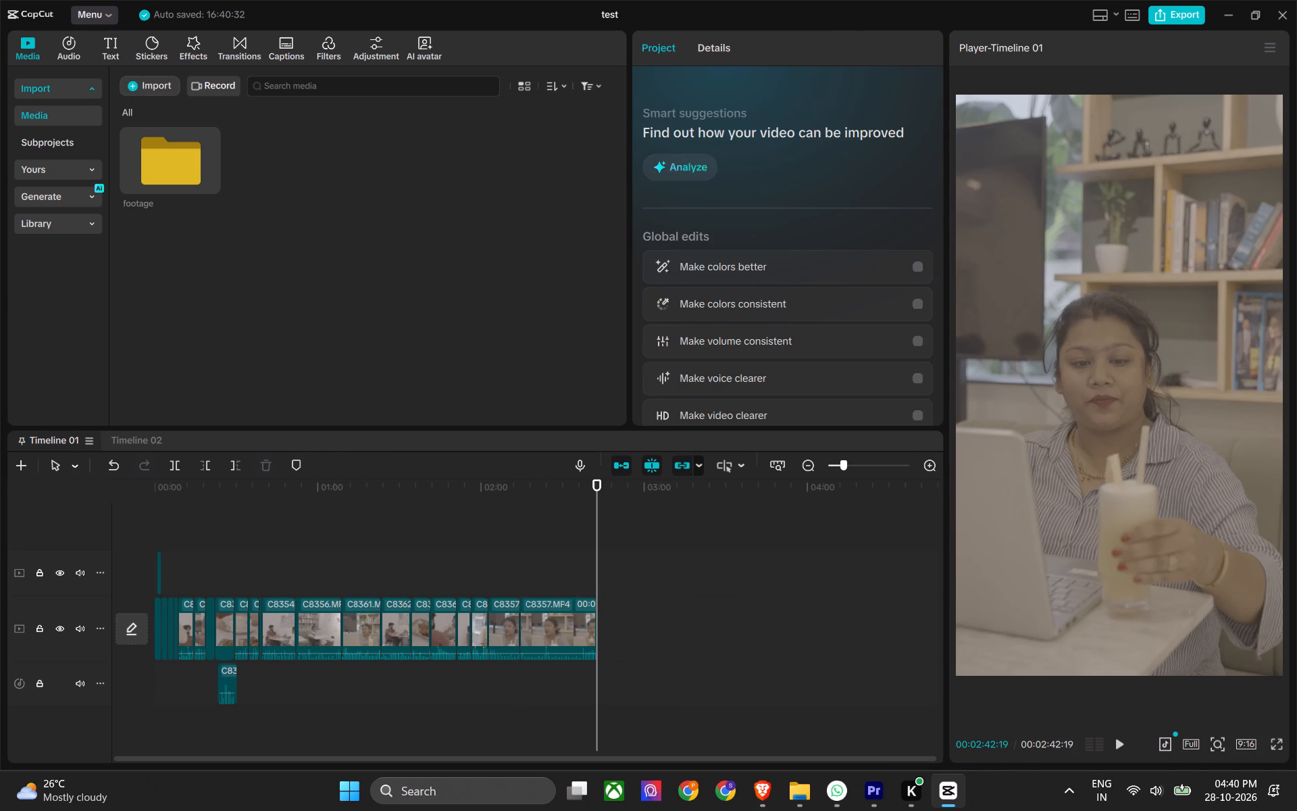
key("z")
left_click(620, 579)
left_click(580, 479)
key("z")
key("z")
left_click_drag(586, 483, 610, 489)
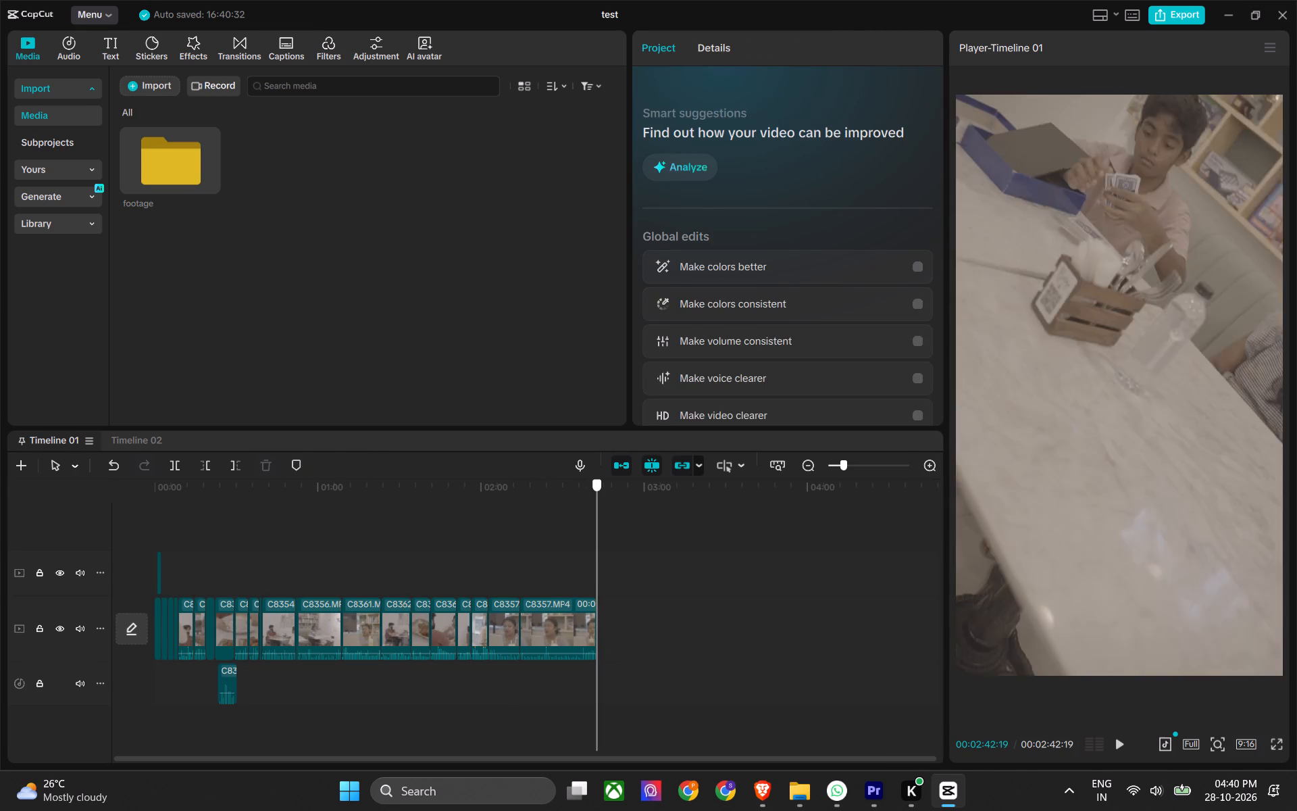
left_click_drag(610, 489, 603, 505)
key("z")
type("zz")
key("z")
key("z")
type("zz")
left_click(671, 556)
Save the project.
key("ctrl+s")
Examine the timeline keyboard shortcuts of the Shortcut 1 preset.
left_click(1100, 12)
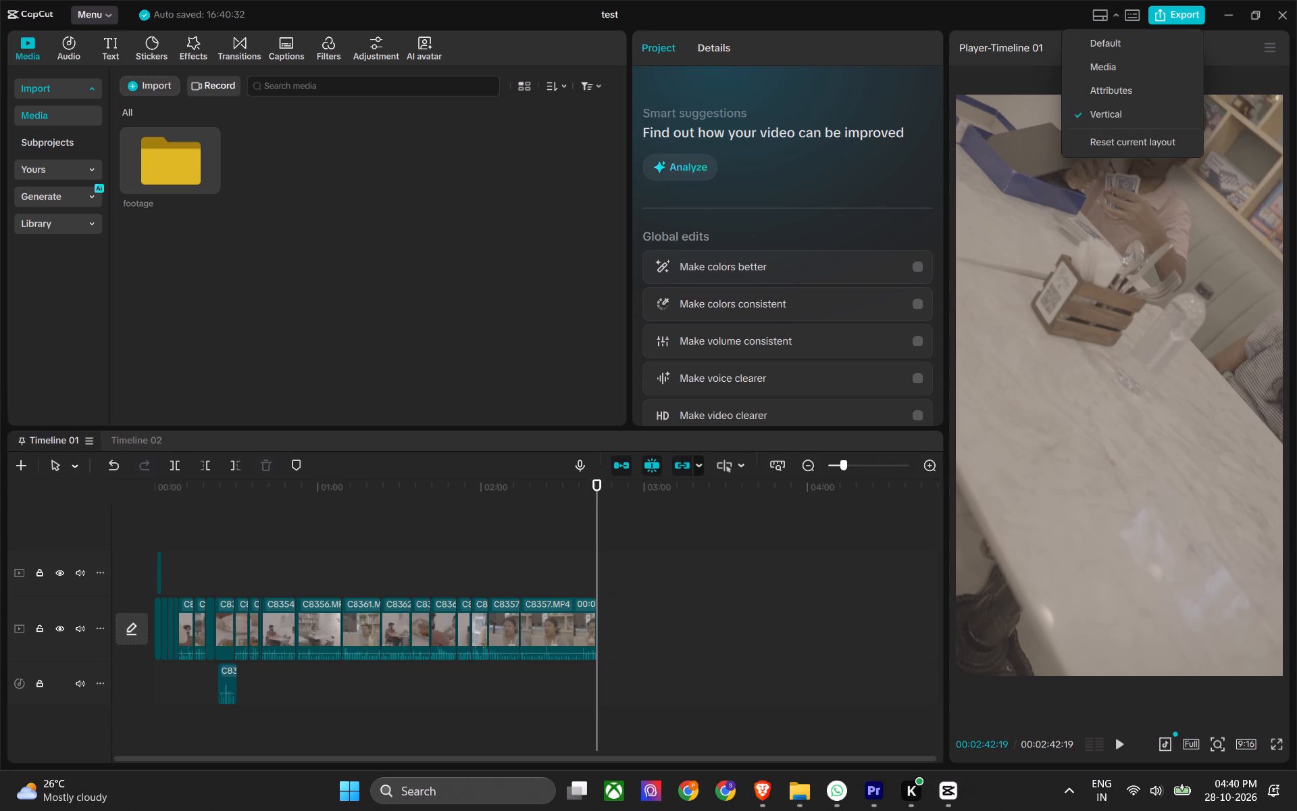
left_click(1131, 17)
left_click(1131, 17)
left_click(1131, 11)
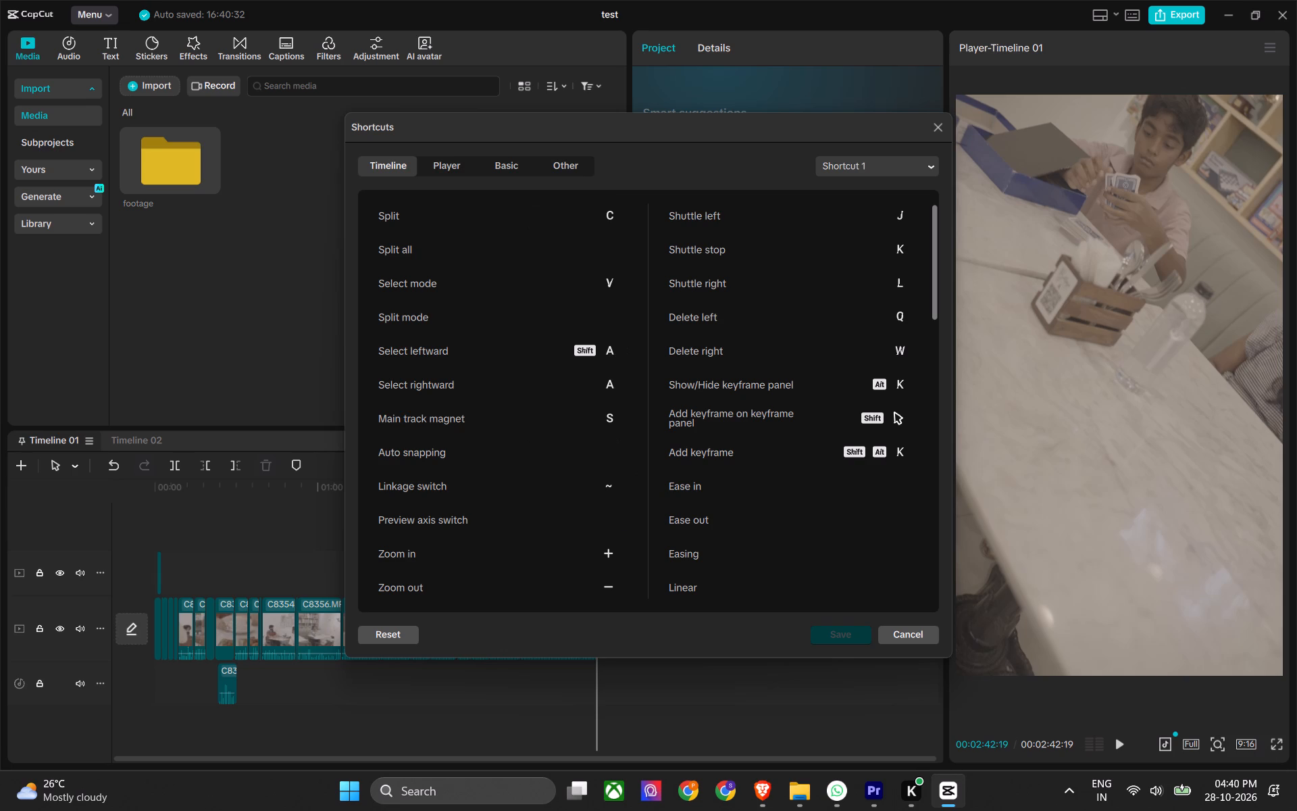
scroll(499, 418, "down", 2)
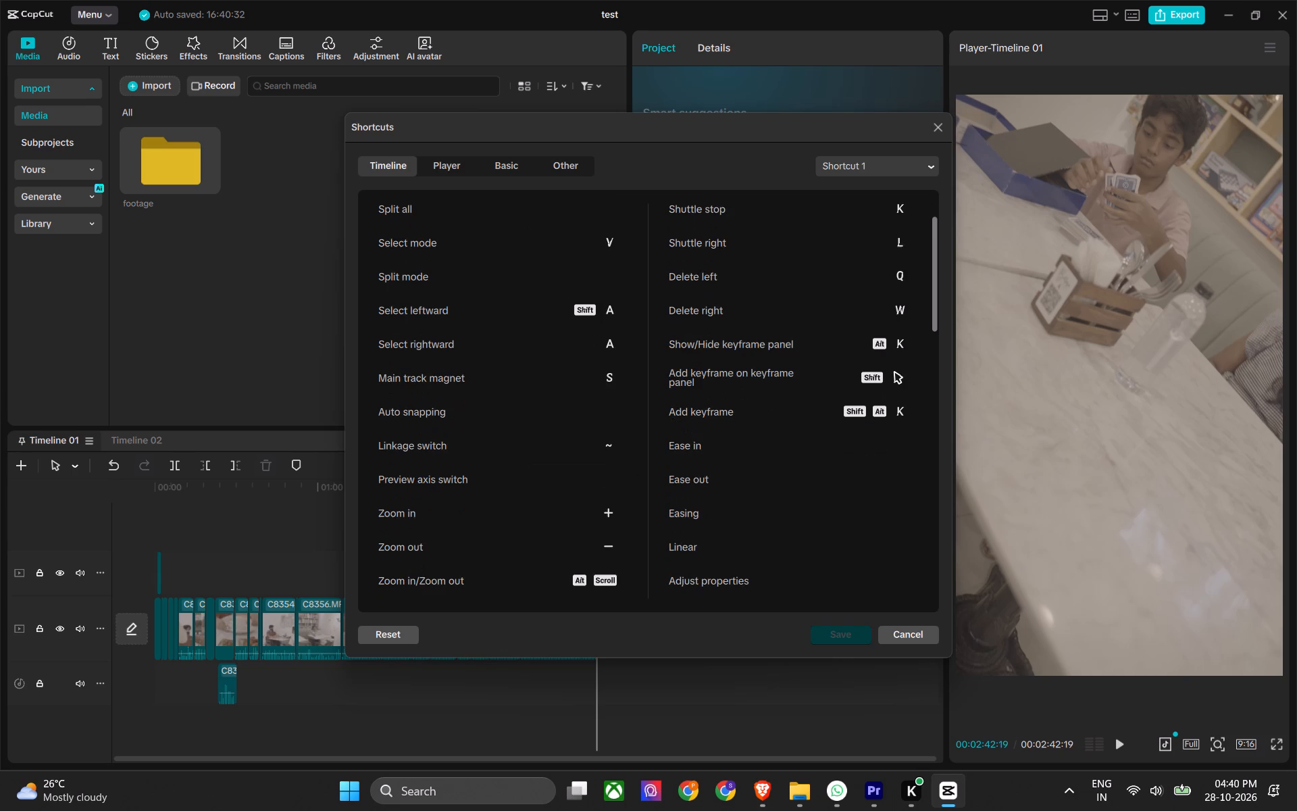
scroll(499, 418, "down", 11)
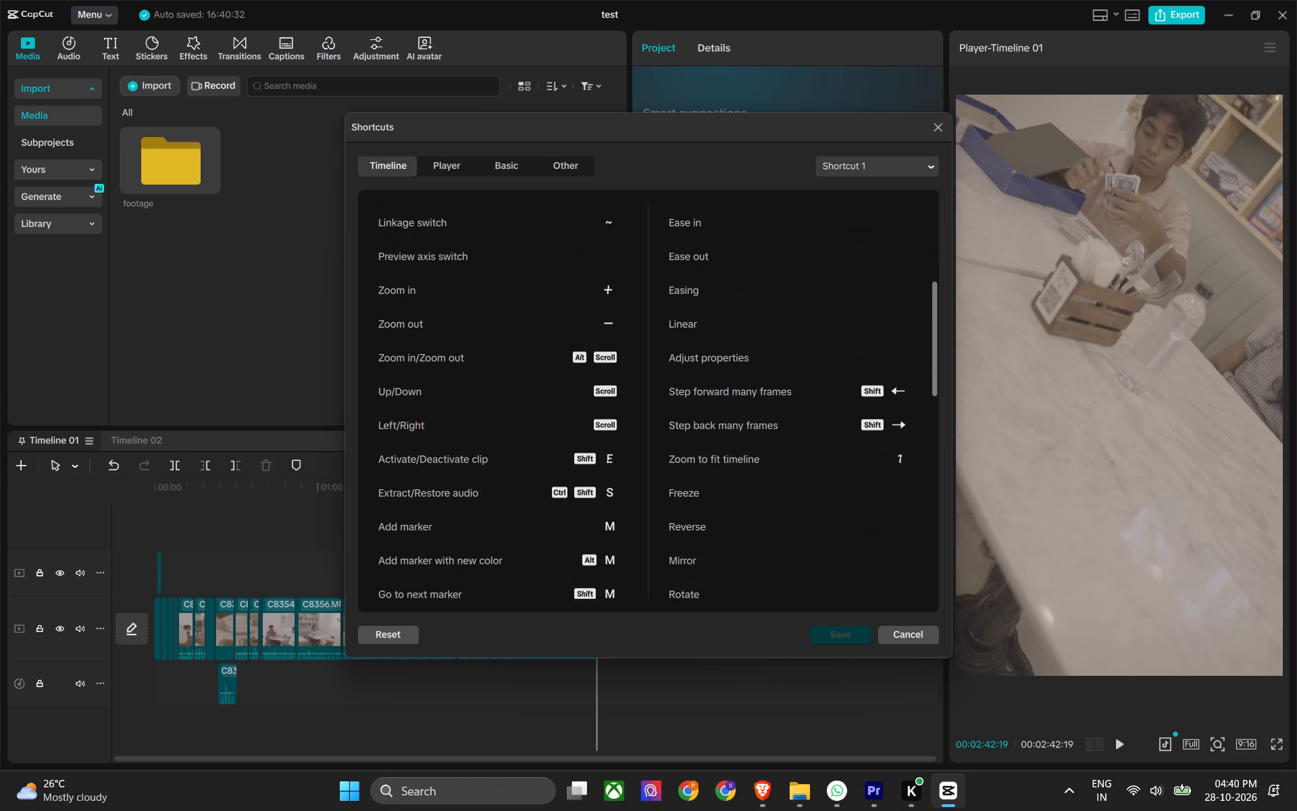
scroll(510, 437, "down", 2)
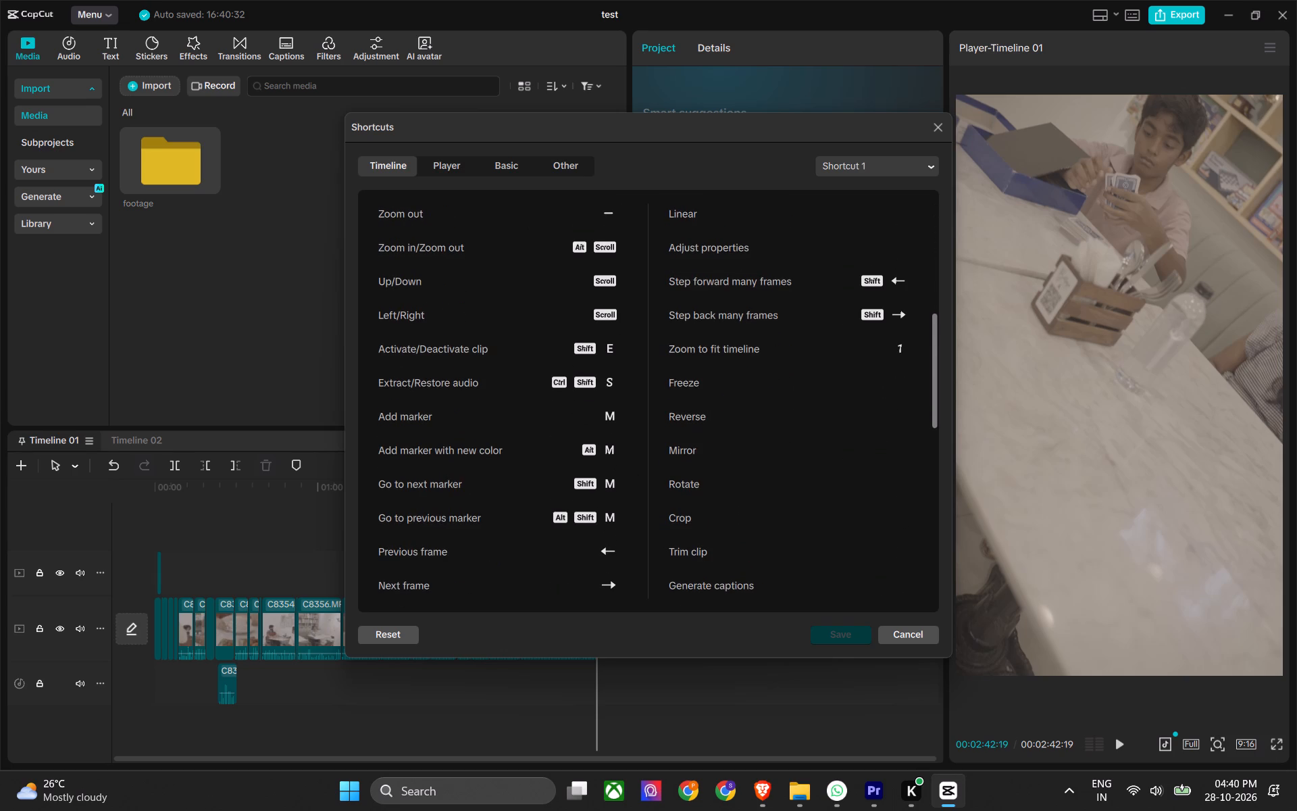
scroll(515, 456, "down", 5)
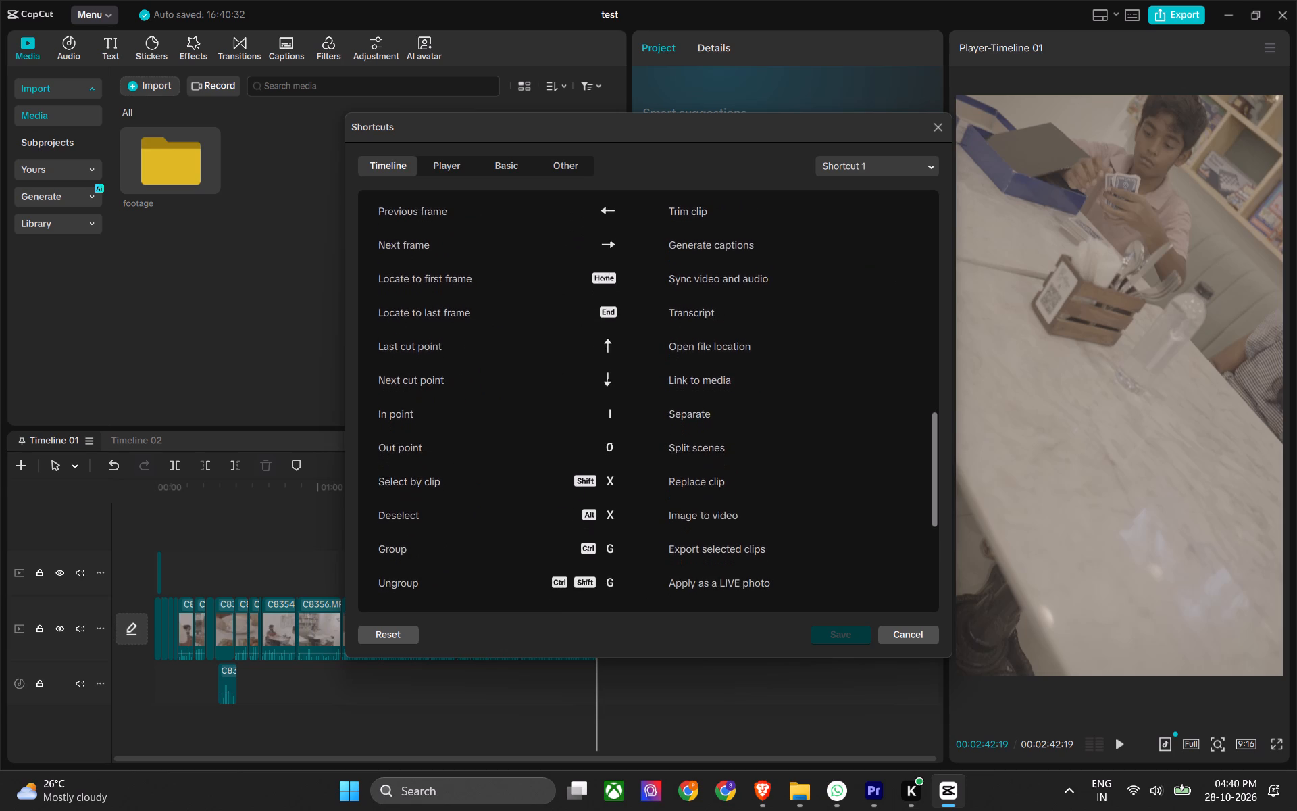
scroll(509, 464, "down", 1)
scroll(509, 464, "up", 3)
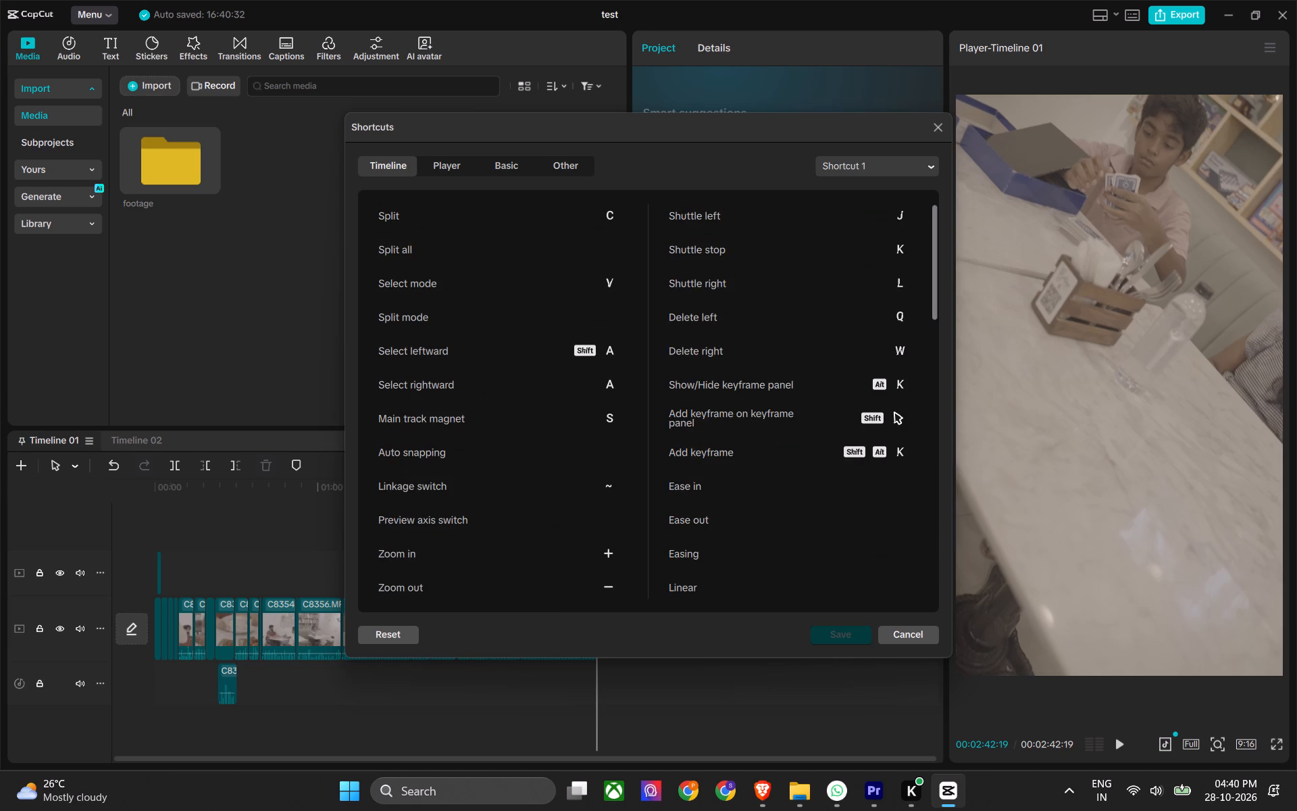
Assign F9 as the shortcut for Ease in, continuing without signing in.
scroll(613, 360, "up", 2)
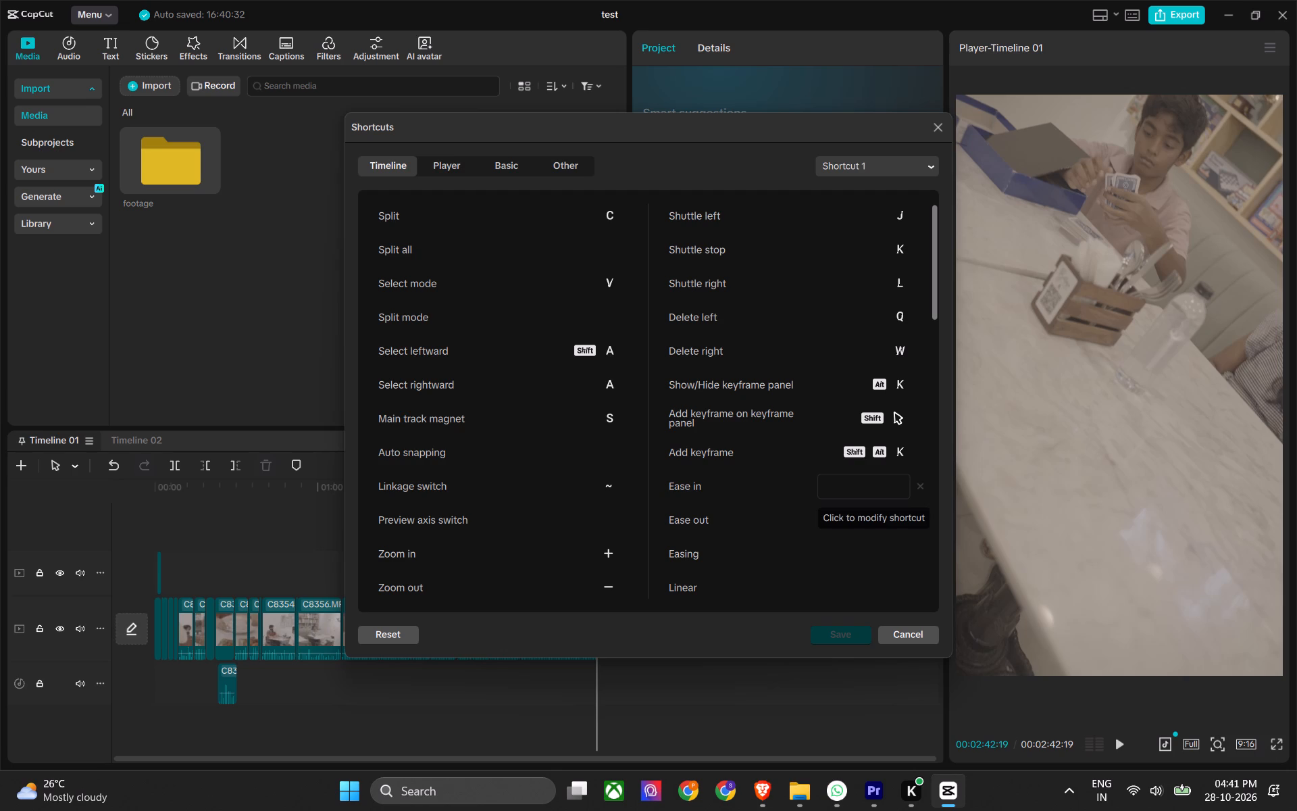
left_click(859, 487)
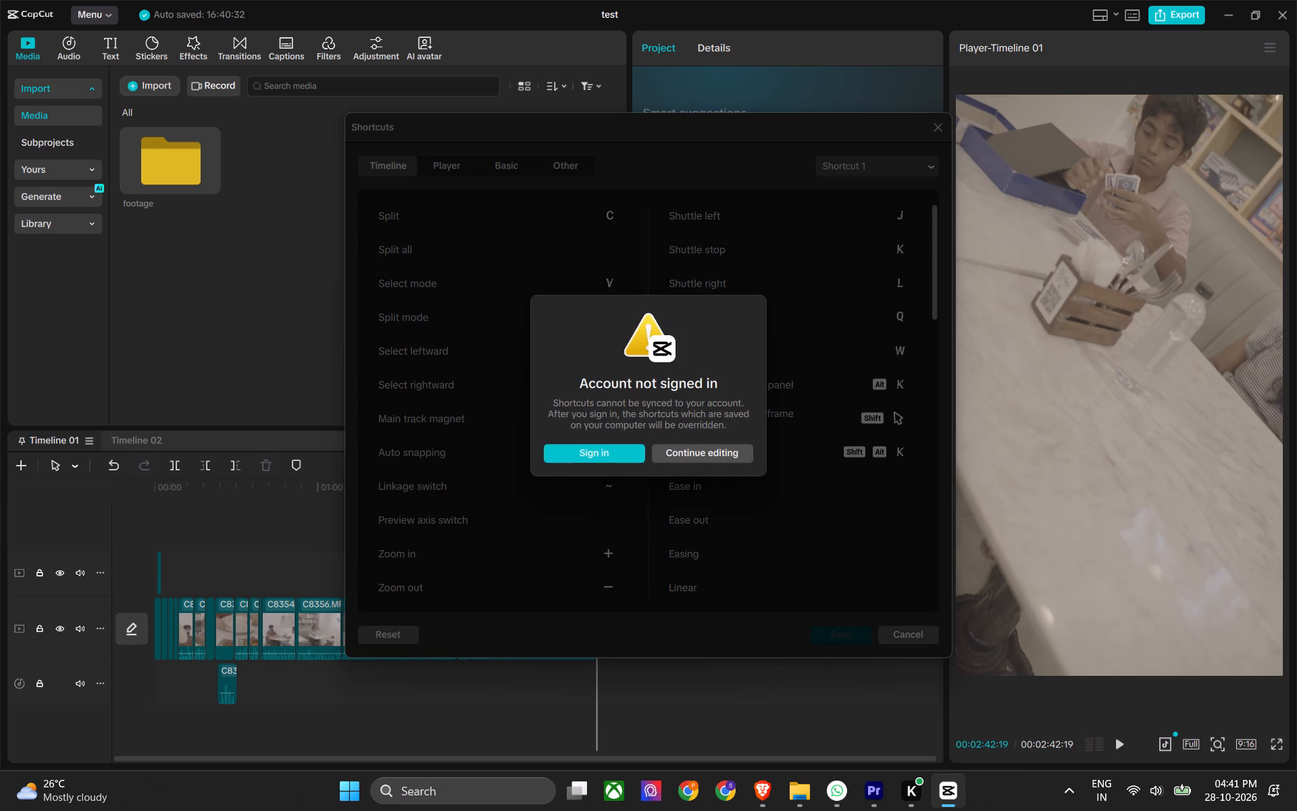
left_click(712, 456)
left_click(850, 485)
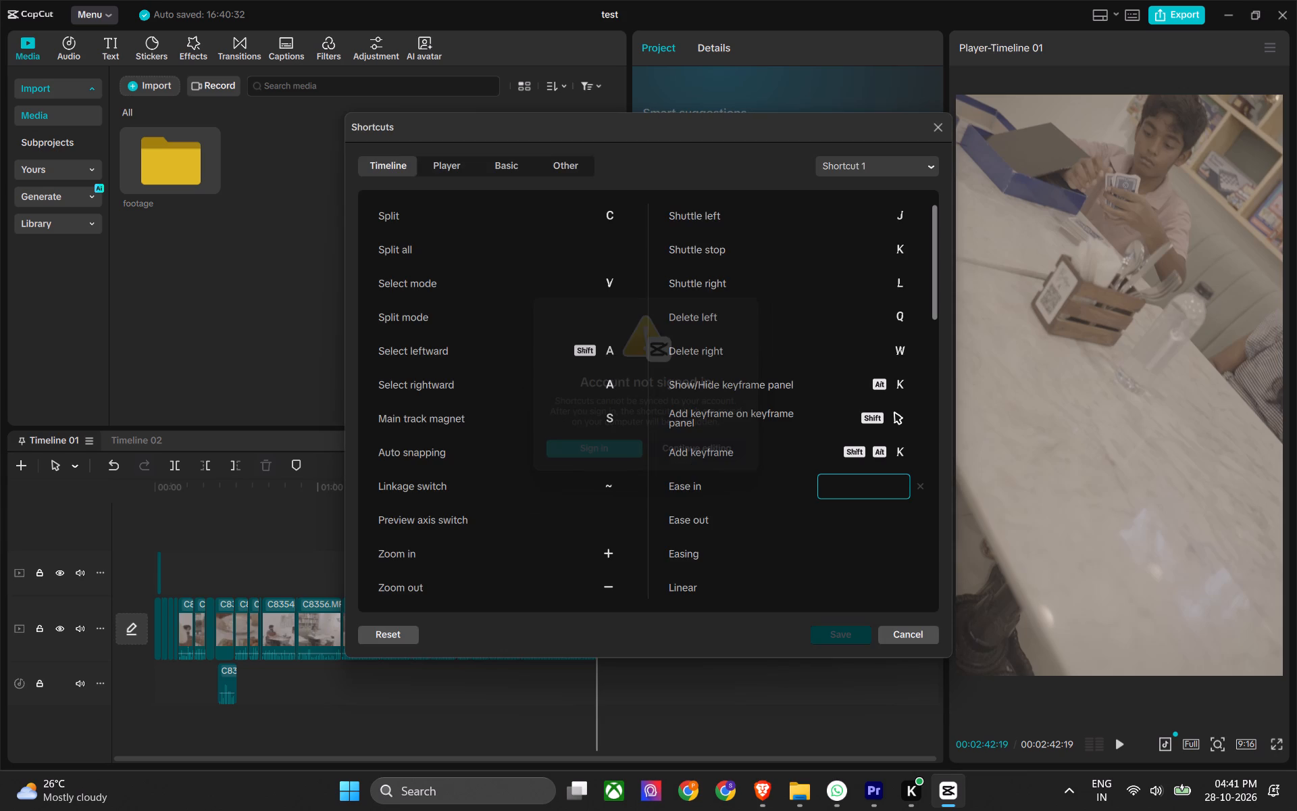
left_click(869, 506)
left_click(858, 512)
left_click(869, 493)
left_click(869, 493)
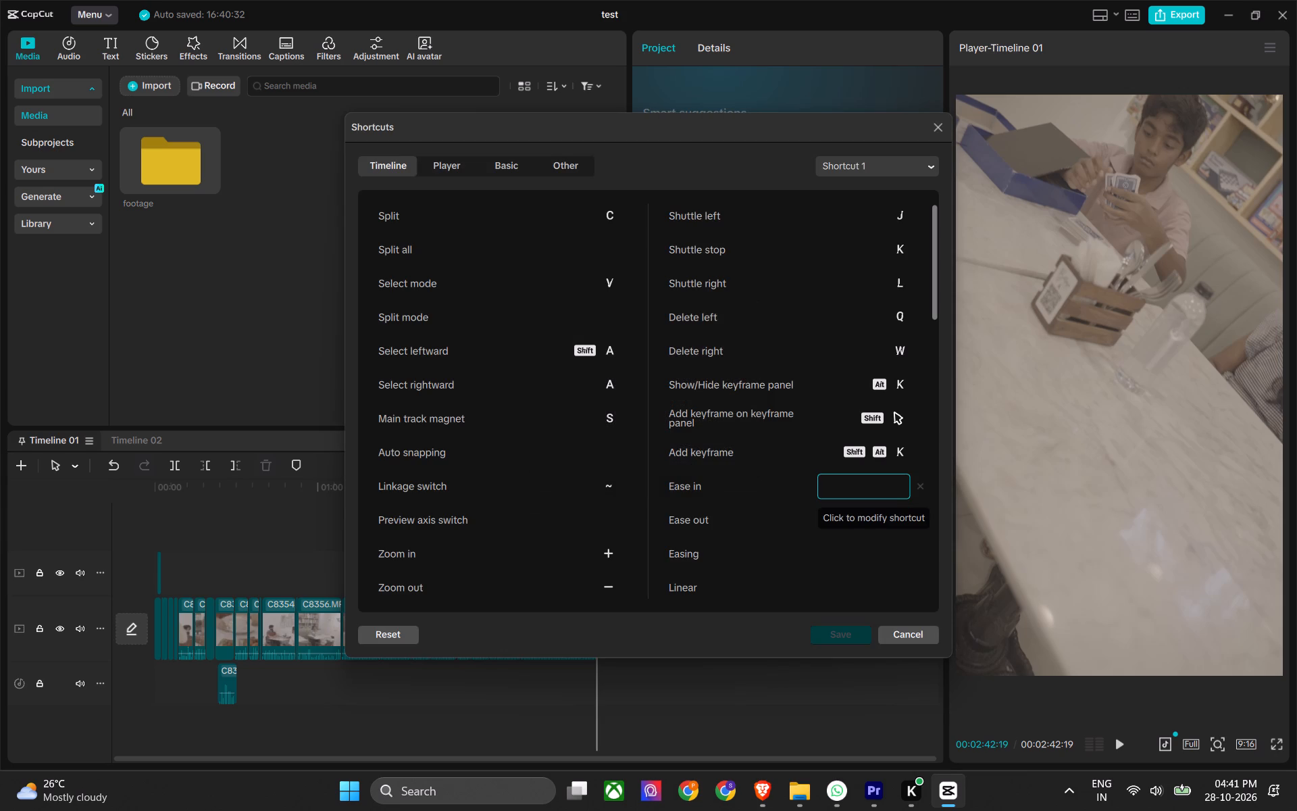
key("F9")
Assign F10 as the shortcut for Ease out, after trying F9 without overriding its existing assignment.
left_click(868, 512)
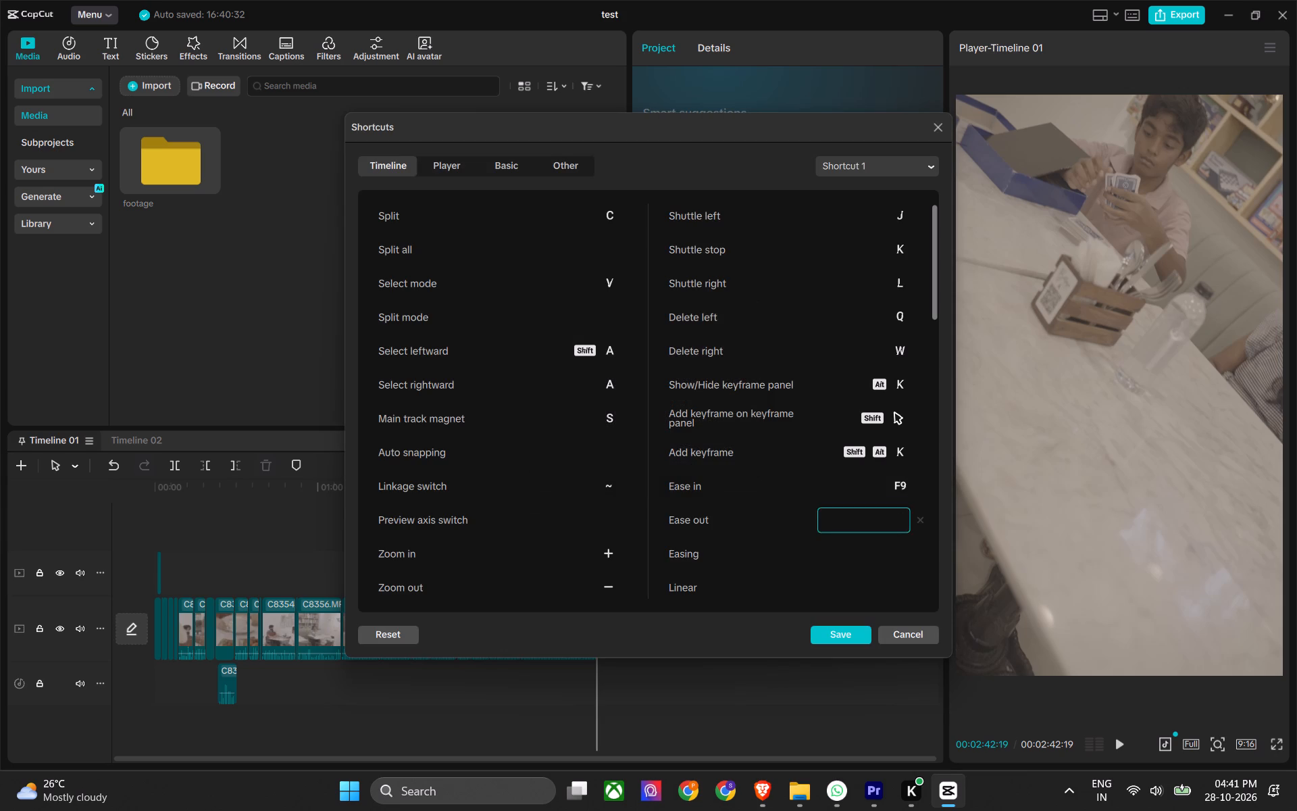
key("F9")
left_click(700, 445)
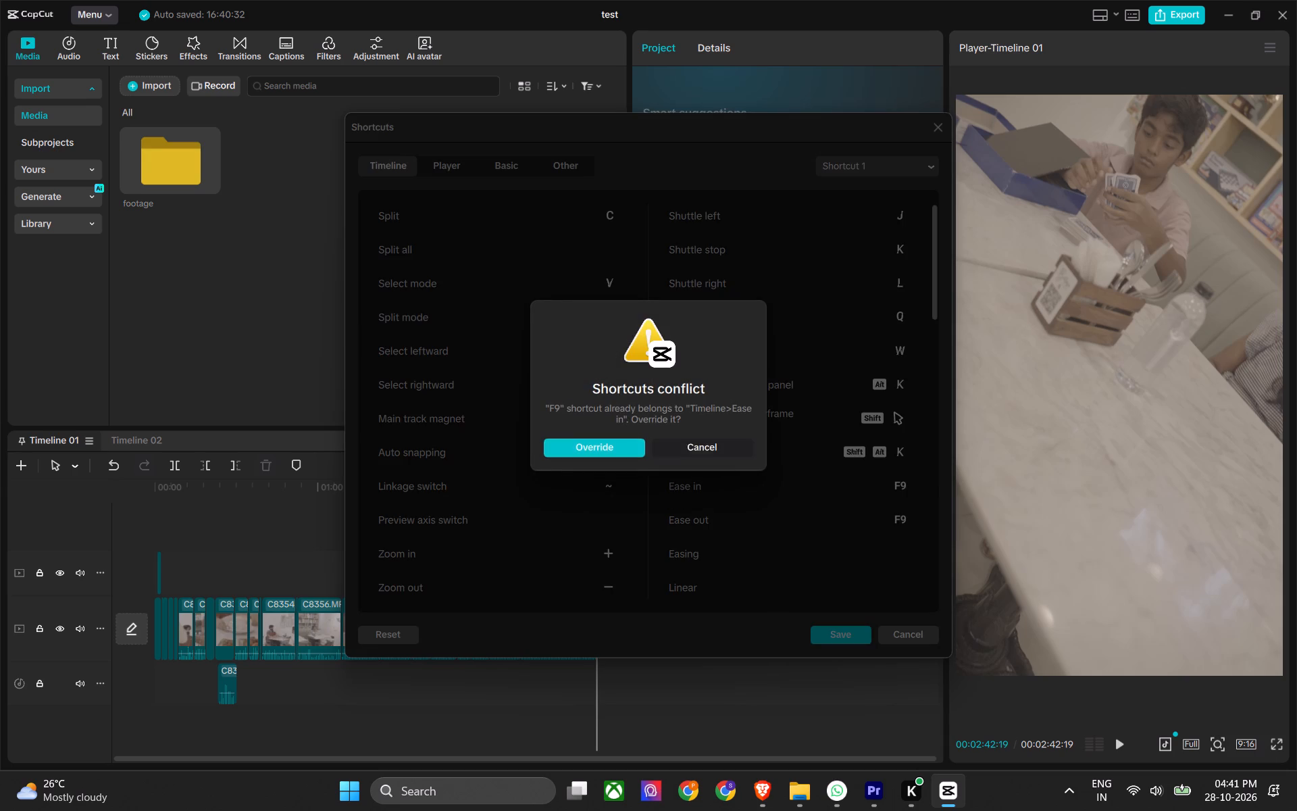
left_click(871, 516)
key("F10")
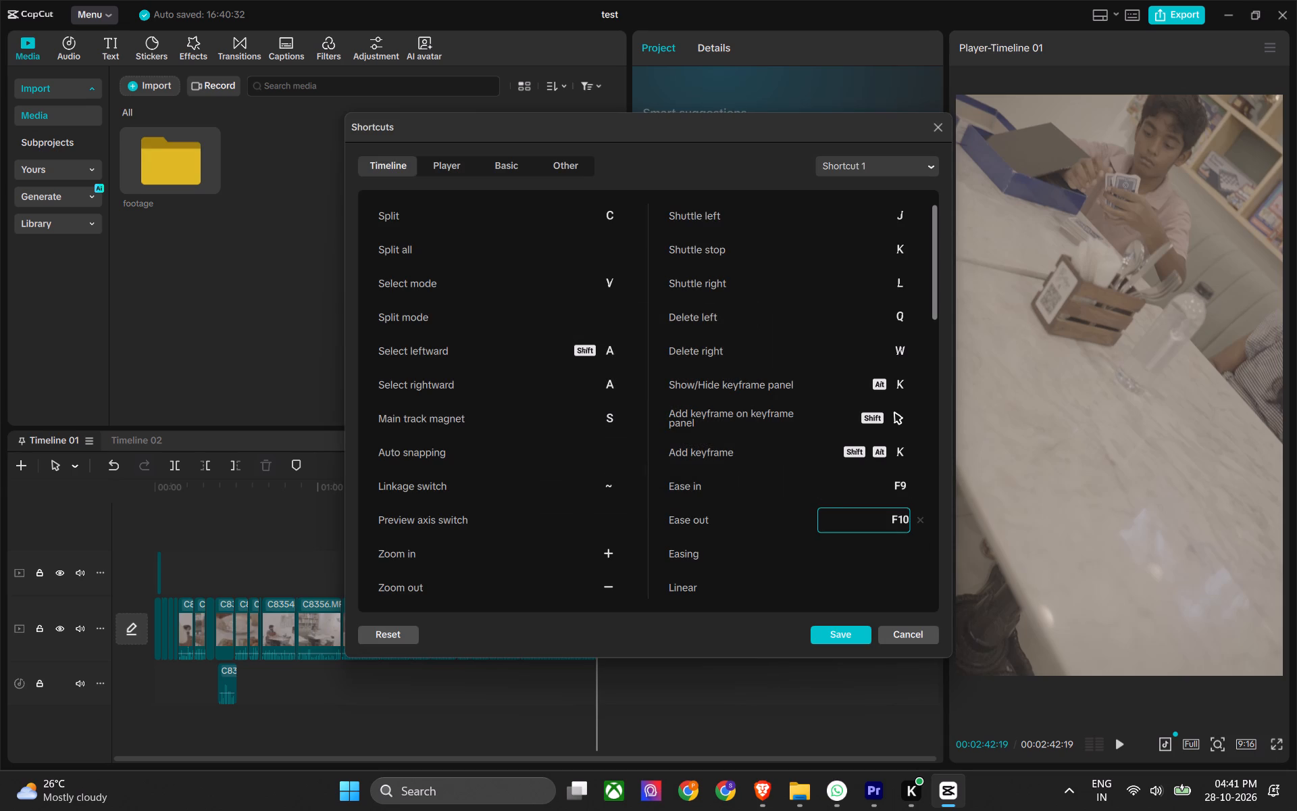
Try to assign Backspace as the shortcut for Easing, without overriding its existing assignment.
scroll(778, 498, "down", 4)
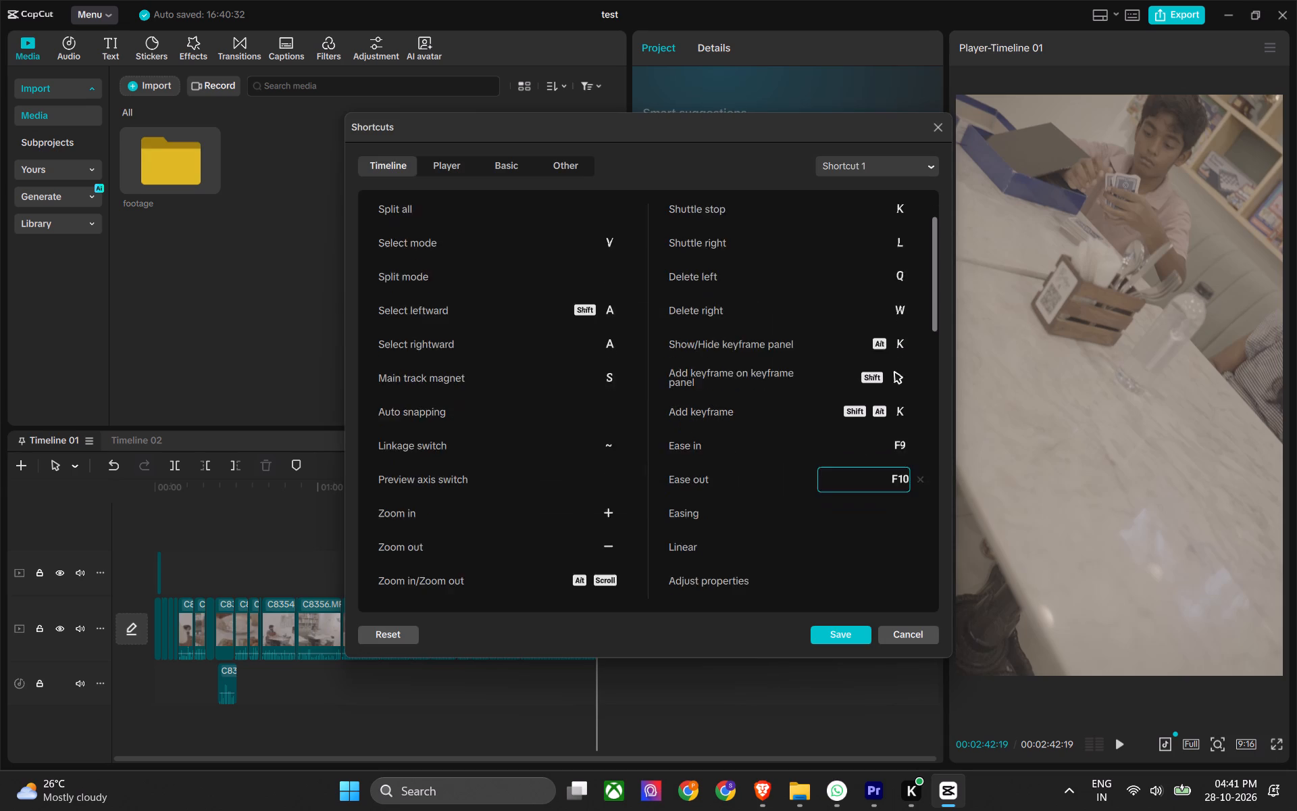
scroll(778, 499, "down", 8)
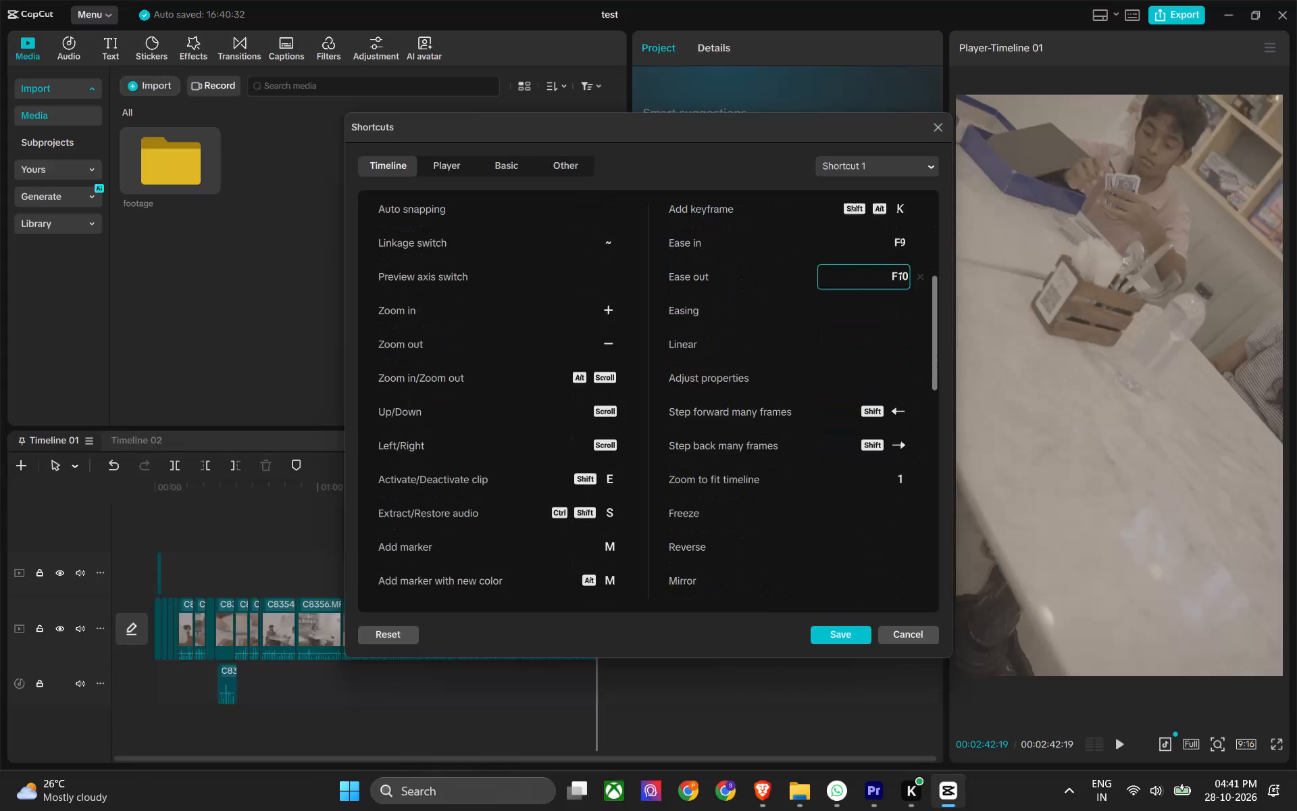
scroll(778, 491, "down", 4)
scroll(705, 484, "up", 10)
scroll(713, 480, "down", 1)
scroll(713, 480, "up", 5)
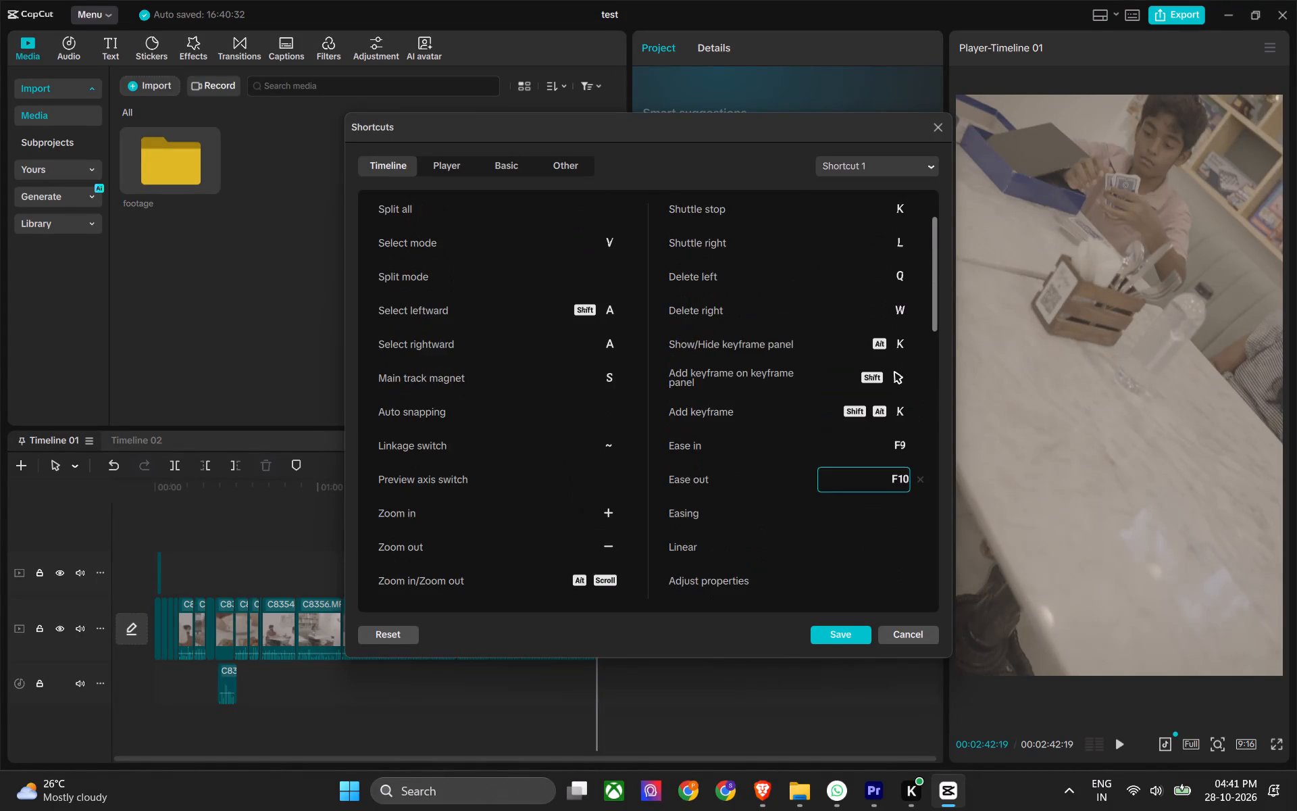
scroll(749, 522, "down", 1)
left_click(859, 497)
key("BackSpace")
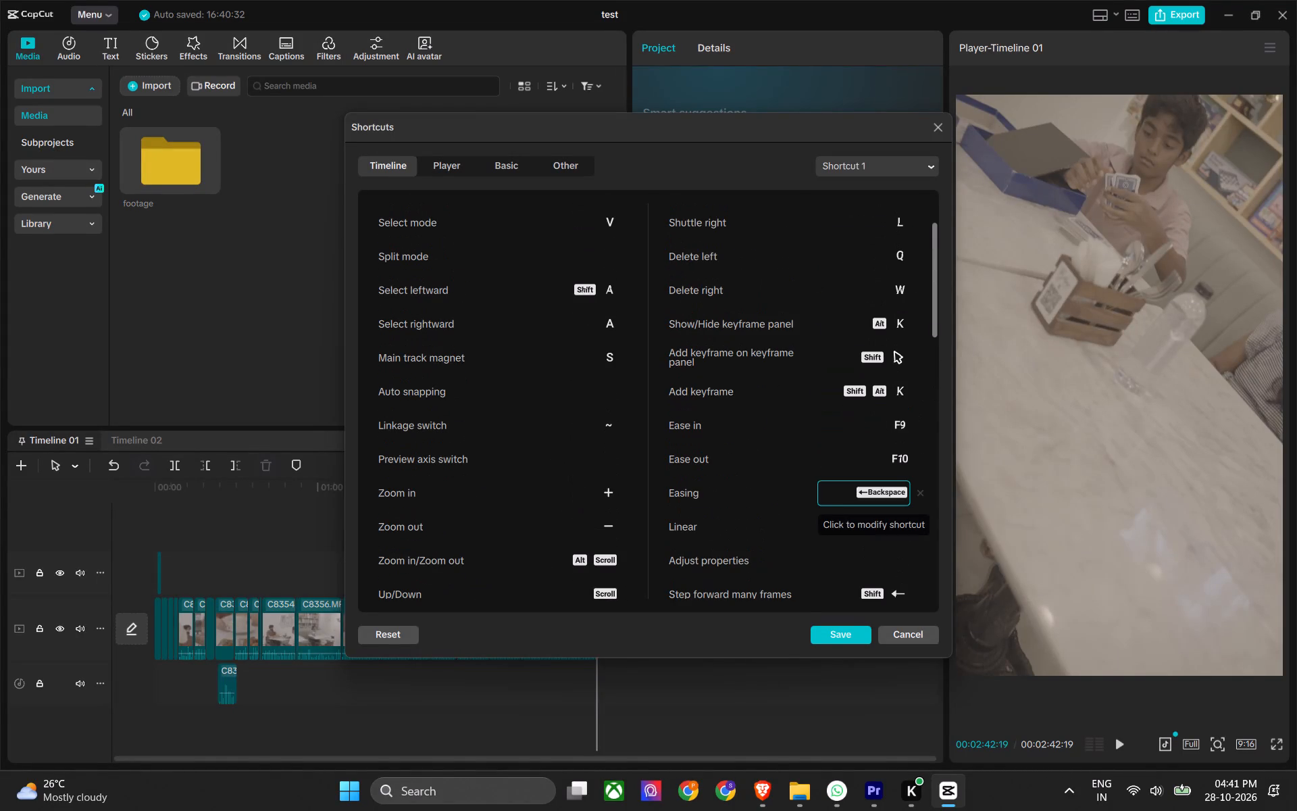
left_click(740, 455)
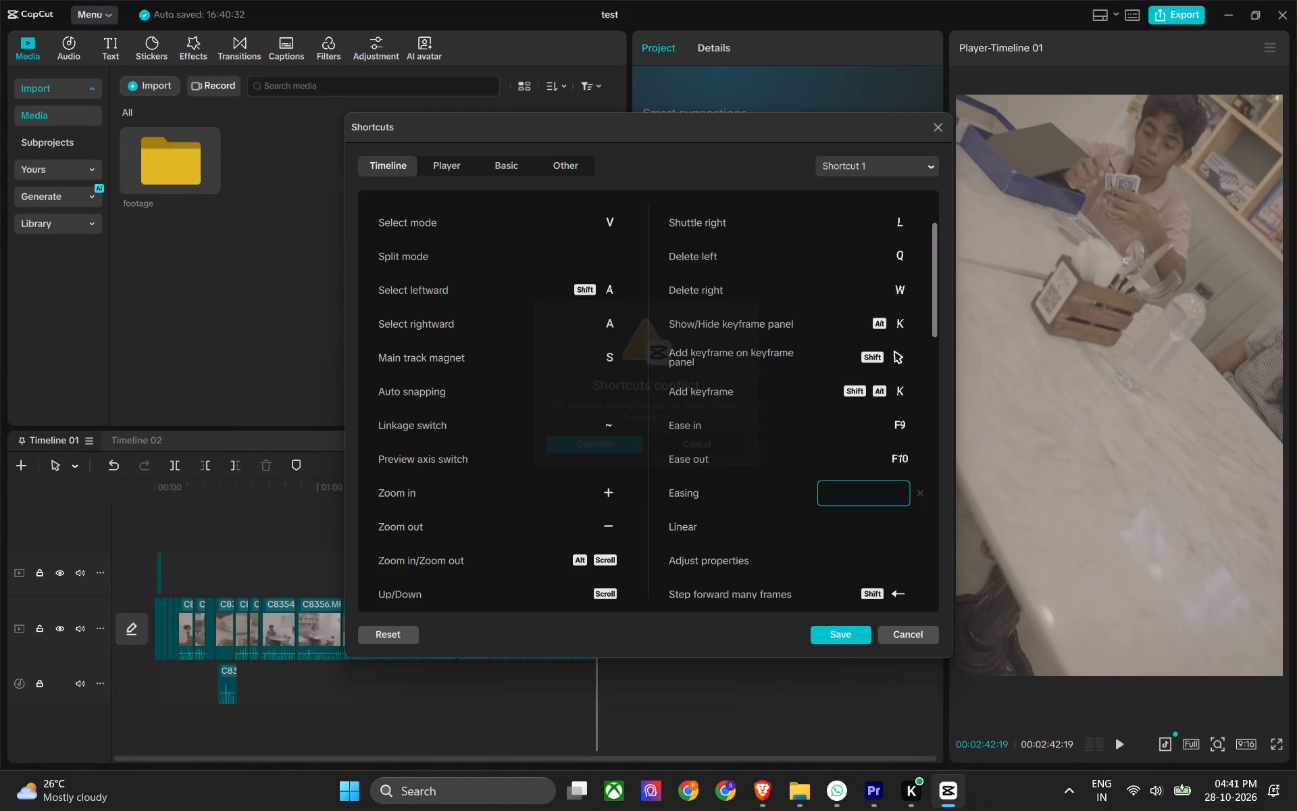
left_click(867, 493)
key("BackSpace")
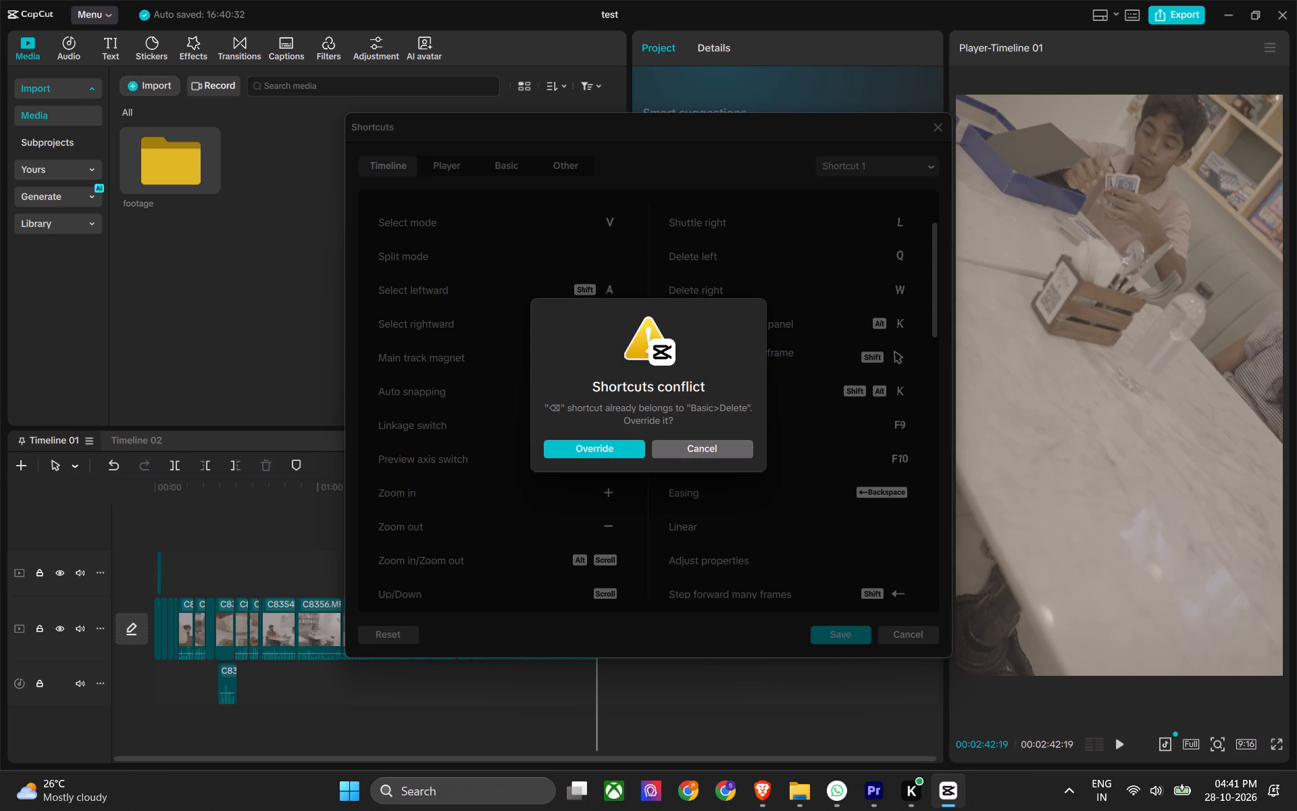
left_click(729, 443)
Examine the rest of the timeline shortcuts, down to the end of the list and back to its start.
scroll(515, 370, "up", 3)
scroll(515, 370, "down", 1)
scroll(515, 370, "up", 11)
scroll(521, 368, "down", 12)
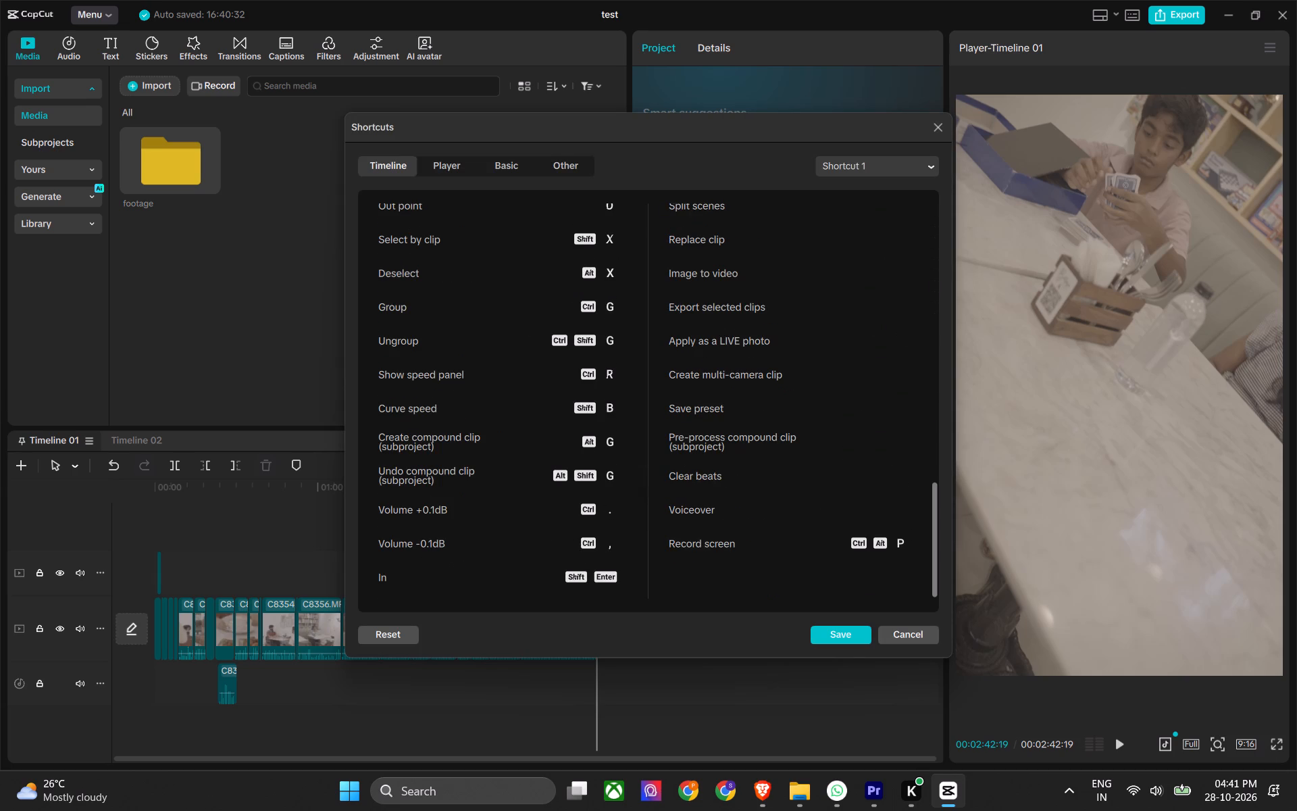
scroll(521, 368, "down", 1)
scroll(521, 368, "up", 3)
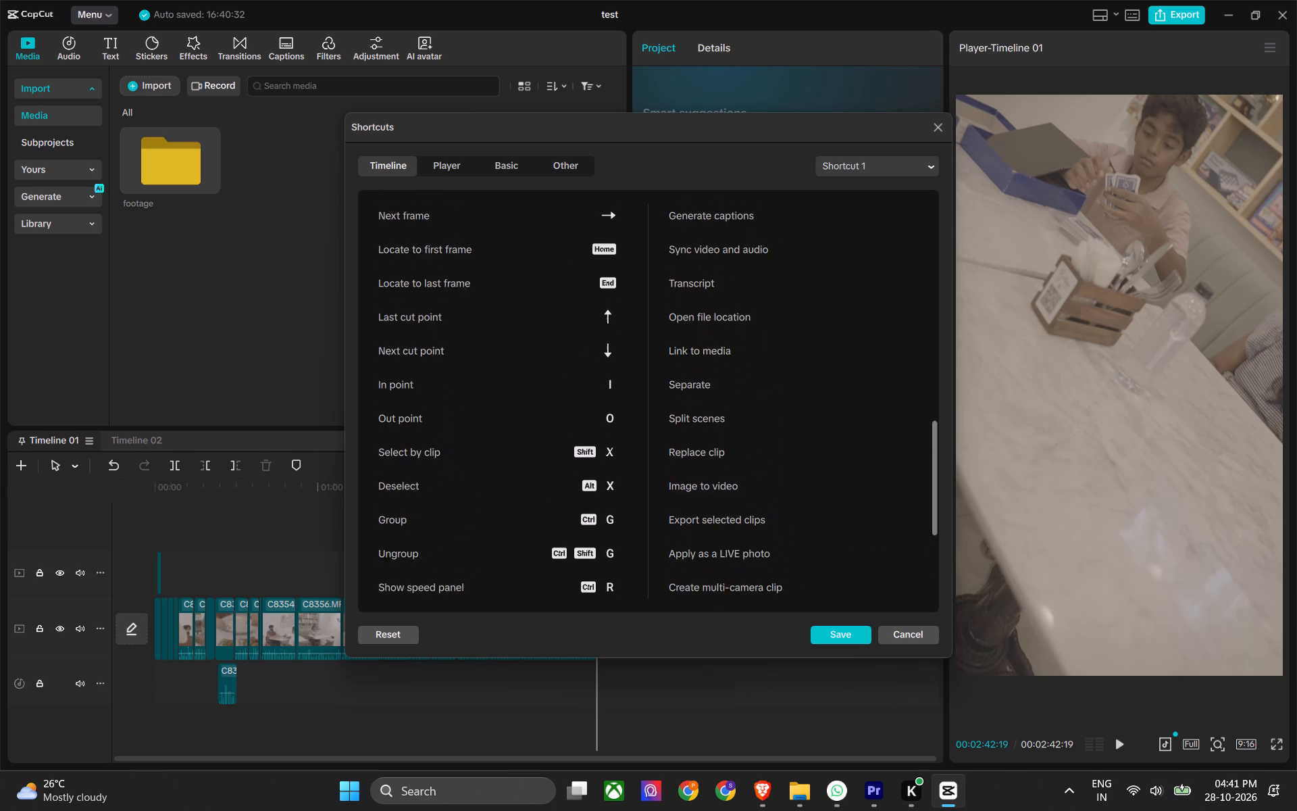
scroll(521, 368, "up", 3)
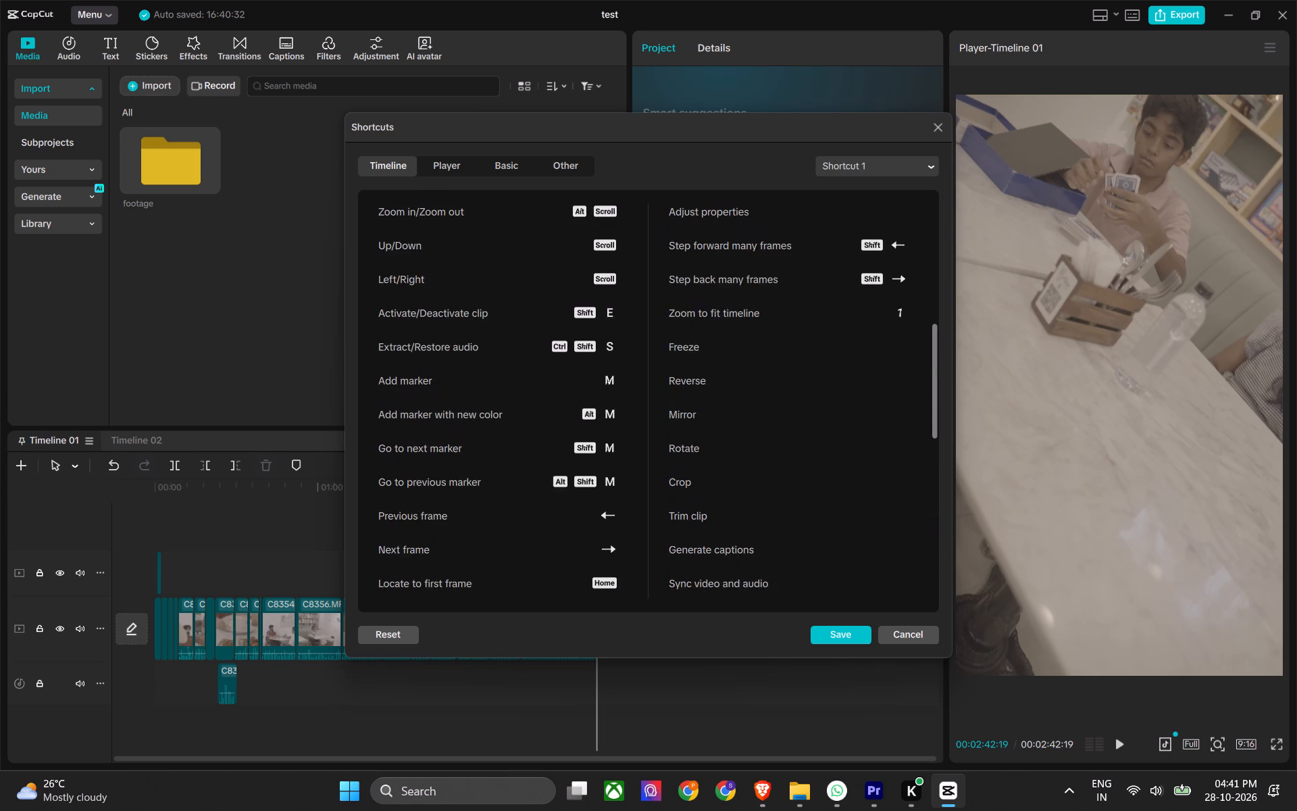
scroll(547, 361, "up", 3)
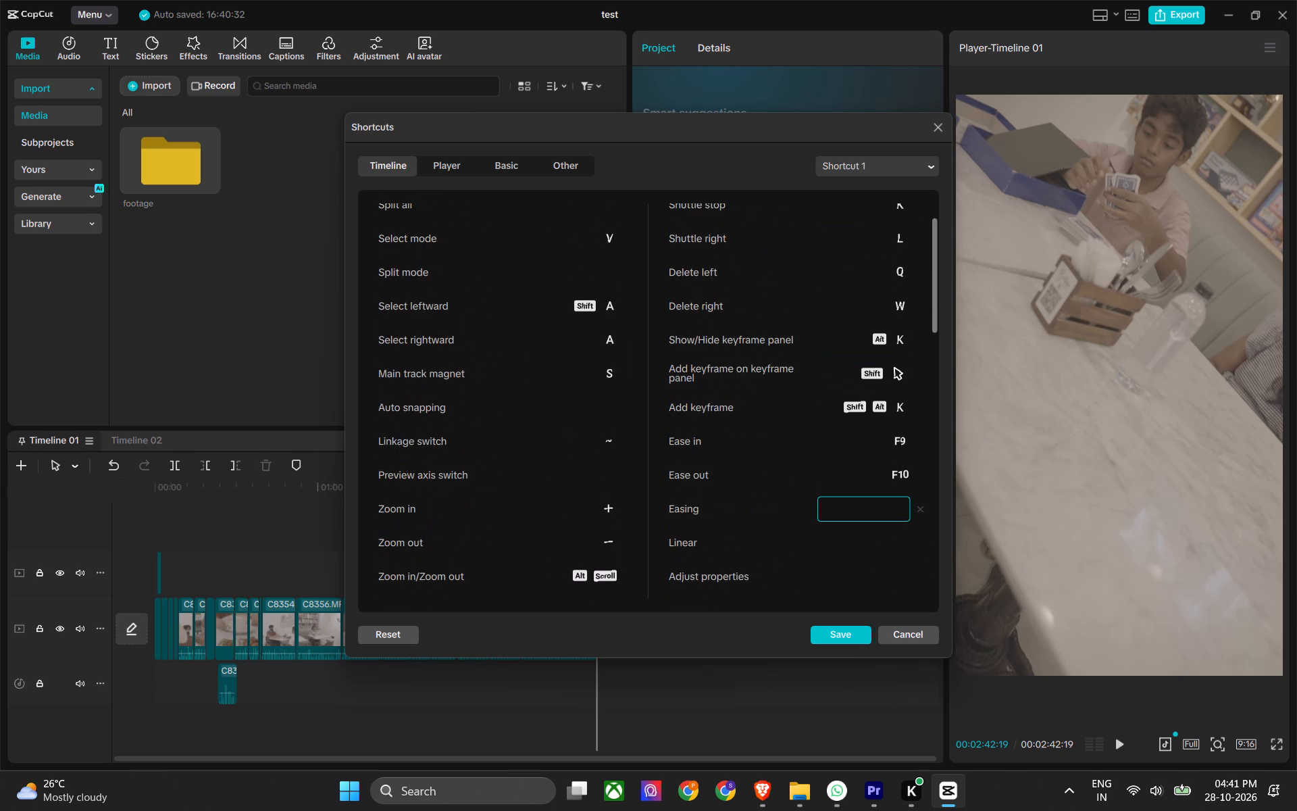
scroll(547, 361, "up", 2)
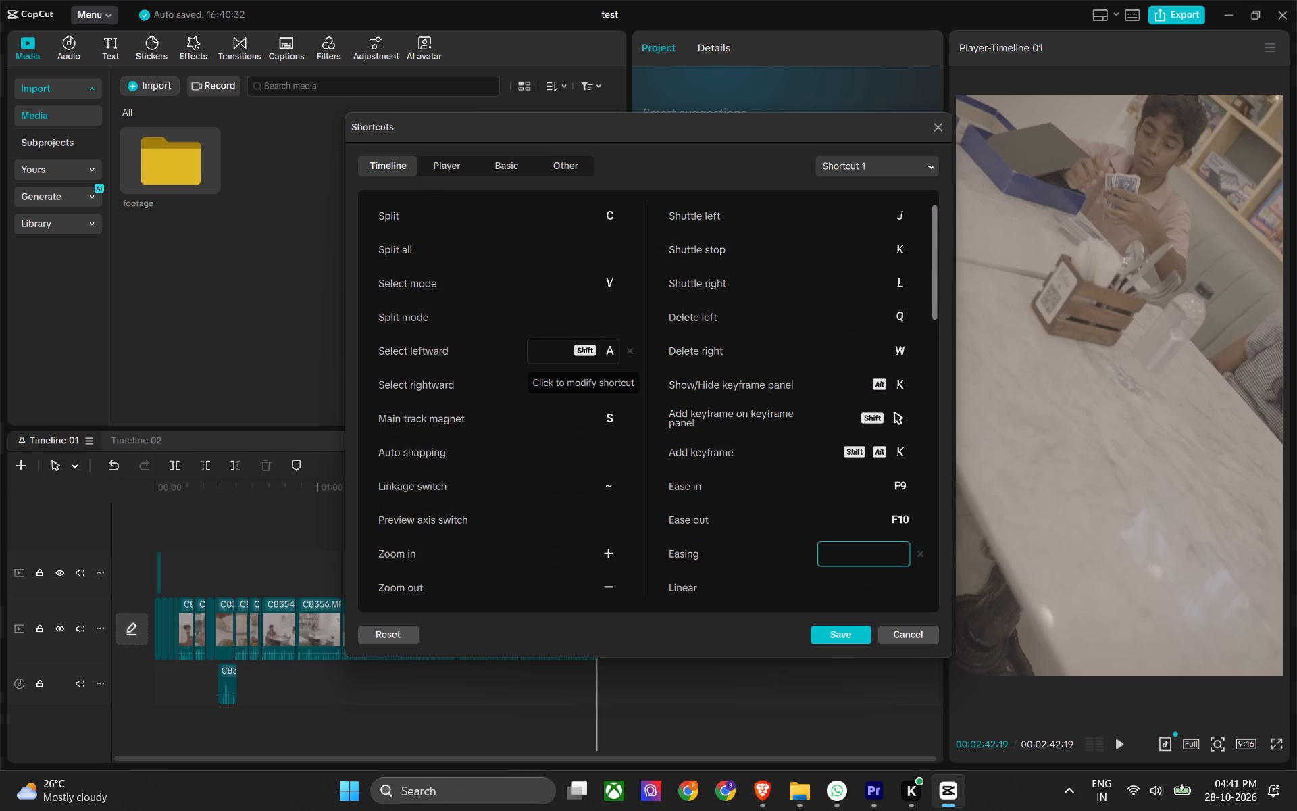
Change the basic Delete shortcut to Z and save the shortcut changes.
left_click(443, 170)
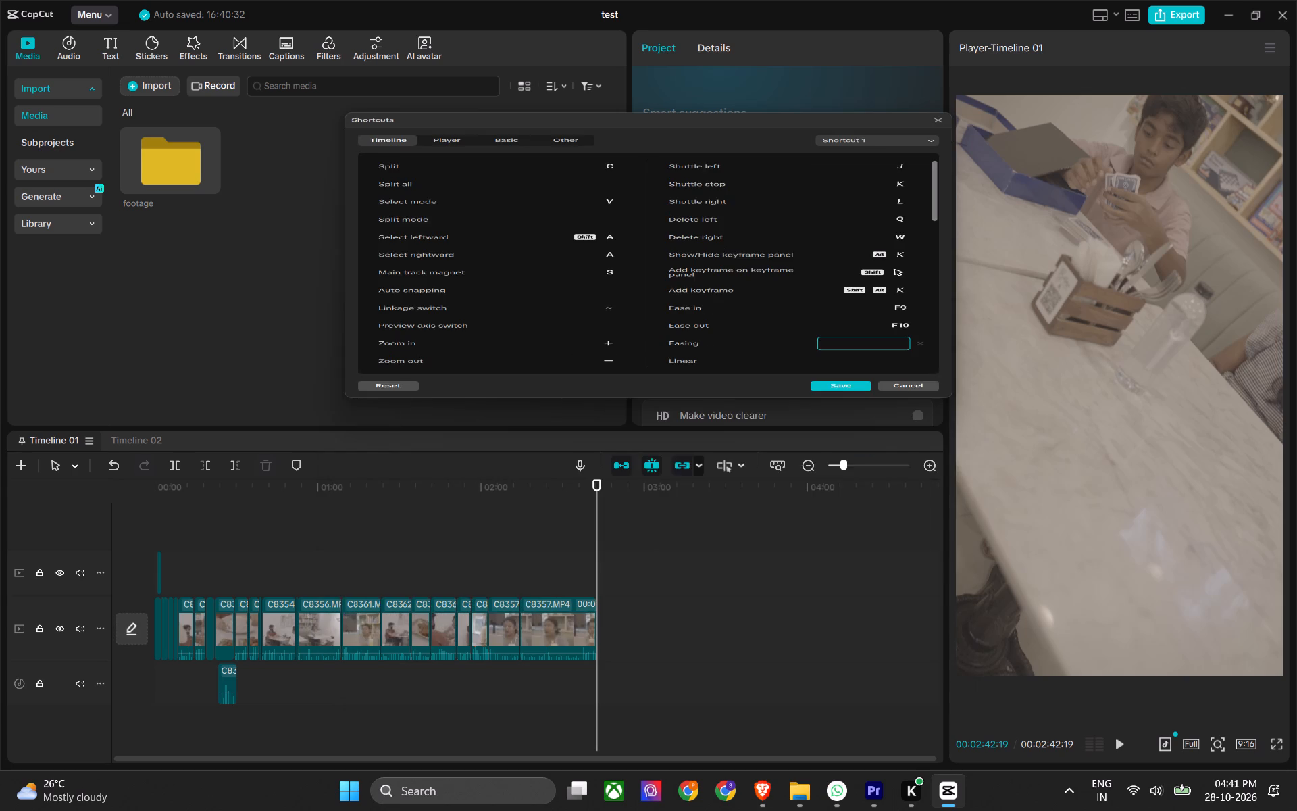
left_click(508, 165)
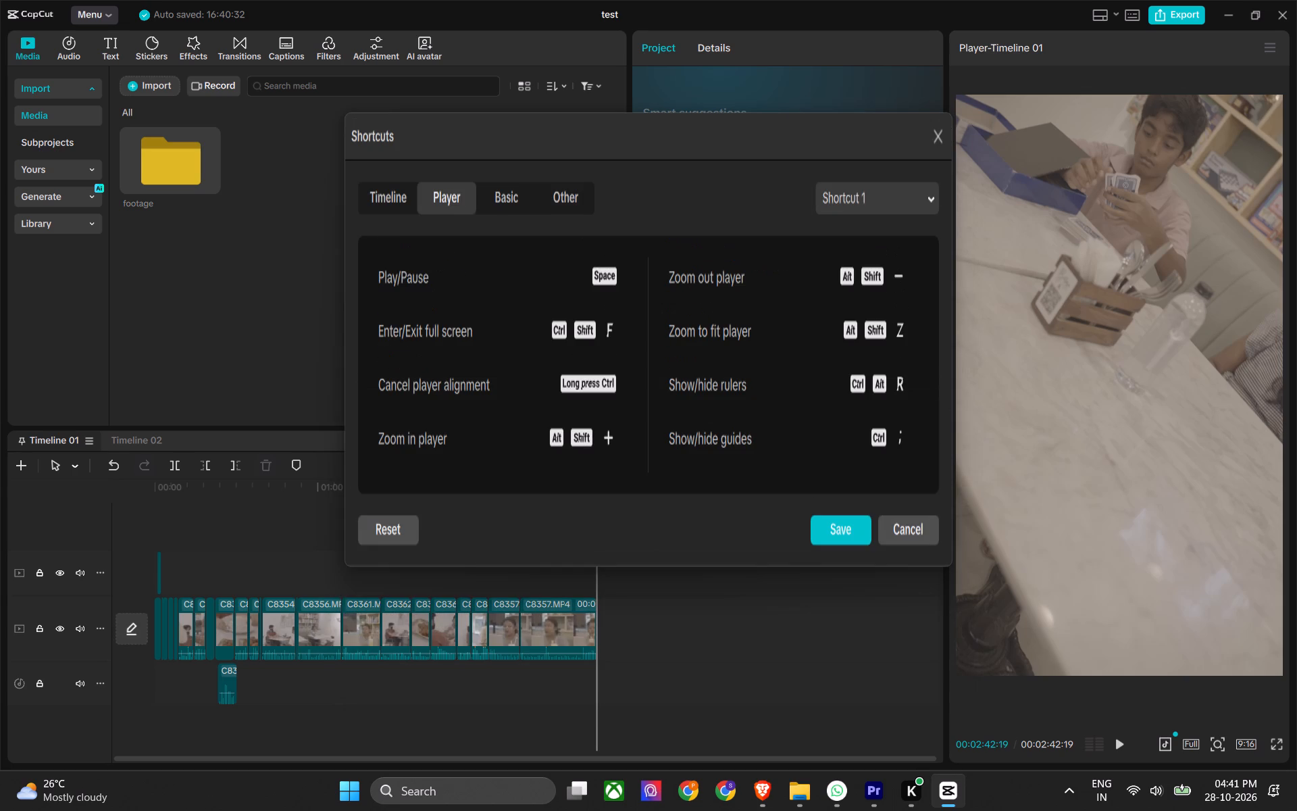
left_click(519, 391)
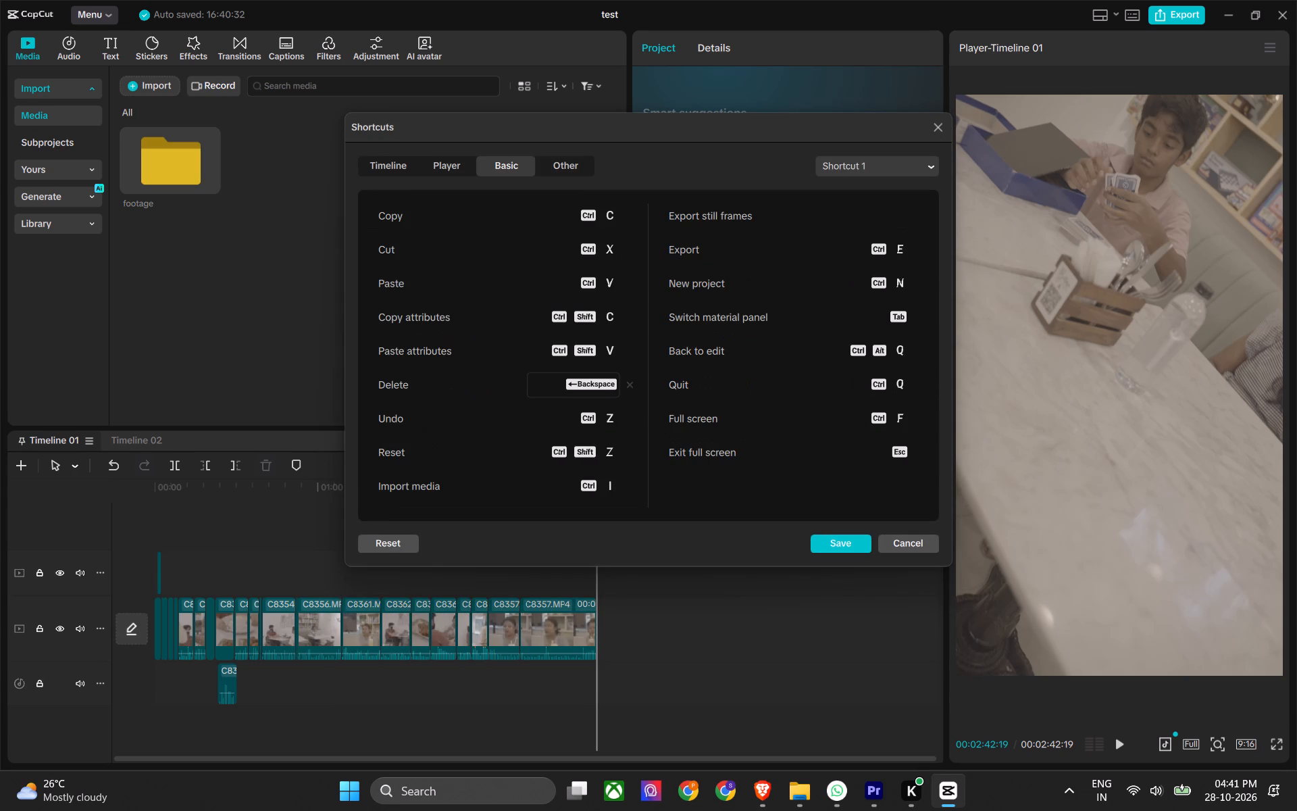
double_click(496, 383)
left_click(488, 381)
left_click(476, 381)
double_click(460, 383)
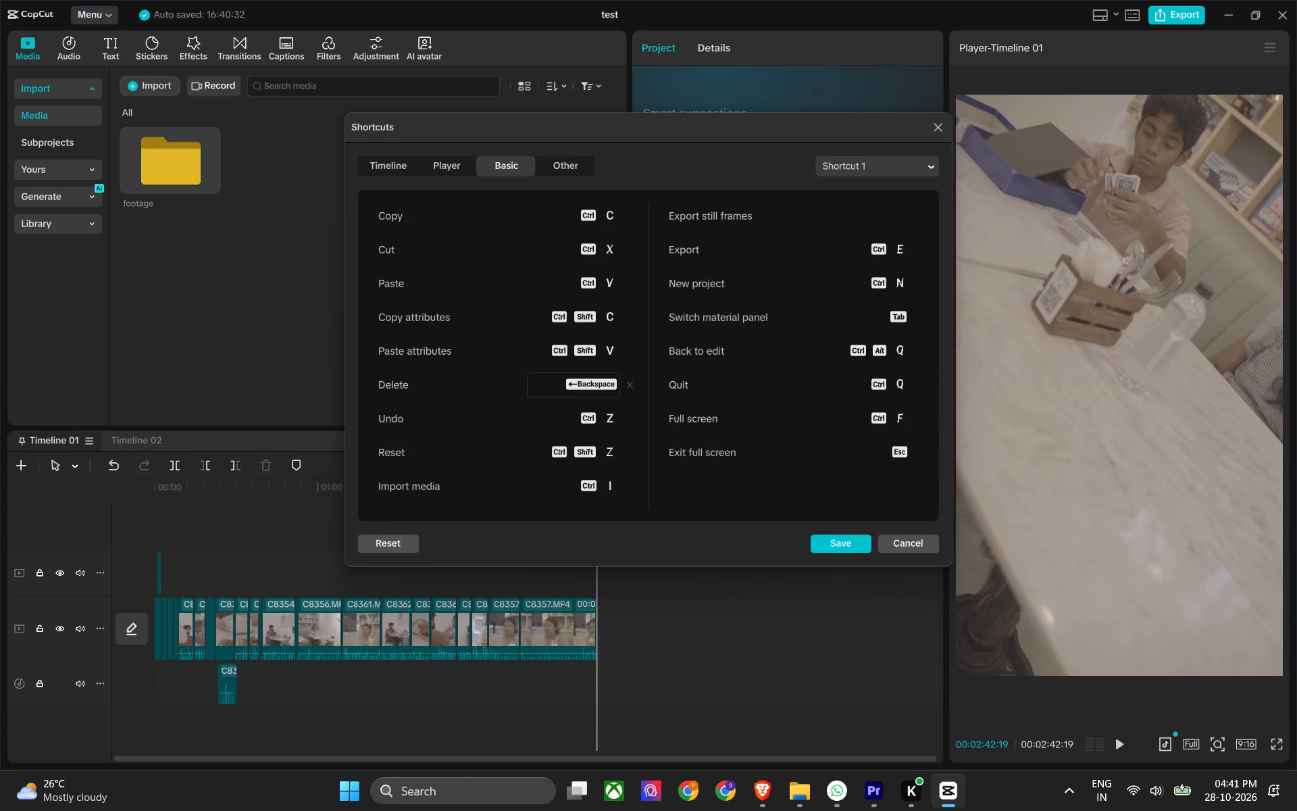
left_click(474, 384)
left_click(607, 386)
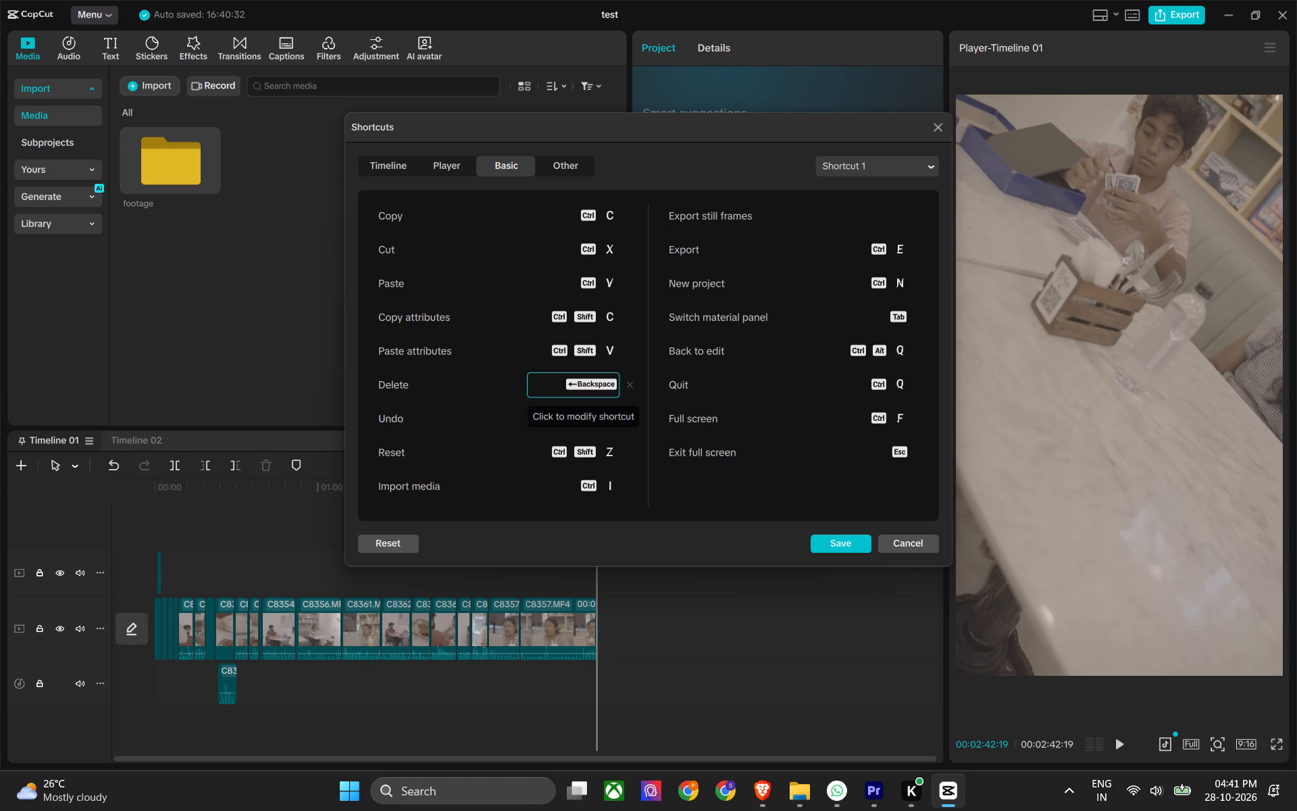
key("z")
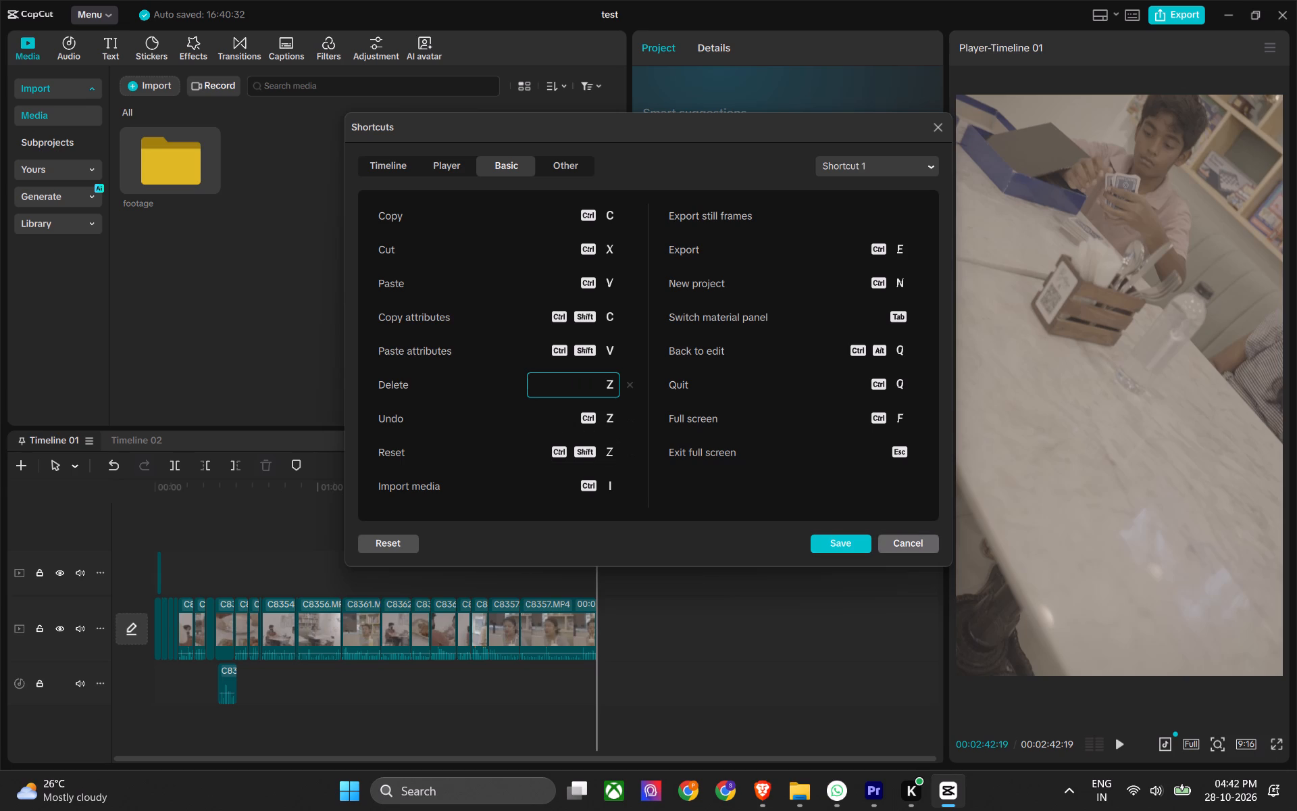
left_click(855, 543)
Scrub the playhead over the C8357.MP4 clips near the end of the timeline, stopping at about 00:02:28:02.
left_click_drag(584, 489, 578, 492)
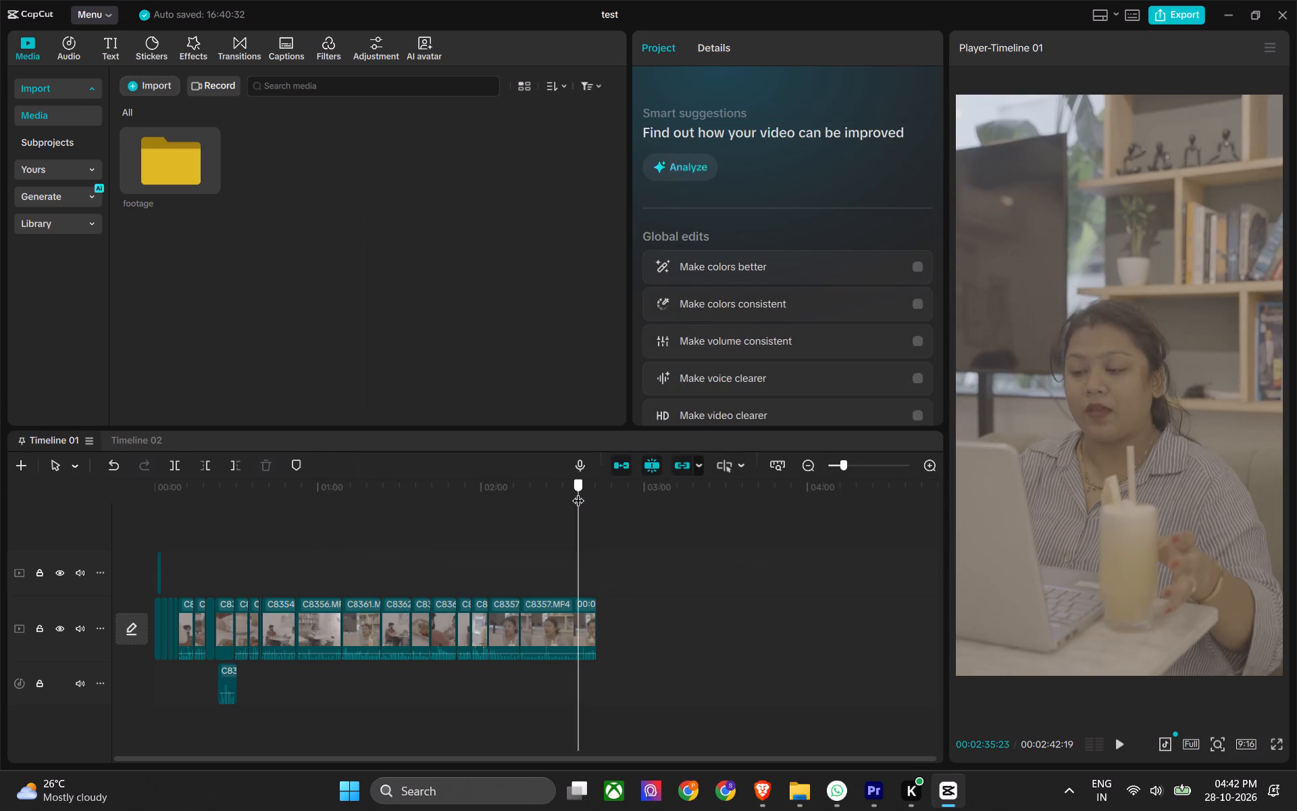
left_click_drag(578, 492, 573, 495)
left_click_drag(567, 493, 508, 500)
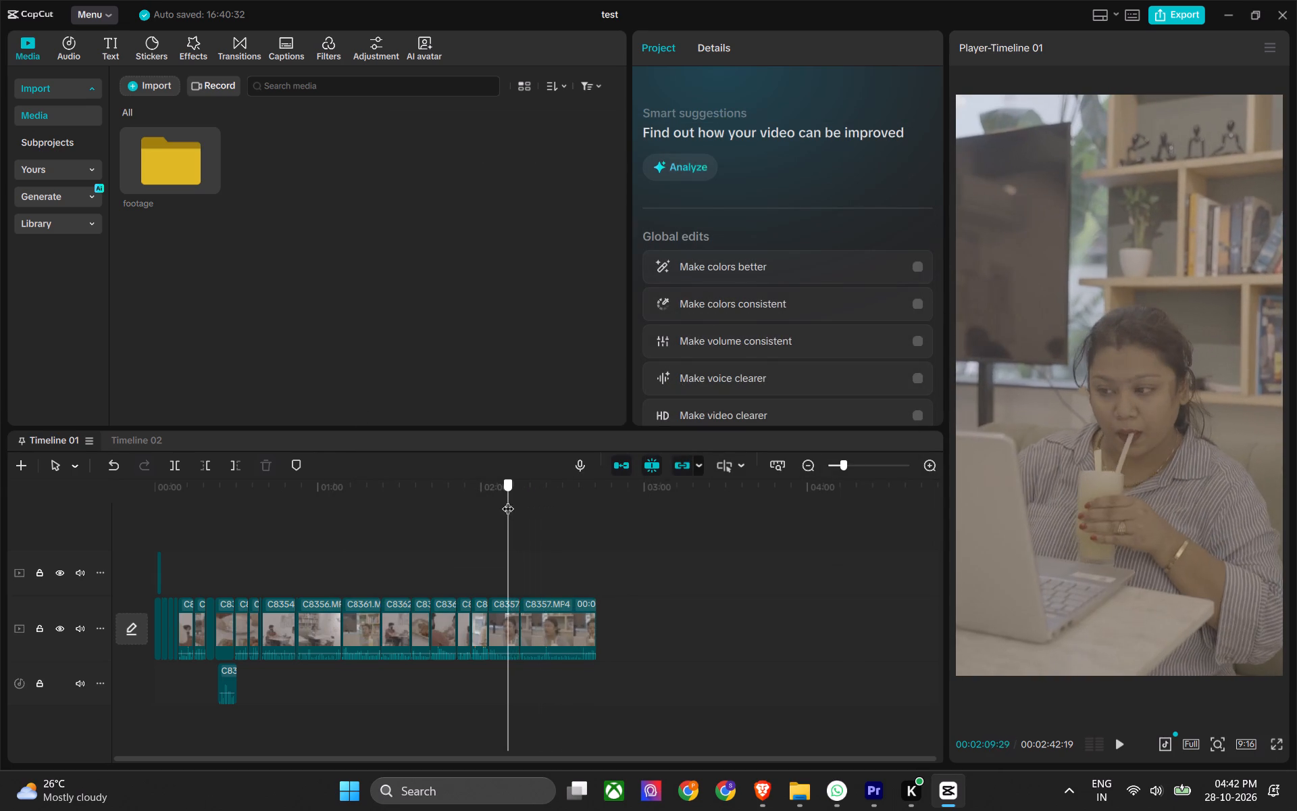
left_click_drag(508, 500, 534, 510)
left_click(569, 569)
left_click(542, 478)
left_click(544, 493)
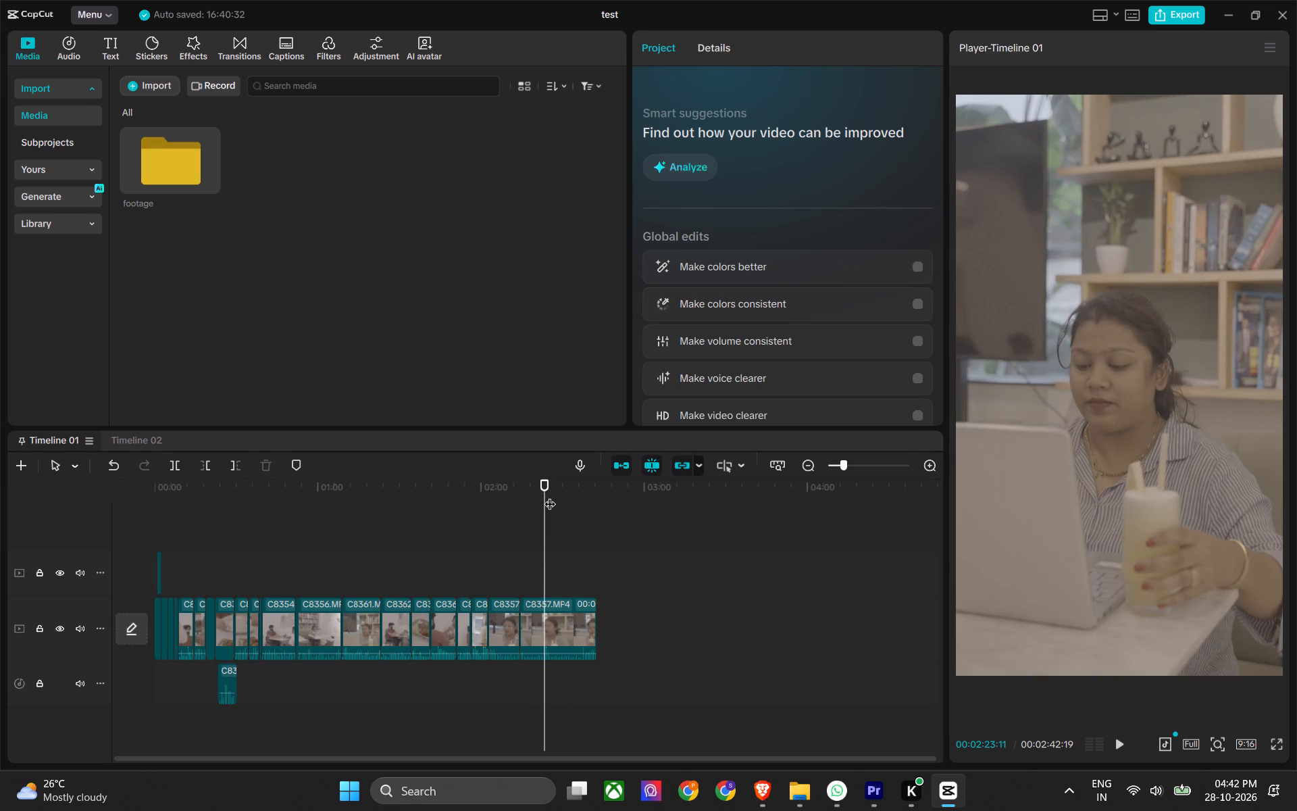
left_click(550, 495)
left_click(555, 485)
left_click_drag(553, 476, 551, 489)
left_click(558, 486)
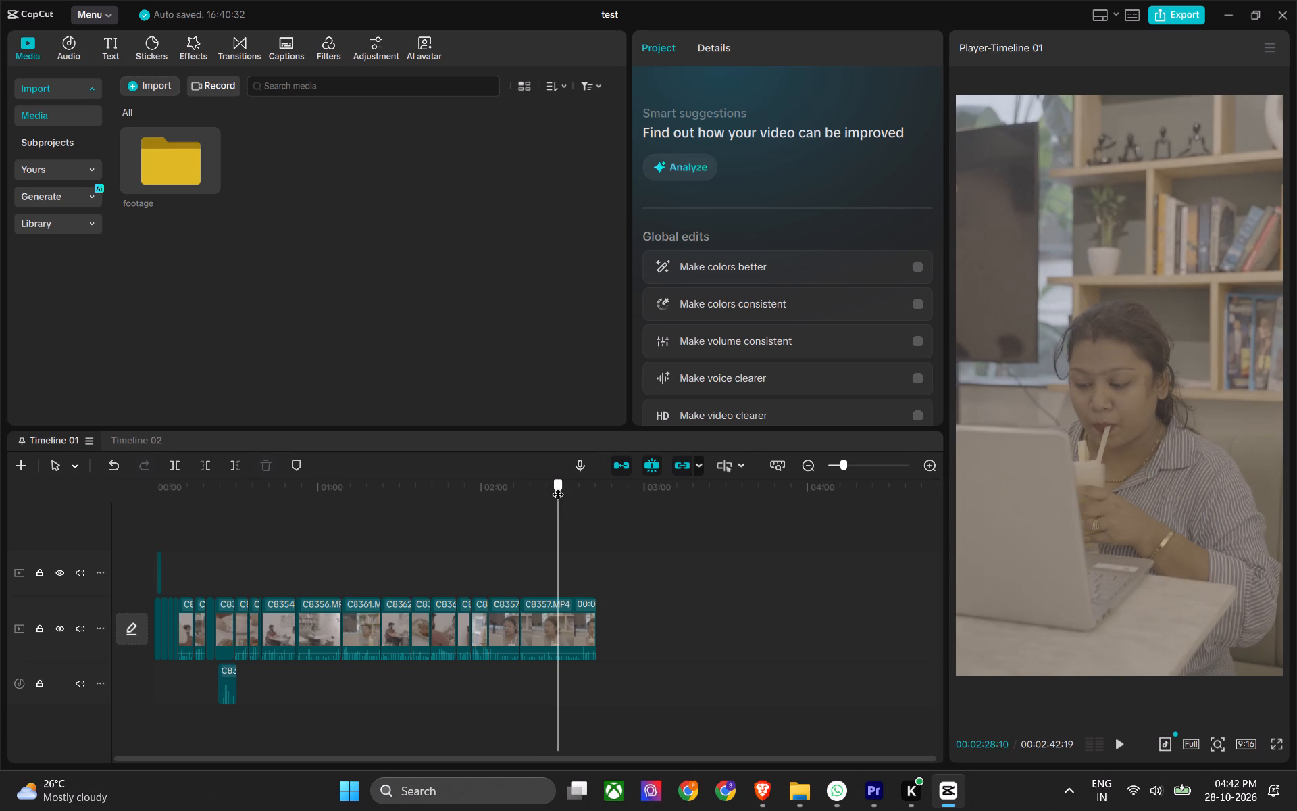
Switch to the Brave browser and search in a new tab for "how to turn on selection follows playhead in capcut".
left_click(769, 798)
left_click(1110, 5)
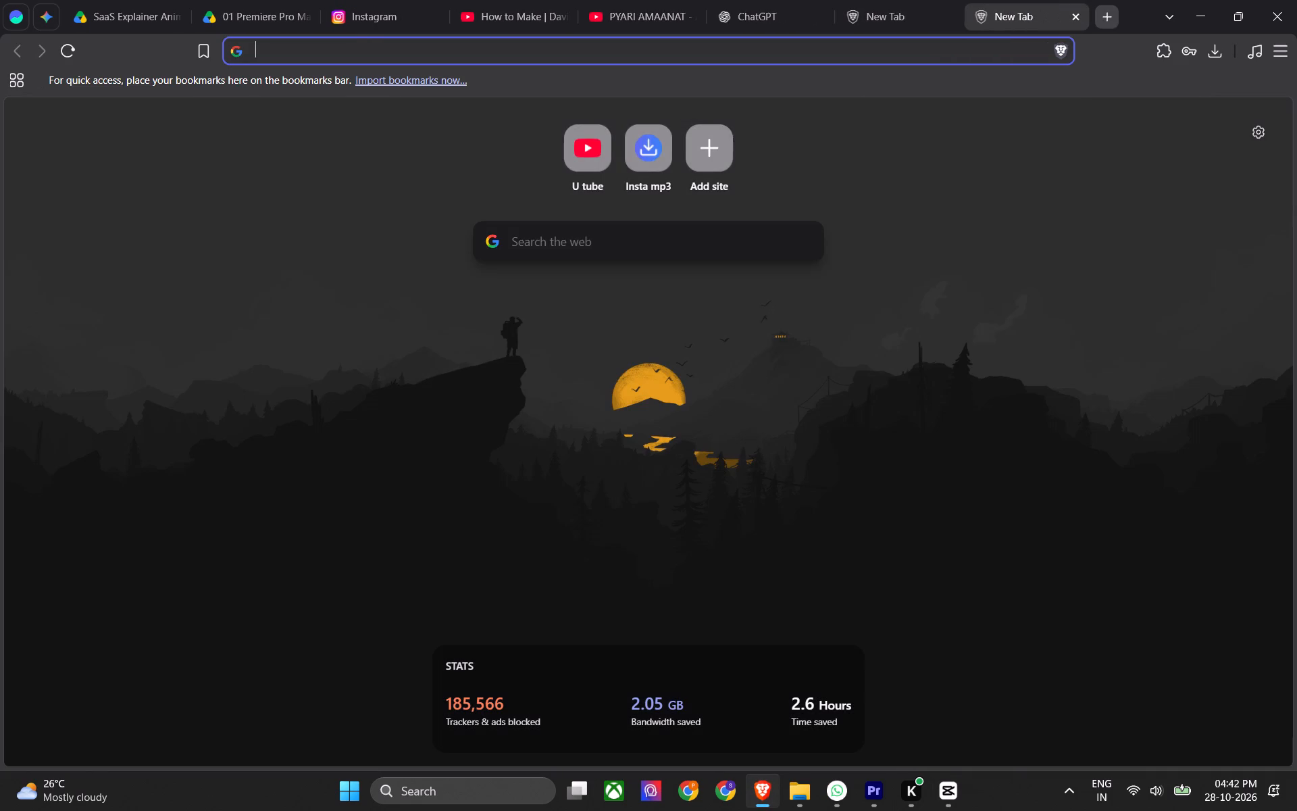
type("how to in")
key("BackSpace")
key("BackSpace")
type("on slectio")
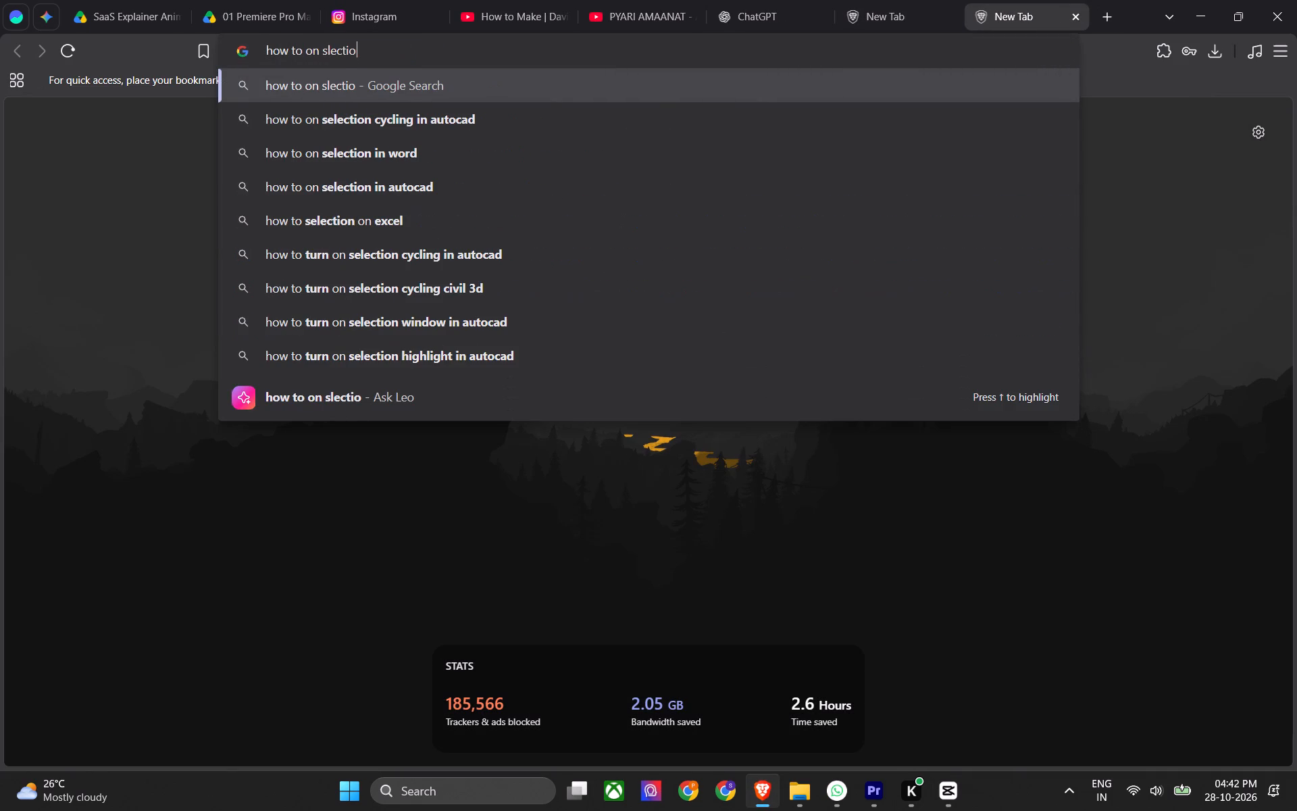
type("n")
key("space")
key("f")
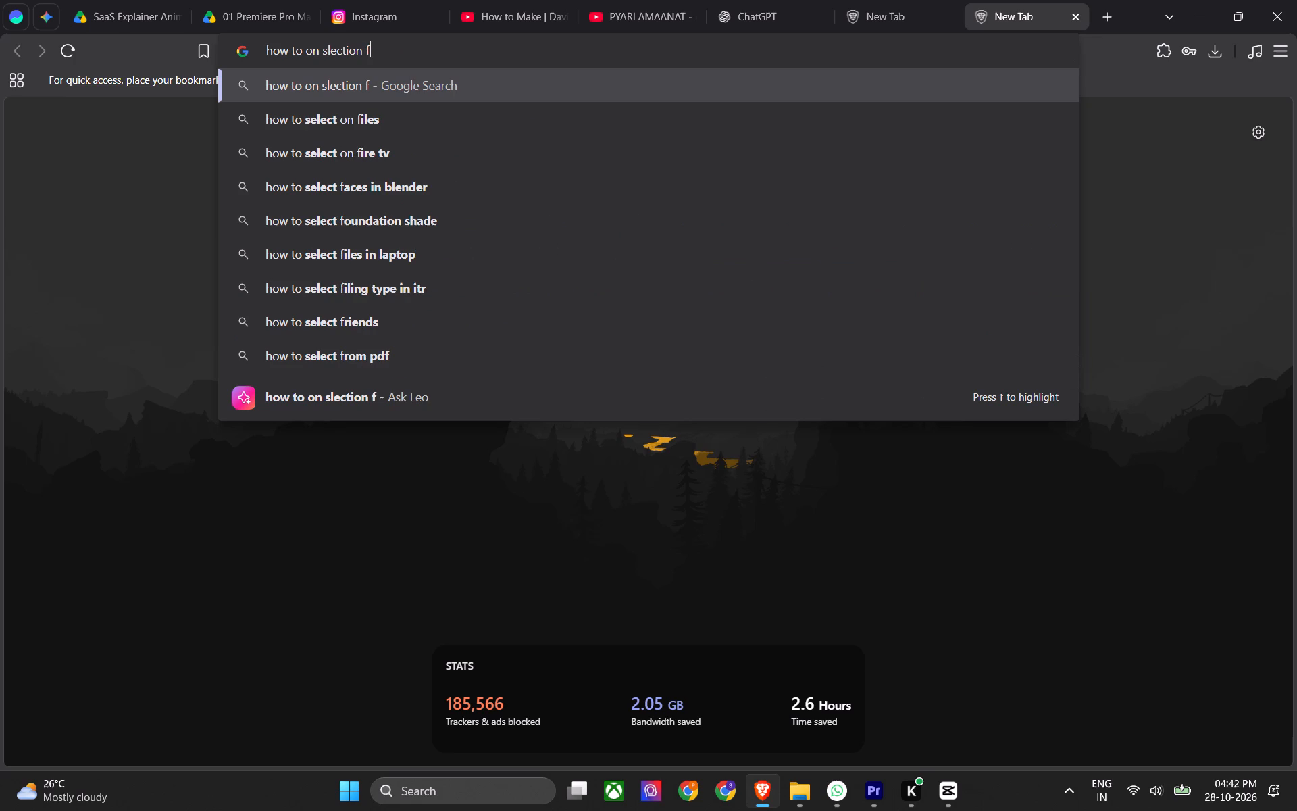
type("ollo")
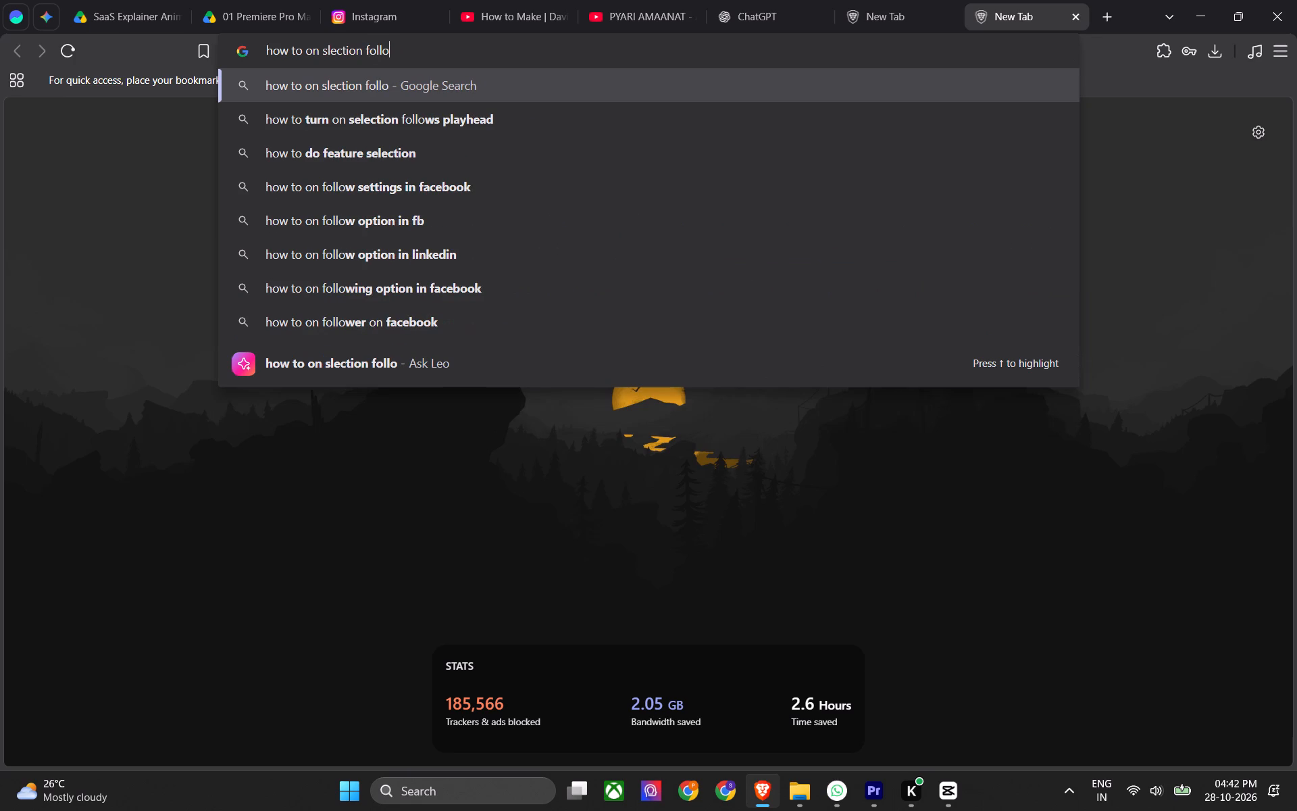
key("Down")
key("space")
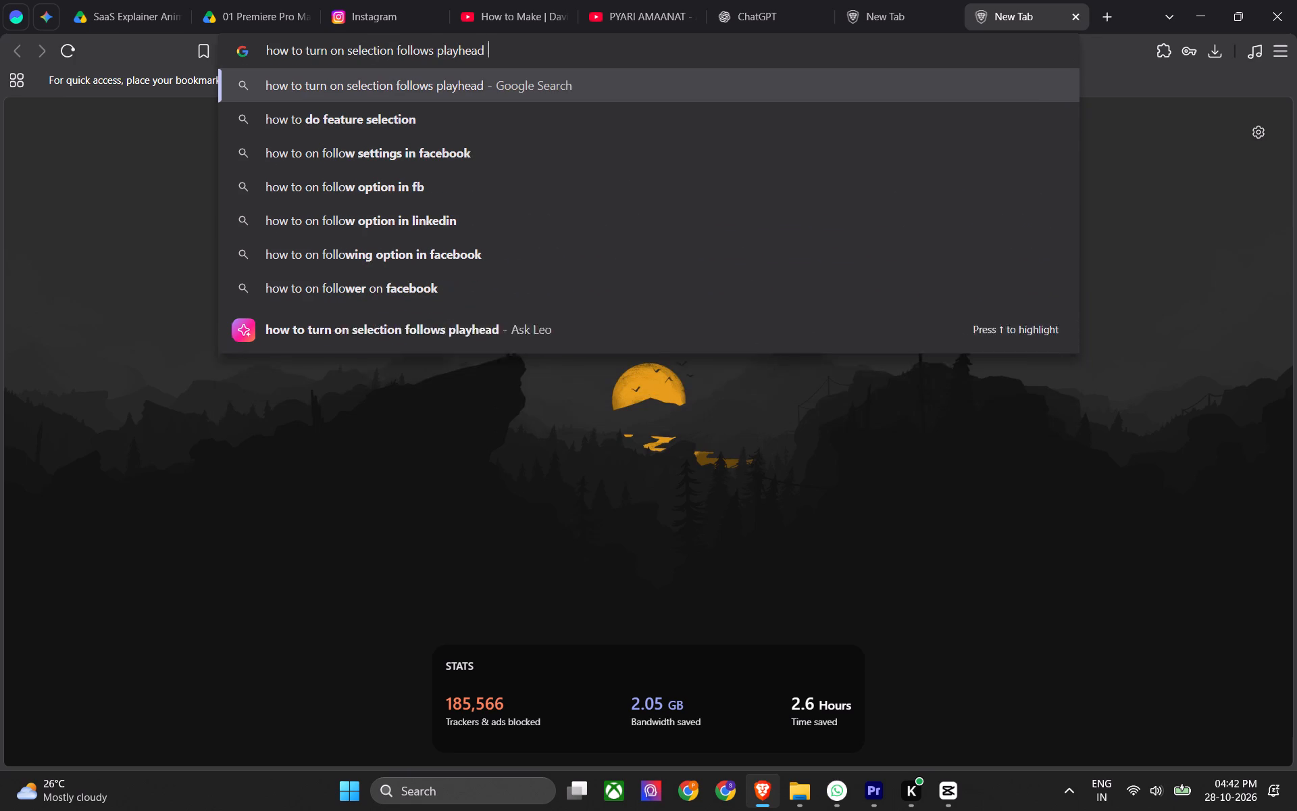
type("inca")
key("BackSpace")
key("BackSpace")
key("space")
type("capcut")
key("Return")
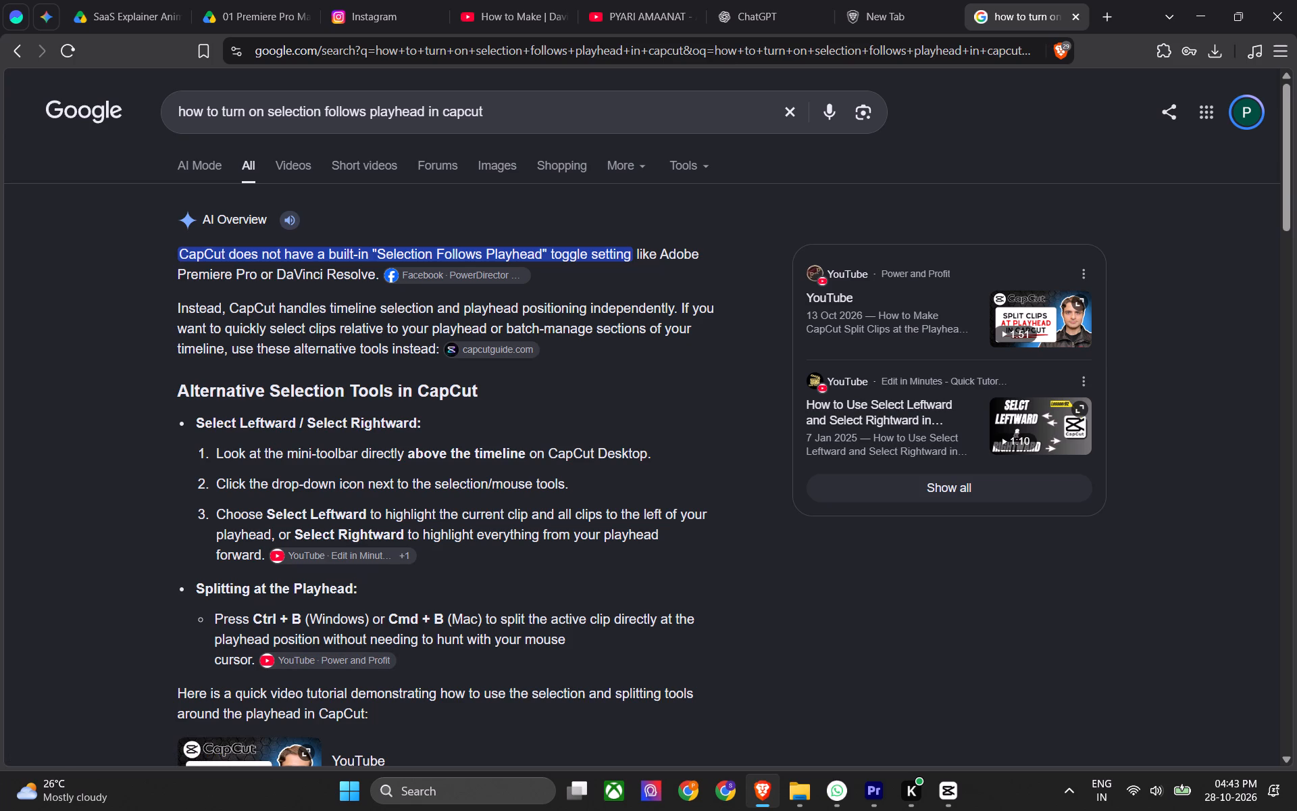
Close the search results tab in Brave and switch back to CapCut.
scroll(1046, 0, "up", 6)
middle_click(1046, 2)
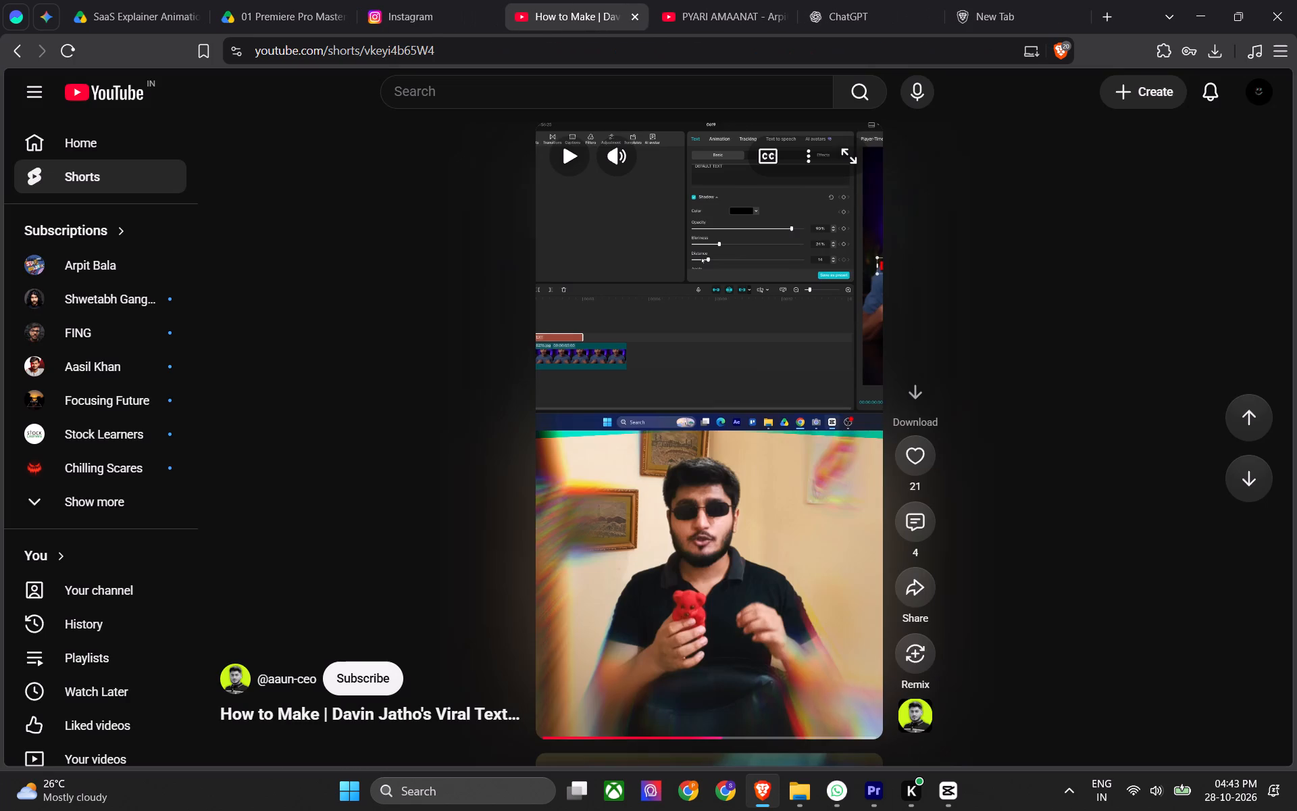
left_click(936, 790)
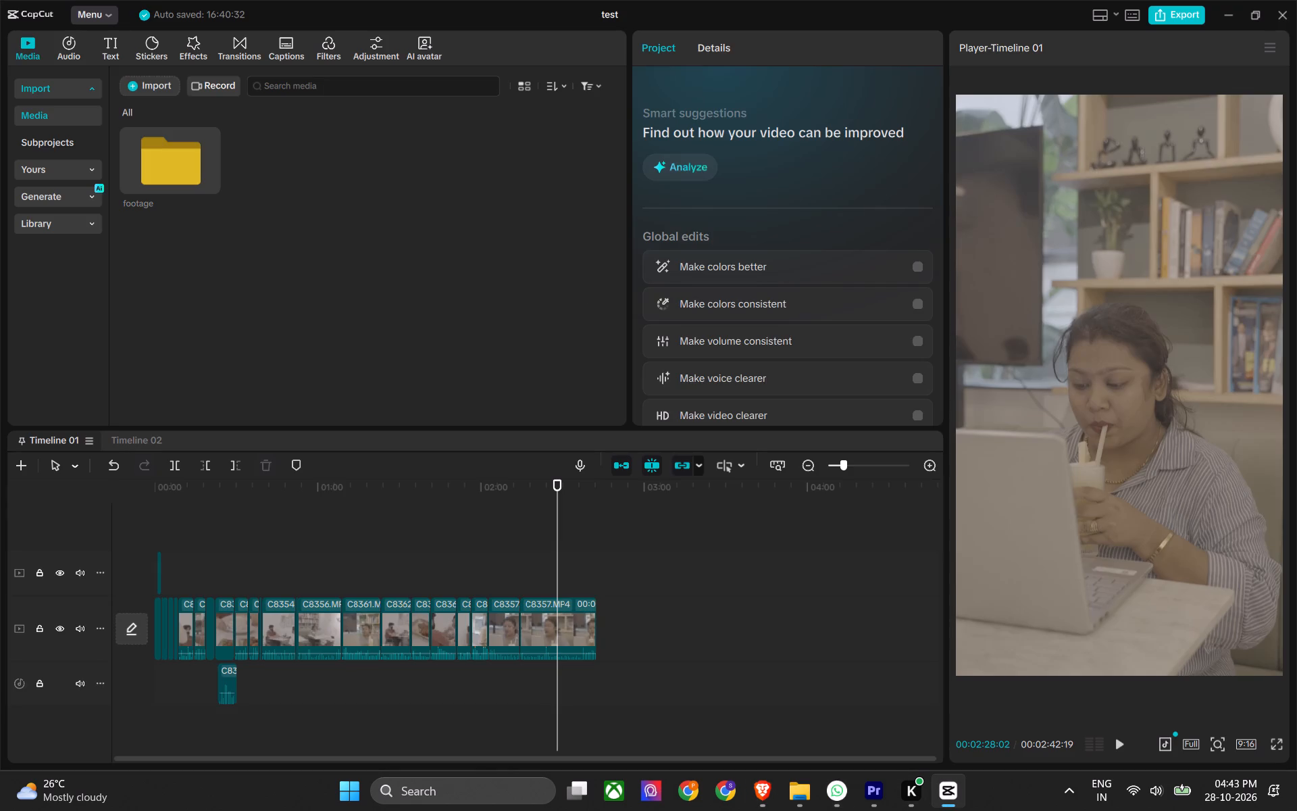
Move the playhead to about 00:02:07:14 and delete the first of the two C8357.MP4 clips.
left_click_drag(519, 492, 501, 501)
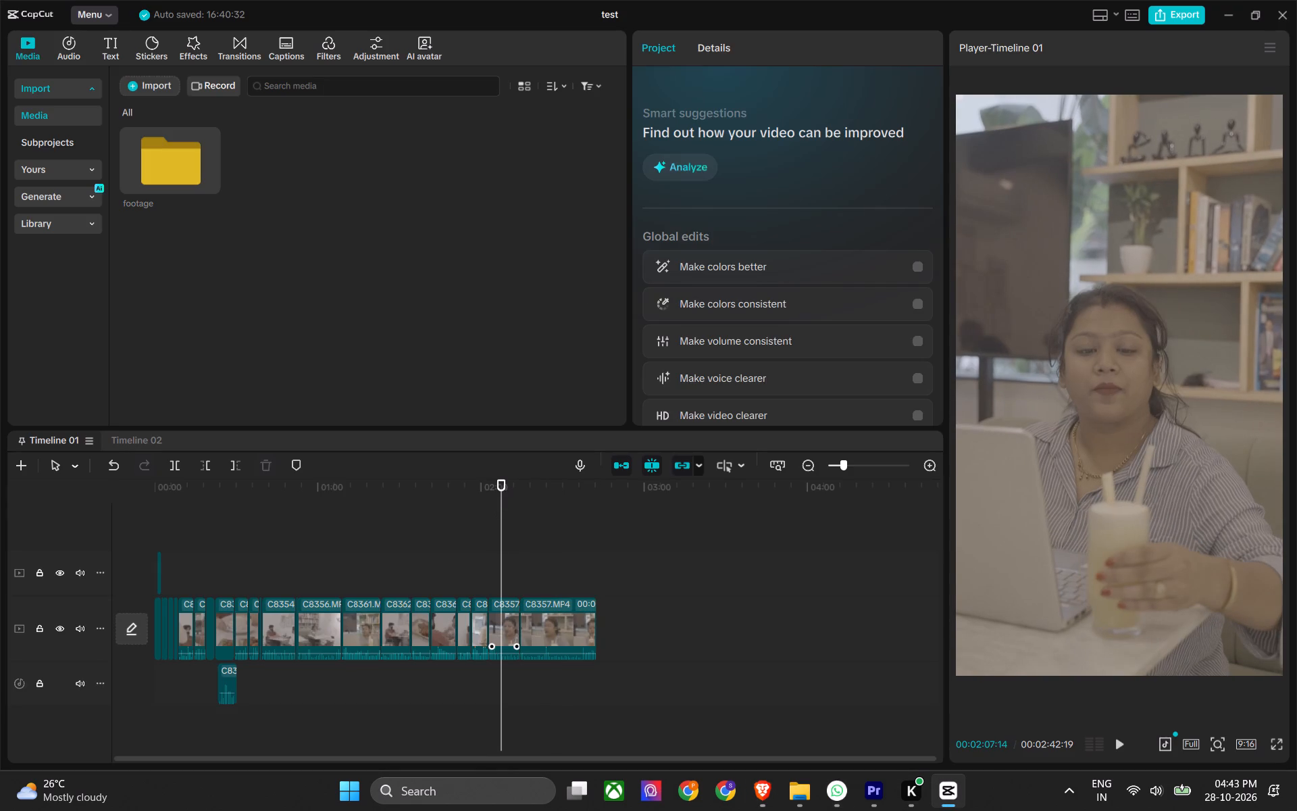
left_click(511, 619)
key("z")
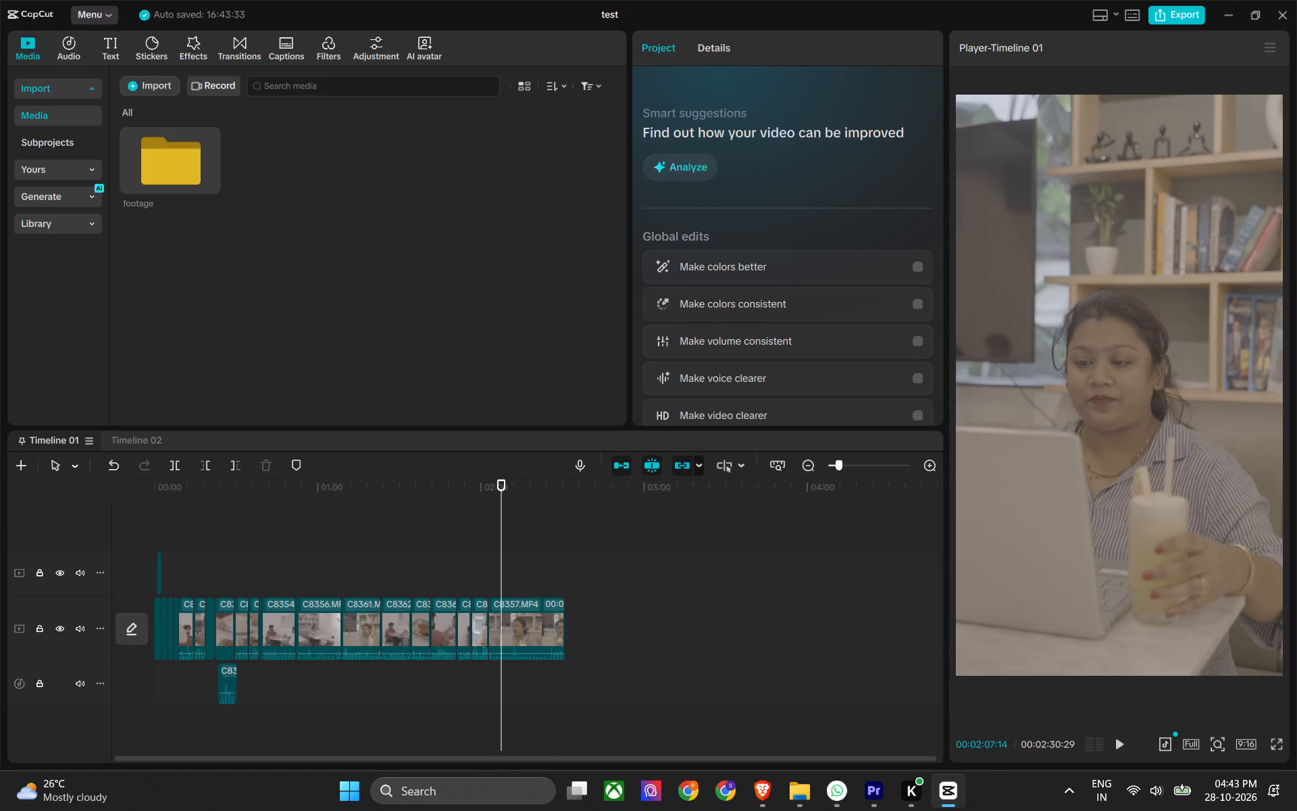
Delete all clips before the remaining C8357.MP4 clip, including the ones on the upper video and audio tracks.
left_click_drag(476, 579, 159, 688)
key("z")
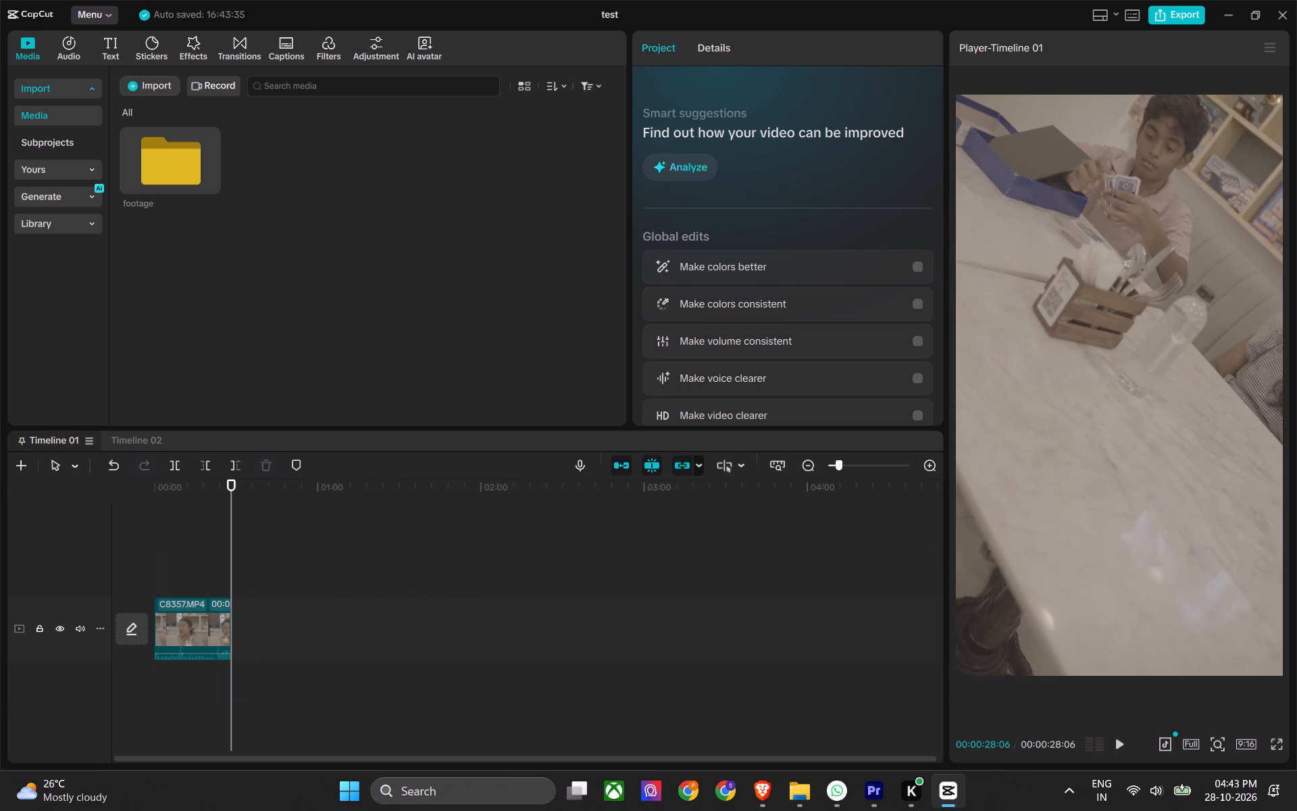
Trim the remaining C8357.MP4 footage at the playhead in successive cuts, down to a timeline length of 00:00:12:14.
left_click(213, 492)
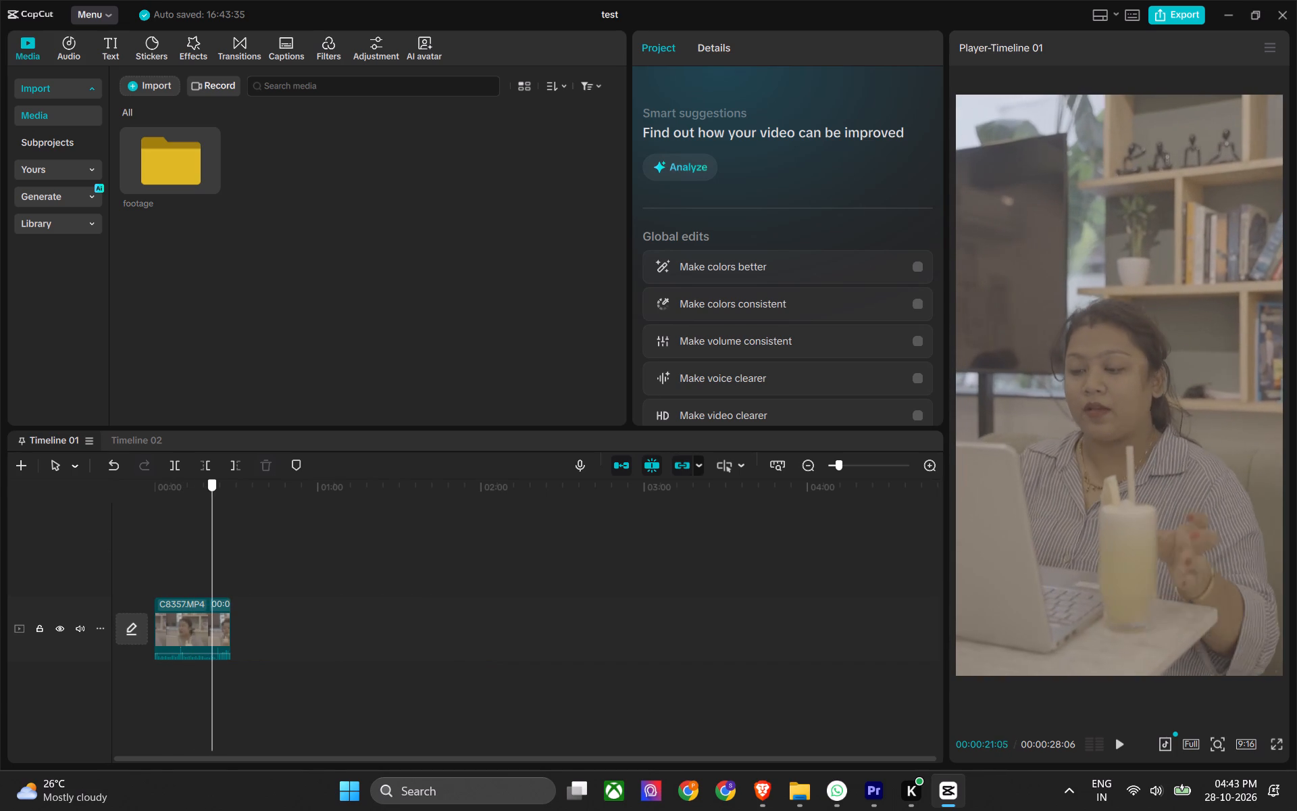
key("w")
left_click_drag(207, 498, 188, 497)
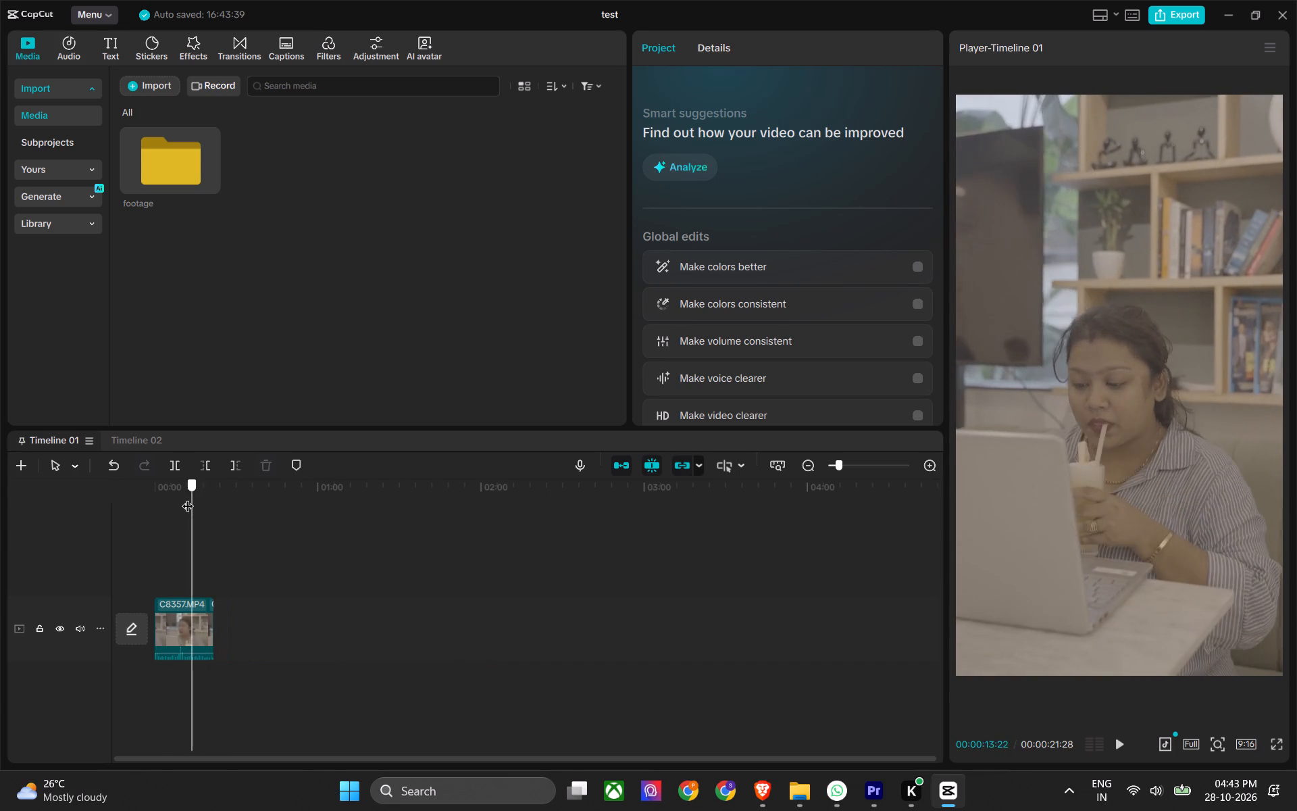
left_click_drag(188, 497, 160, 499)
key("q")
key("w")
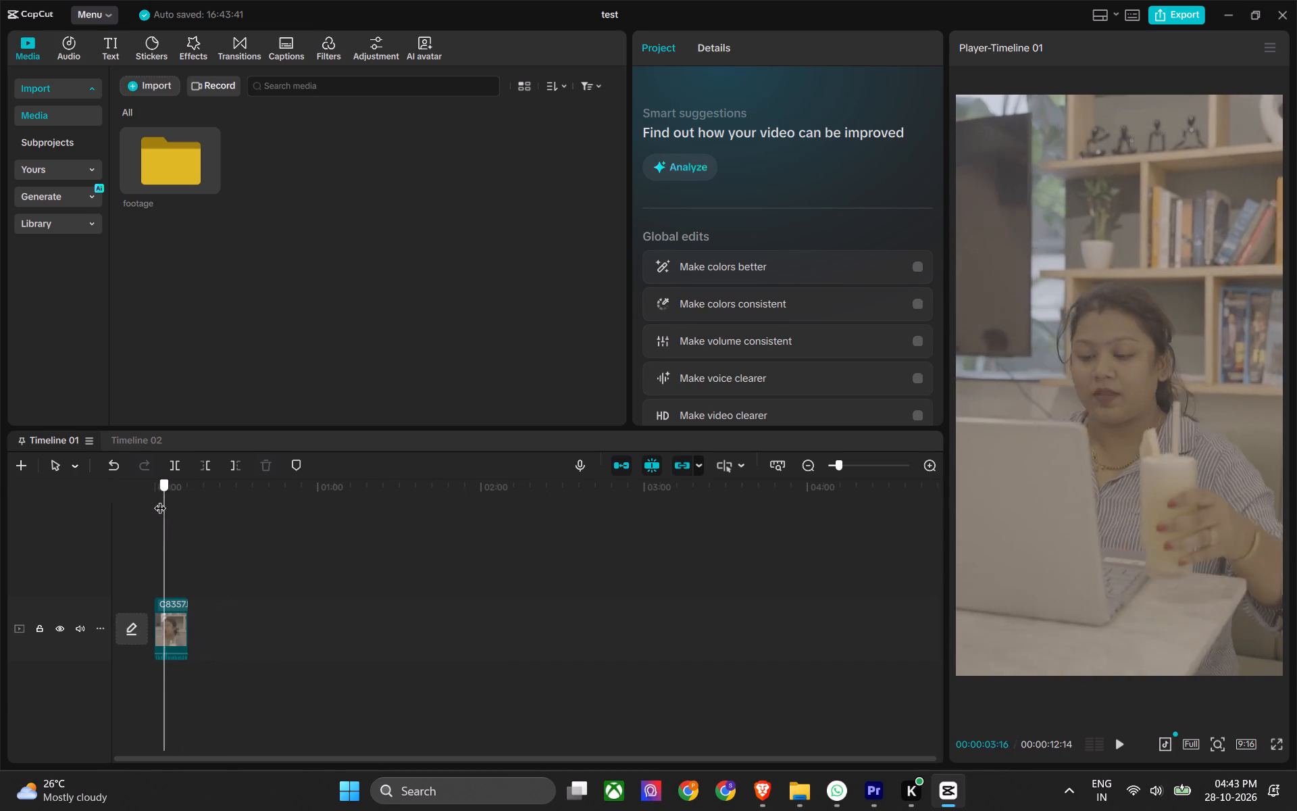
Play the trimmed clip briefly from its start and save the project.
left_click_drag(160, 499, 151, 497)
key("space")
key("space")
key("ctrl+s")
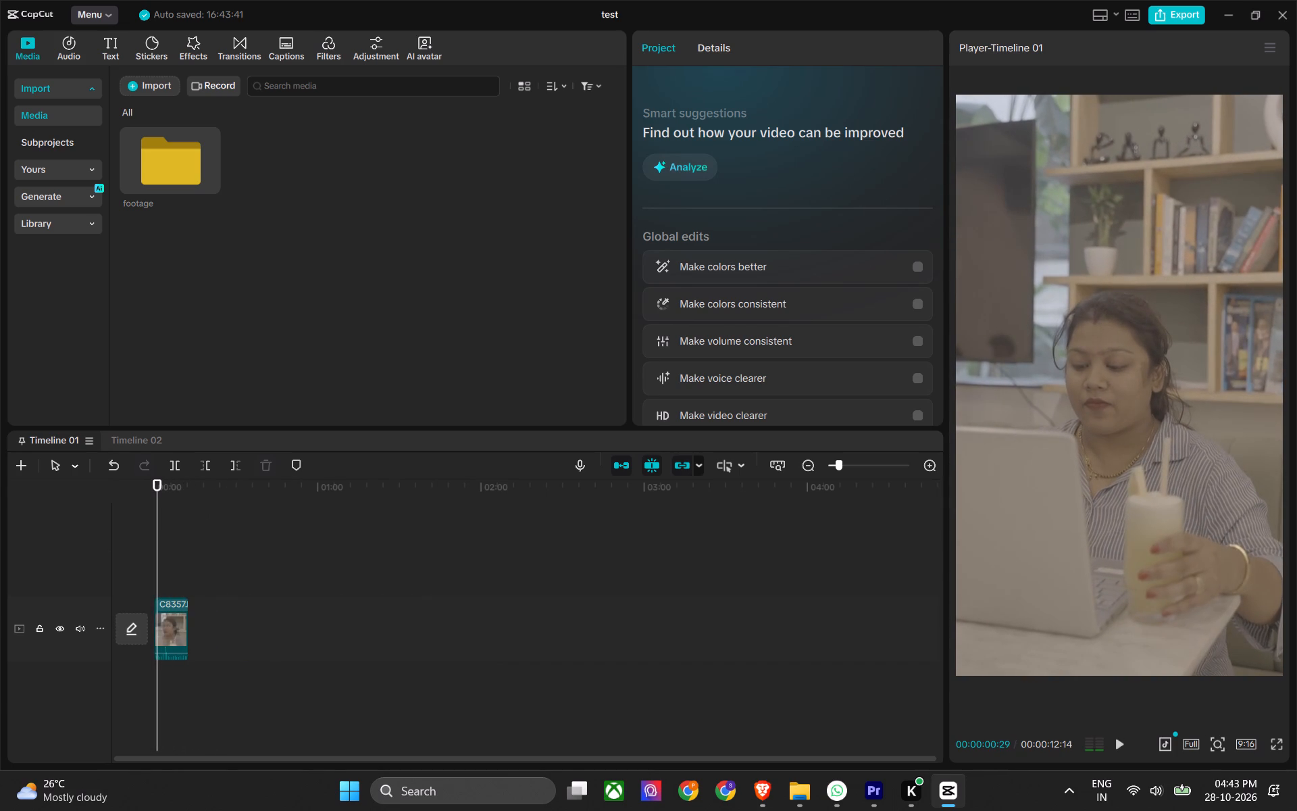
key("ctrl+s")
key("ctrl+s")
Check the project details and return to the global edits.
left_click(696, 57)
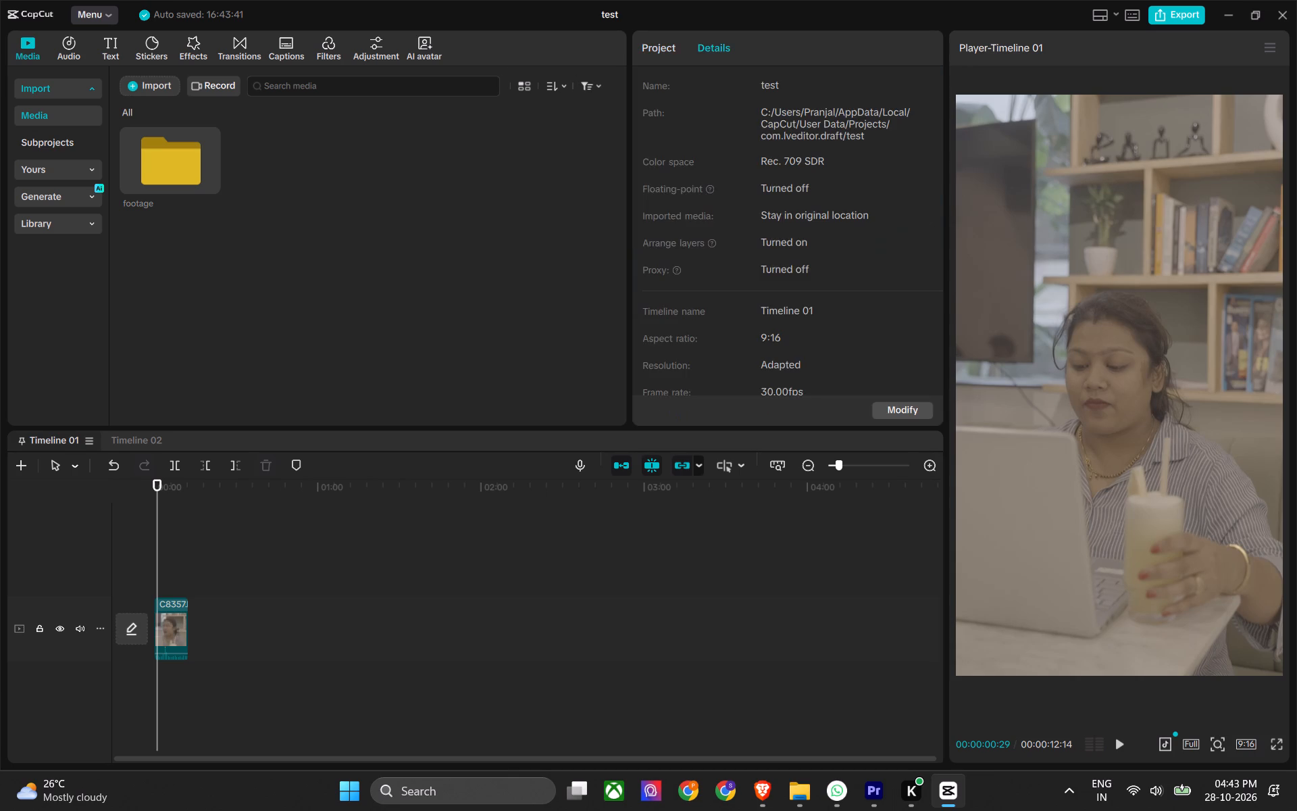
left_click(654, 53)
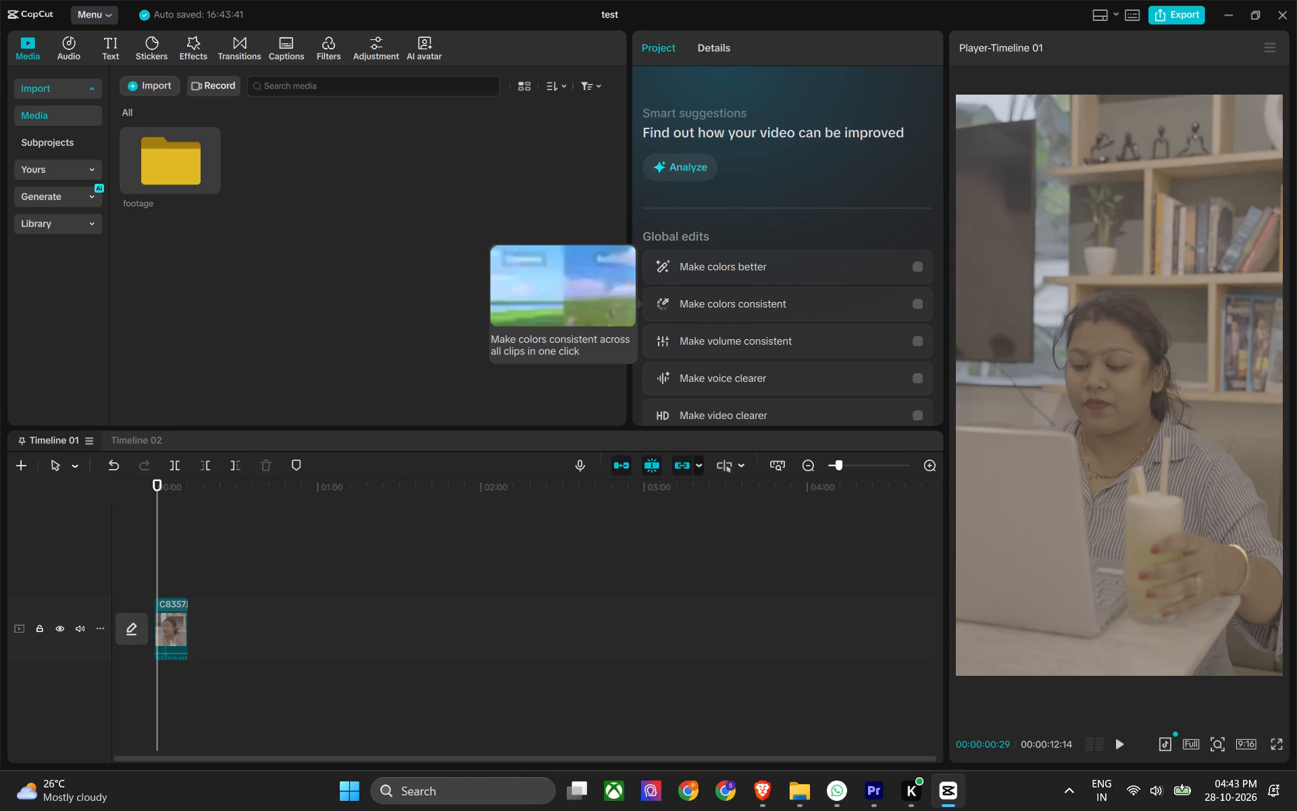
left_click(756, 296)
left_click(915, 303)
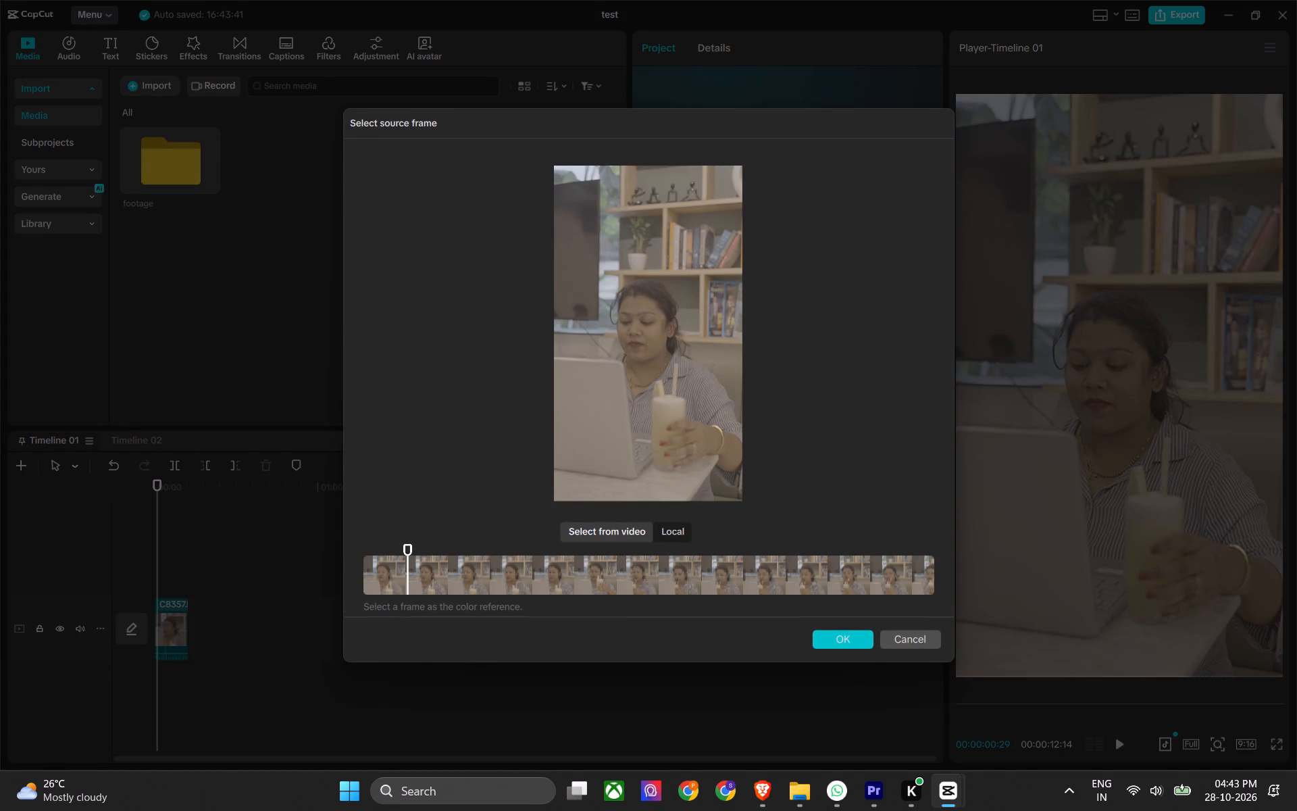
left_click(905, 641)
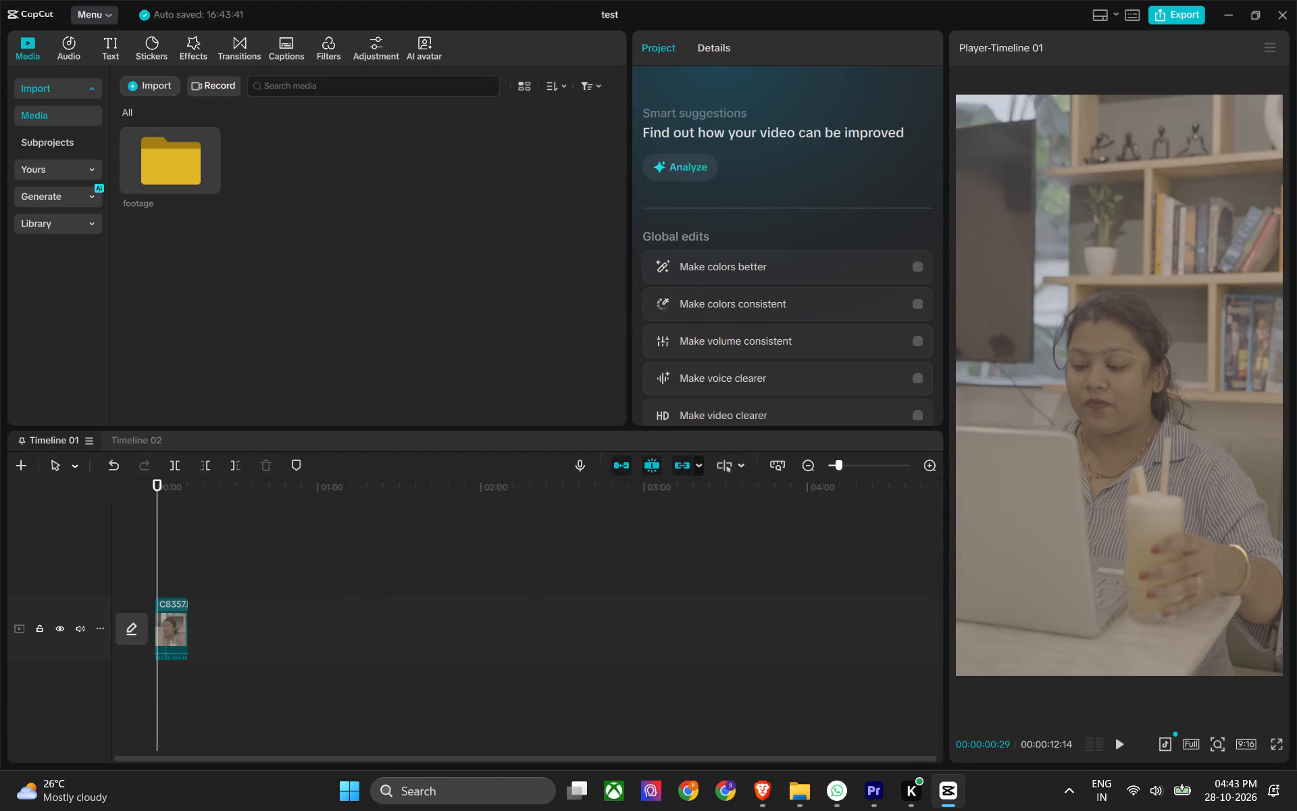
Look through the Filters and Adjustment libraries.
left_click(424, 203)
left_click(326, 52)
left_click(281, 55)
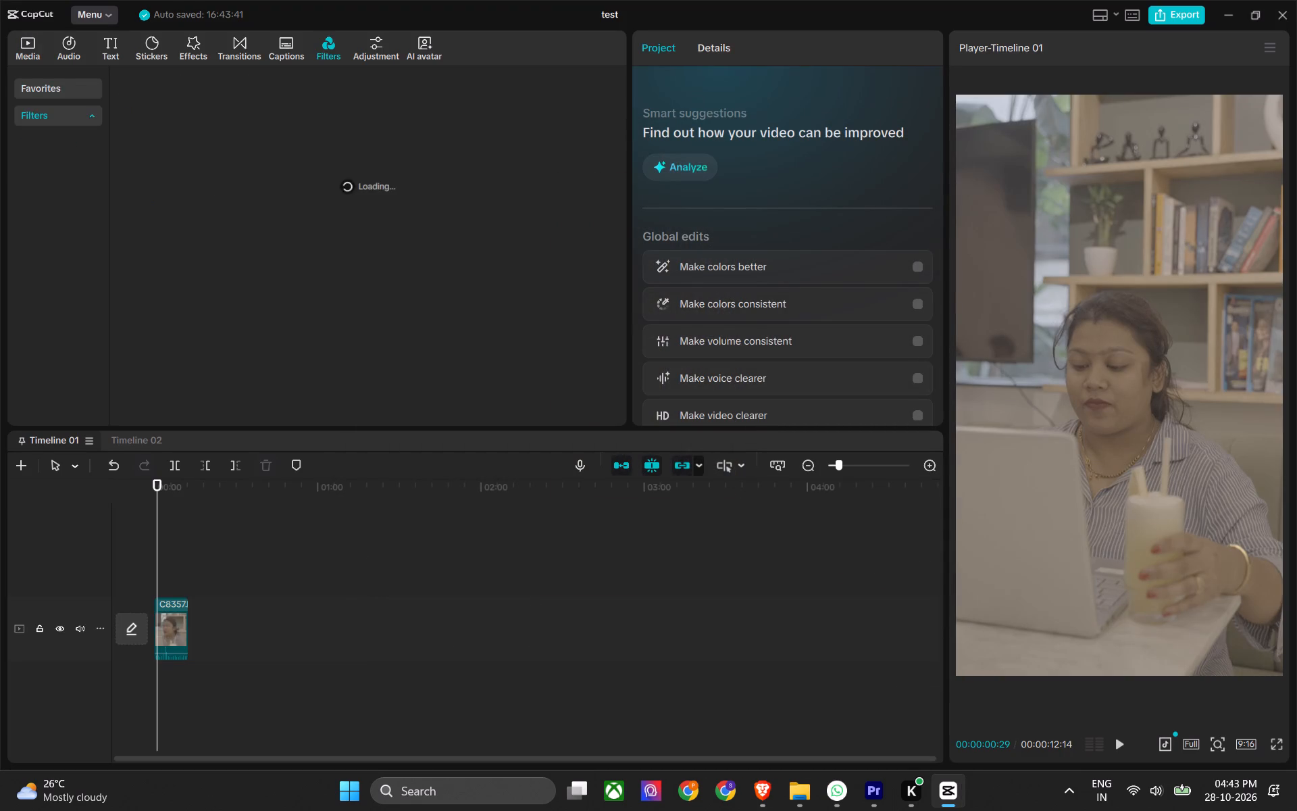
left_click(372, 47)
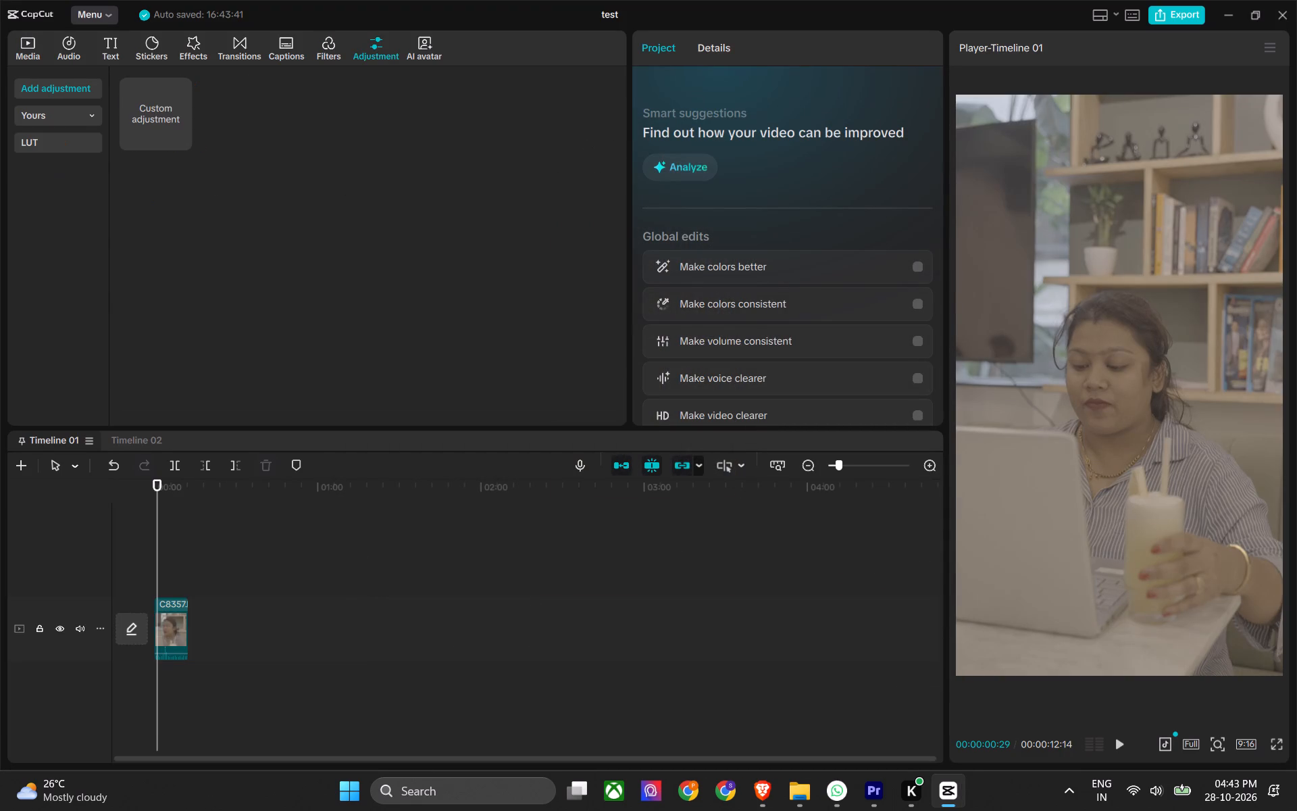
Try to move the Adjustment section into the project panel, and widen that panel towards the media library.
left_click_drag(384, 46, 719, 44)
left_click_drag(629, 72, 532, 99)
Examine the Filters, AI avatar and Adjustment sections for available options, and move the playhead to the timeline's end.
right_click(380, 47)
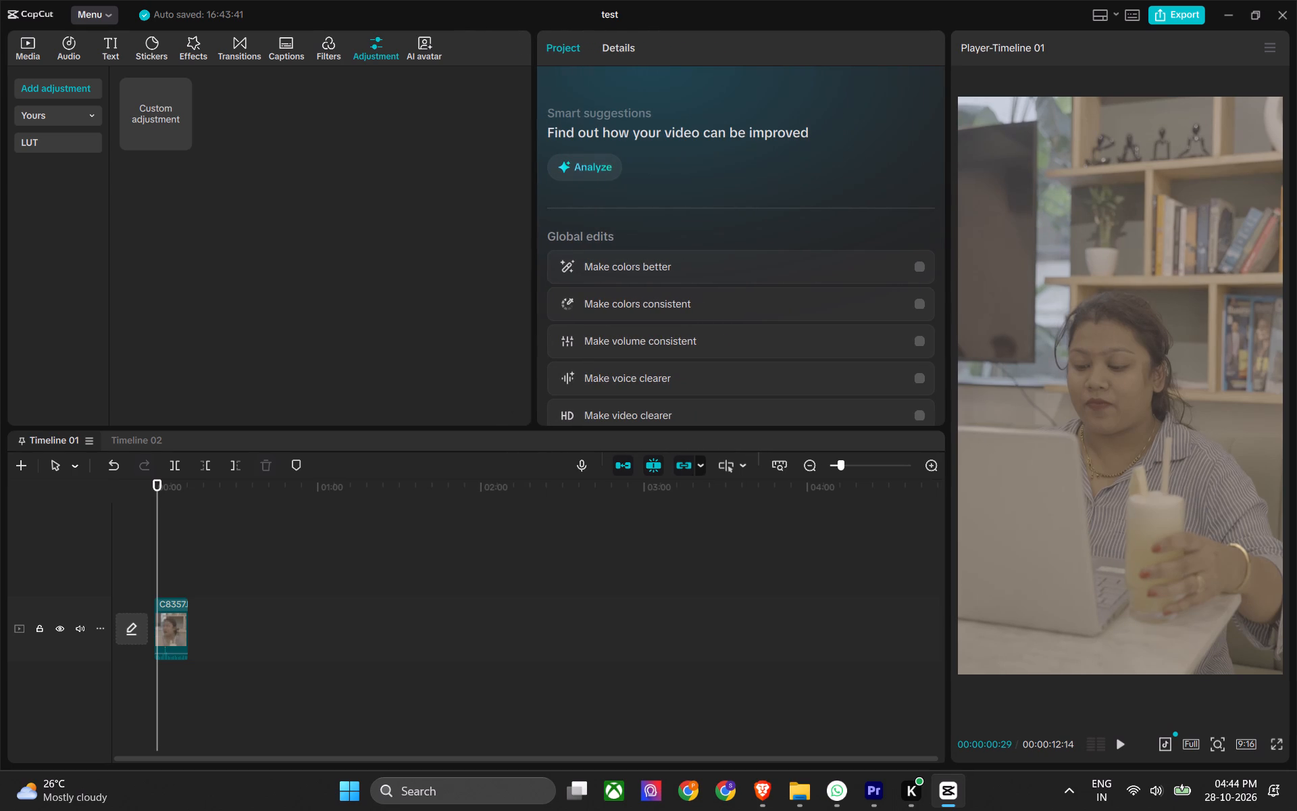
left_click(322, 53)
right_click(353, 42)
right_click(393, 39)
right_click(393, 39)
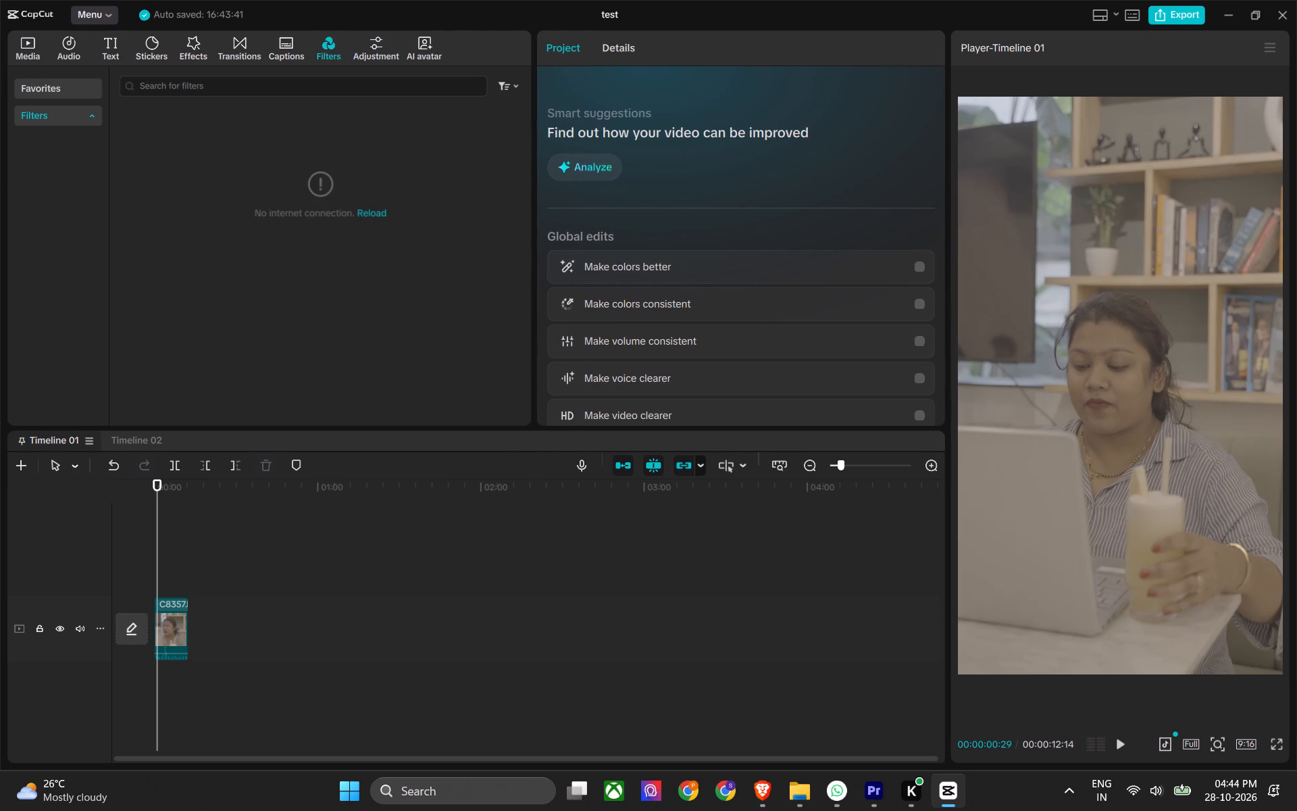
left_click(402, 39)
left_click(425, 48)
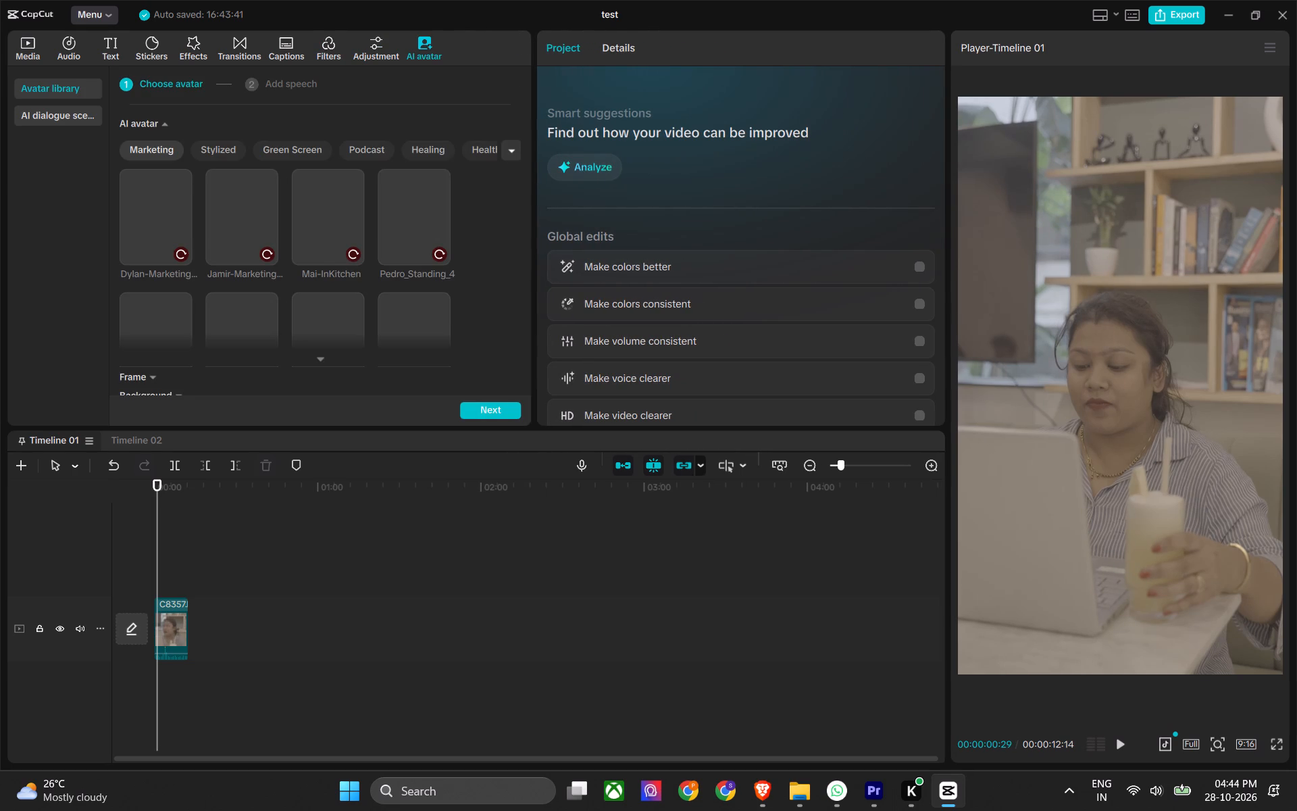
left_click(378, 52)
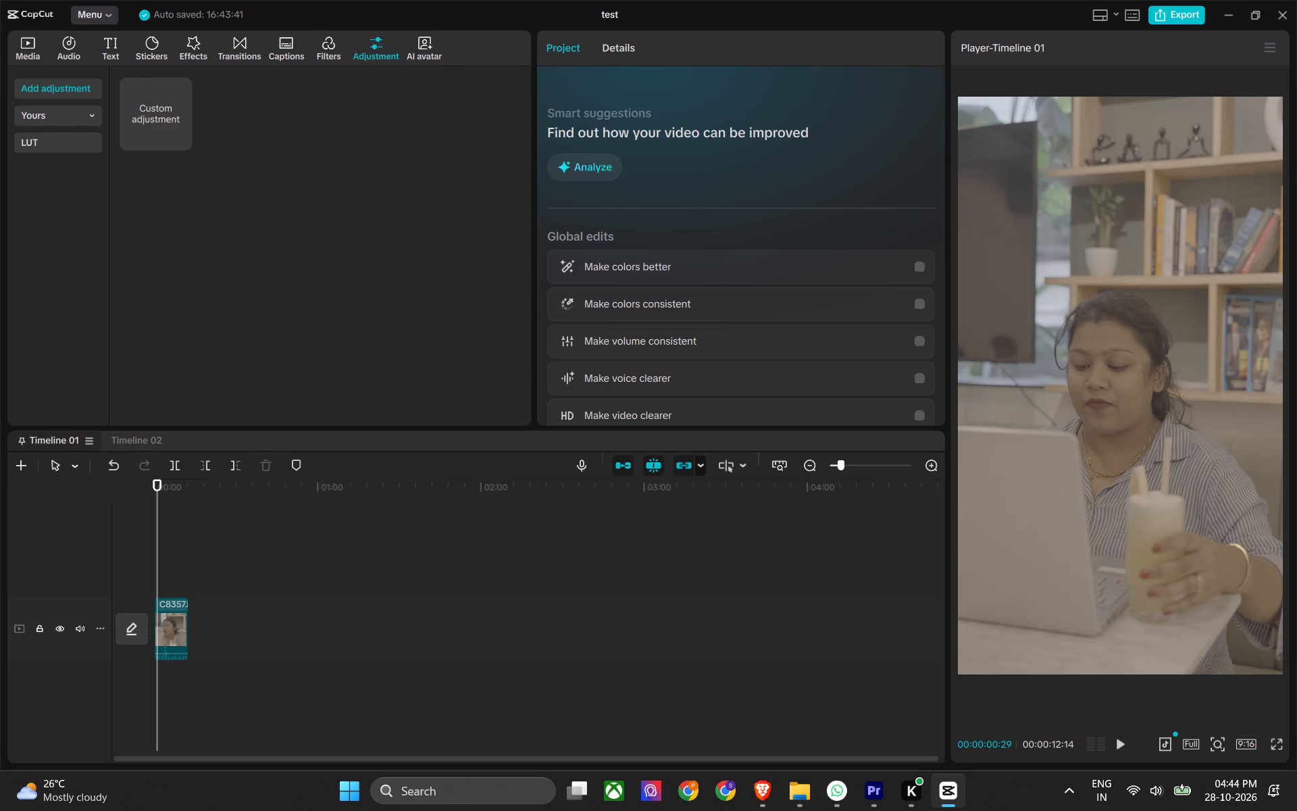
left_click(340, 53)
left_click(363, 47)
left_click(593, 539)
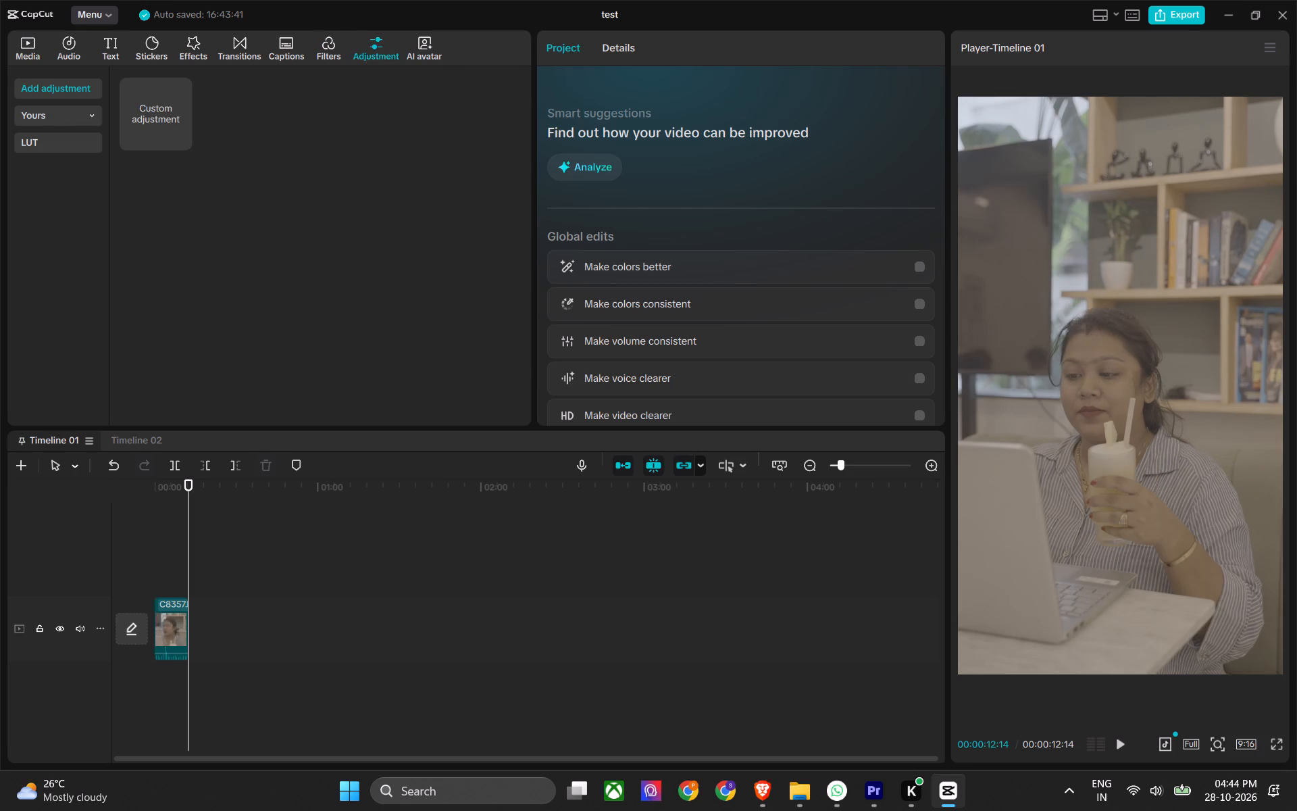
Close the test project and quit CapCut.
left_click(1287, 8)
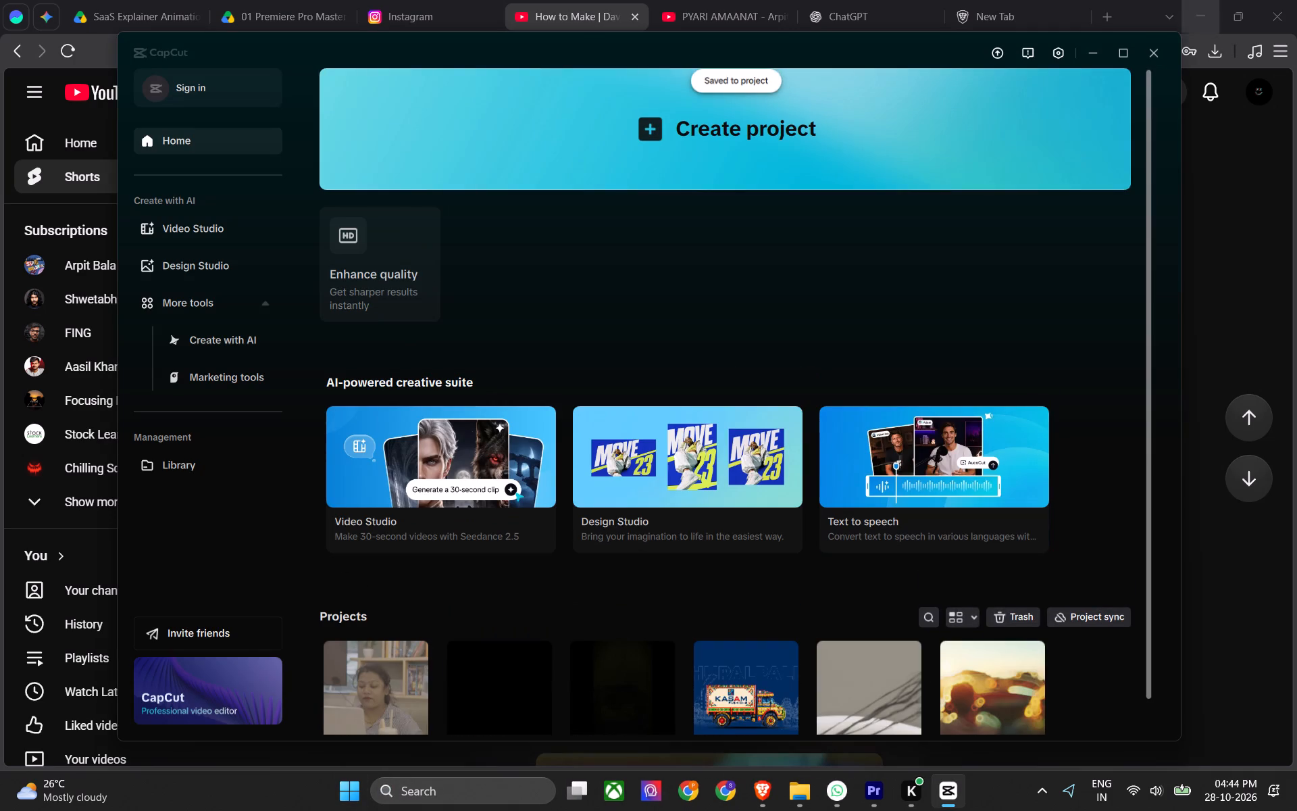
left_click(1150, 48)
Launch Proton VPN and show the hidden system tray icons.
left_click(363, 794)
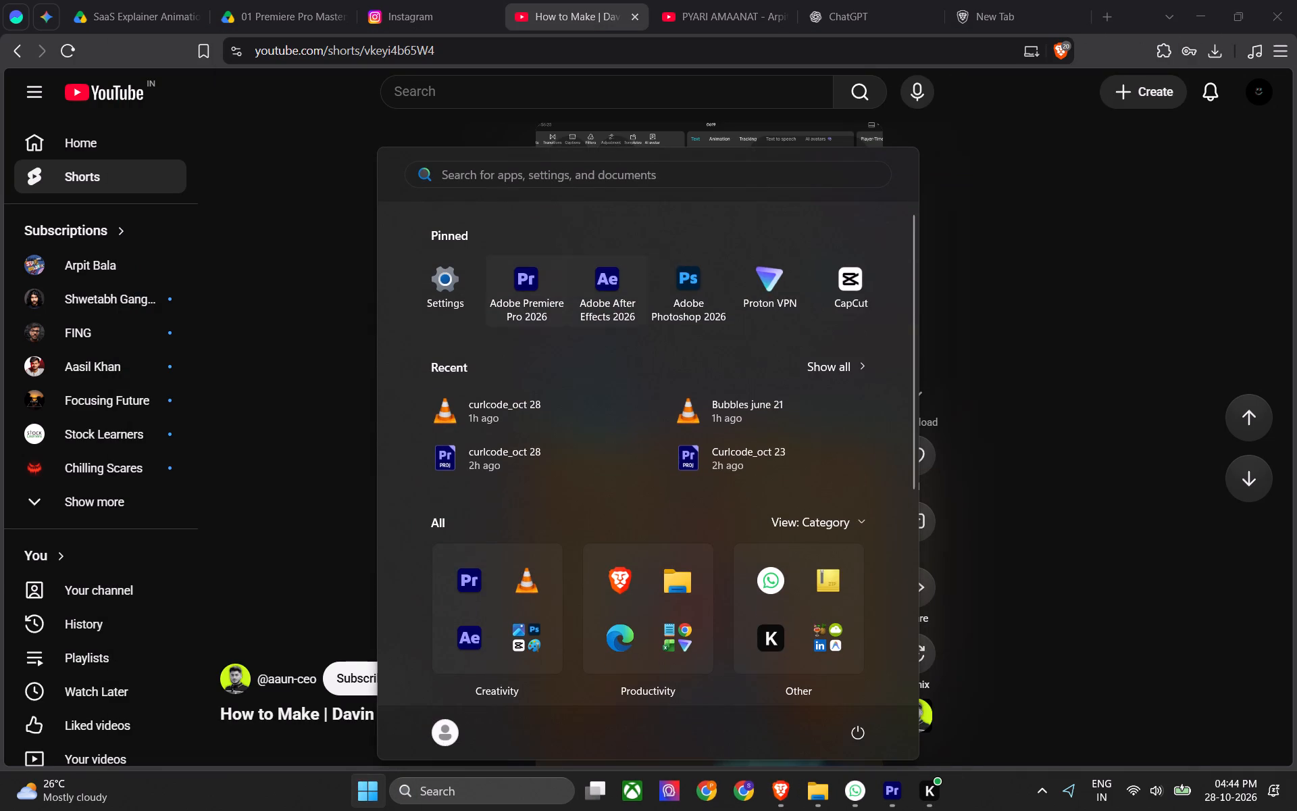
left_click(784, 279)
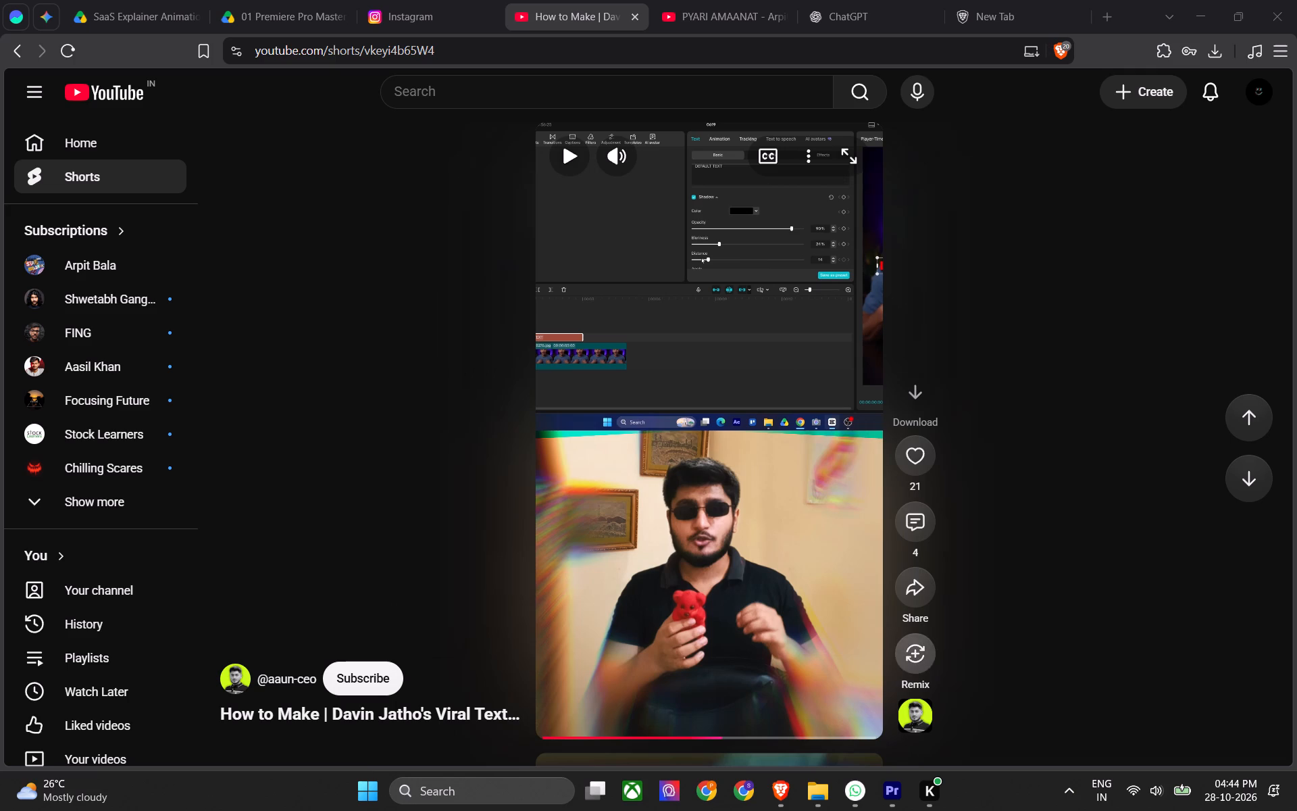
left_click(1069, 804)
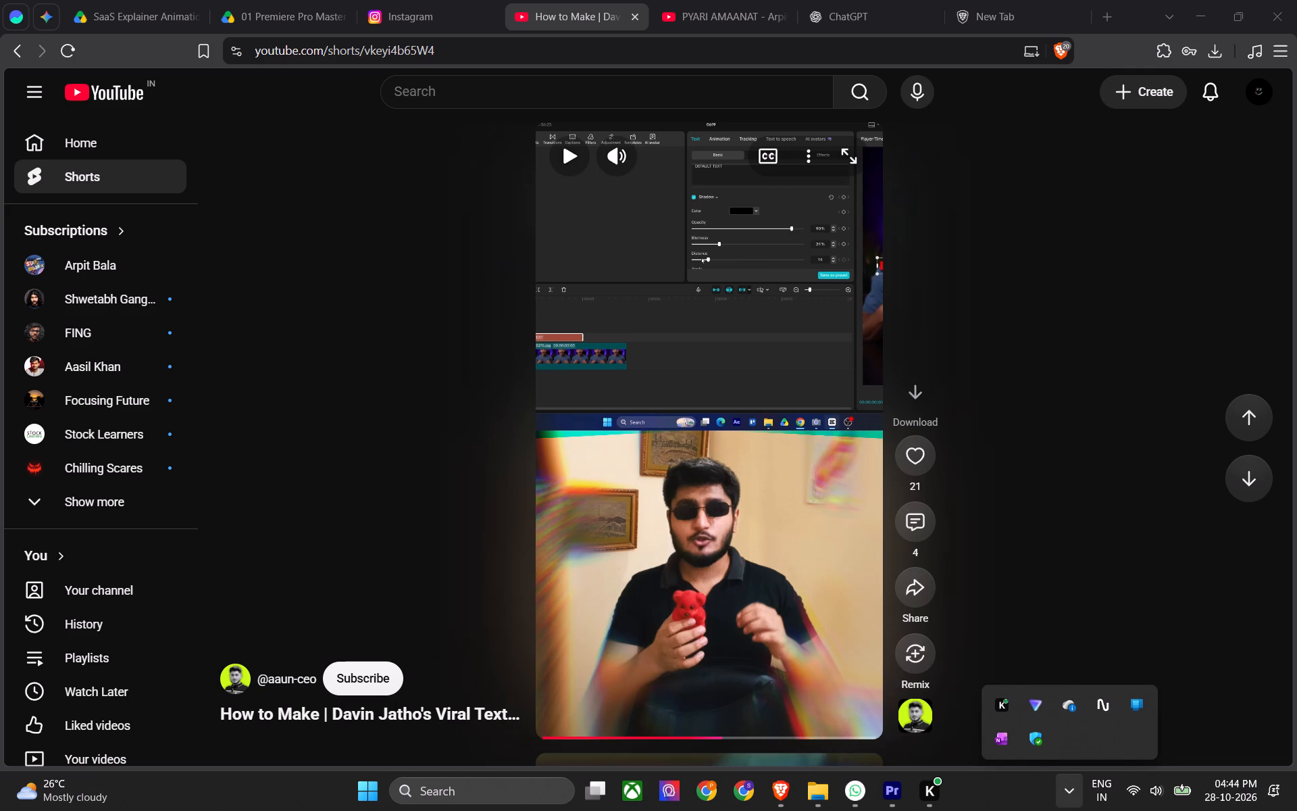
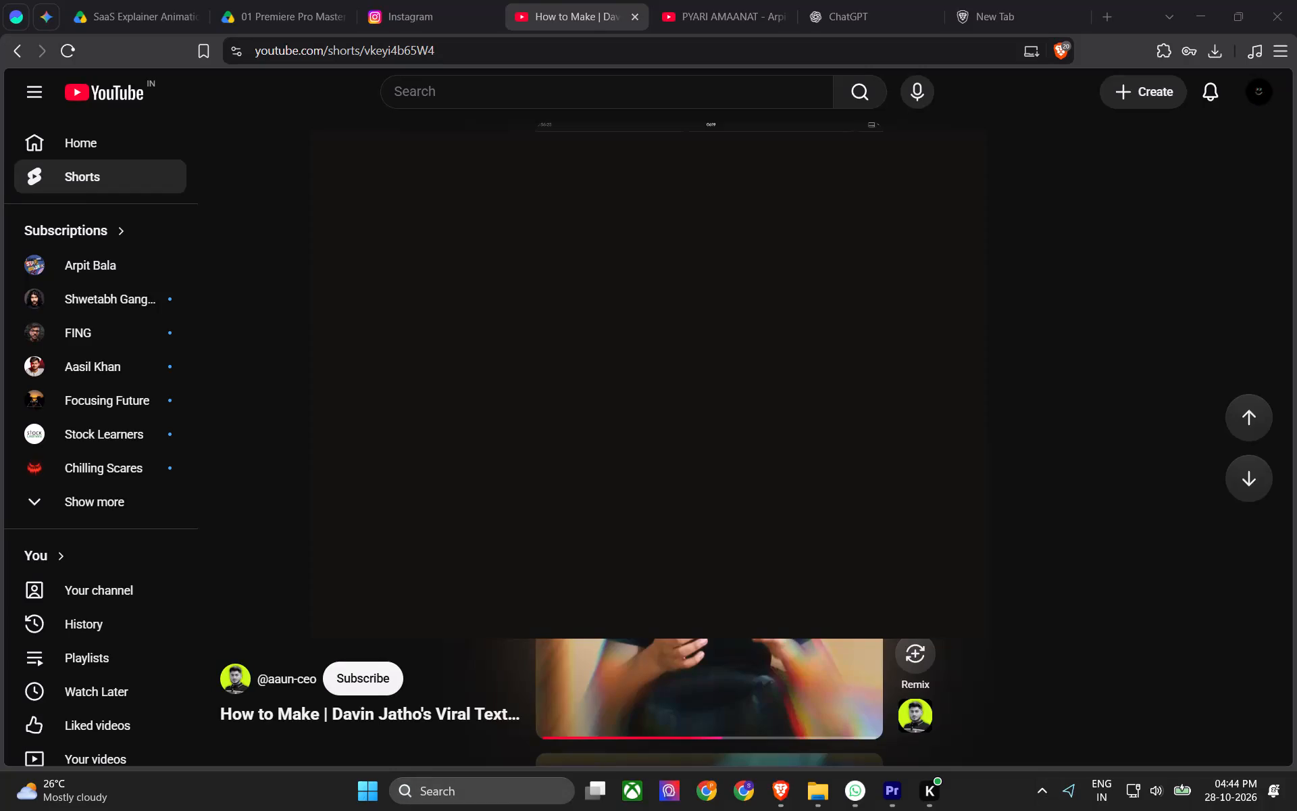
Relaunch CapCut and show the saved projects on its home page.
left_click(371, 796)
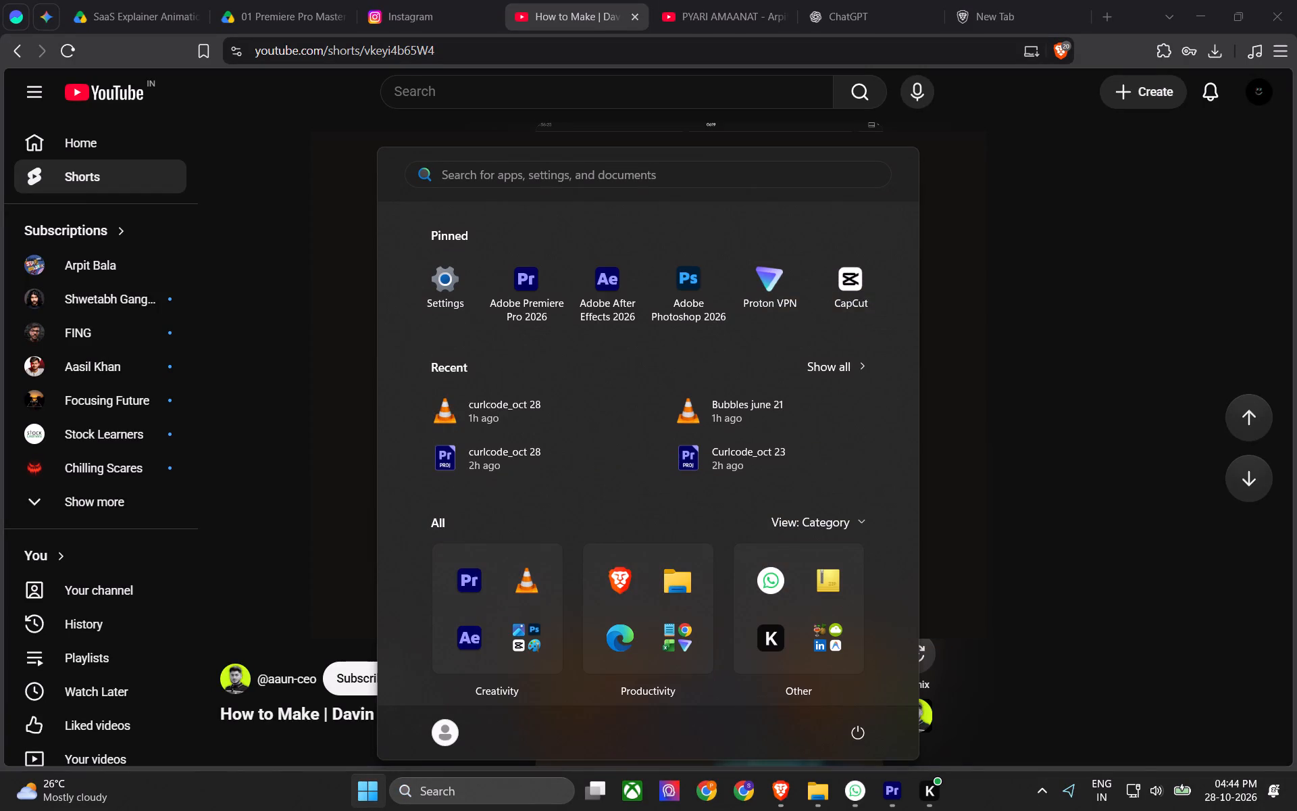
left_click(371, 796)
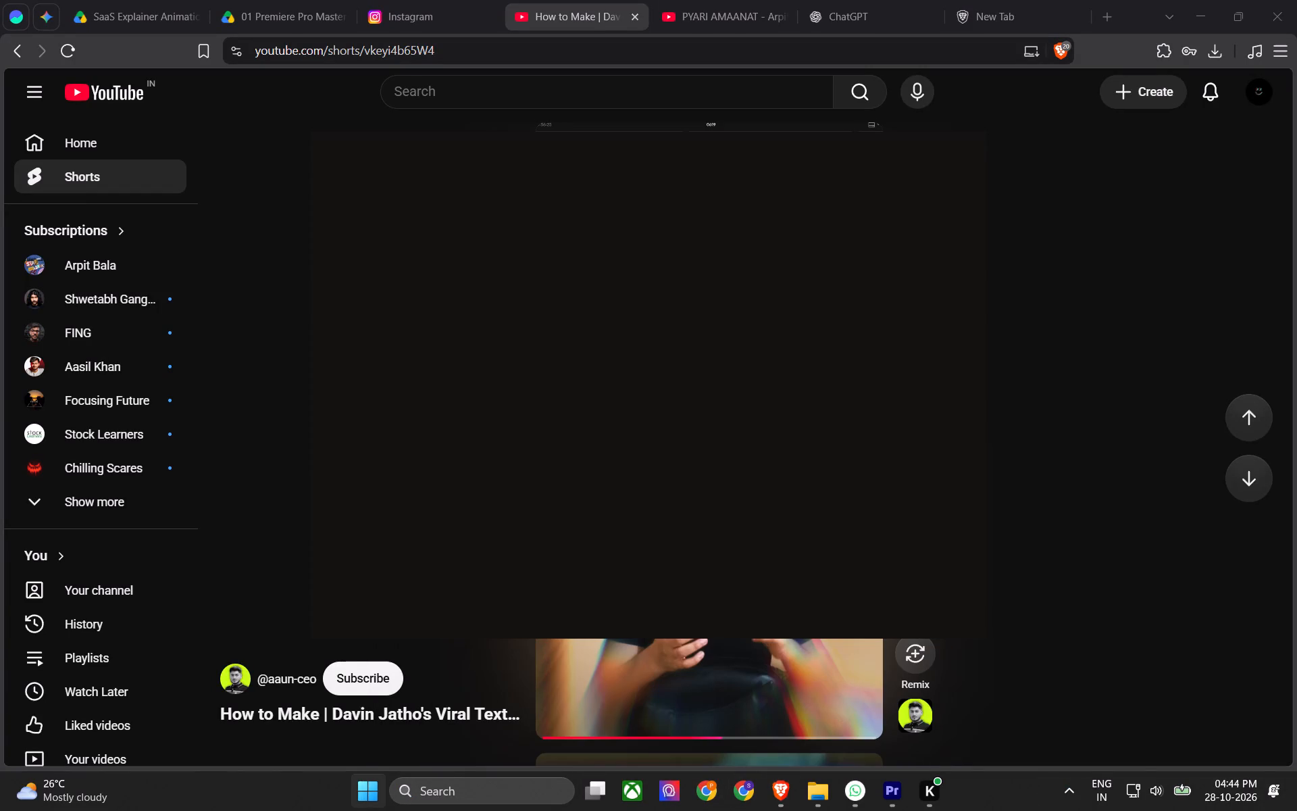
left_click(384, 804)
left_click(846, 280)
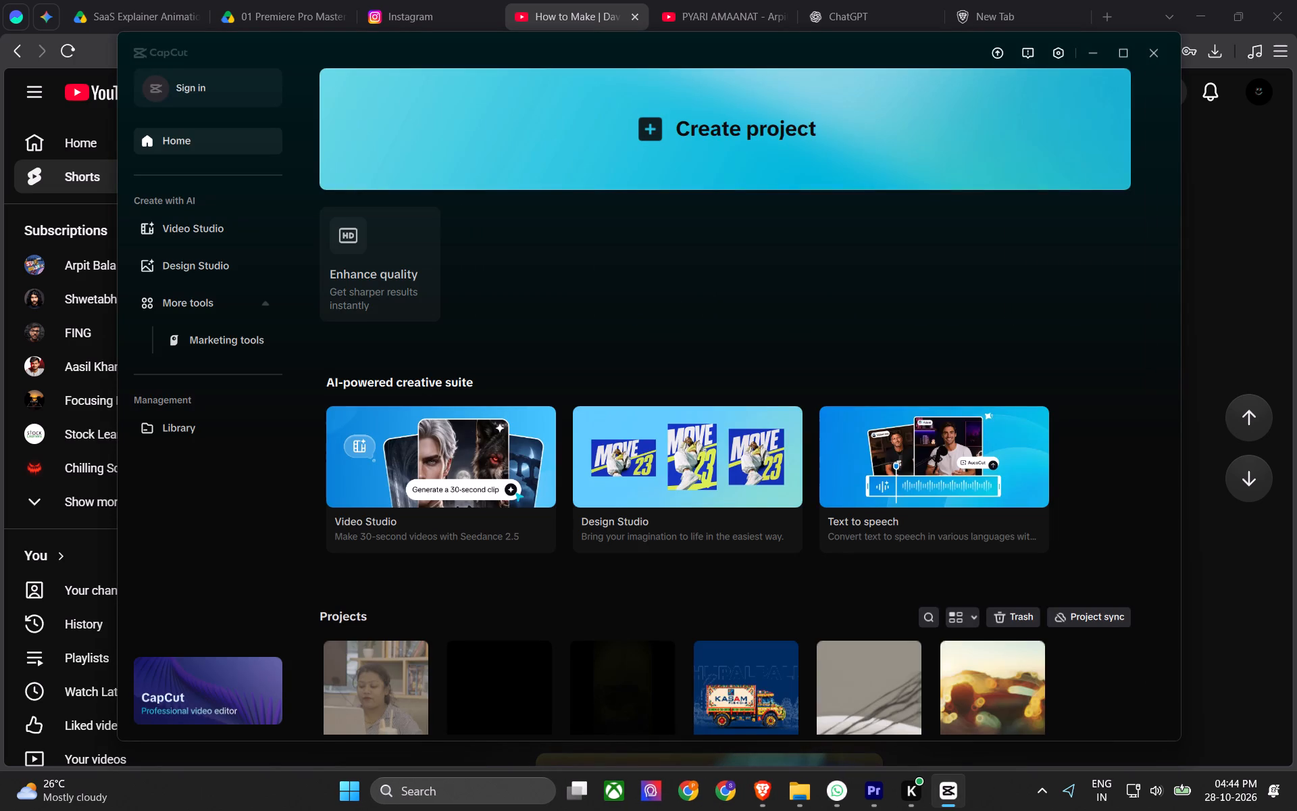
scroll(496, 348, "down", 3)
scroll(583, 378, "down", 3)
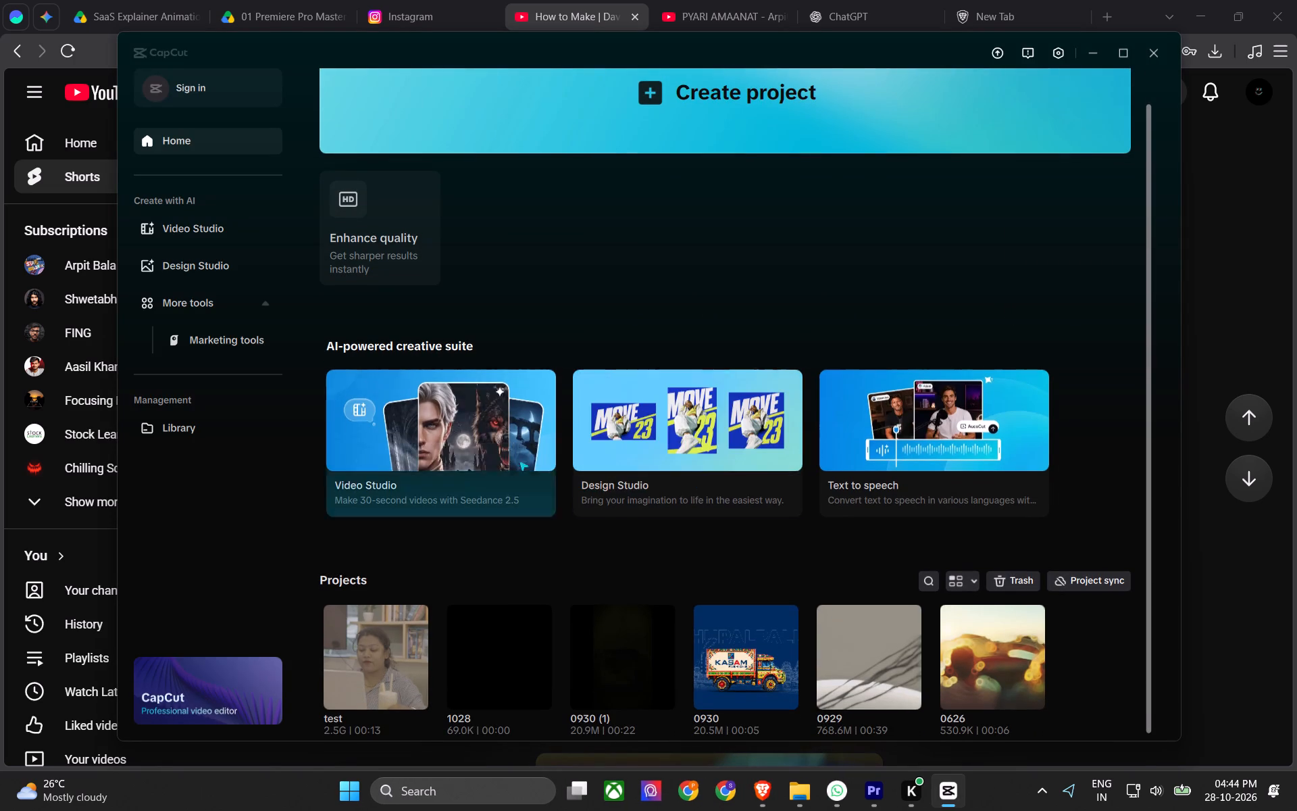
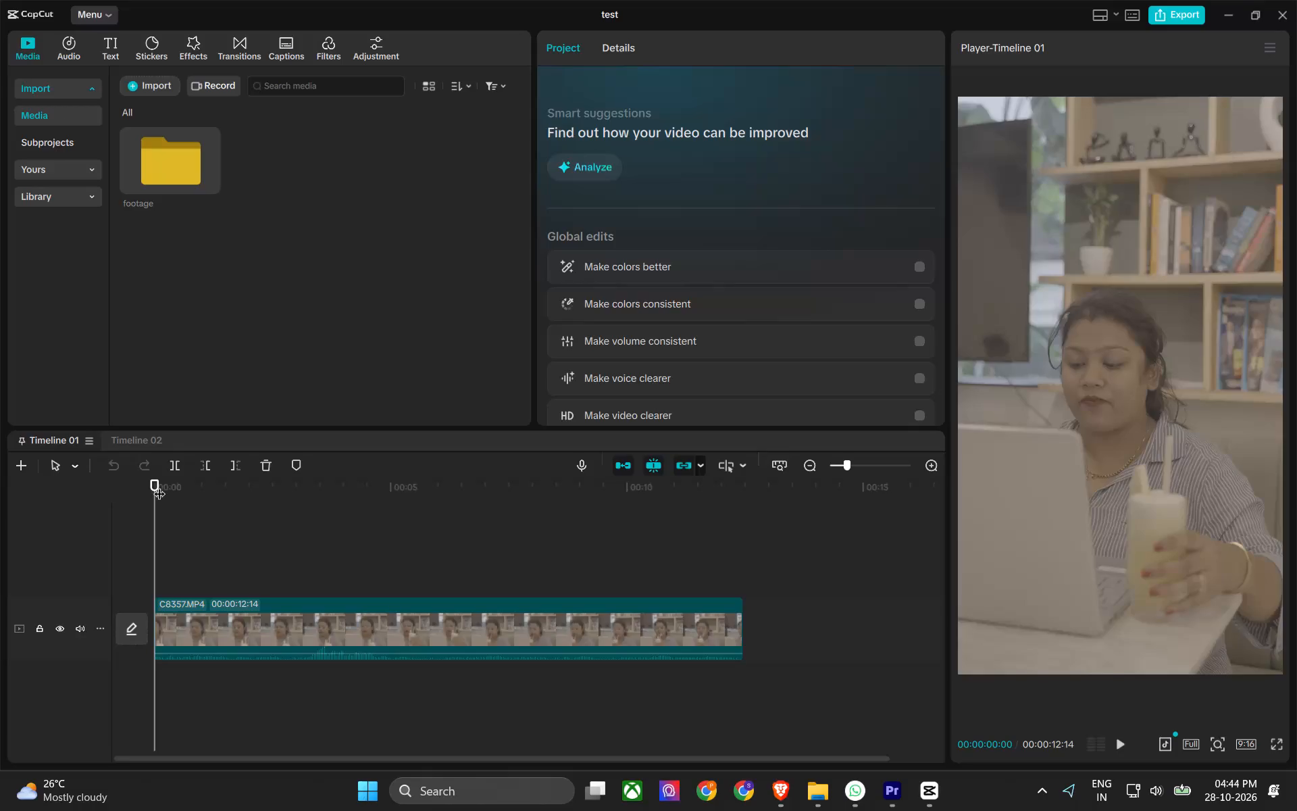
Scrub through the C8357.MP4 clip on Timeline 01 to preview its footage.
left_click_drag(159, 485, 417, 543)
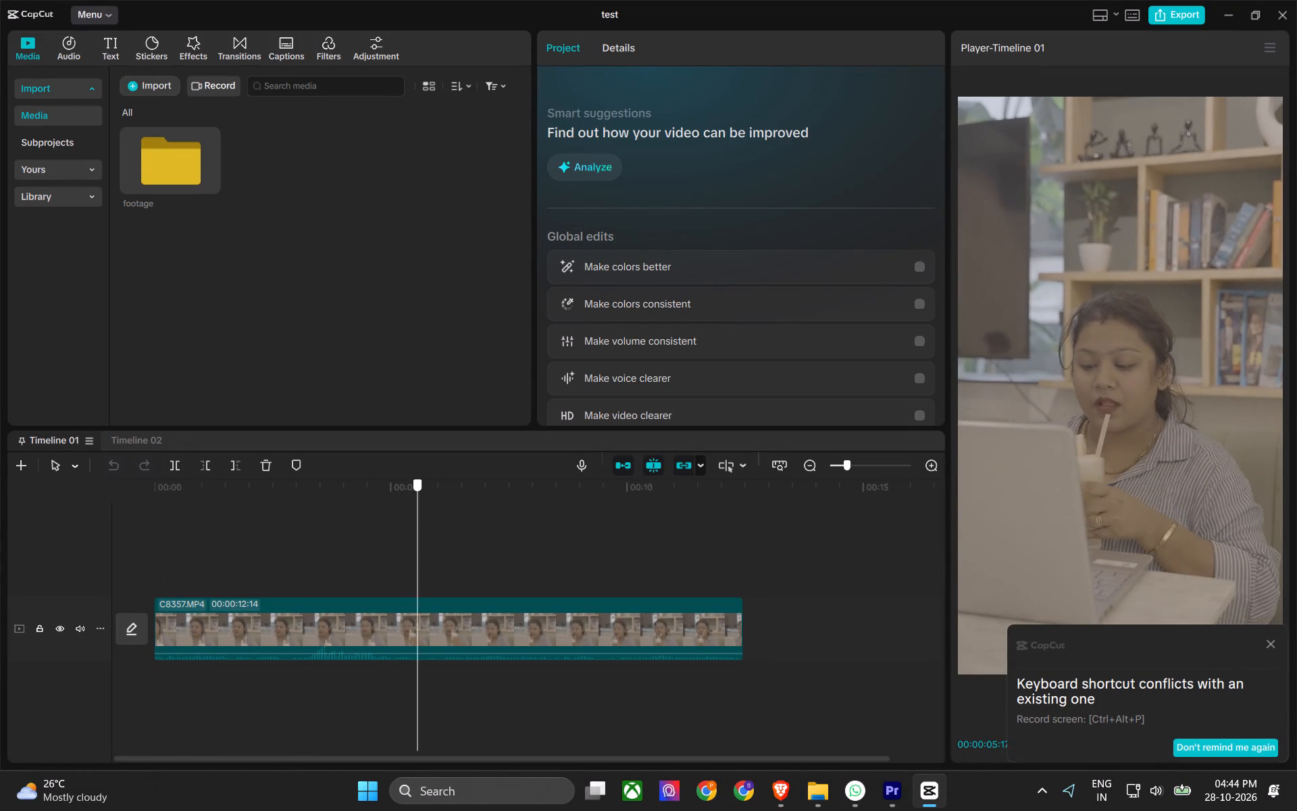
left_click_drag(417, 543, 273, 592)
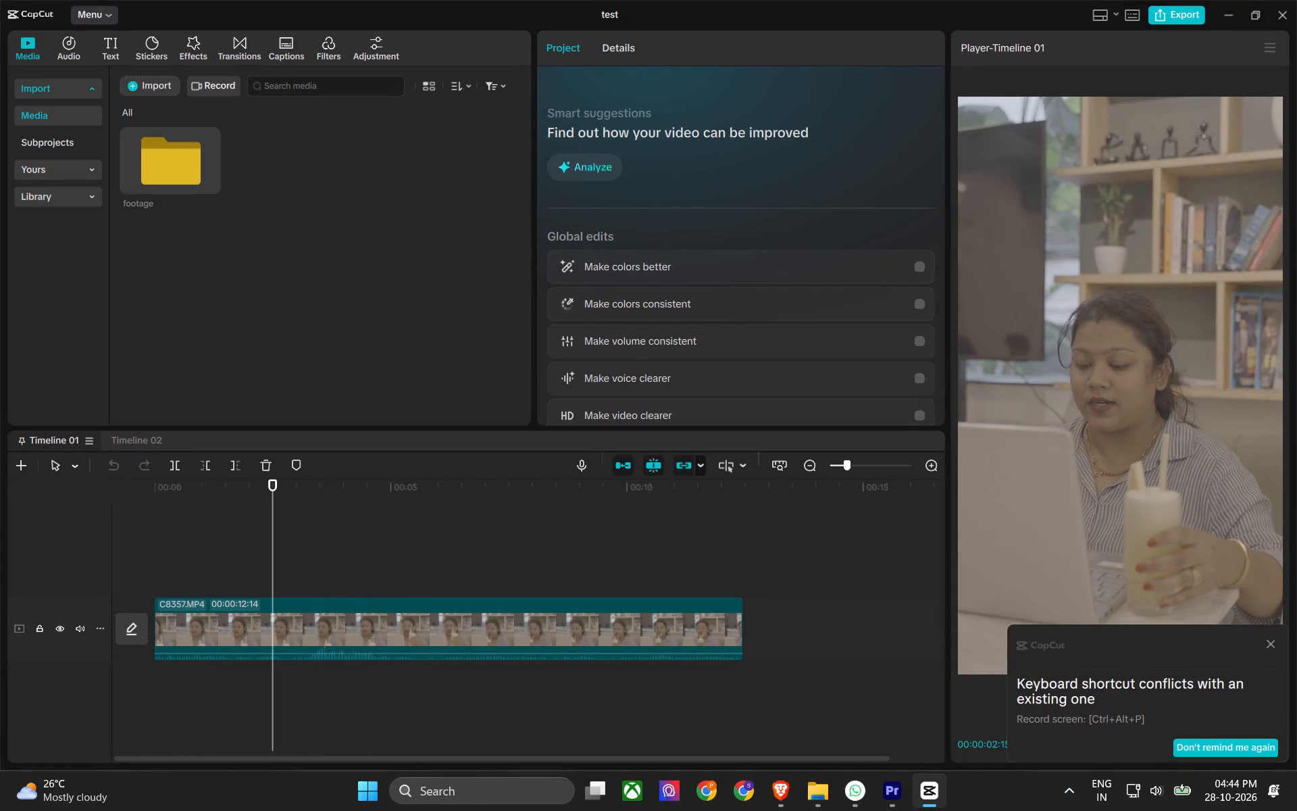
Dismiss the keyboard shortcut conflict notice and save the project.
left_click(1275, 643)
left_click(1261, 643)
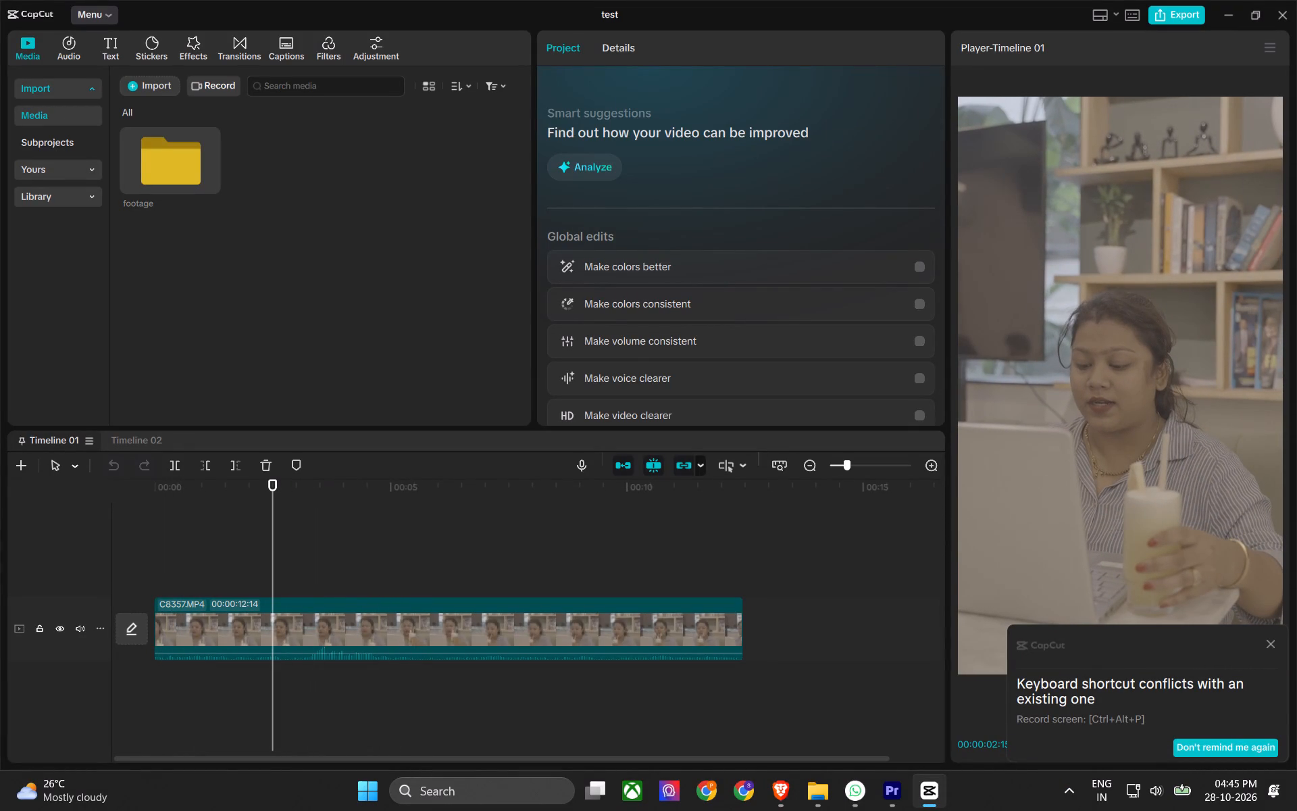
left_click(1269, 643)
key("ctrl+s")
key("ctrl+s")
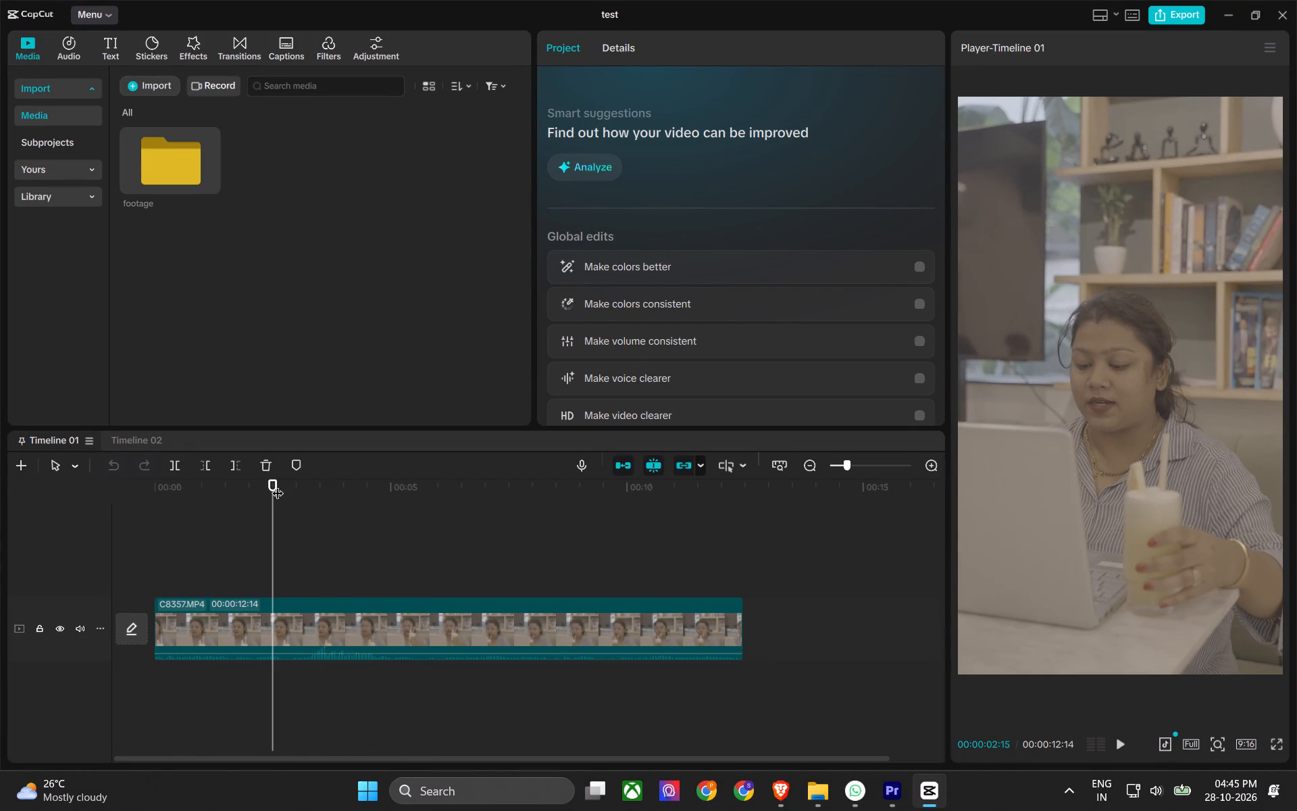
Scrub back and select the clip, and look through the filter, adjustment, caption and transition libraries.
left_click_drag(261, 483, 232, 510)
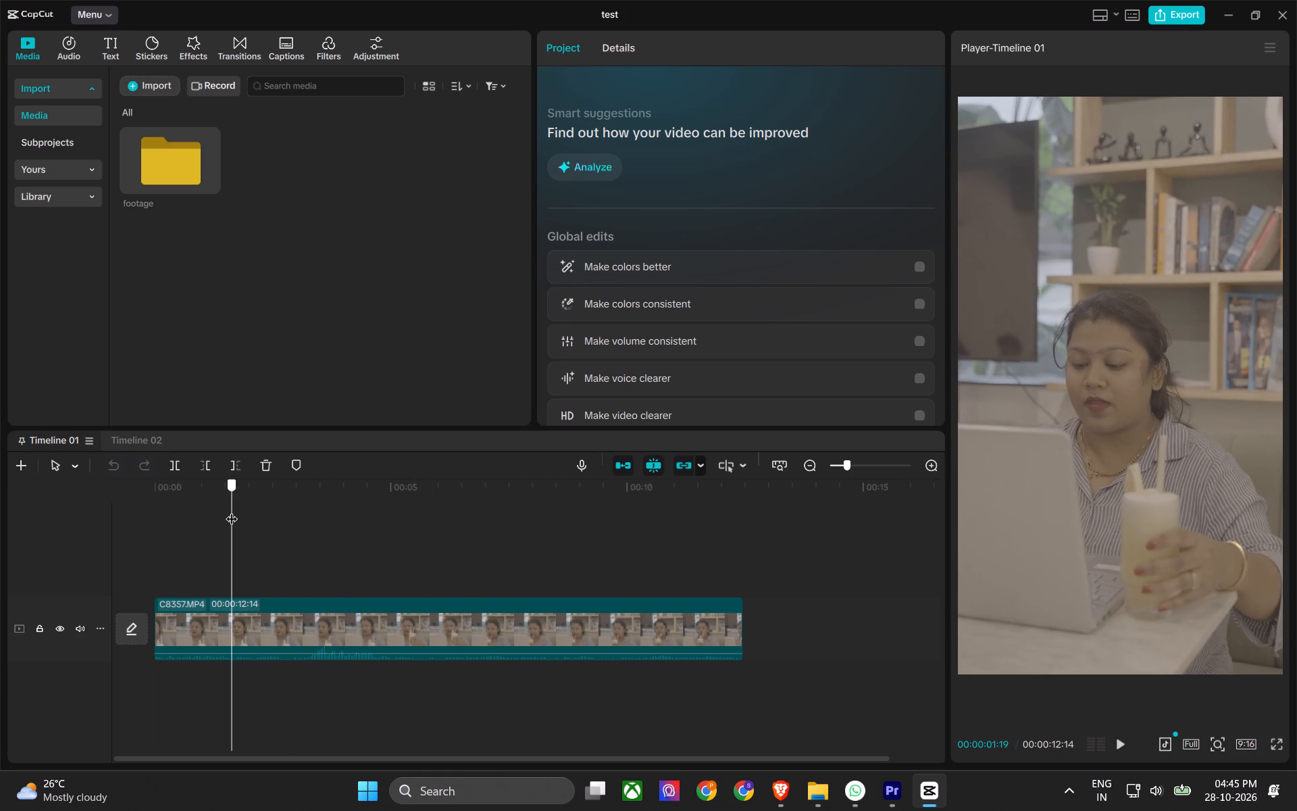
left_click_drag(232, 510, 240, 512)
left_click(307, 622)
left_click(330, 49)
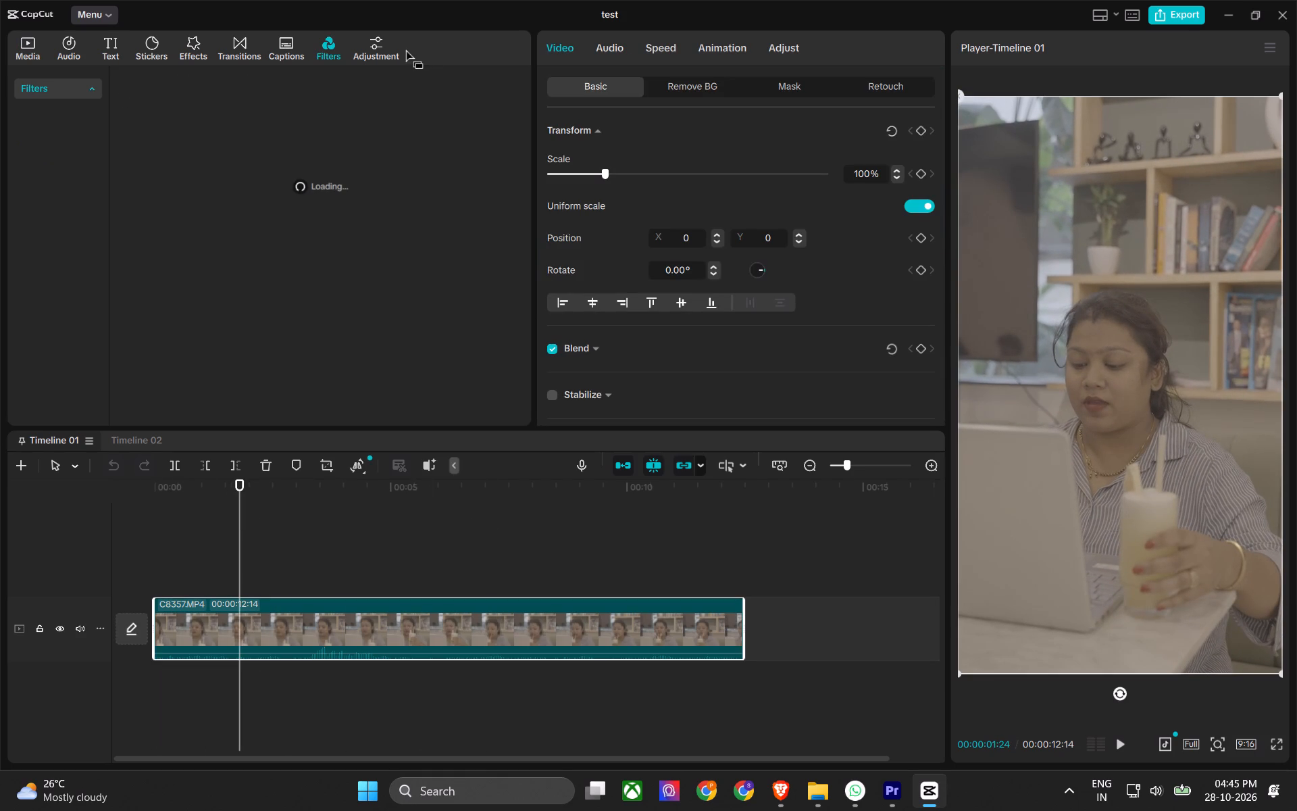
left_click(388, 43)
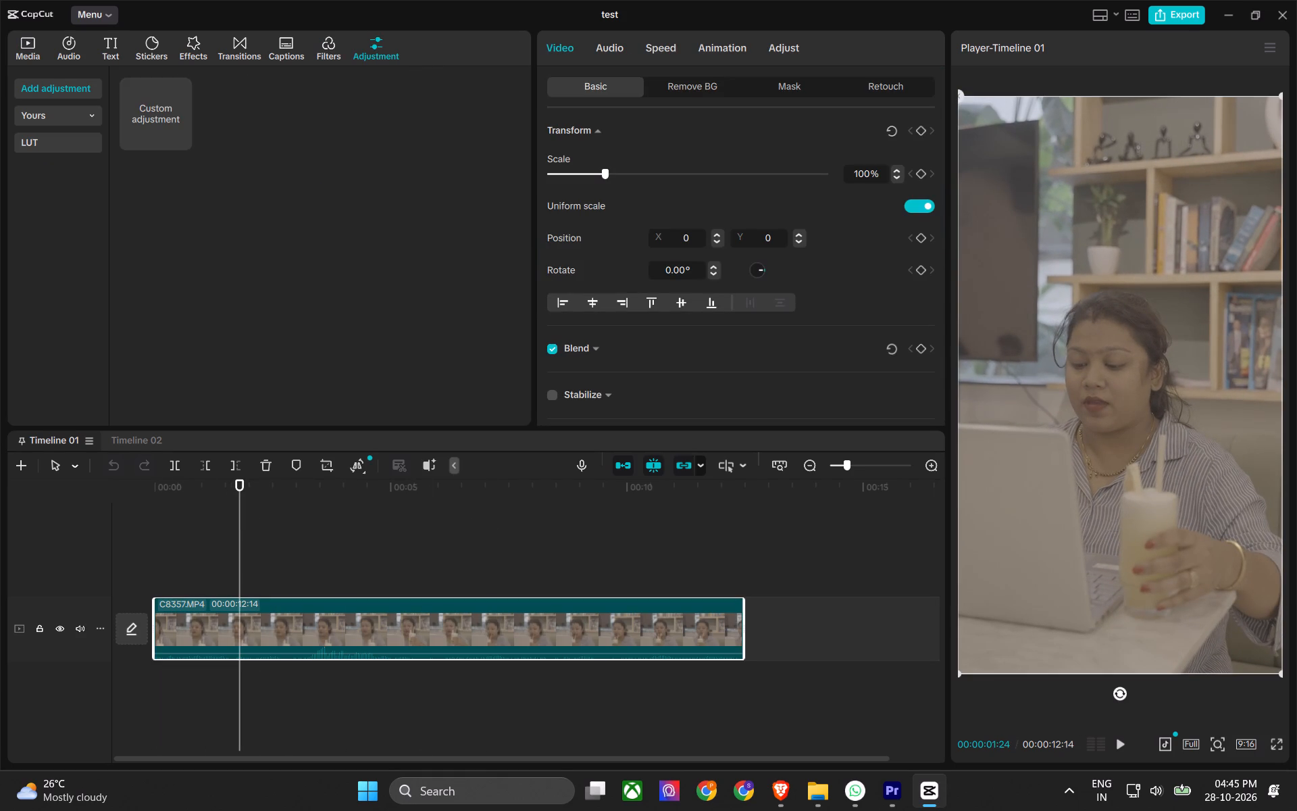
left_click(330, 51)
left_click(285, 51)
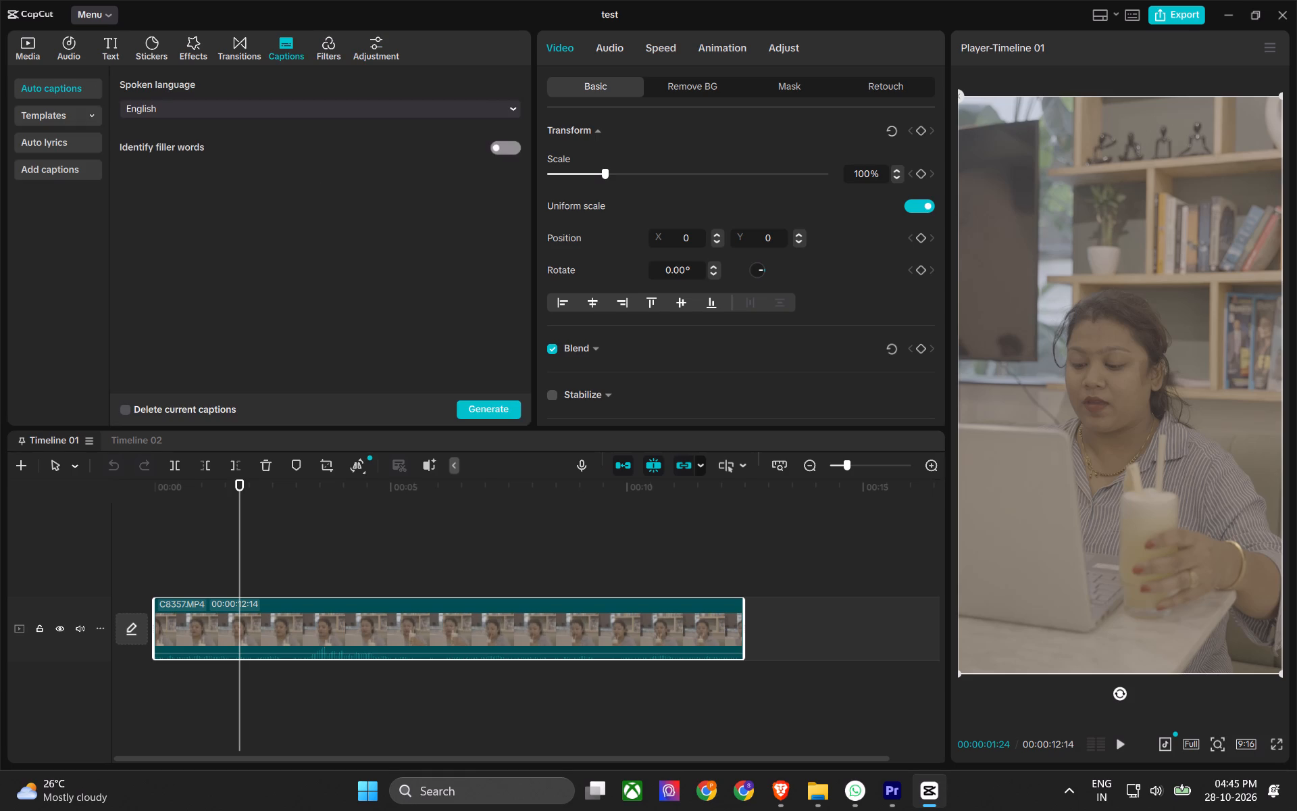
left_click(236, 48)
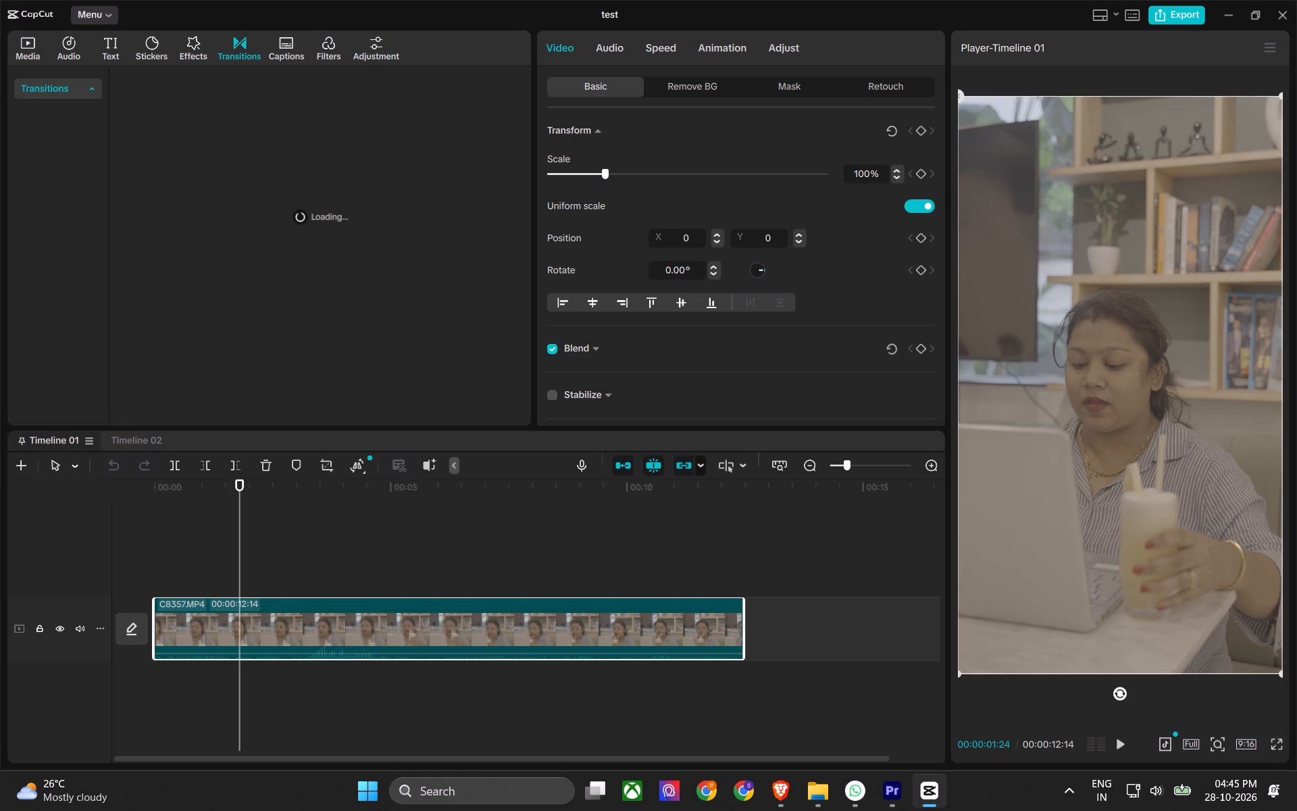
Check the Proton VPN connection while the transitions library loads.
left_click(1071, 791)
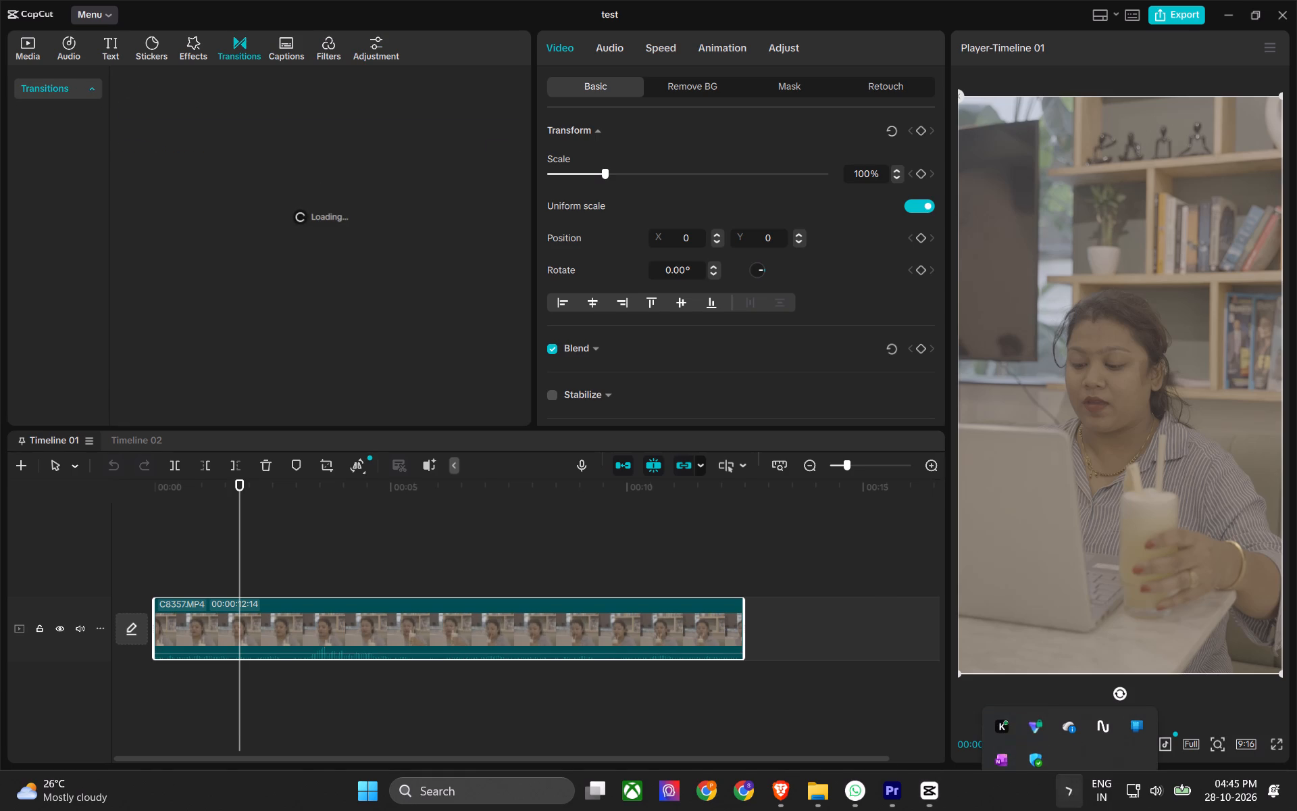
left_click(1030, 703)
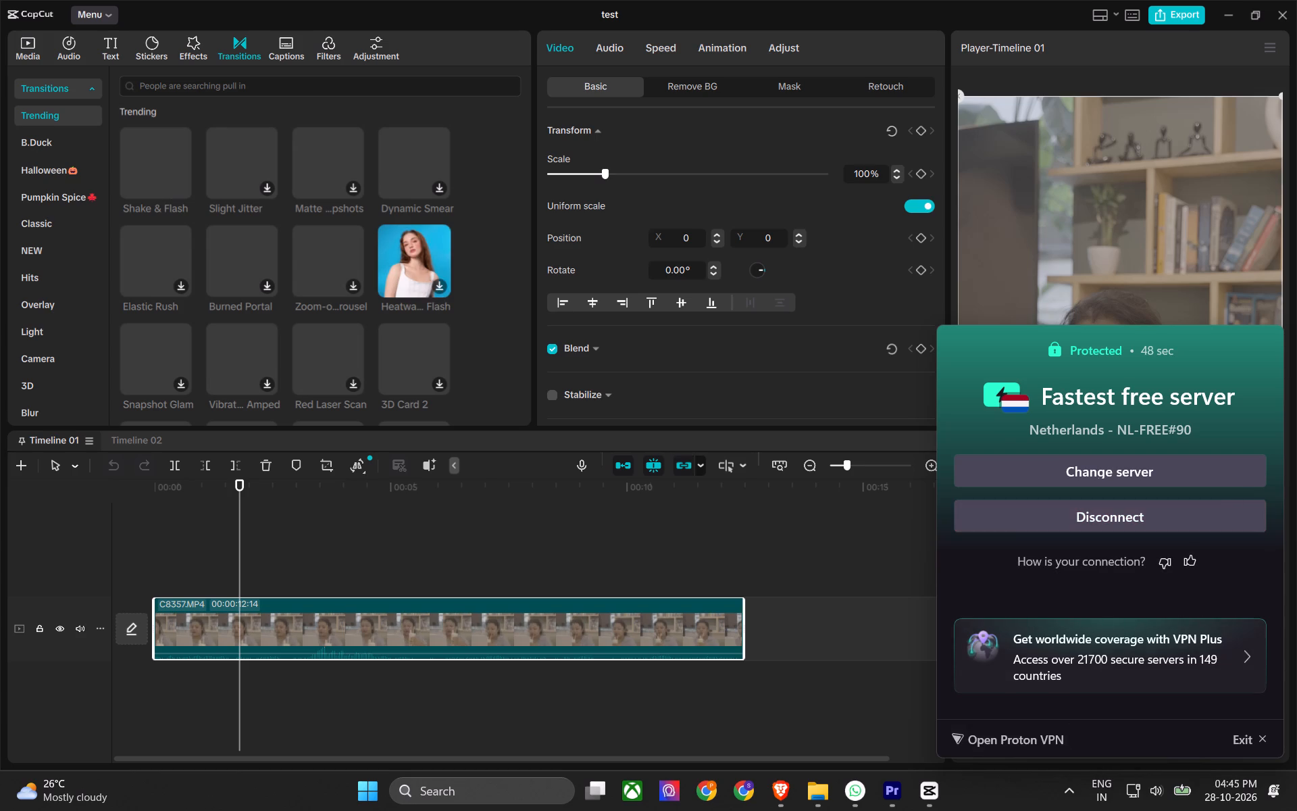
left_click(871, 716)
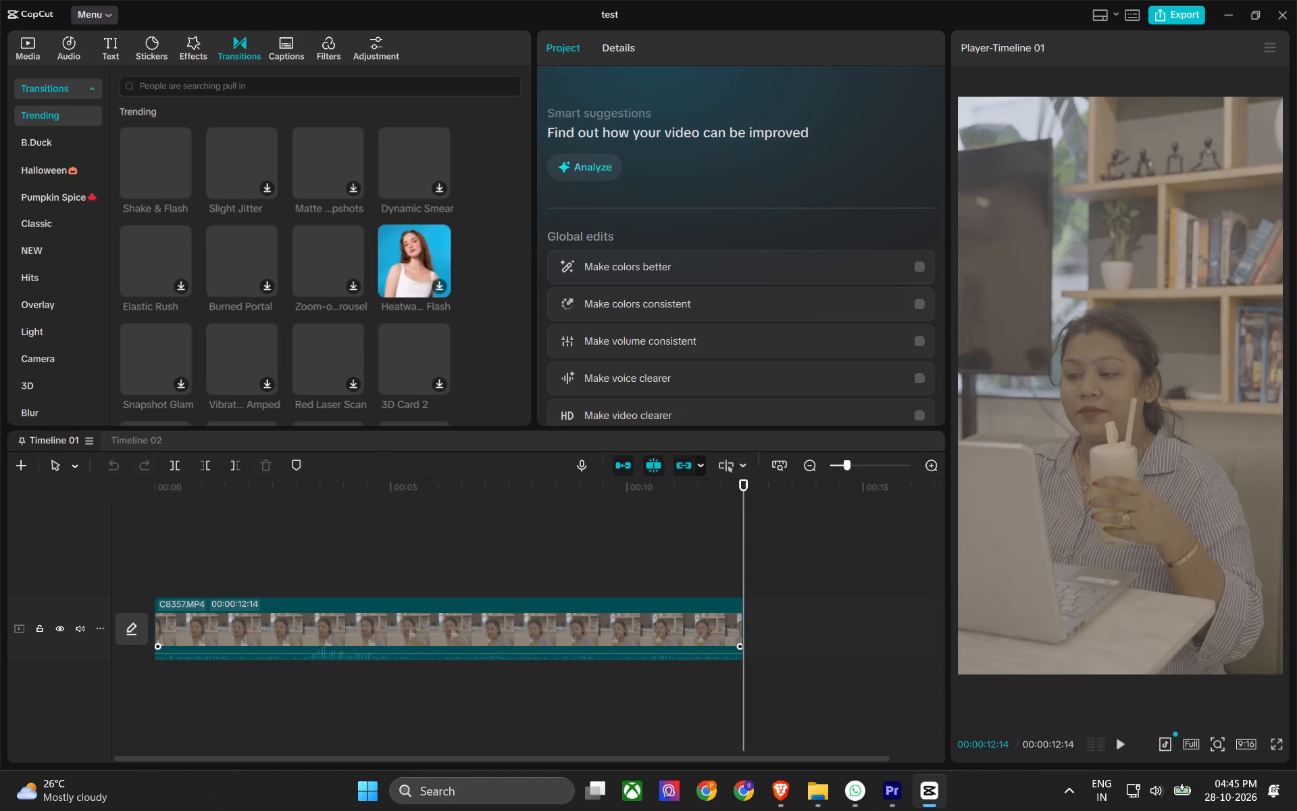
left_click(1055, 783)
left_click(1072, 791)
left_click(1072, 795)
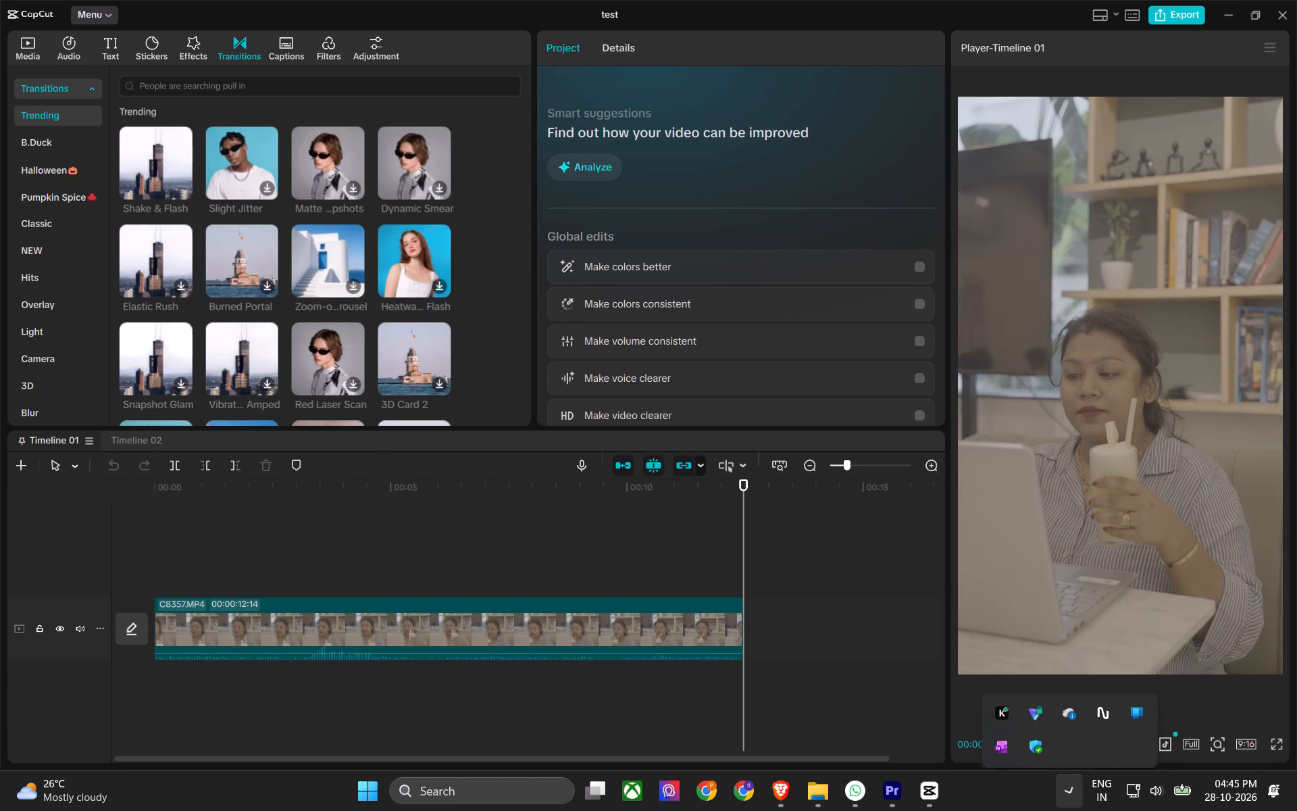
Select the C8357.MP4 clip and place the playhead at about 00:00:05:08.
left_click(715, 600)
left_click_drag(738, 492, 616, 502)
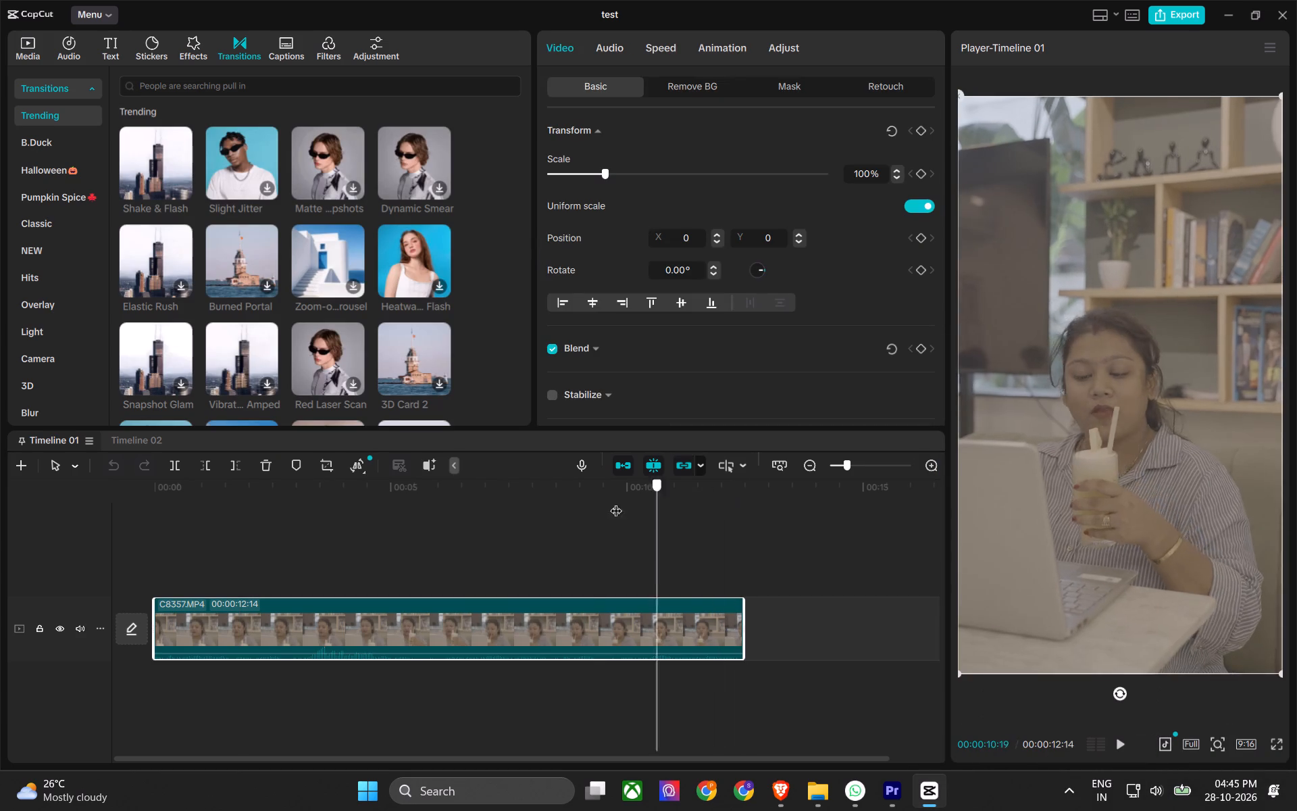
left_click_drag(616, 502, 403, 535)
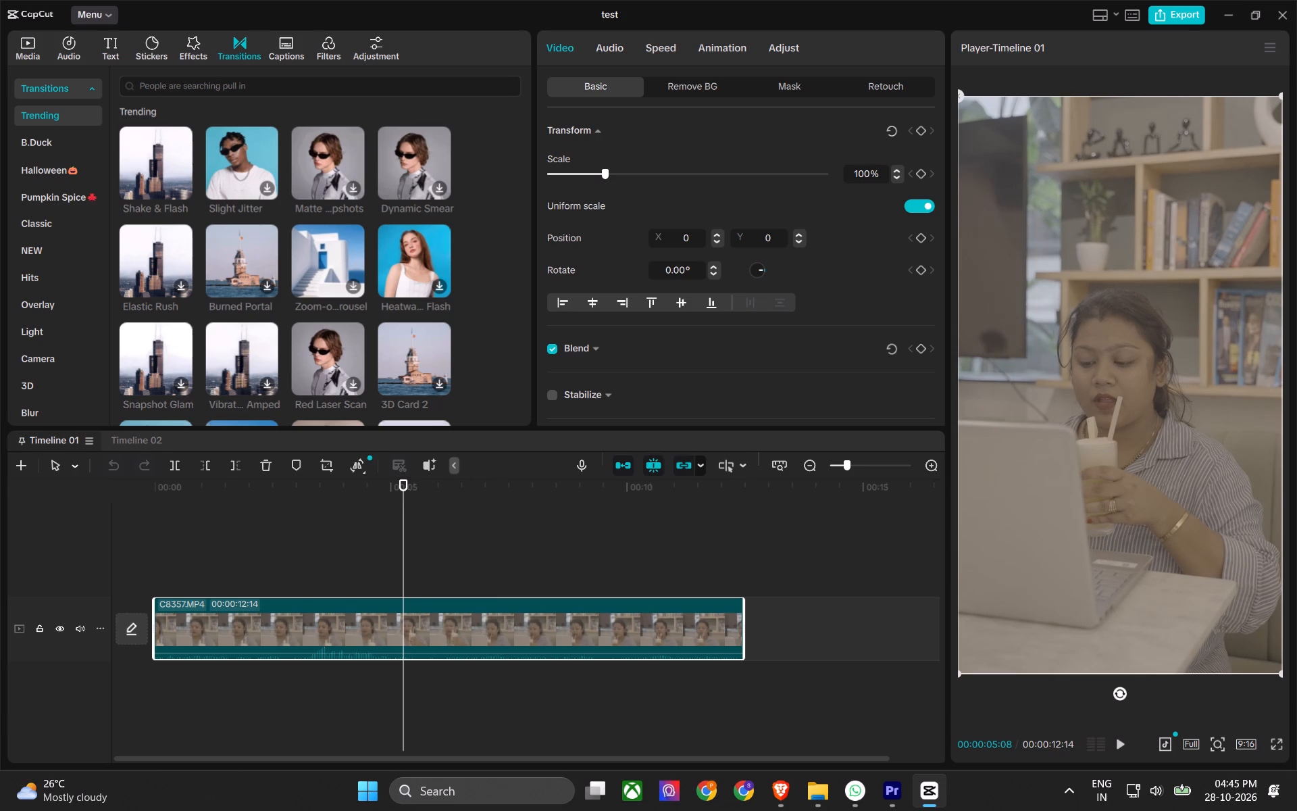
Look over the caption, filter and adjustment libraries and the clip's animation, speed, audio and video settings.
left_click(284, 48)
left_click(338, 45)
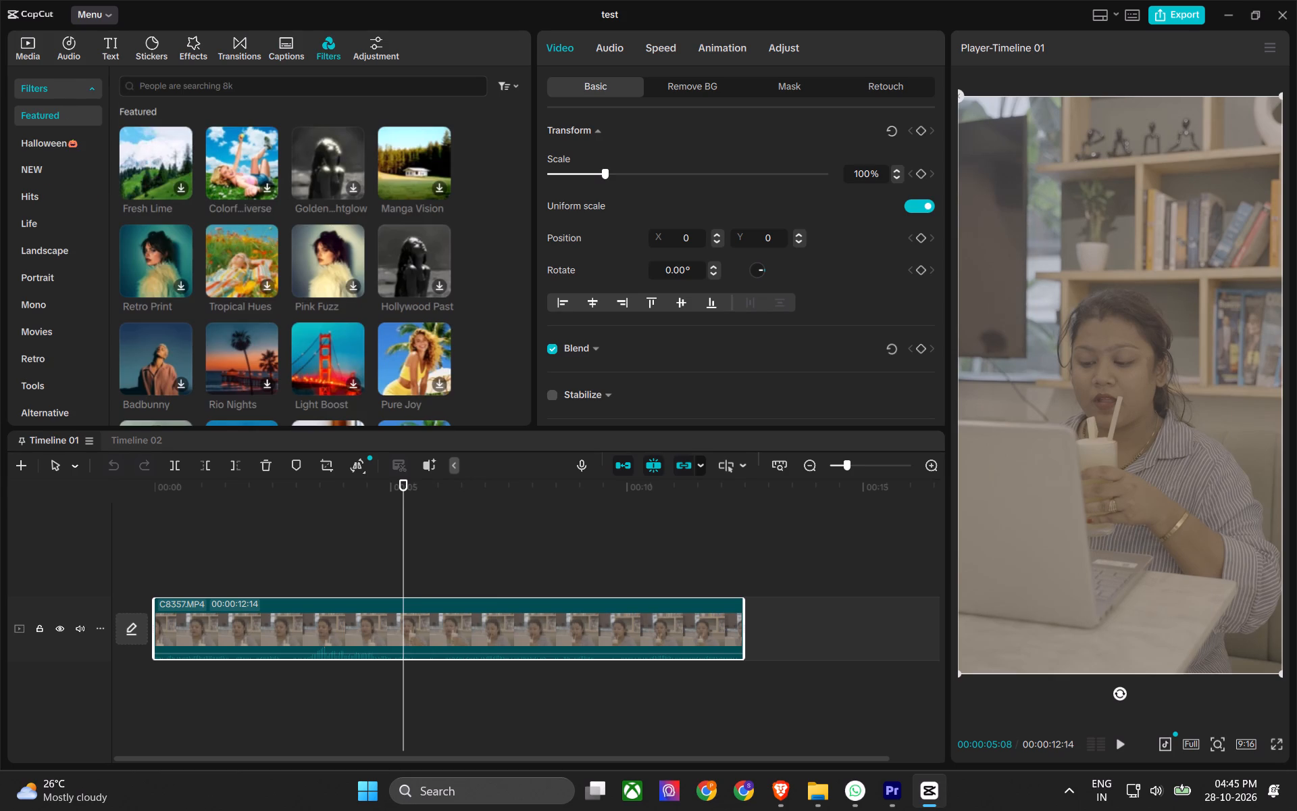
left_click(372, 41)
left_click(723, 49)
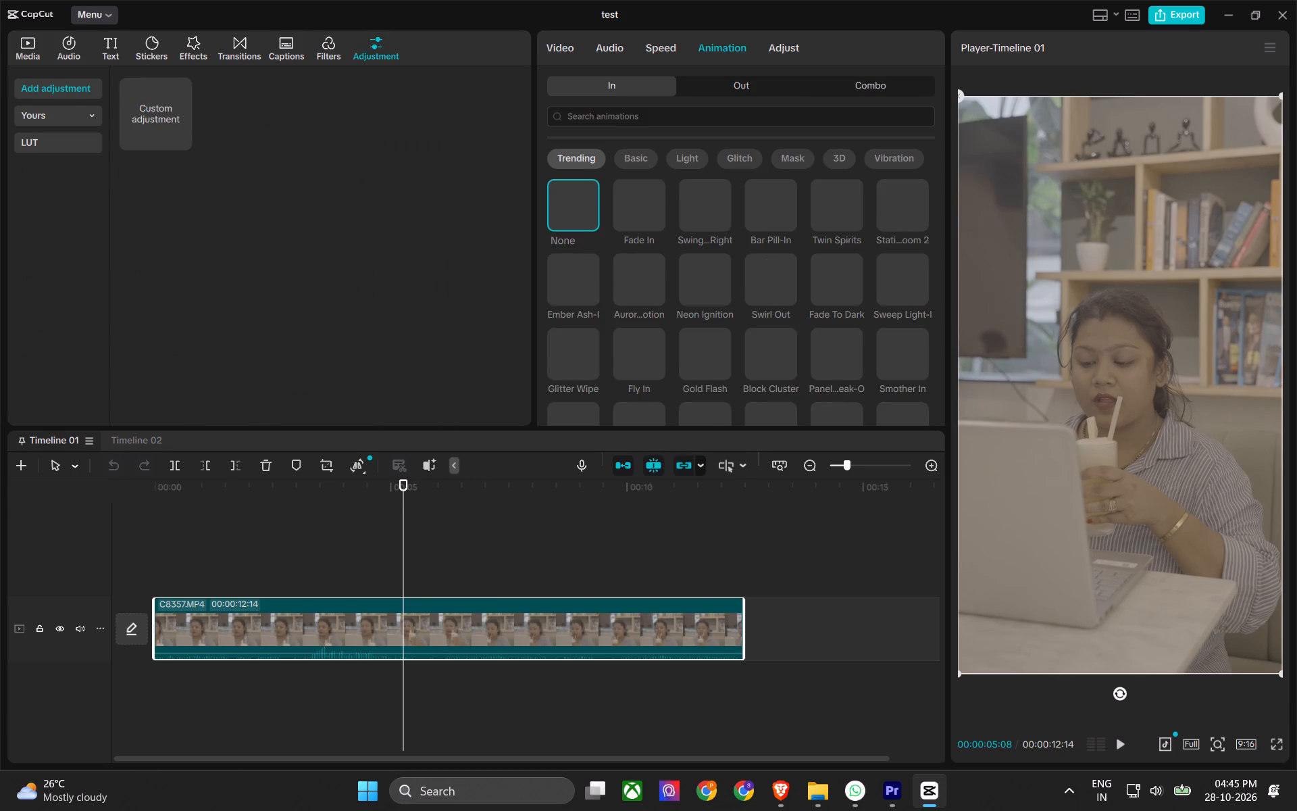
left_click(661, 53)
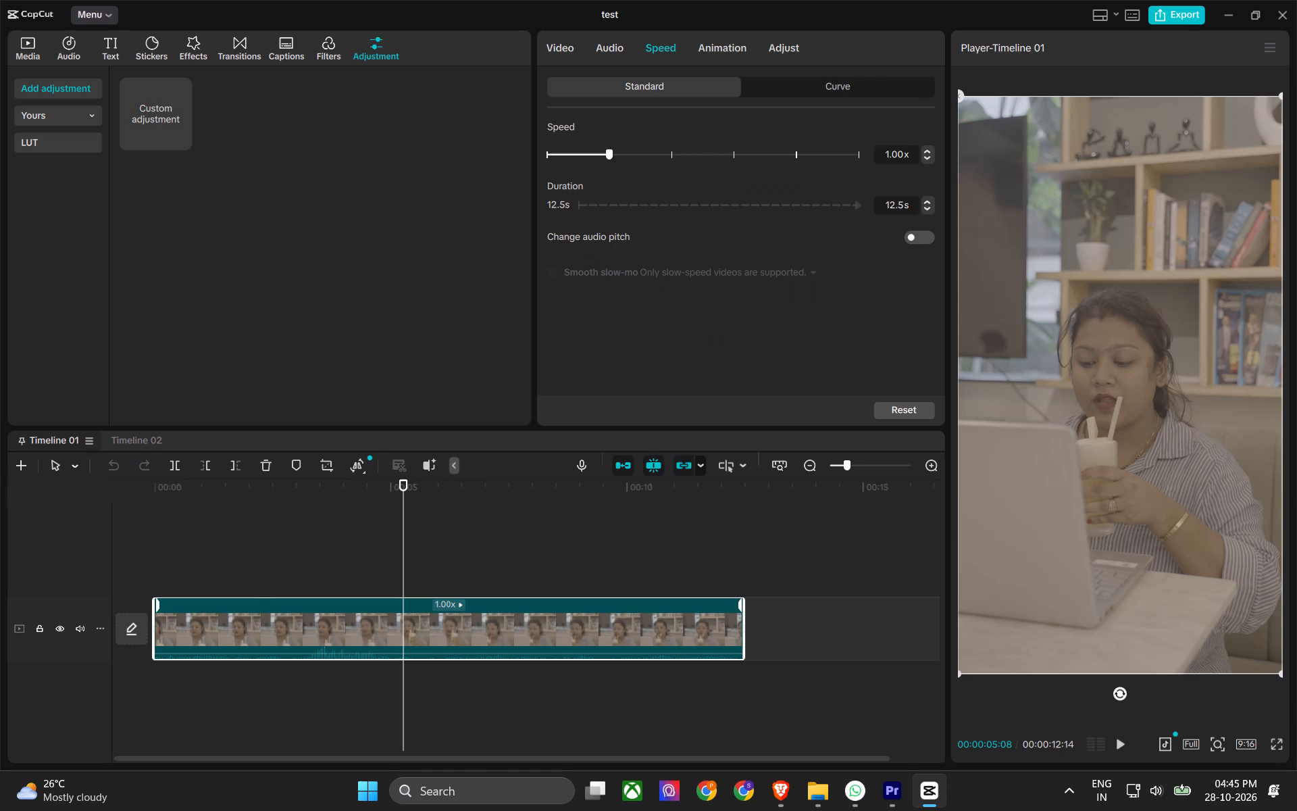
left_click(621, 51)
left_click(567, 51)
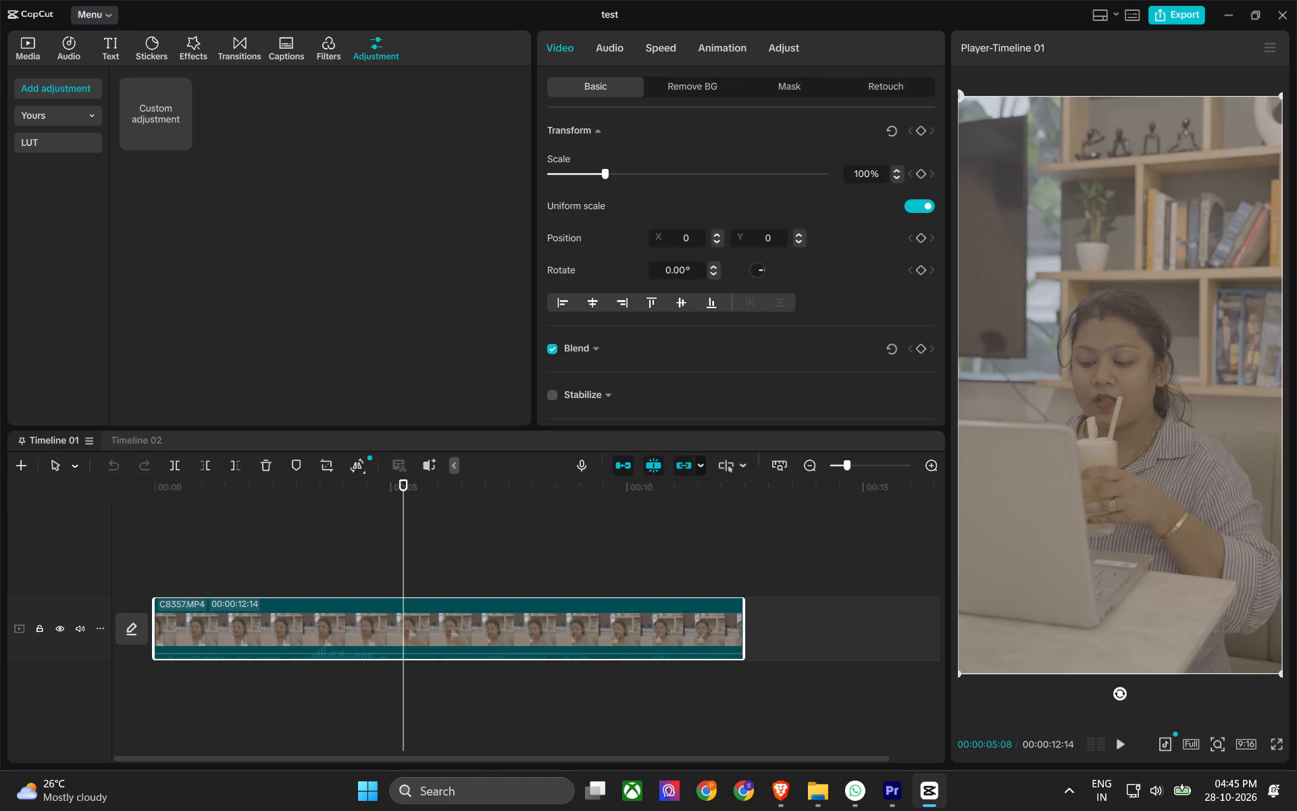
Examine the clip's basic color adjustments and its available LUTs, choosing None as the LUT.
left_click(780, 46)
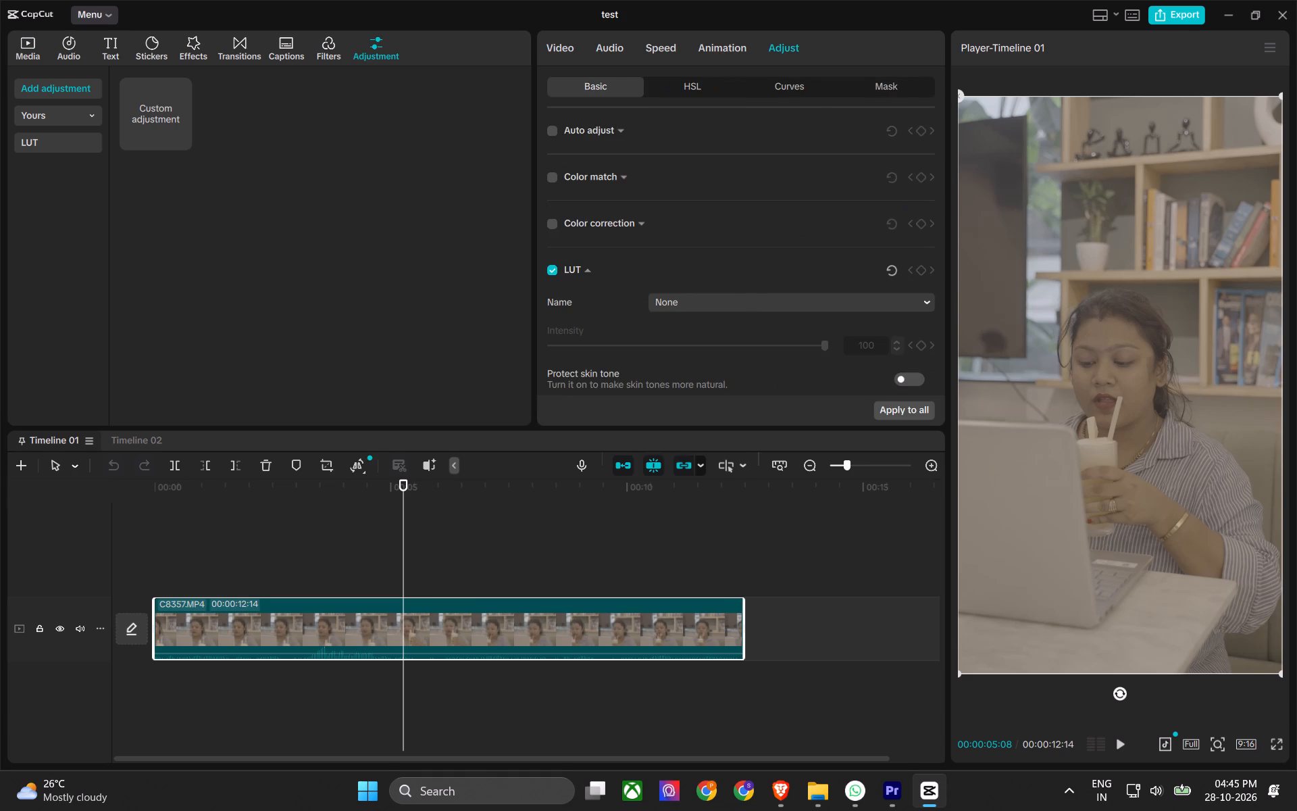
left_click(619, 132)
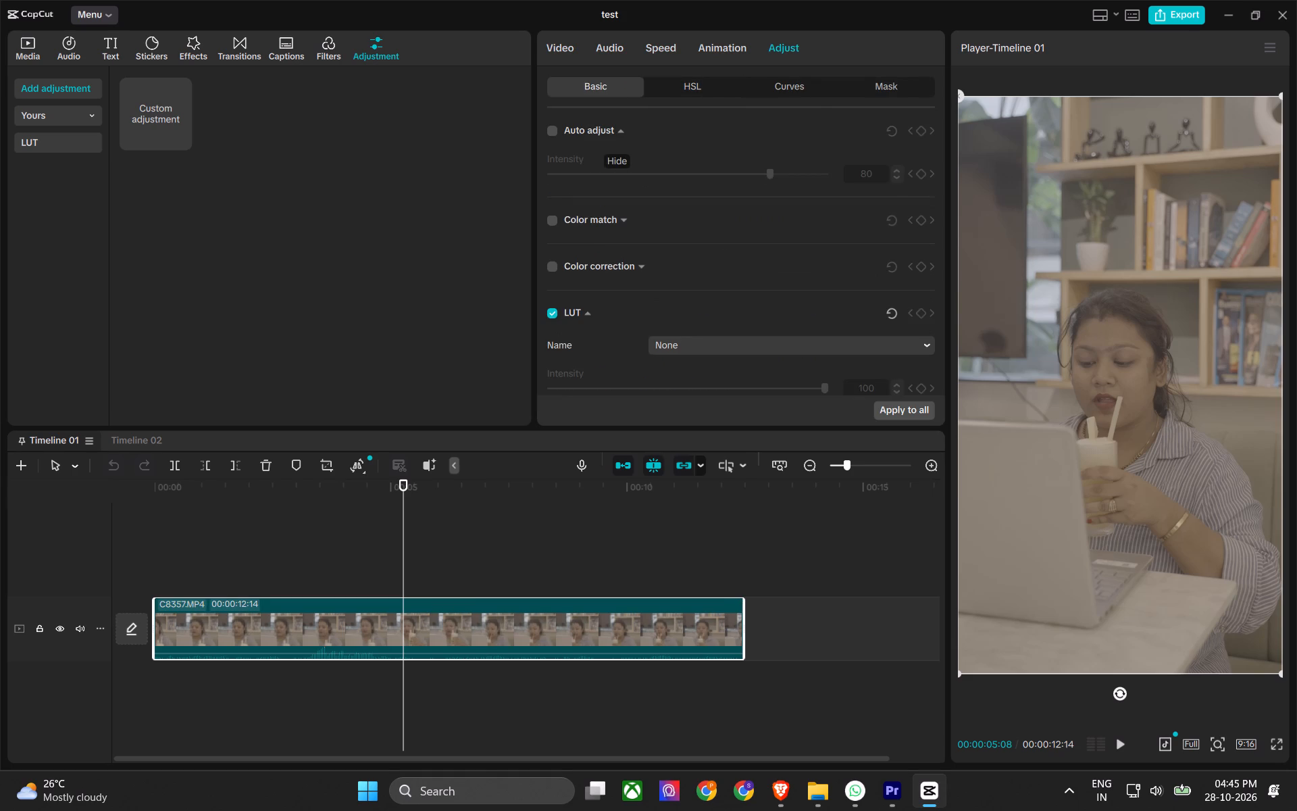
left_click(619, 132)
left_click(668, 303)
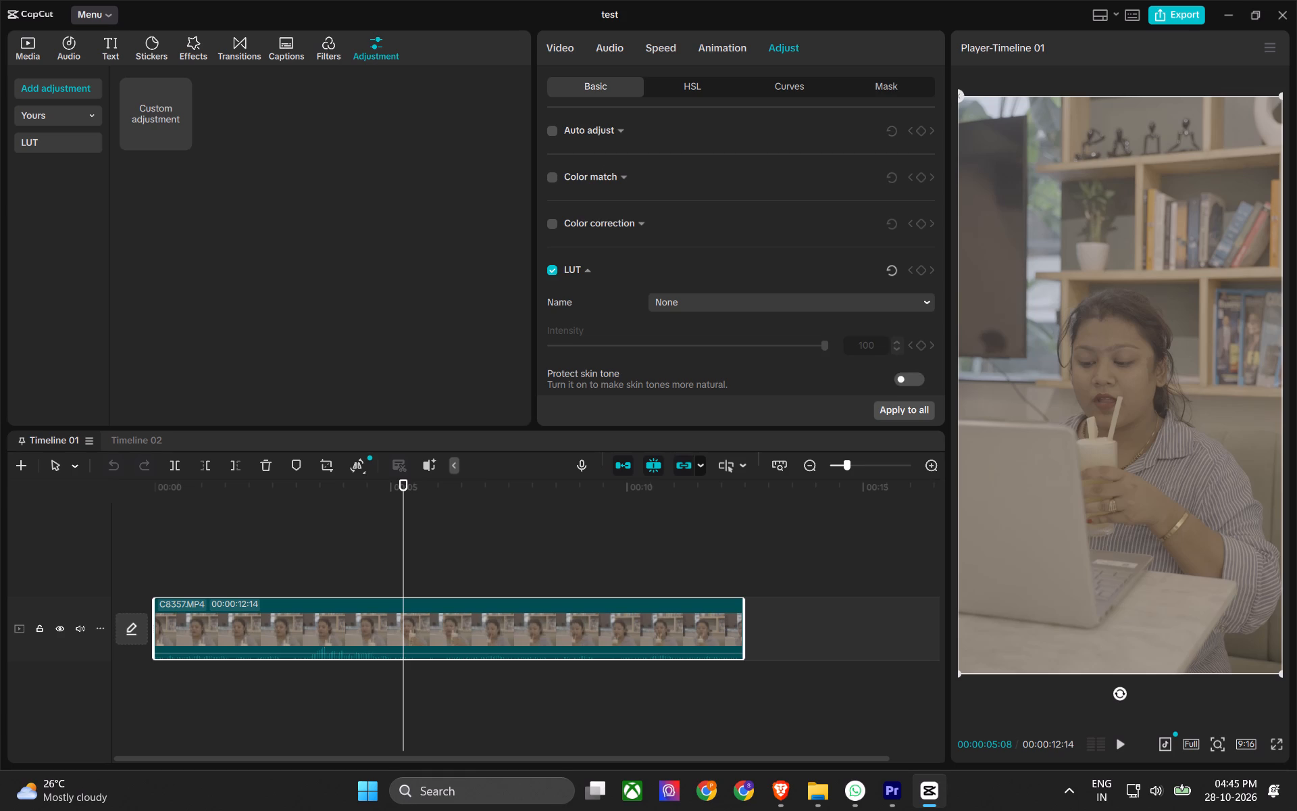
left_click(686, 303)
left_click(635, 280)
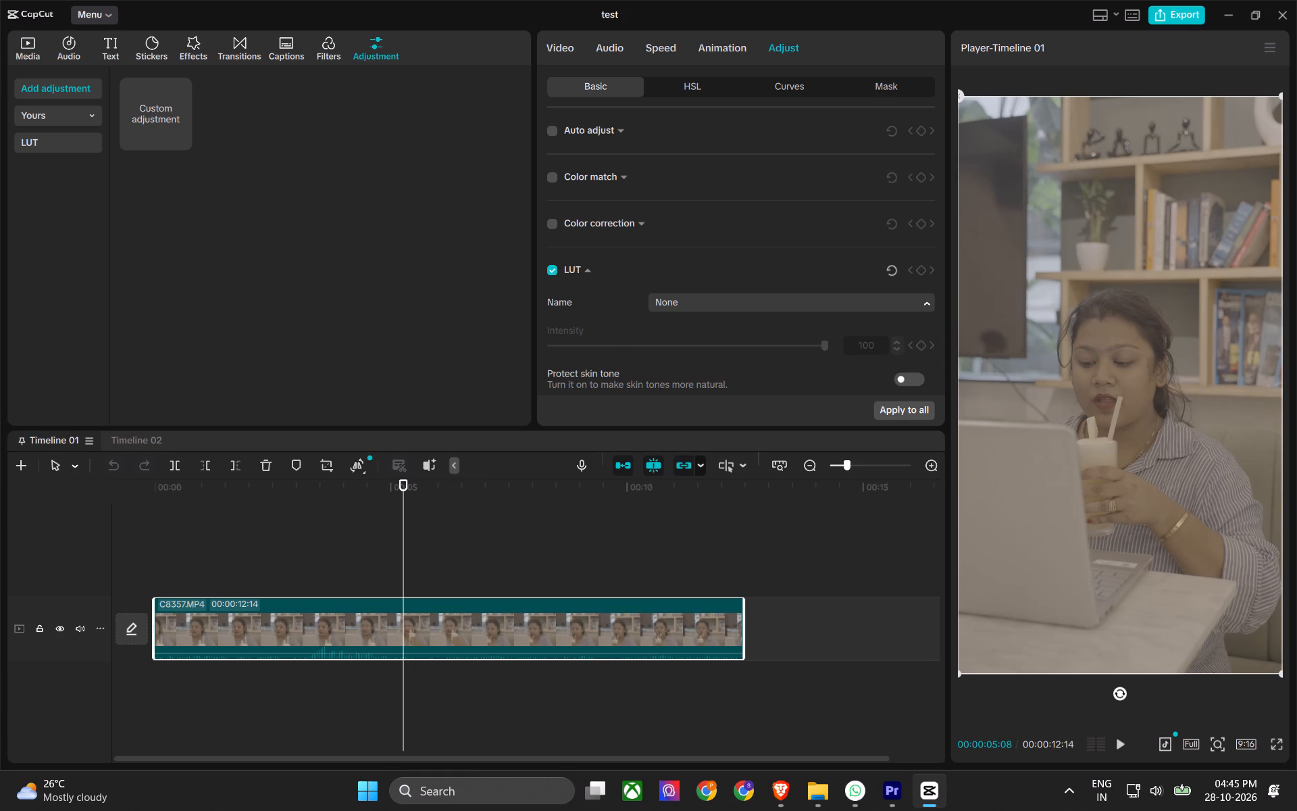
left_click(590, 293)
scroll(628, 326, "down", 4)
scroll(690, 293, "up", 2)
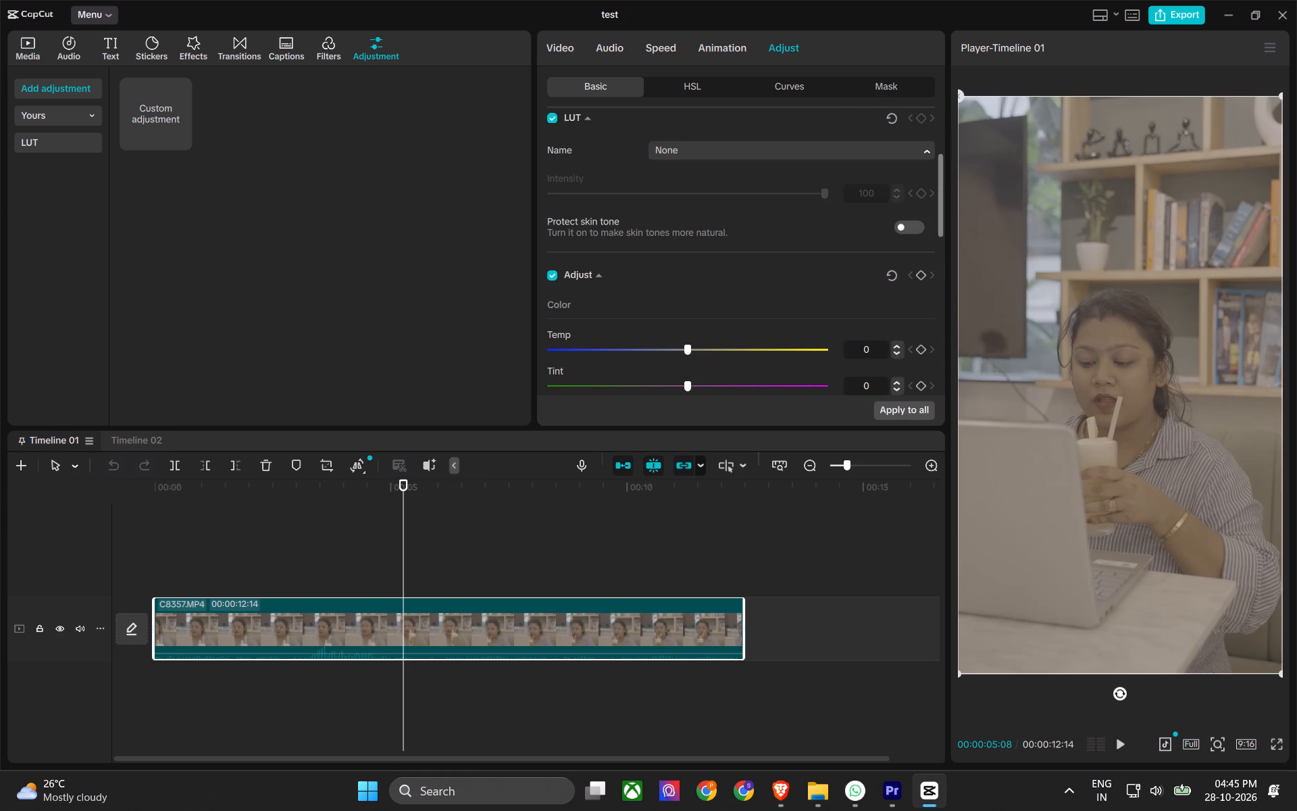
scroll(742, 252, "up", 1)
left_click(751, 228)
left_click(726, 275)
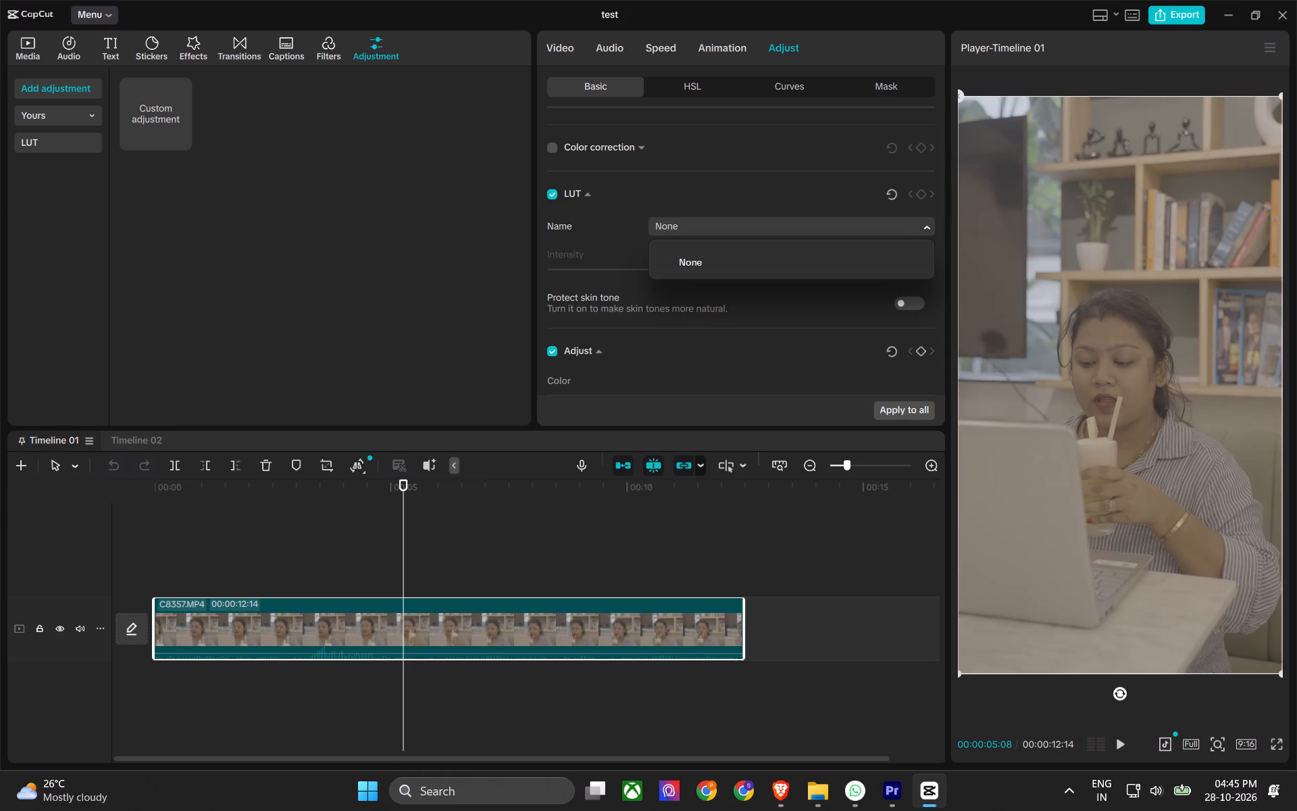
left_click(634, 255)
left_click(689, 231)
left_click(690, 251)
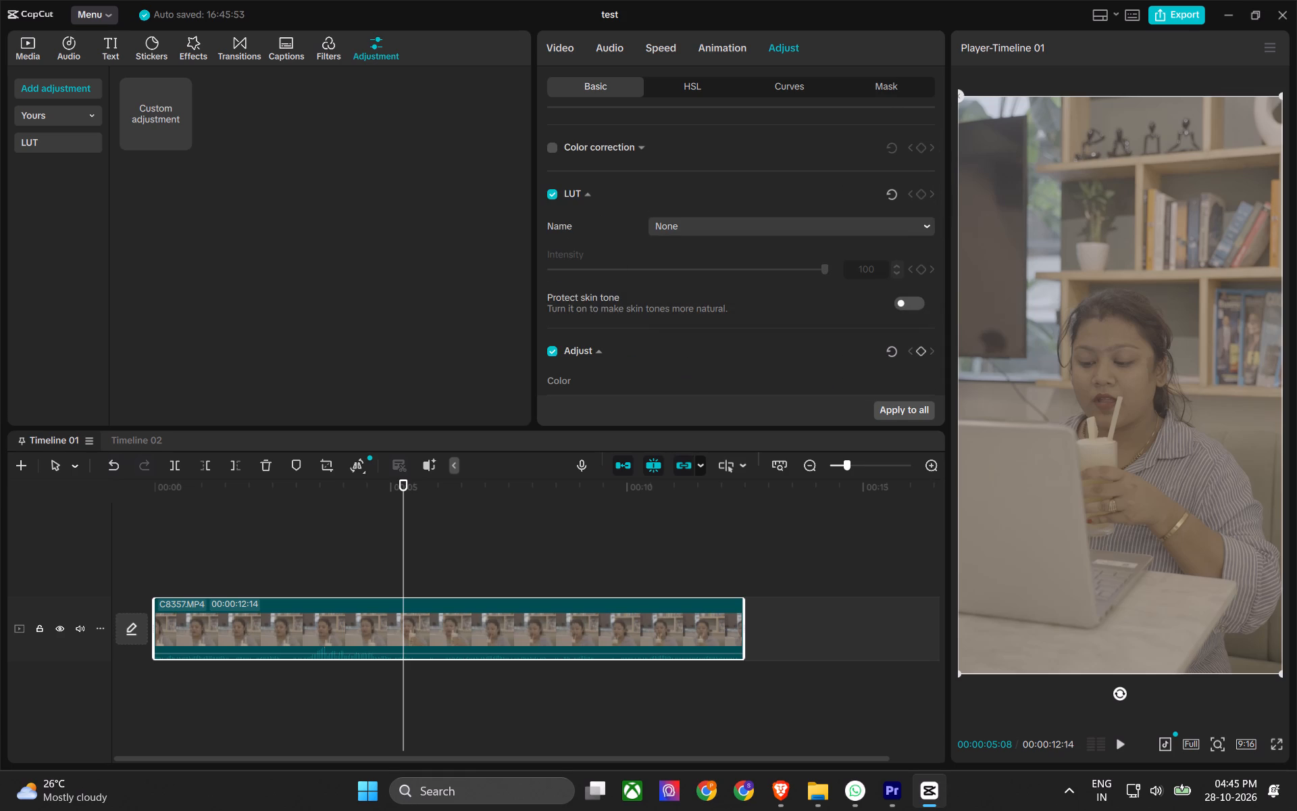
left_click(848, 262)
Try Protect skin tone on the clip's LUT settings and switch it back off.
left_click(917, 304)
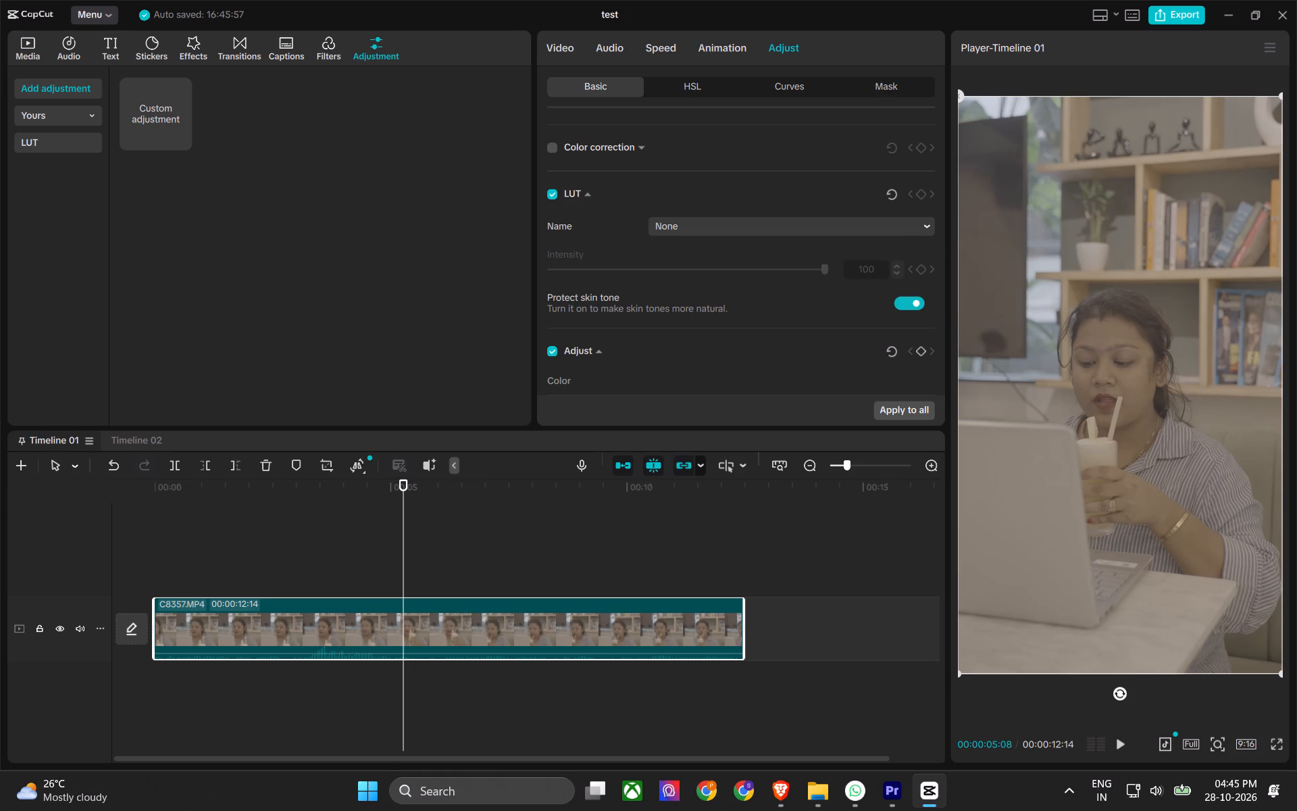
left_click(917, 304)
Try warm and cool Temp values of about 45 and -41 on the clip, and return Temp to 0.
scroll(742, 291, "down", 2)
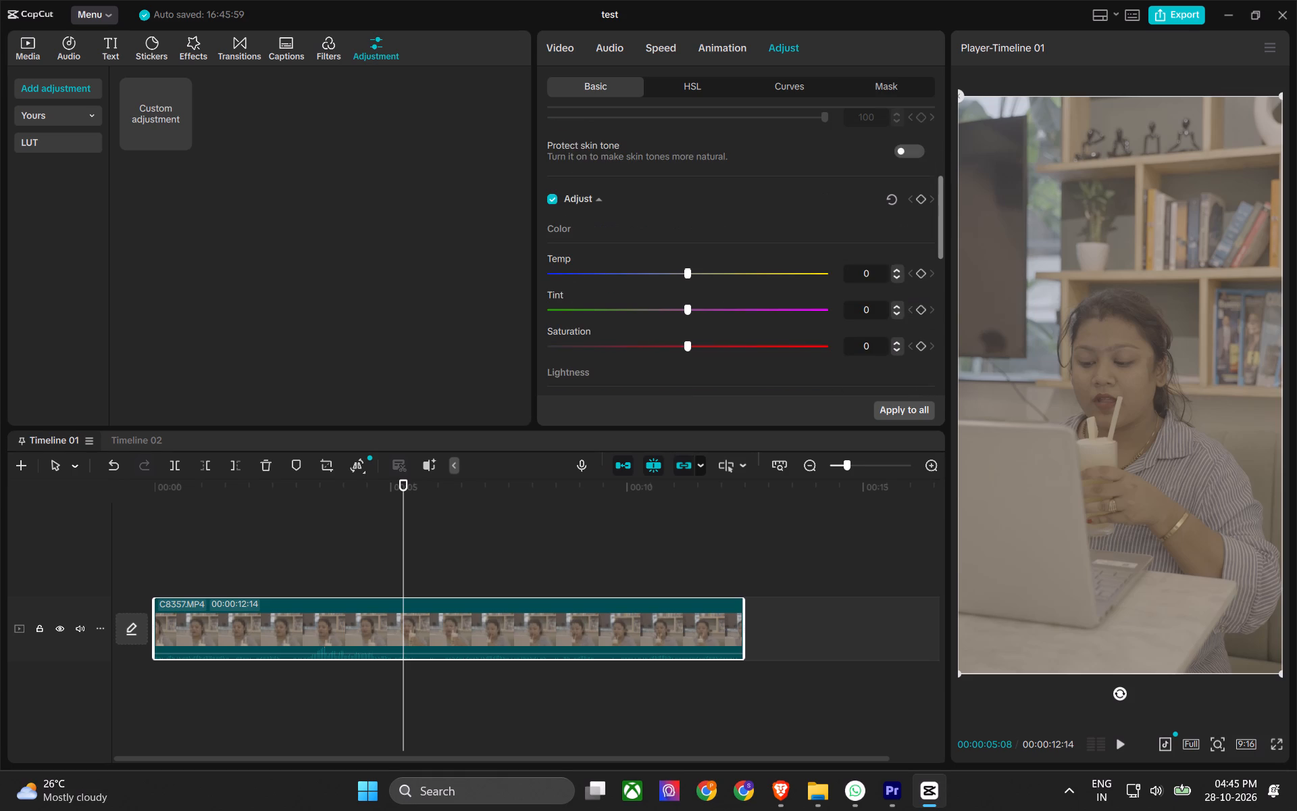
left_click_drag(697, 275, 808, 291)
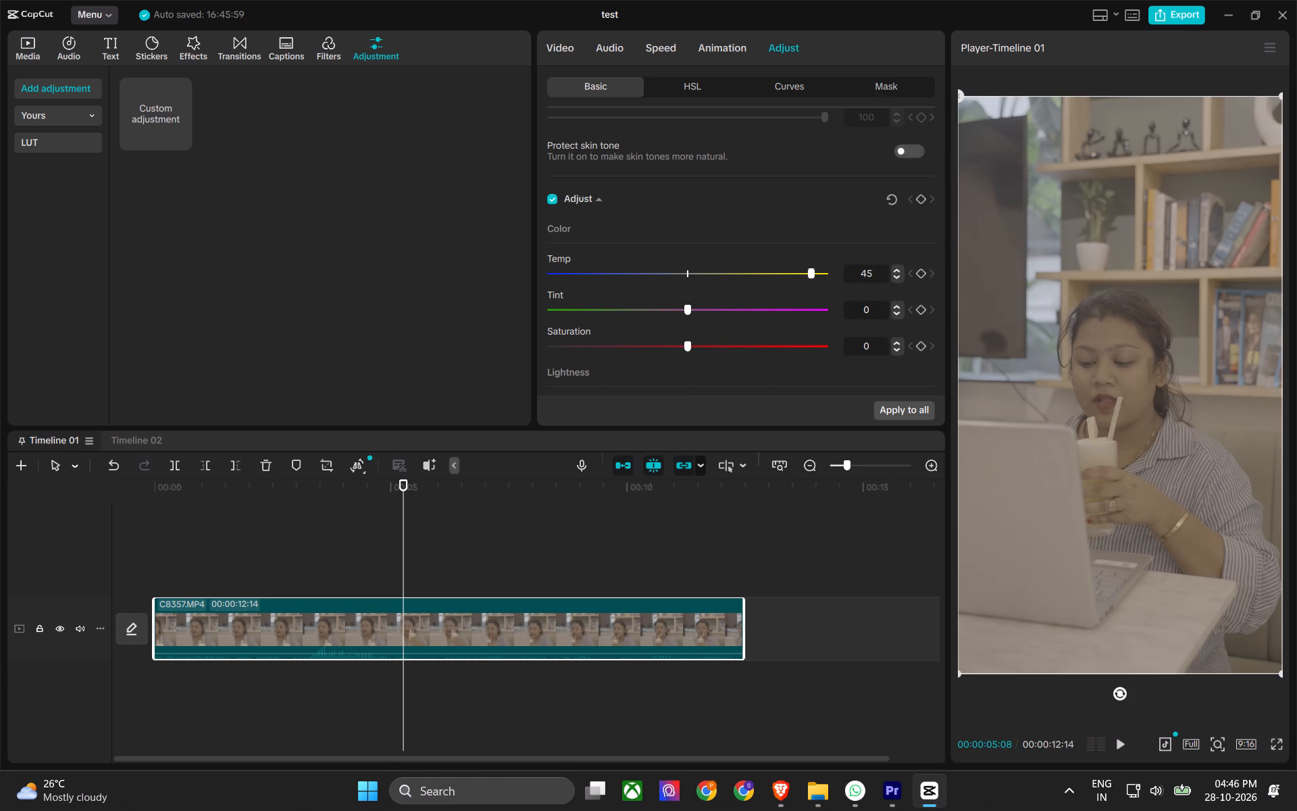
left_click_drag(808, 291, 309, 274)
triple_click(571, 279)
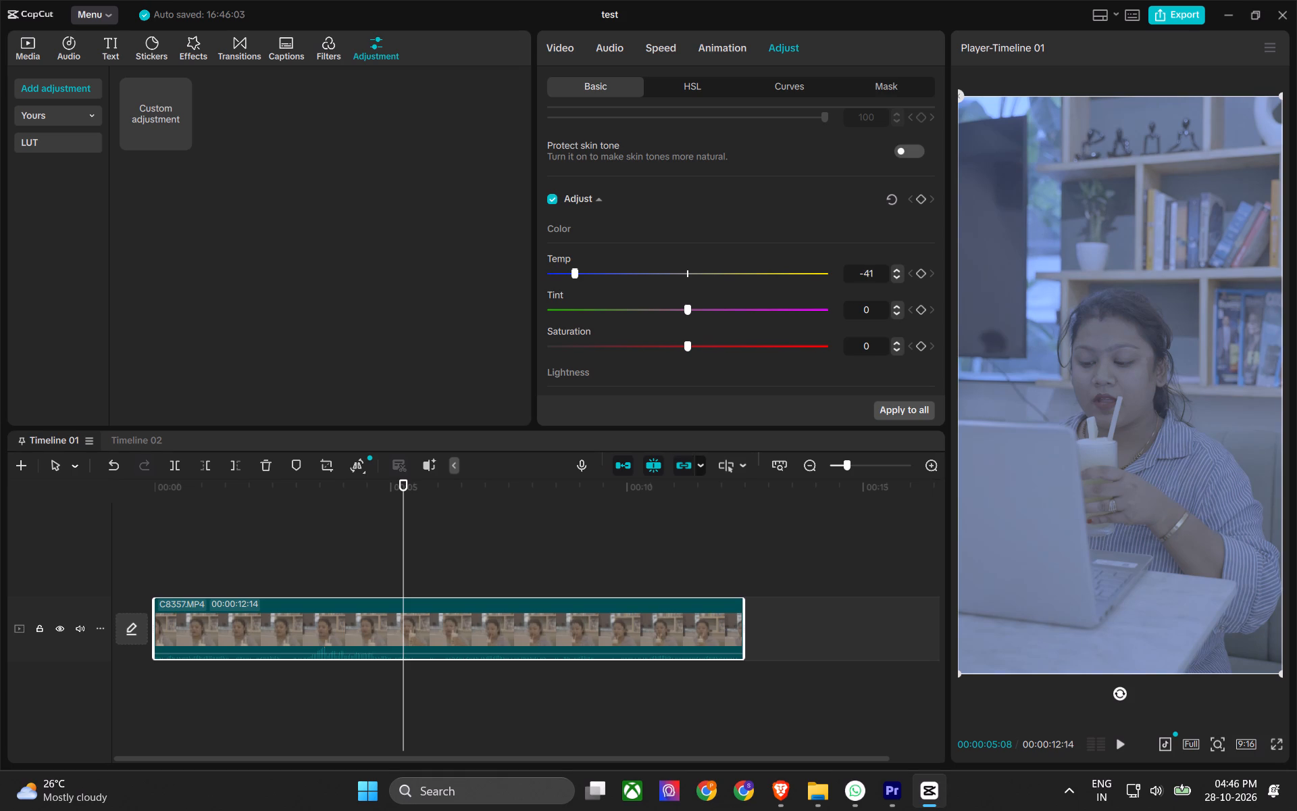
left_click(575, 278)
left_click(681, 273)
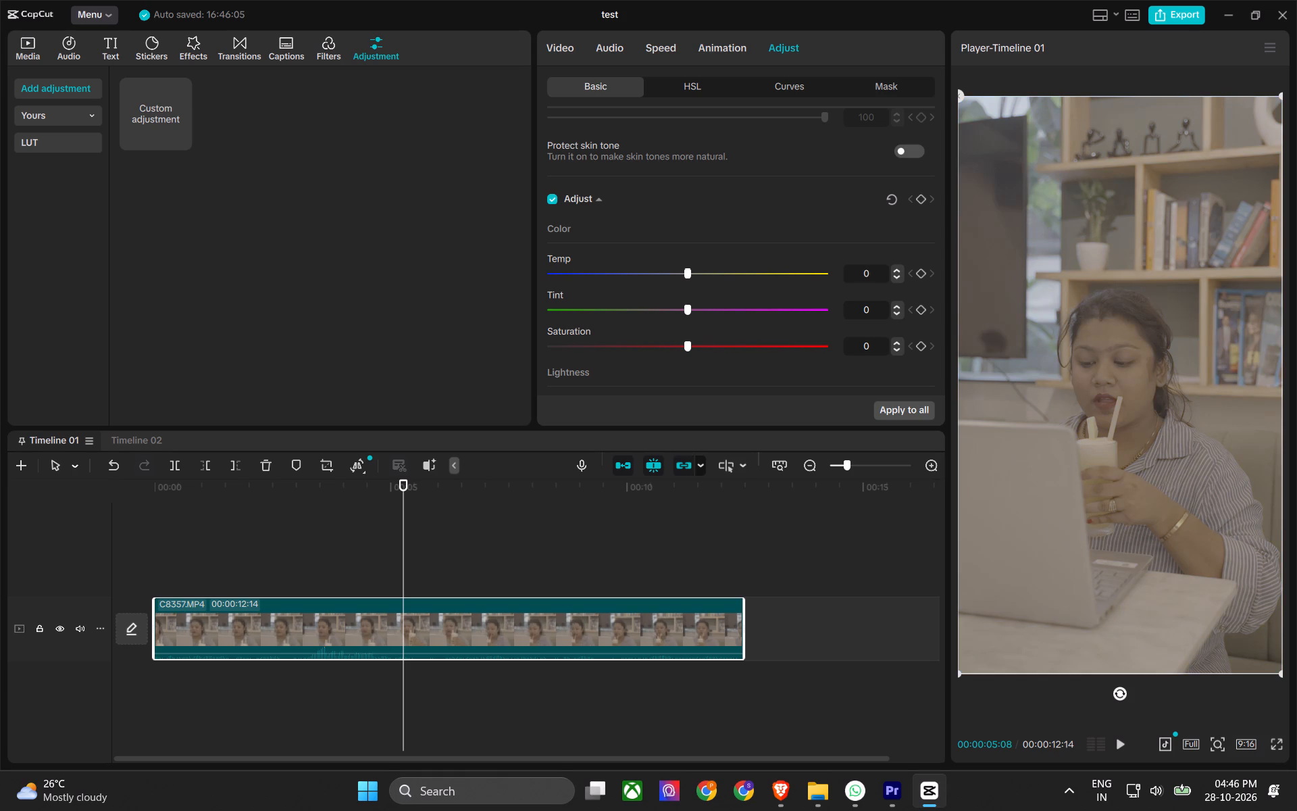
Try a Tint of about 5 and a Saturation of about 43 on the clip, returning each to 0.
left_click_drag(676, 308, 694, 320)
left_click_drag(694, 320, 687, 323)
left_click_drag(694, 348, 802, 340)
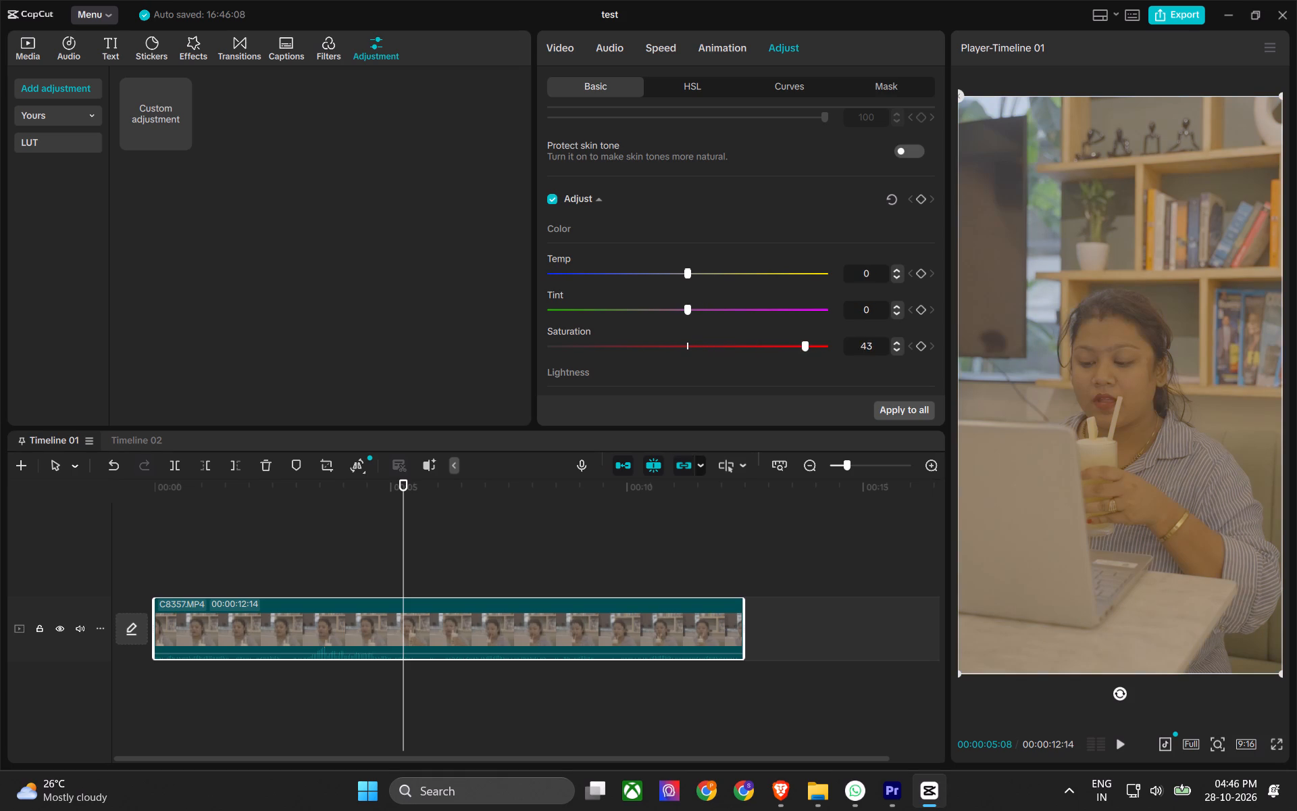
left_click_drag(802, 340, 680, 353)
Look over the clip's Lightness adjustments, from Exposure to Brilliance.
scroll(671, 341, "down", 4)
scroll(662, 293, "up", 2)
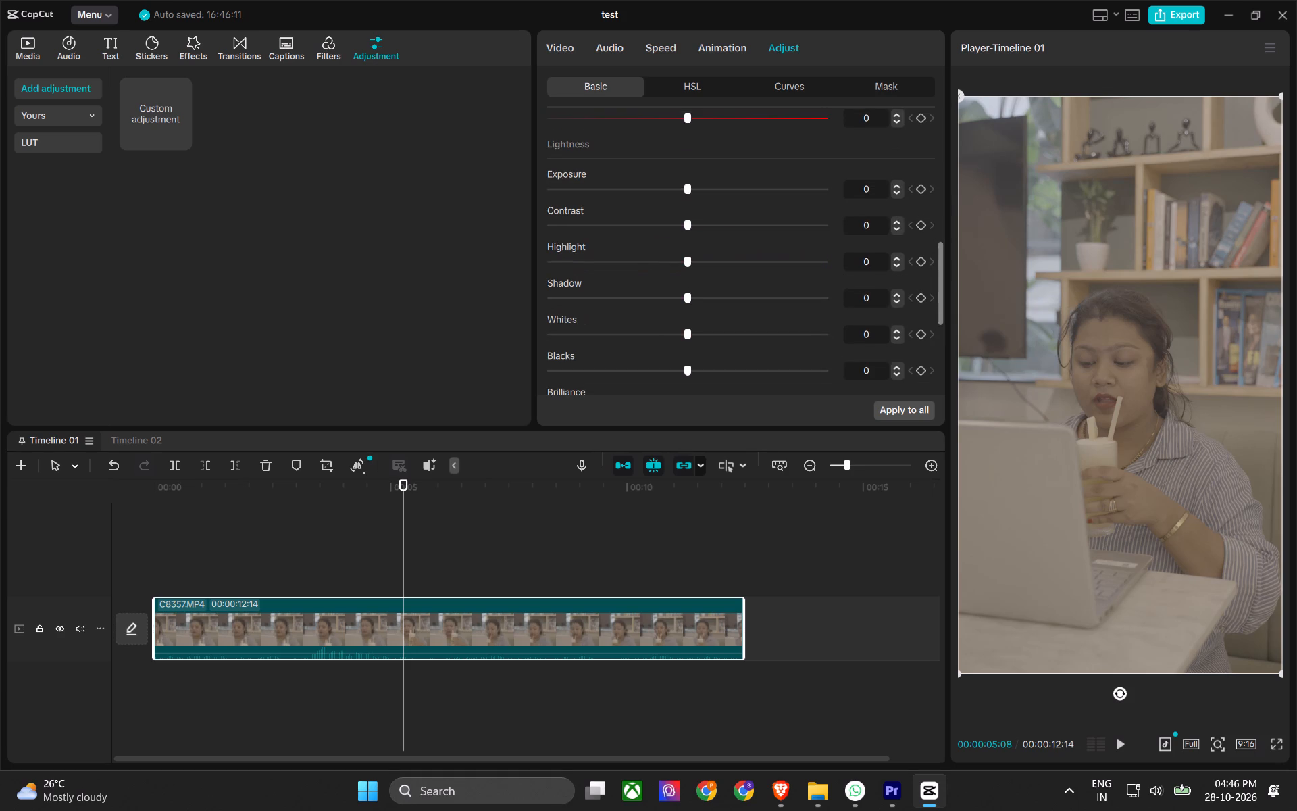
Set the clip's Exposure to about 6, Contrast to 36, Highlight to 17 and Shadow to -17.
left_click_drag(686, 264, 701, 265)
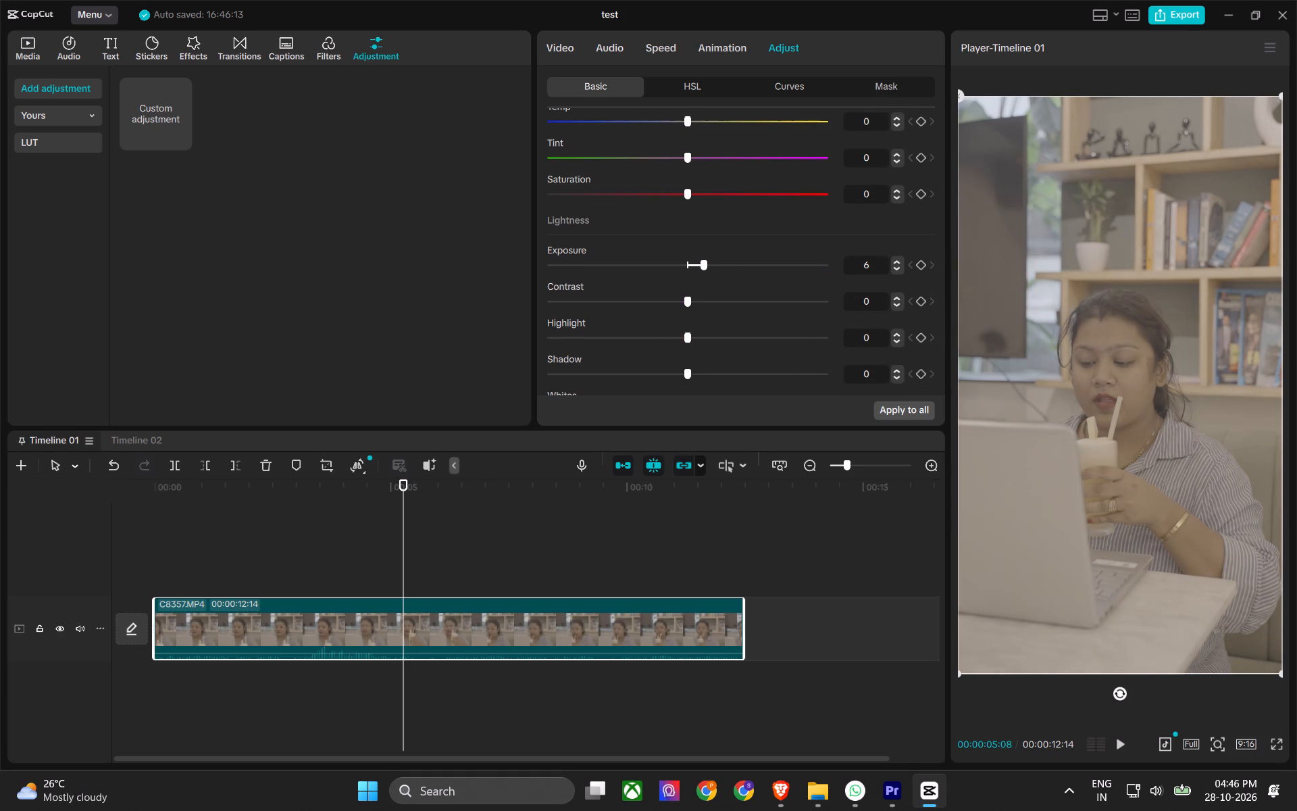
left_click_drag(690, 296, 826, 293)
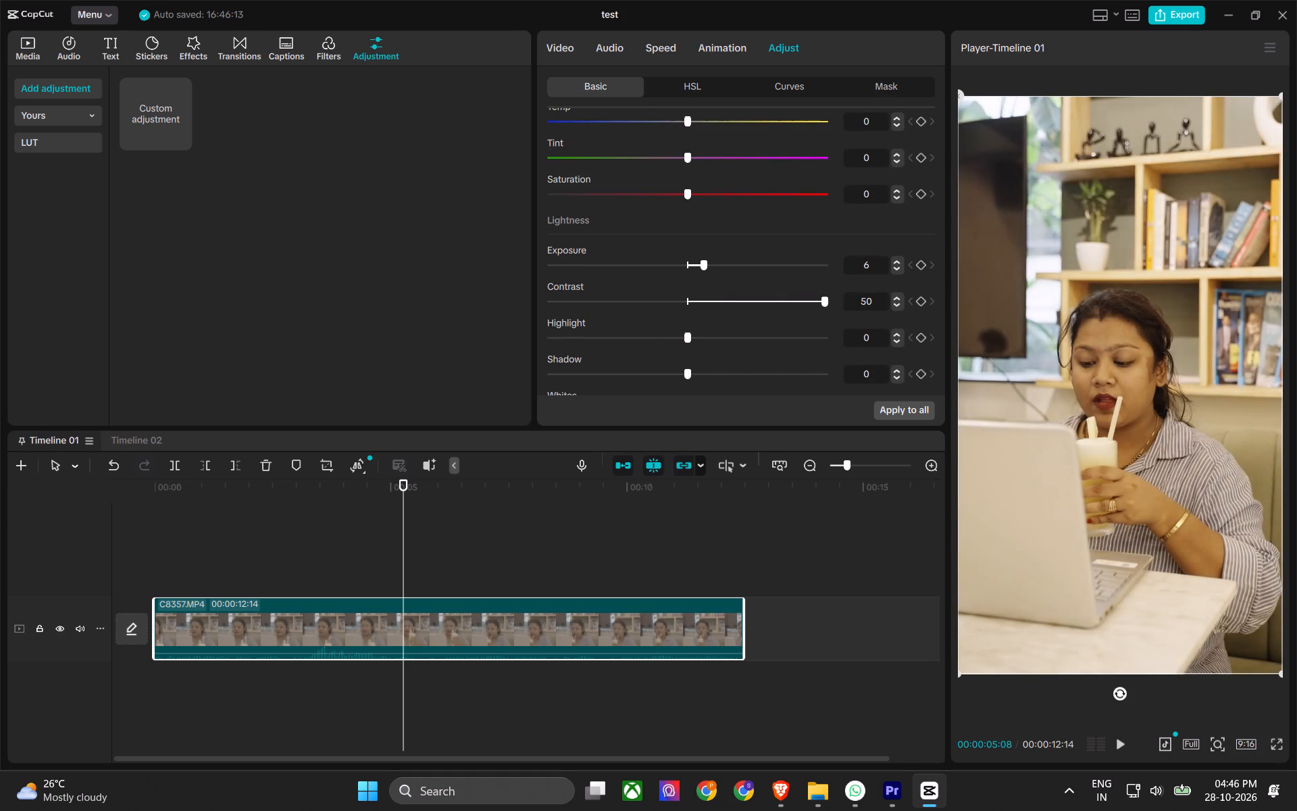
left_click_drag(826, 293, 836, 284)
left_click_drag(836, 284, 783, 296)
left_click_drag(690, 337, 728, 335)
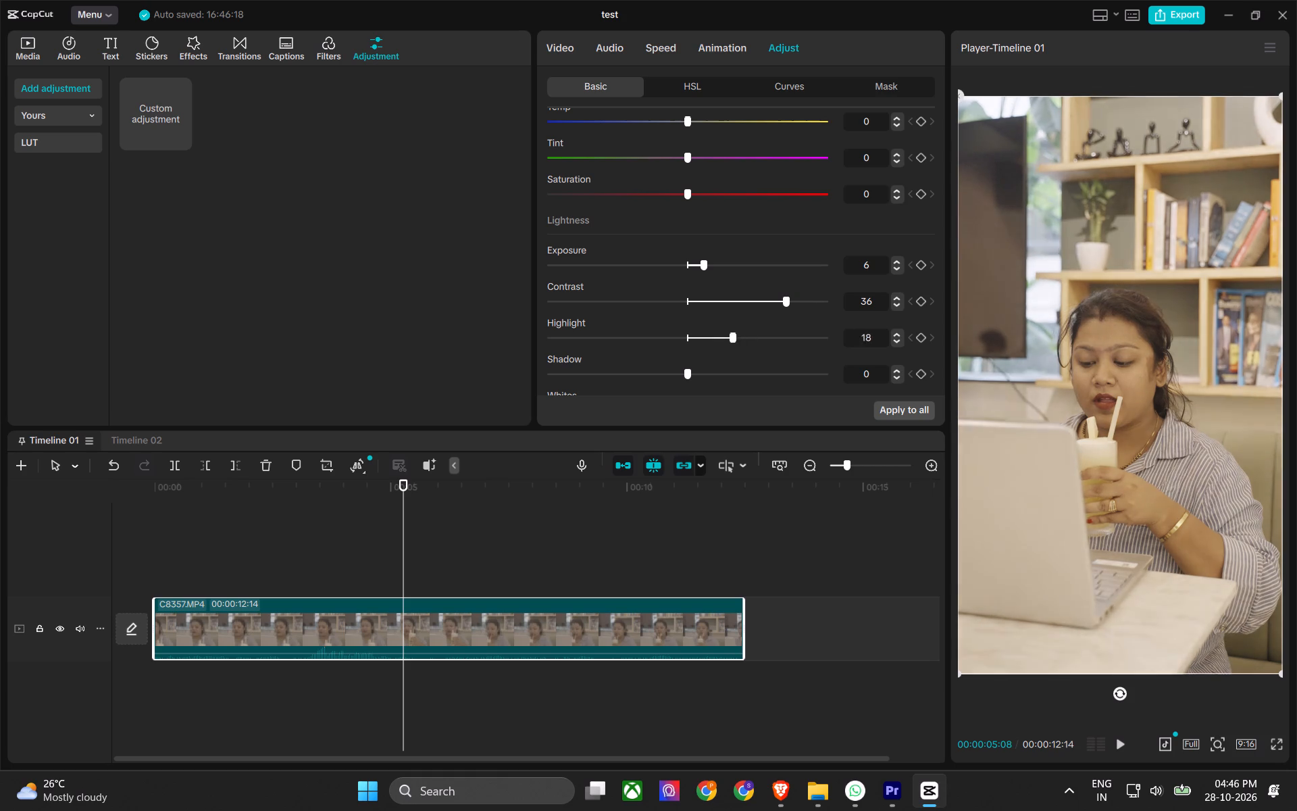
left_click_drag(728, 335, 730, 330)
left_click_drag(683, 371, 648, 372)
scroll(660, 360, "down", 2)
left_click_drag(663, 213, 638, 226)
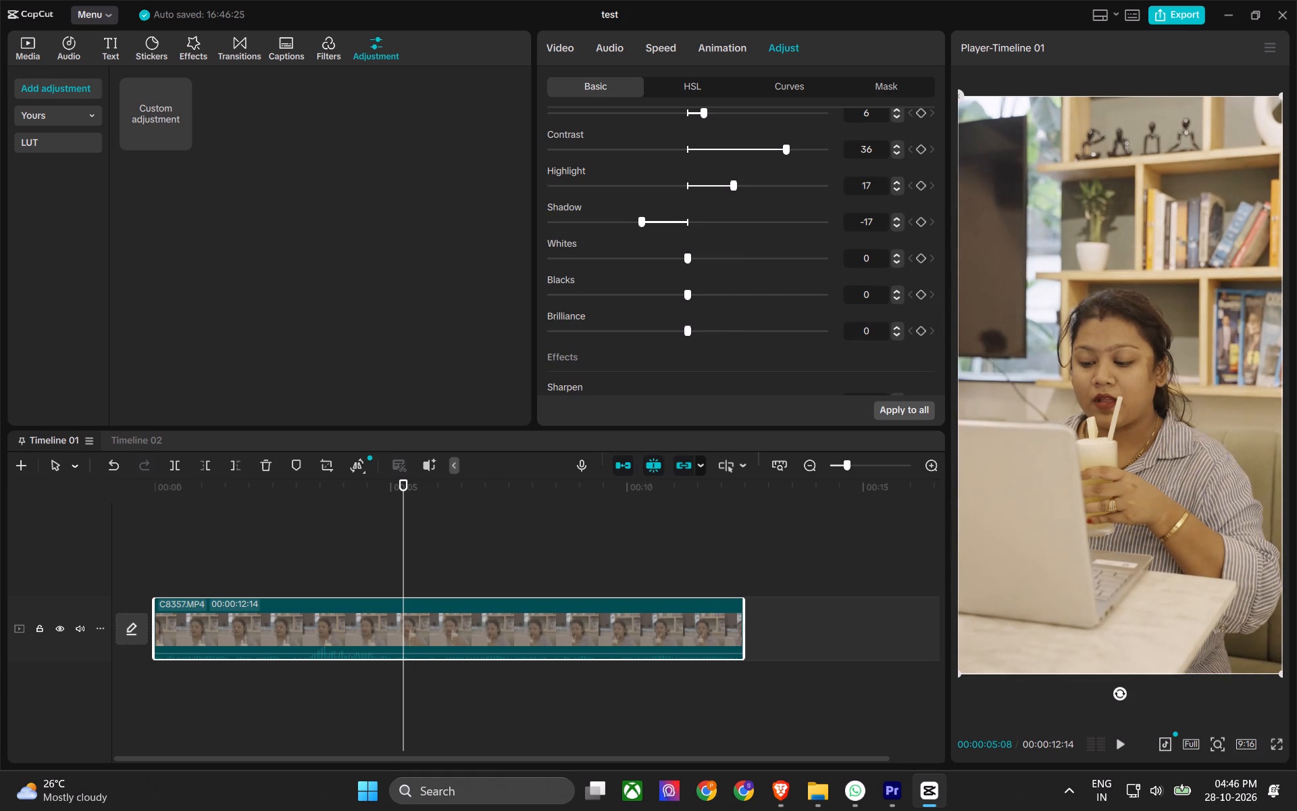
Set the clip's Whites to about 13 and Blacks to -5, and try Brilliance at 26 before returning it to 0.
left_click_drag(634, 260, 719, 276)
left_click_drag(686, 296, 653, 303)
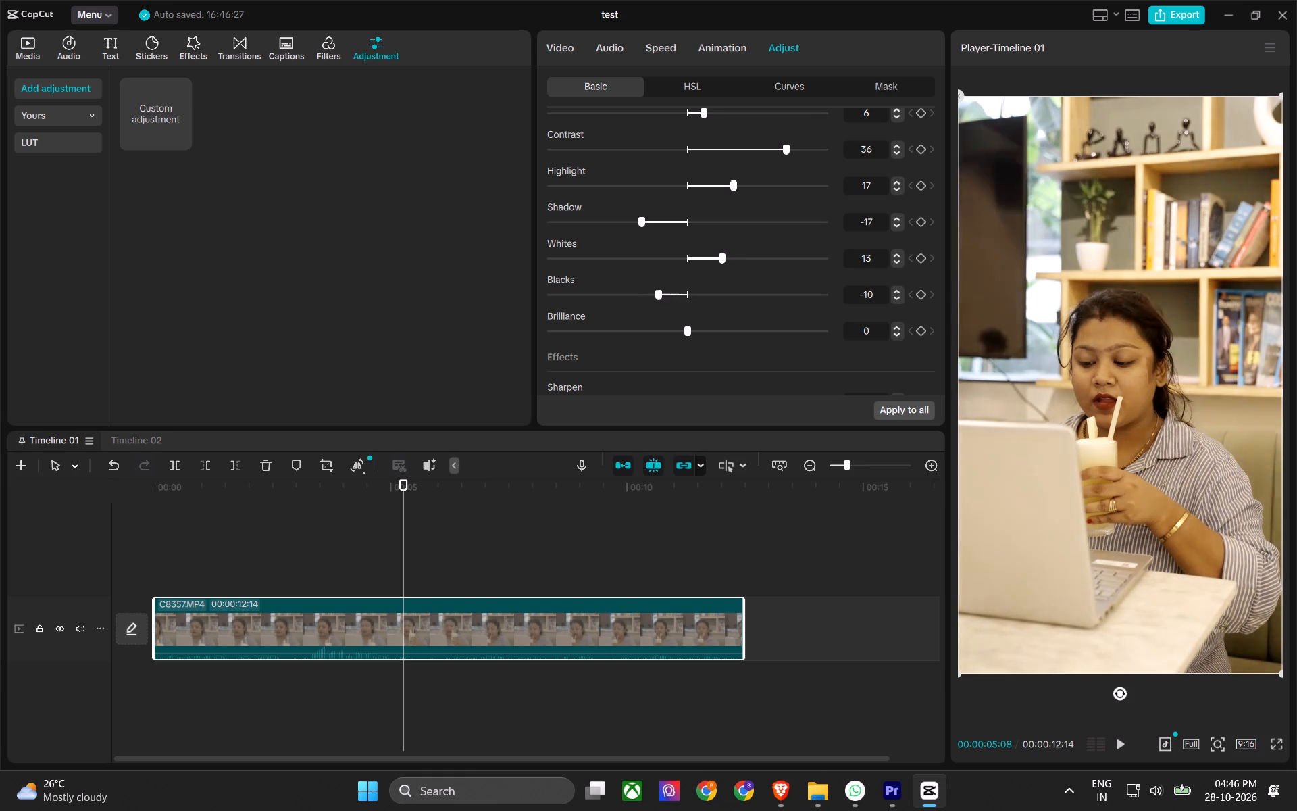
left_click_drag(653, 303, 671, 303)
left_click_drag(688, 330, 751, 336)
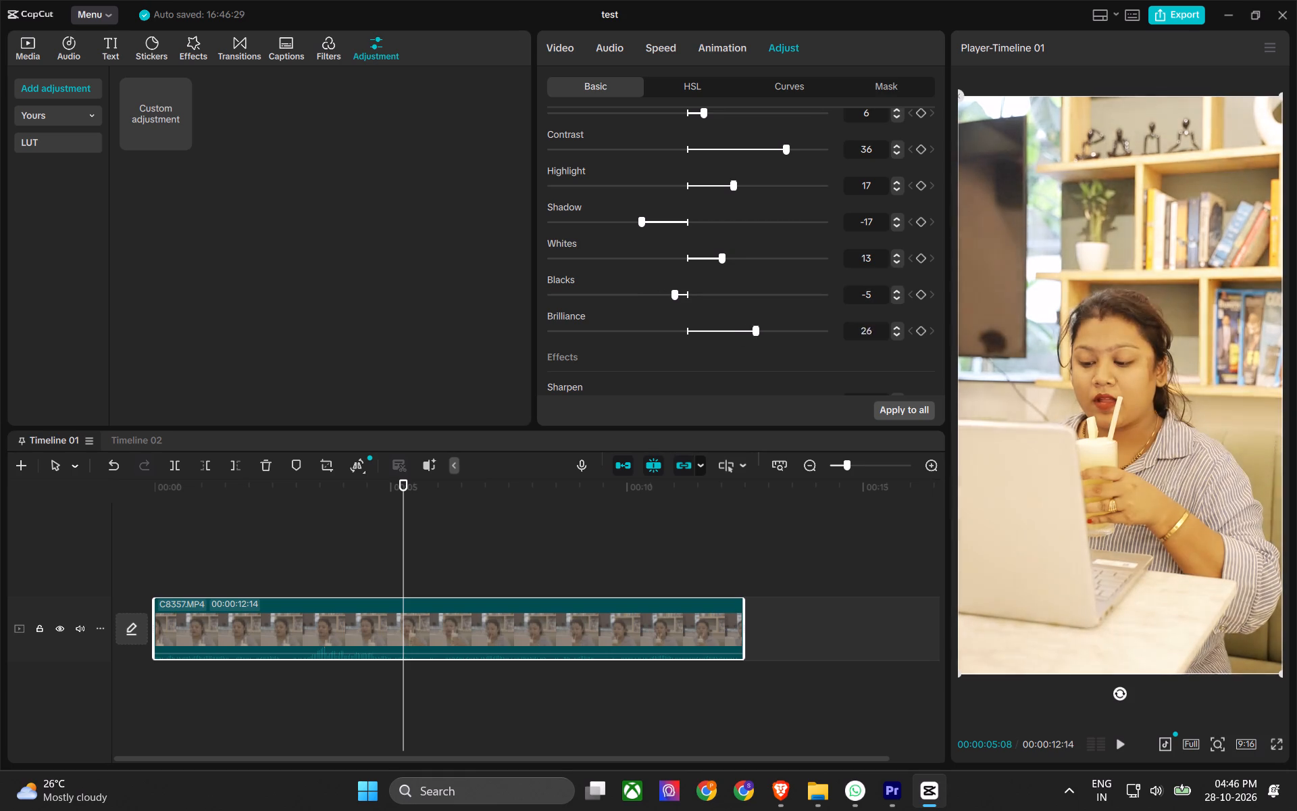
left_click_drag(751, 336, 692, 336)
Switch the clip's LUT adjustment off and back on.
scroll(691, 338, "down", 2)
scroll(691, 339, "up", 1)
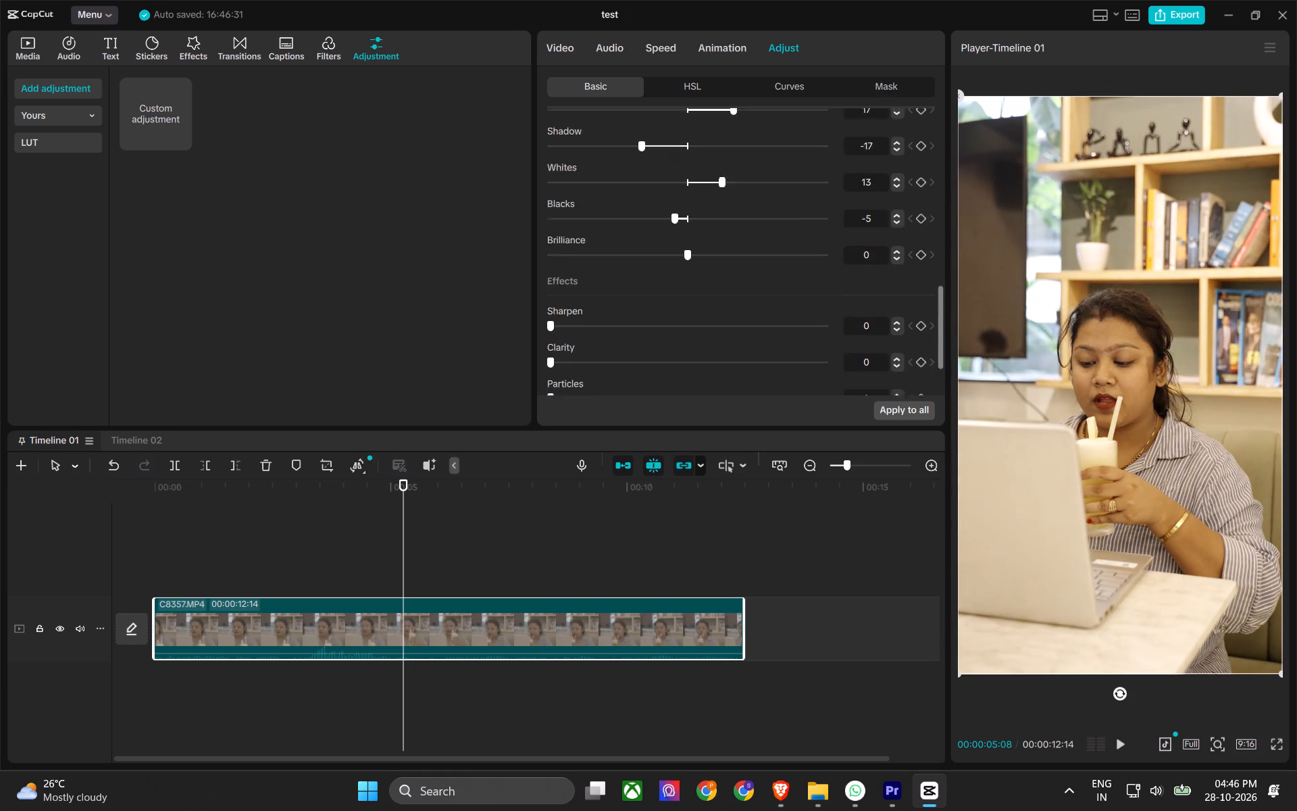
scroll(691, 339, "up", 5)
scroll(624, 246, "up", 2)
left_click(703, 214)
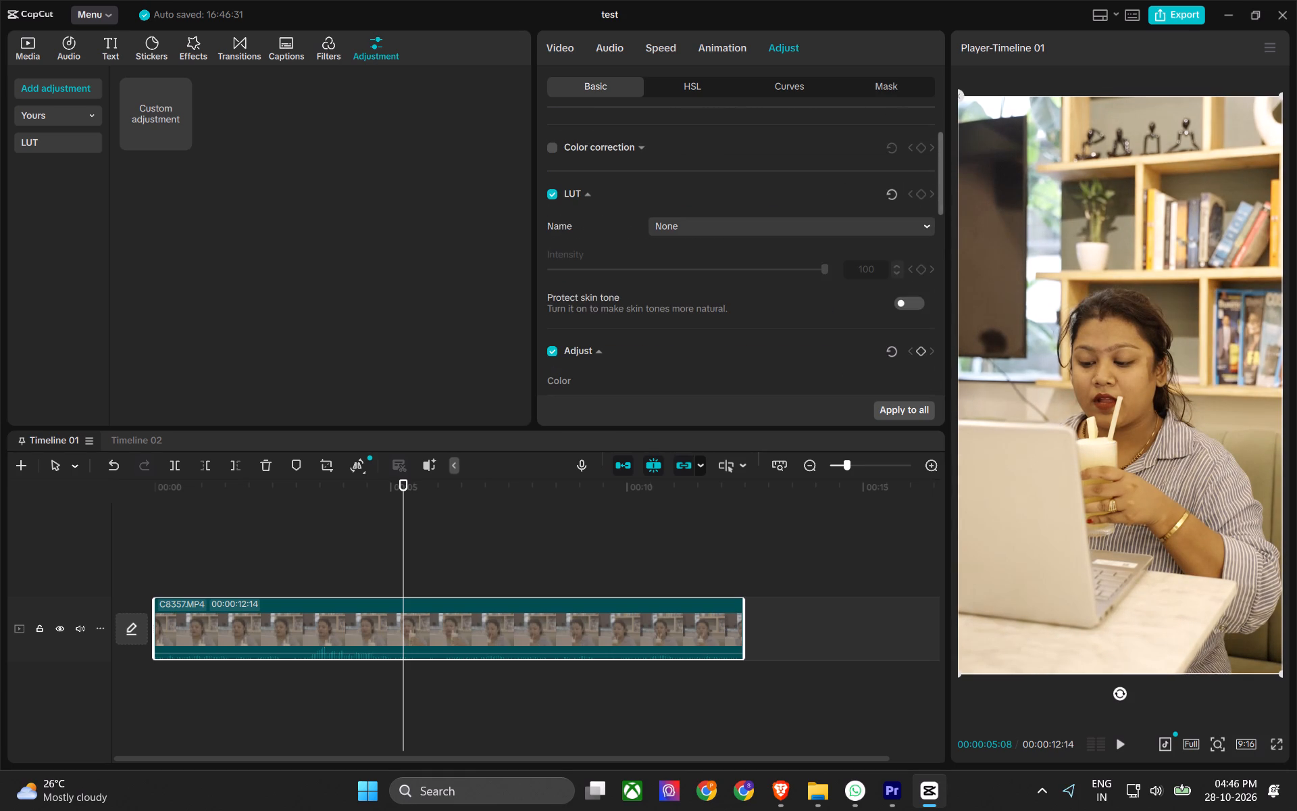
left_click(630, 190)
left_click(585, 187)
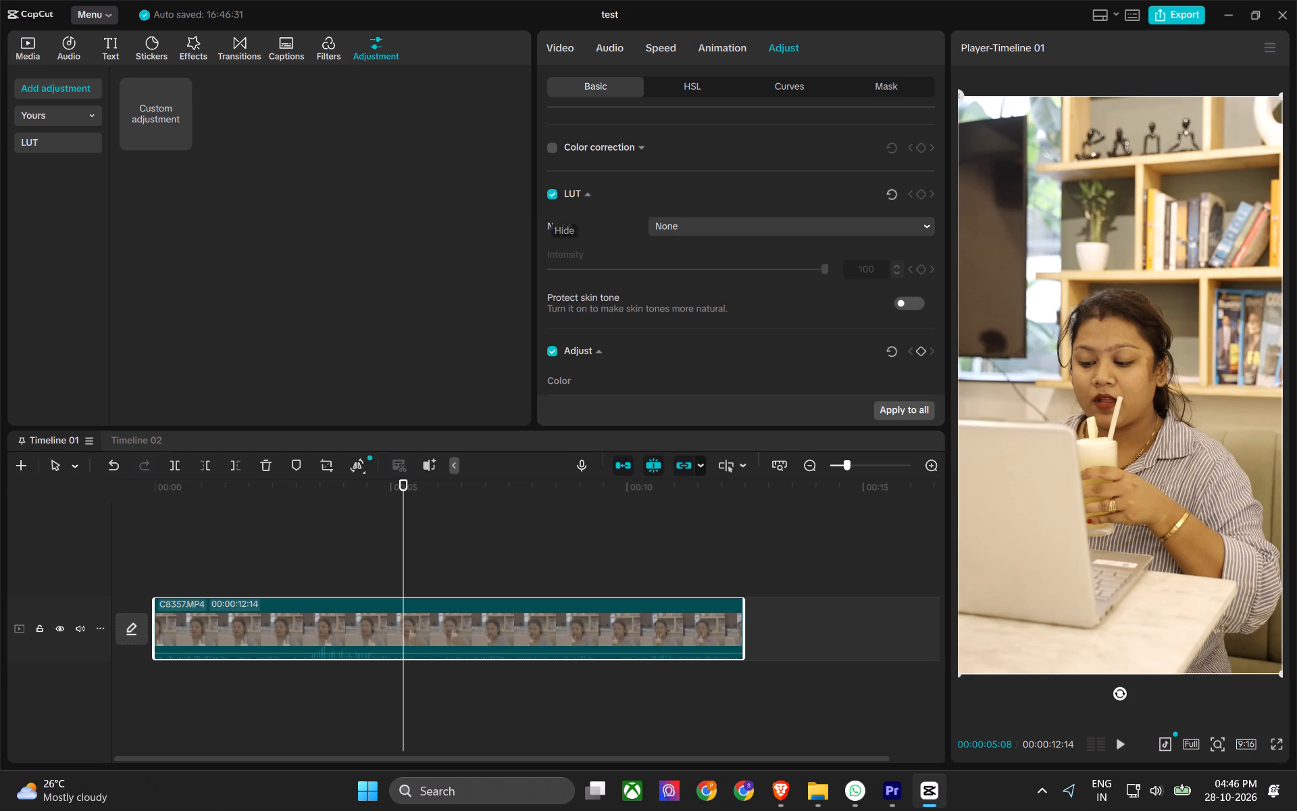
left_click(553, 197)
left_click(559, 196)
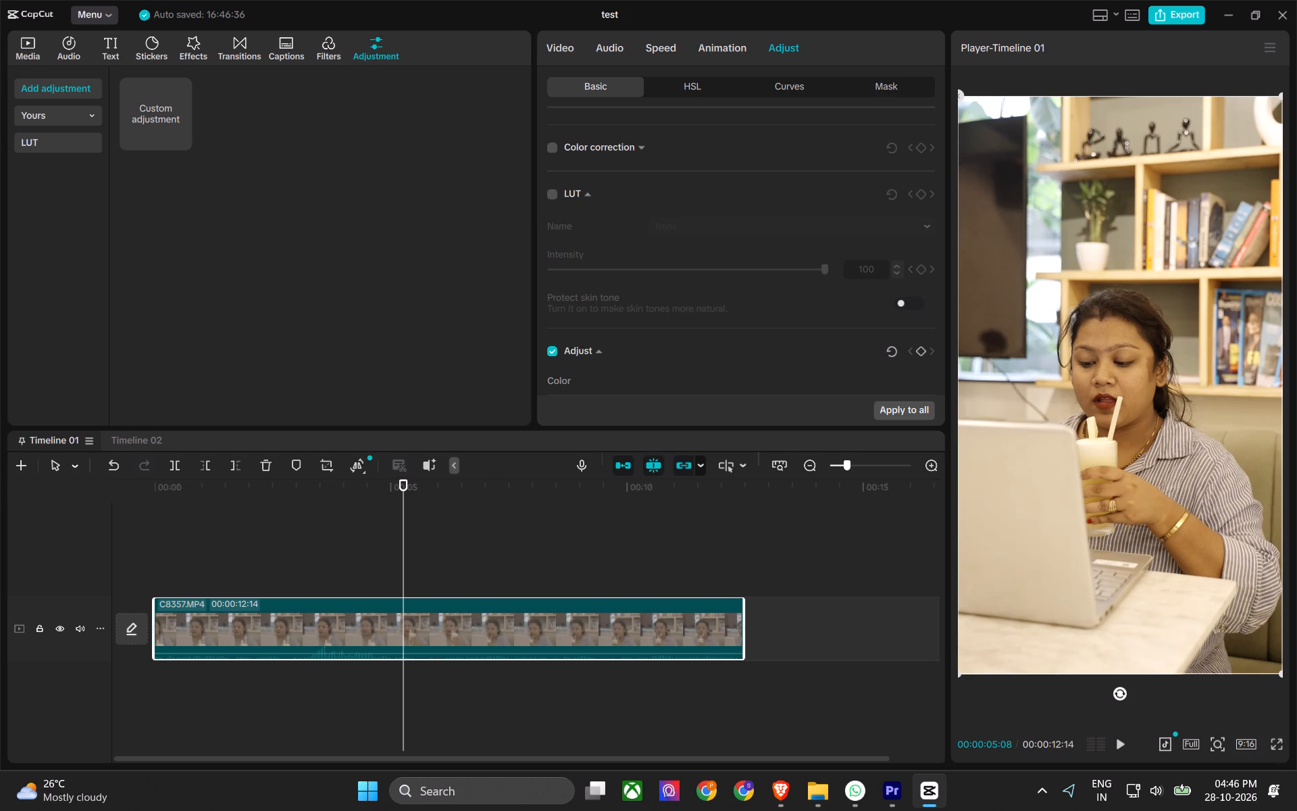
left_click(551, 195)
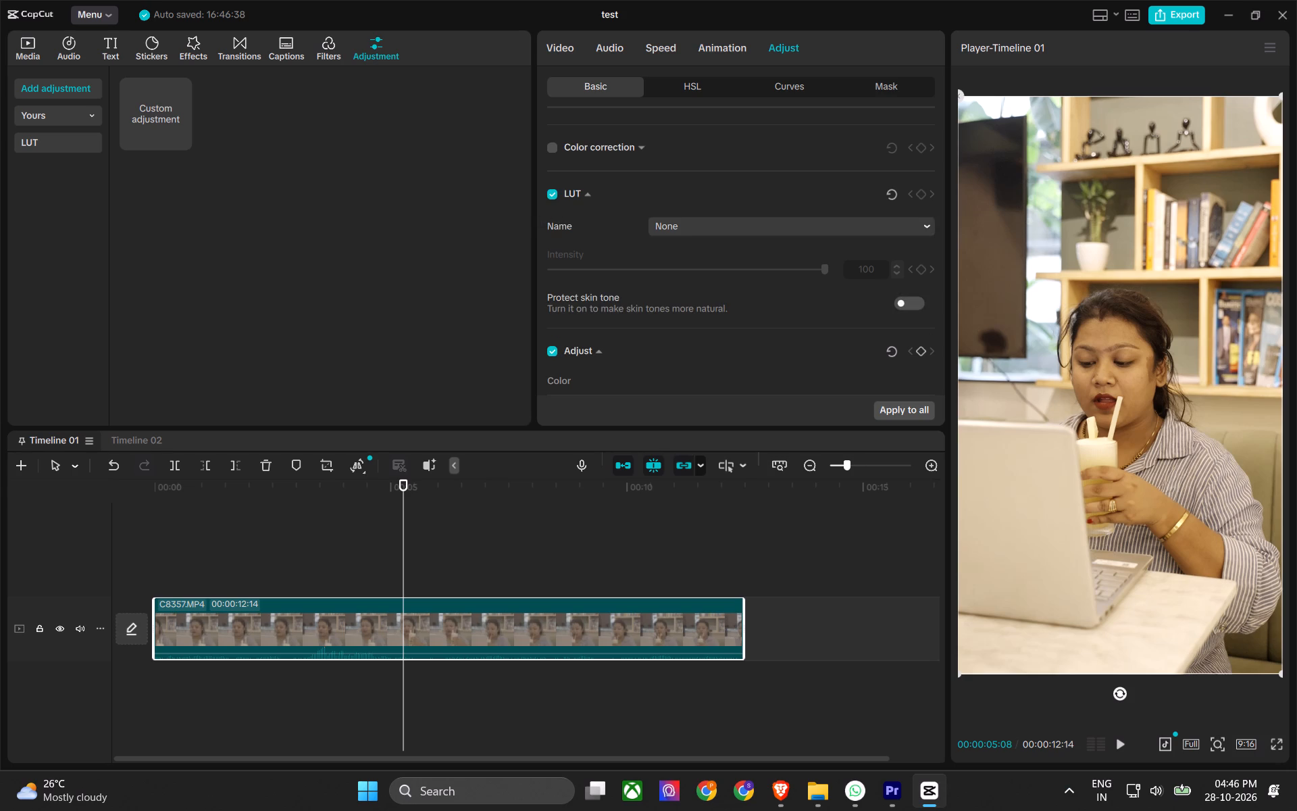
Check which LUTs are available by name for the clip.
left_click(776, 230)
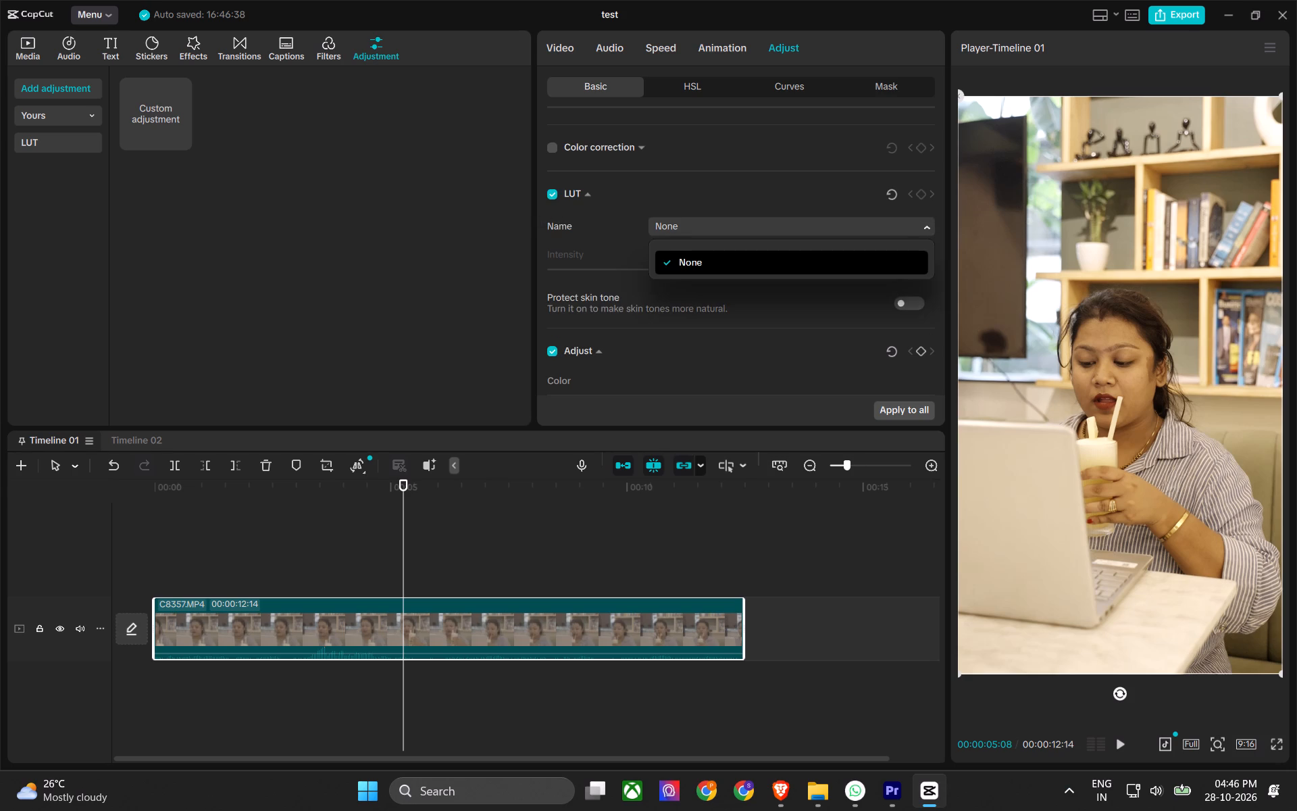
left_click(930, 230)
left_click(615, 227)
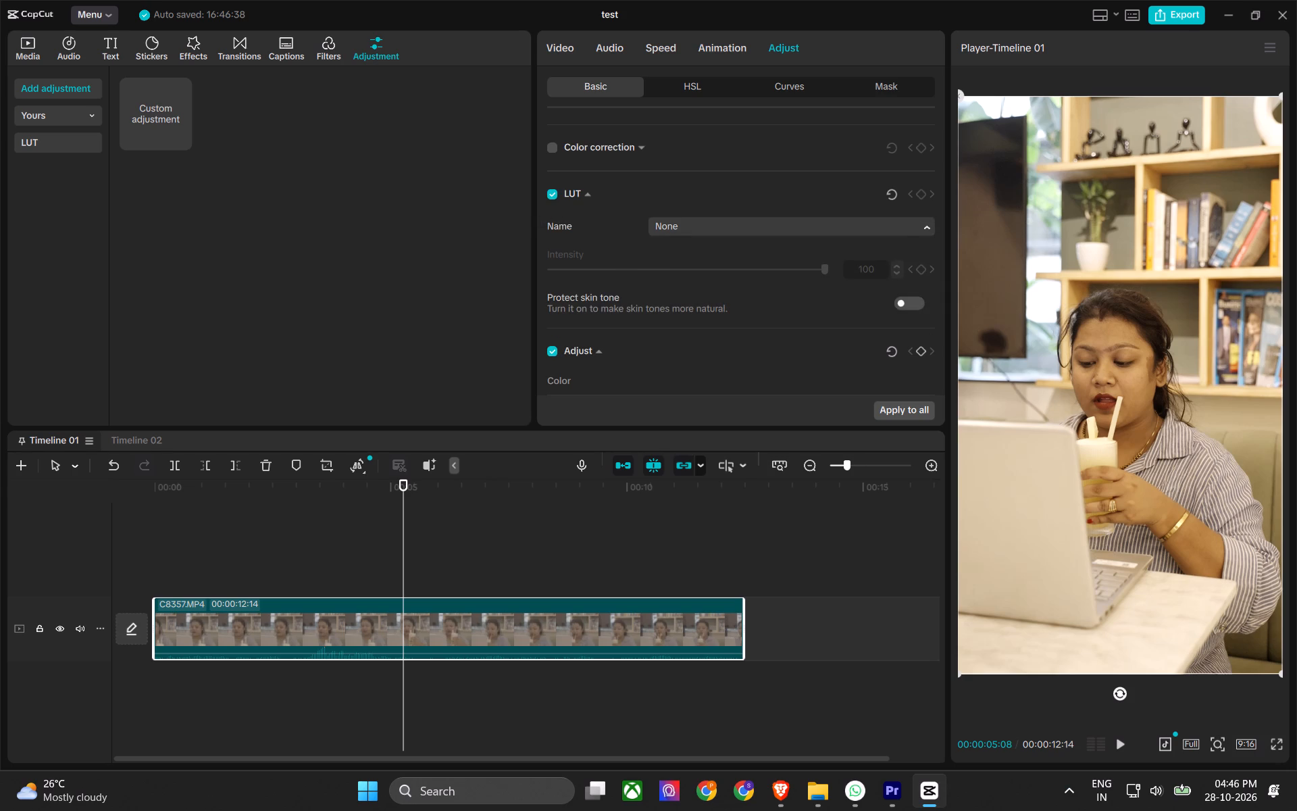
Switch to File Explorer and delete all of today's SnapInsta videos from the Downloads folder.
left_click(817, 810)
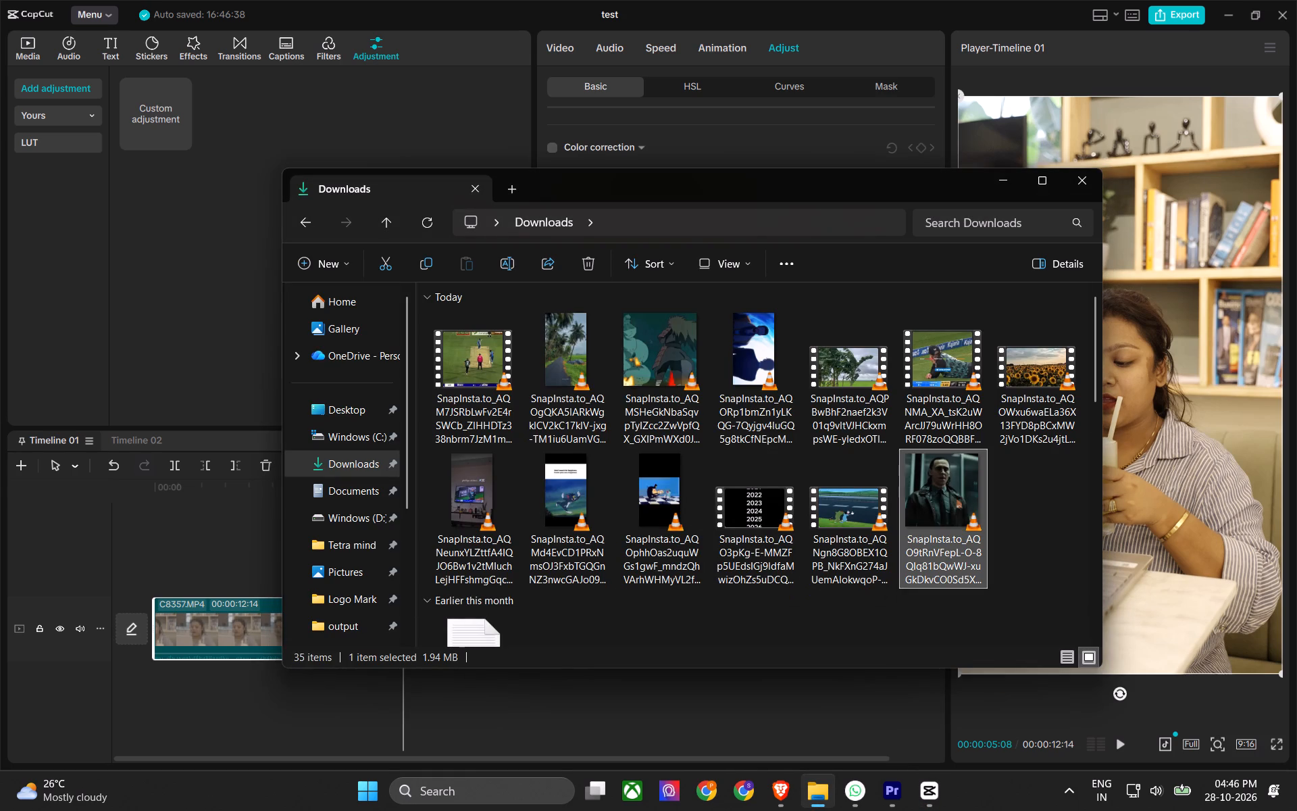
left_click_drag(1042, 541, 412, 355)
right_click(467, 349)
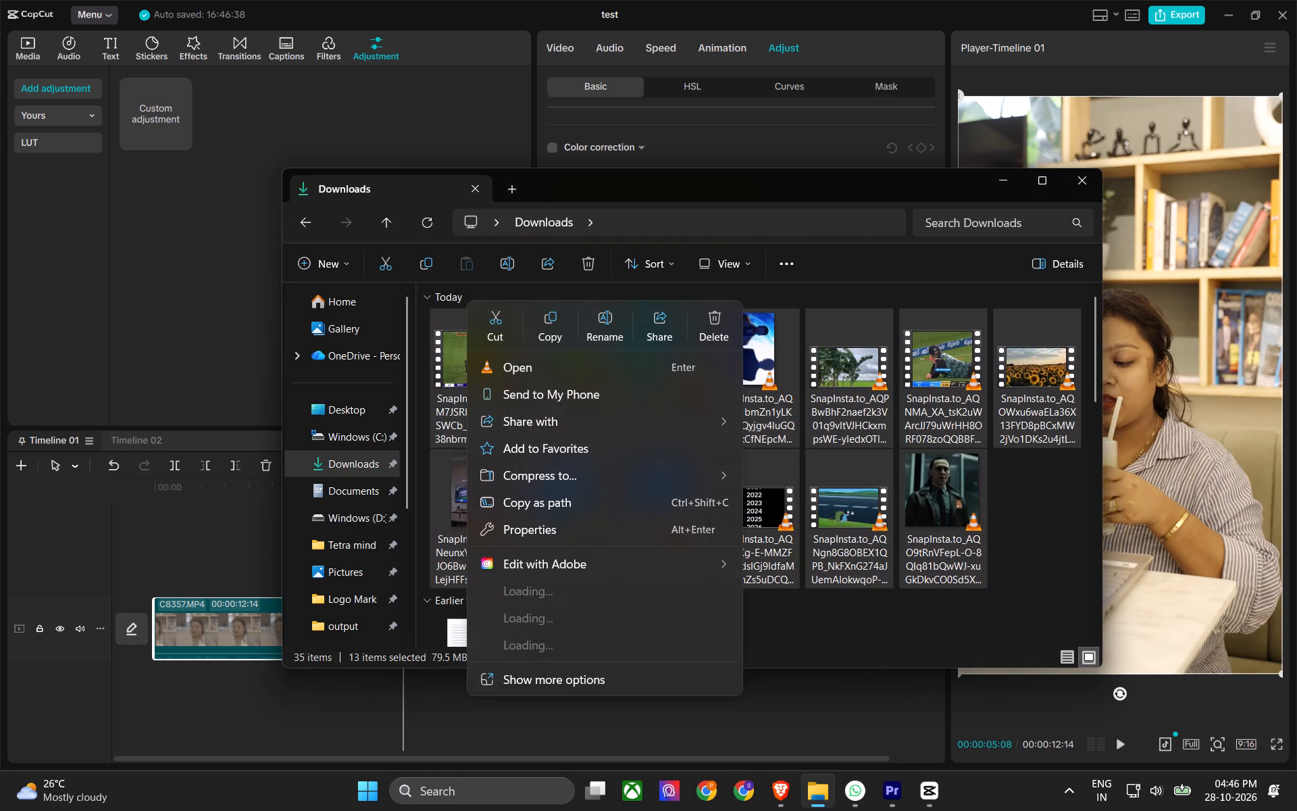
left_click(702, 325)
left_click(692, 339)
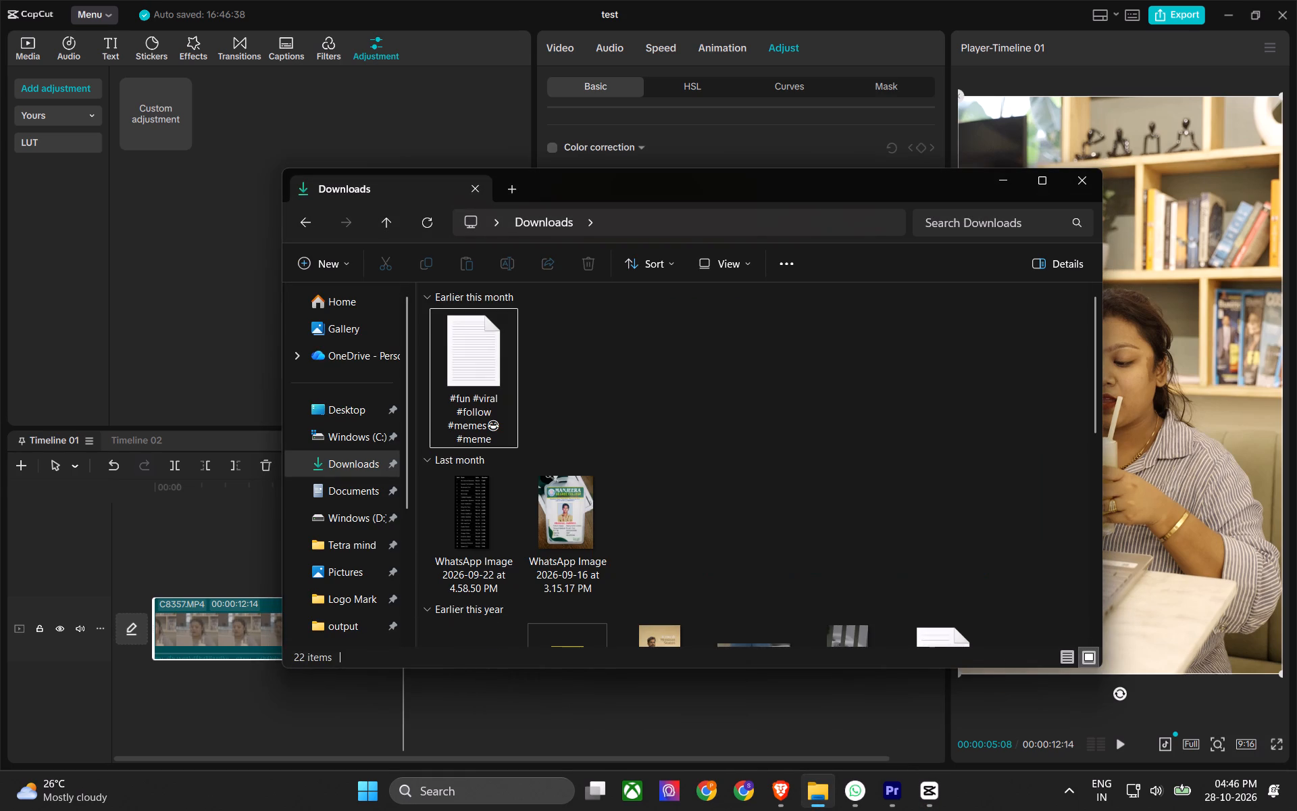
Open the Sony S-Log3 to Rec.709 folder inside LOG_to_REC.709 in the Adobe folder on drive D.
left_click(340, 490)
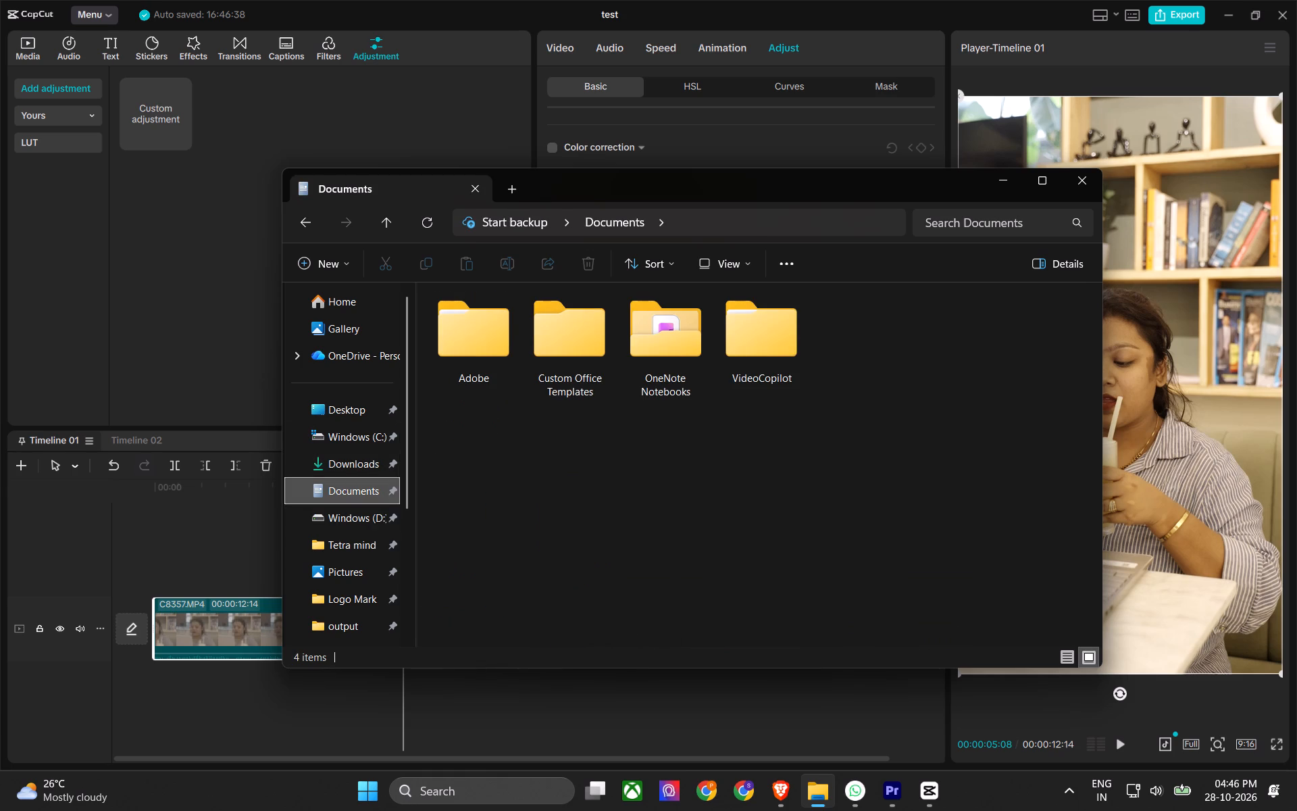
left_click(359, 514)
double_click(499, 349)
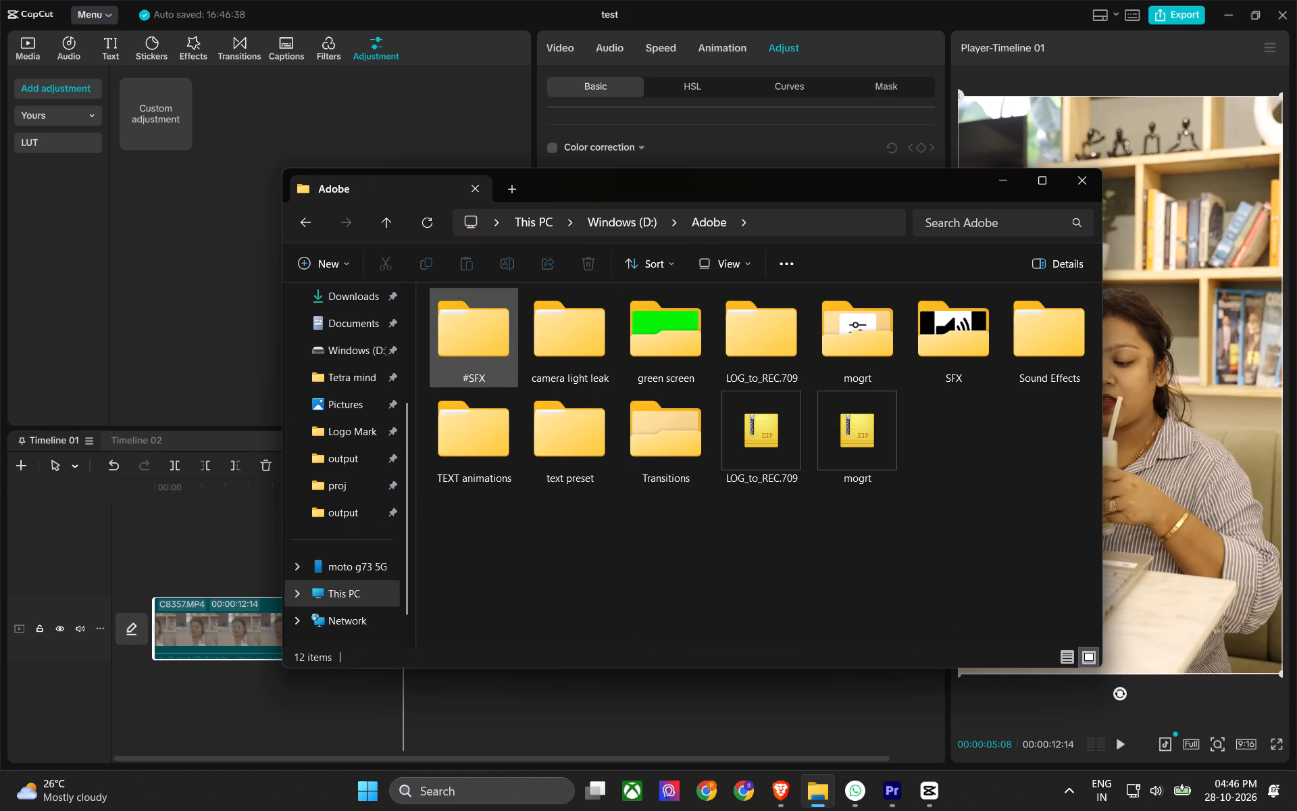
double_click(822, 362)
left_click(390, 224)
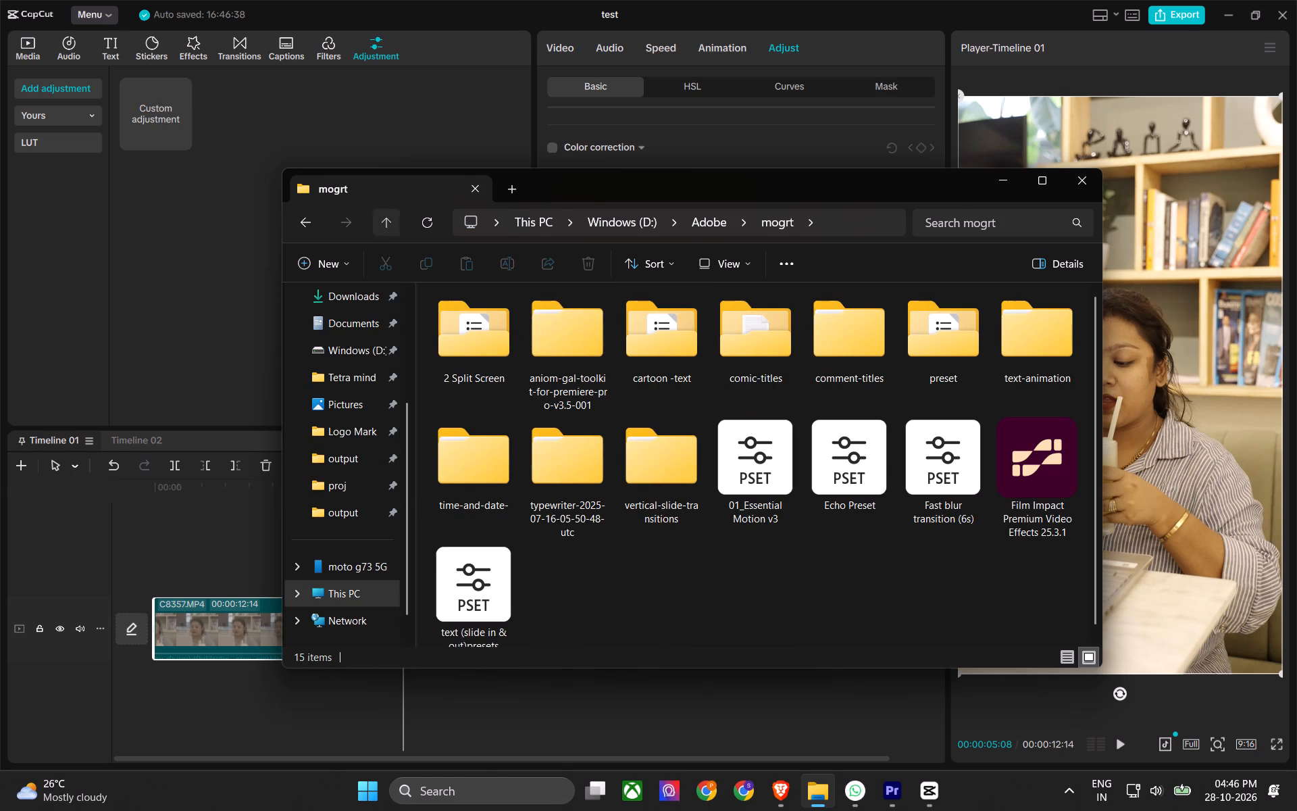
double_click(746, 336)
double_click(586, 339)
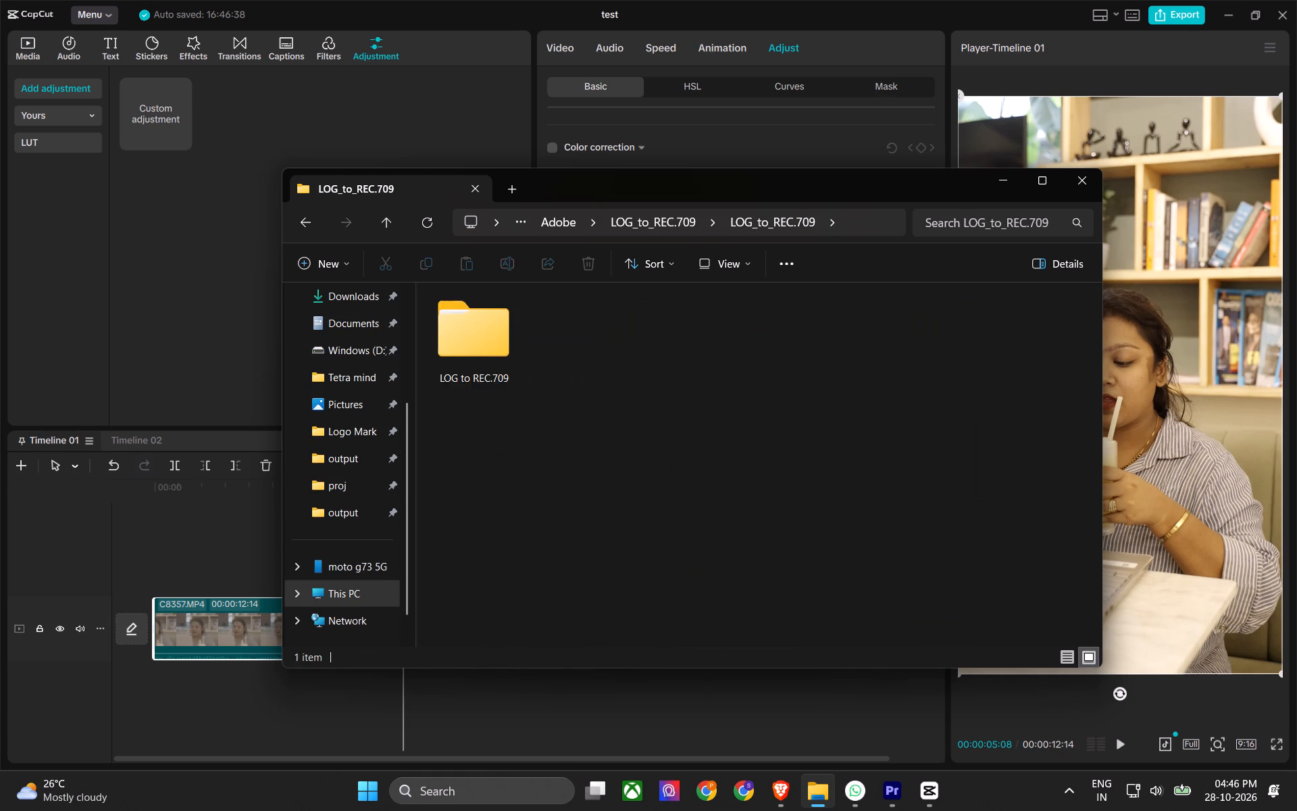
double_click(472, 335)
double_click(551, 456)
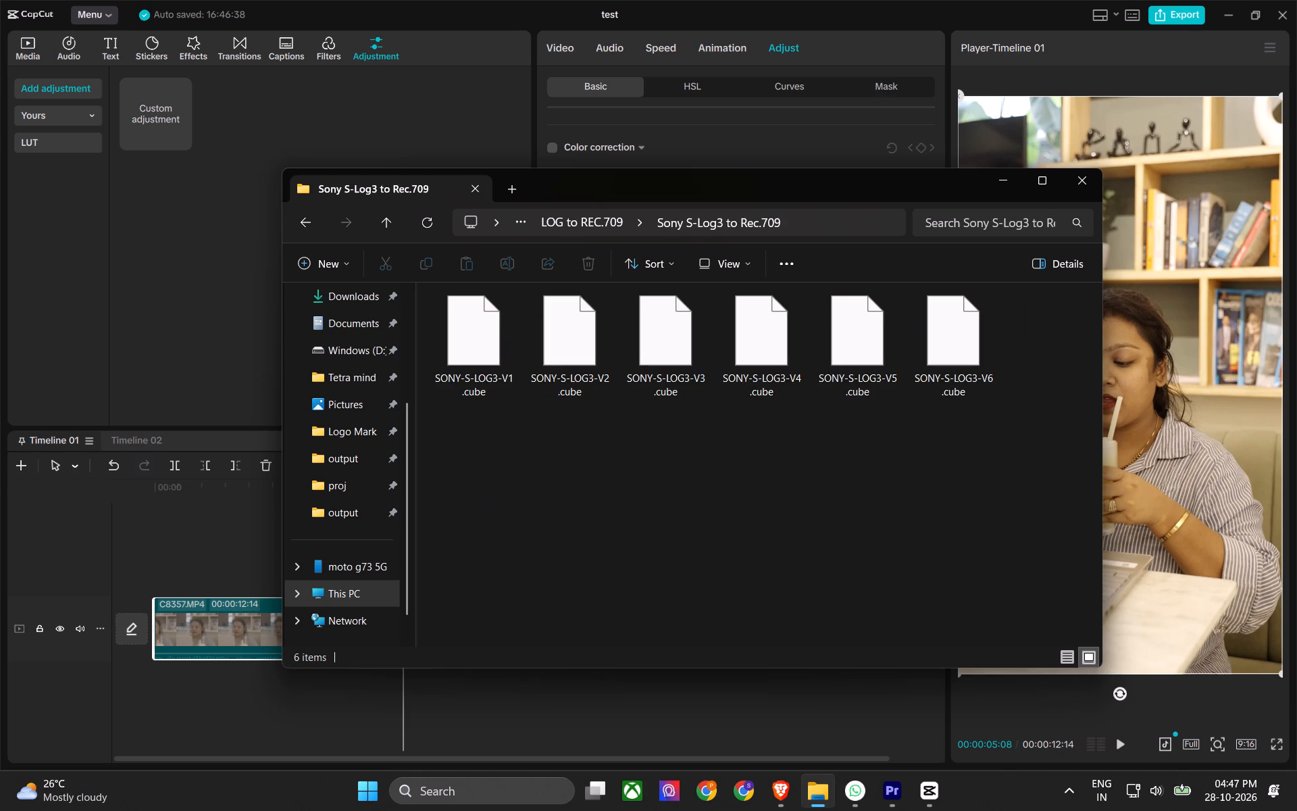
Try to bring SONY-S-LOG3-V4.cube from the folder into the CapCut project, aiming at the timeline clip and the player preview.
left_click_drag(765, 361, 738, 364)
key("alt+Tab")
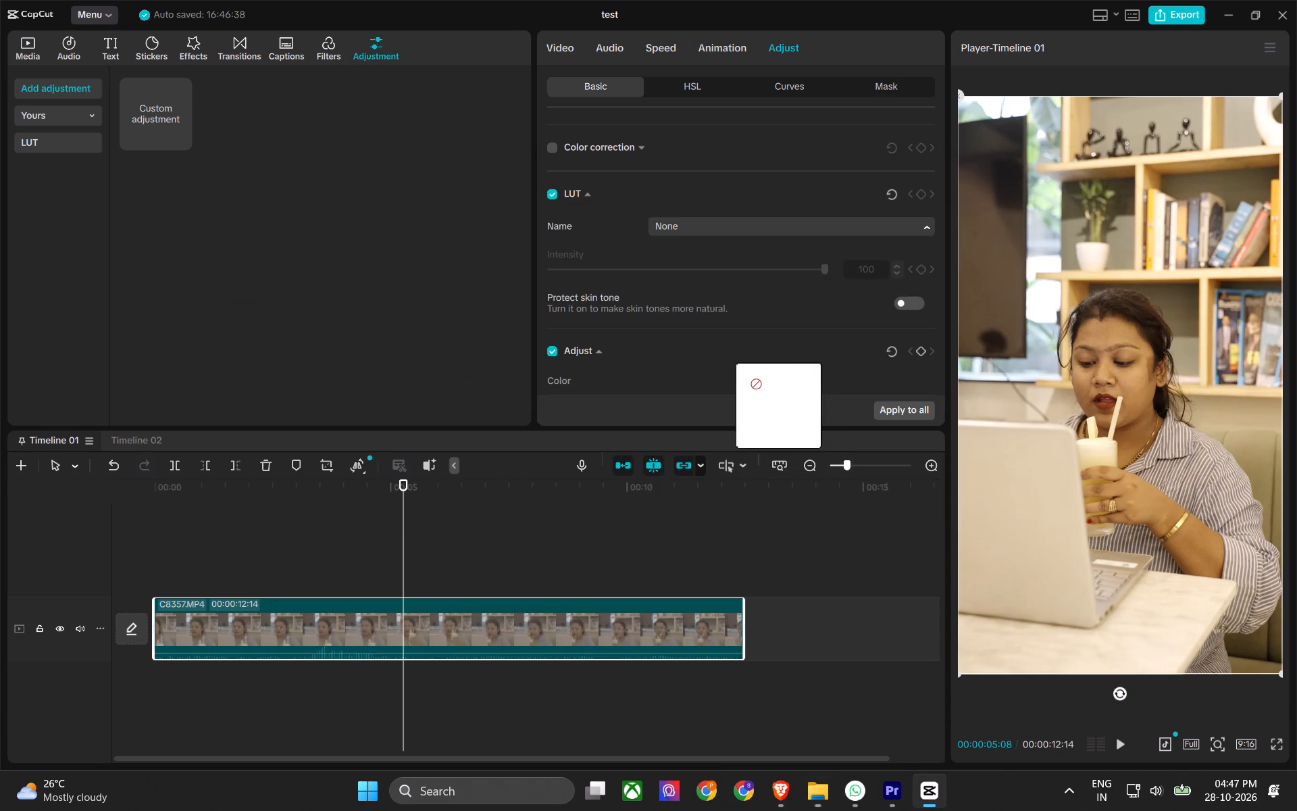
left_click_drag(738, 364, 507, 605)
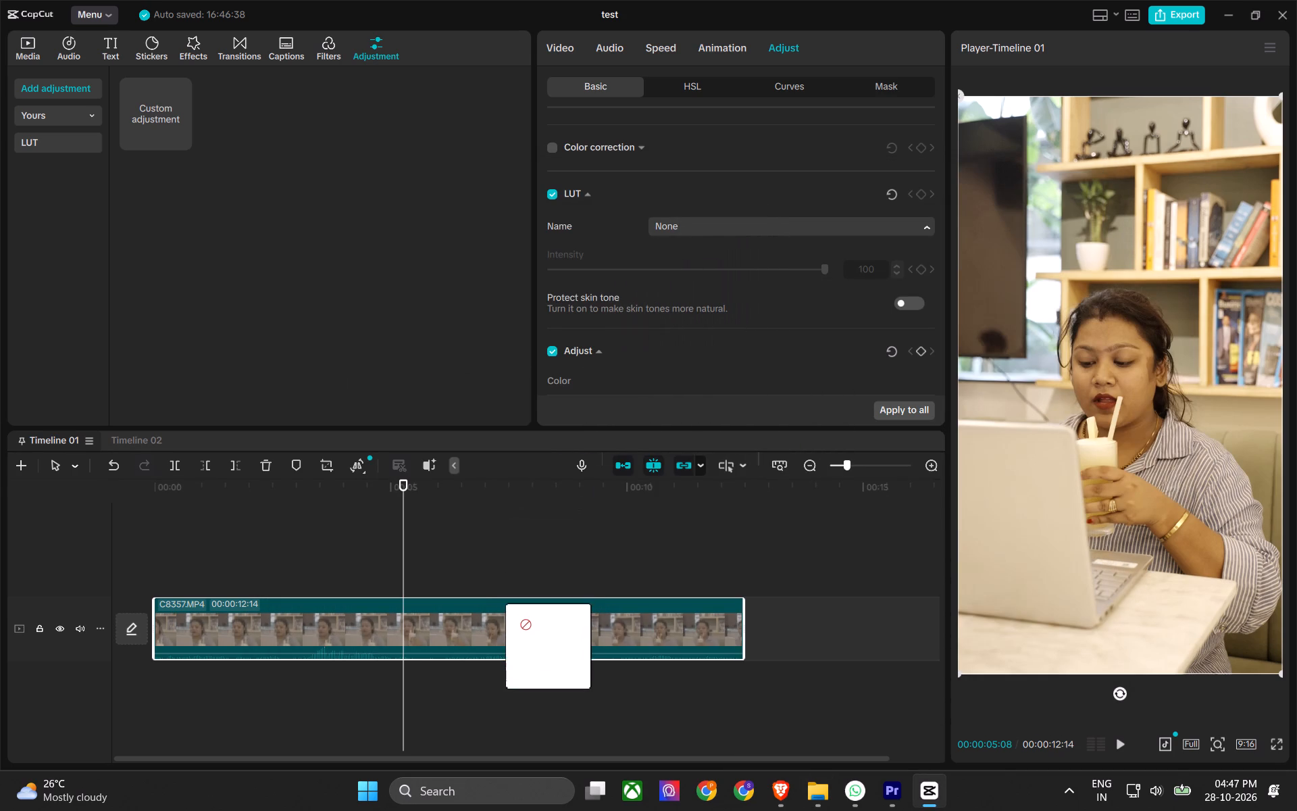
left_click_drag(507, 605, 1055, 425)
Check the clip's available LUT names again for the Sony LUT.
left_click(746, 231)
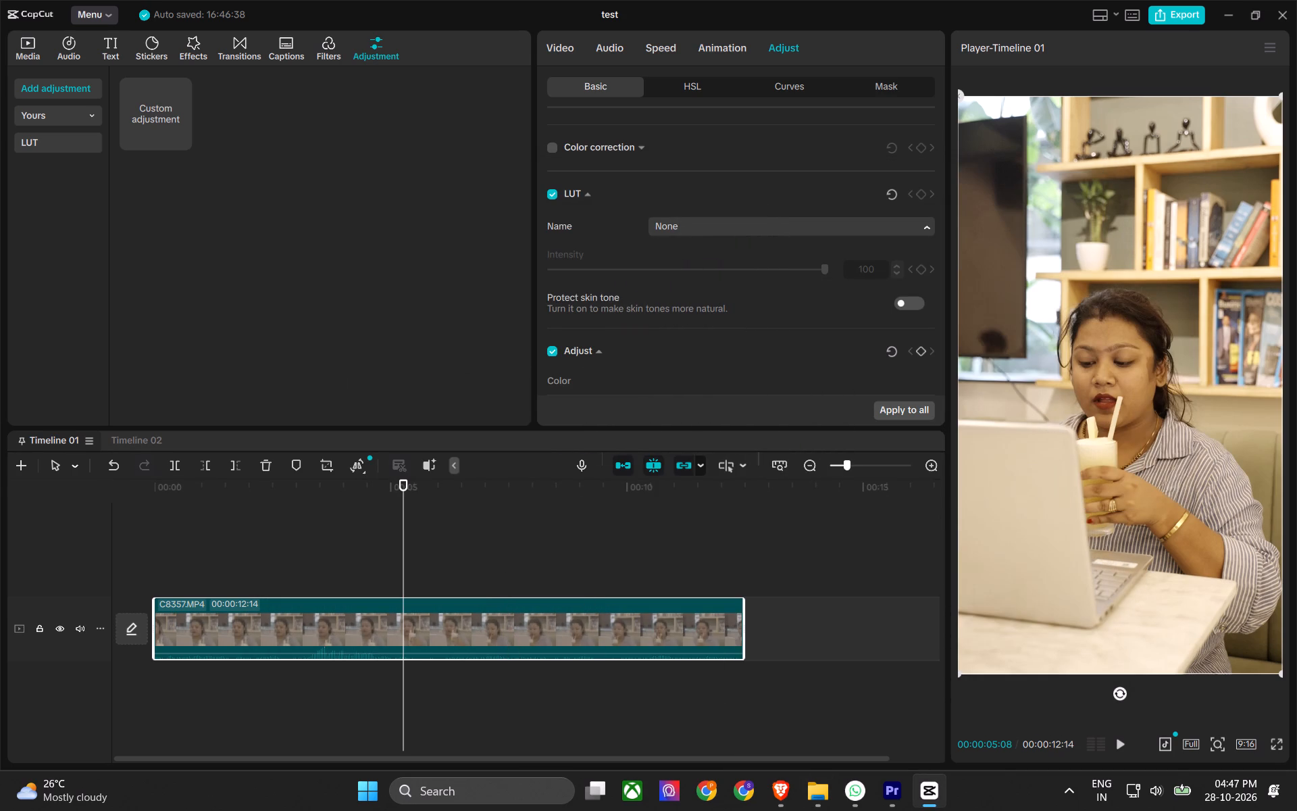
double_click(726, 264)
left_click(616, 235)
left_click(656, 228)
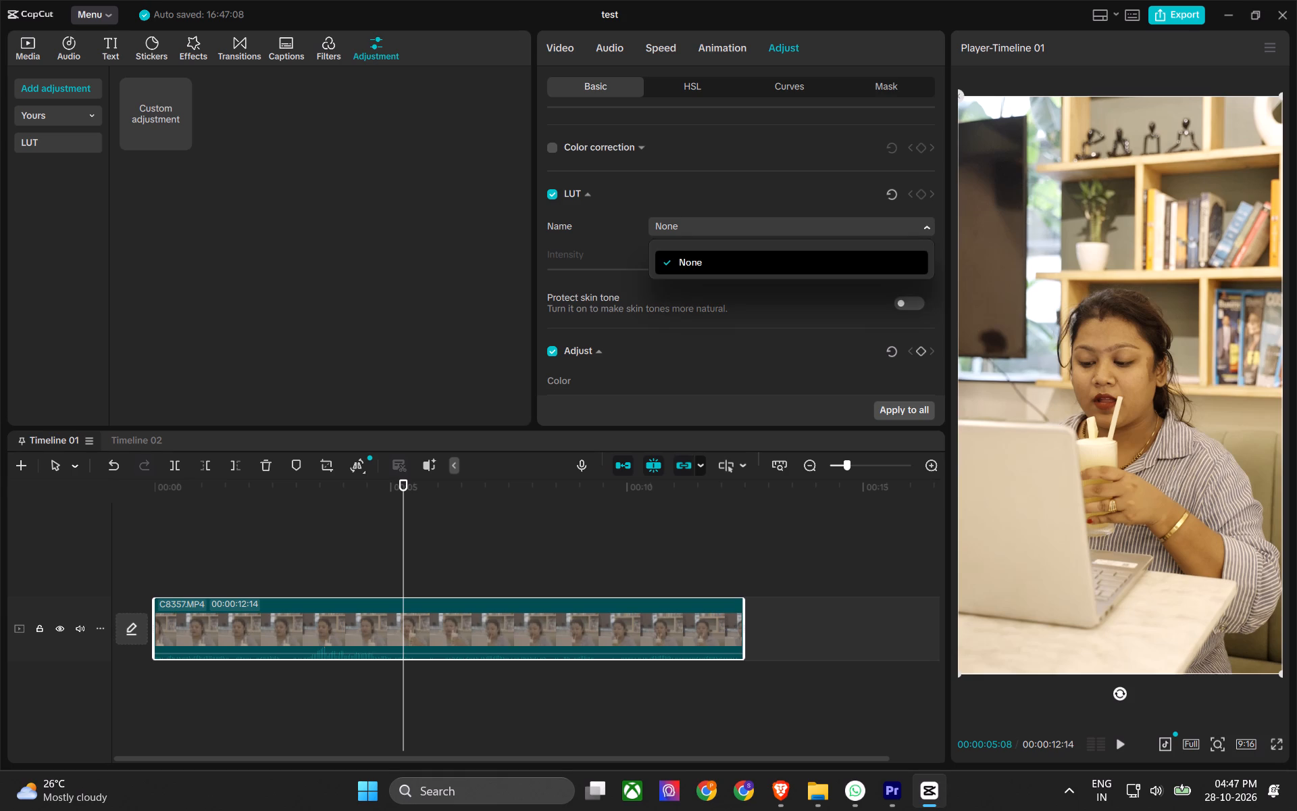
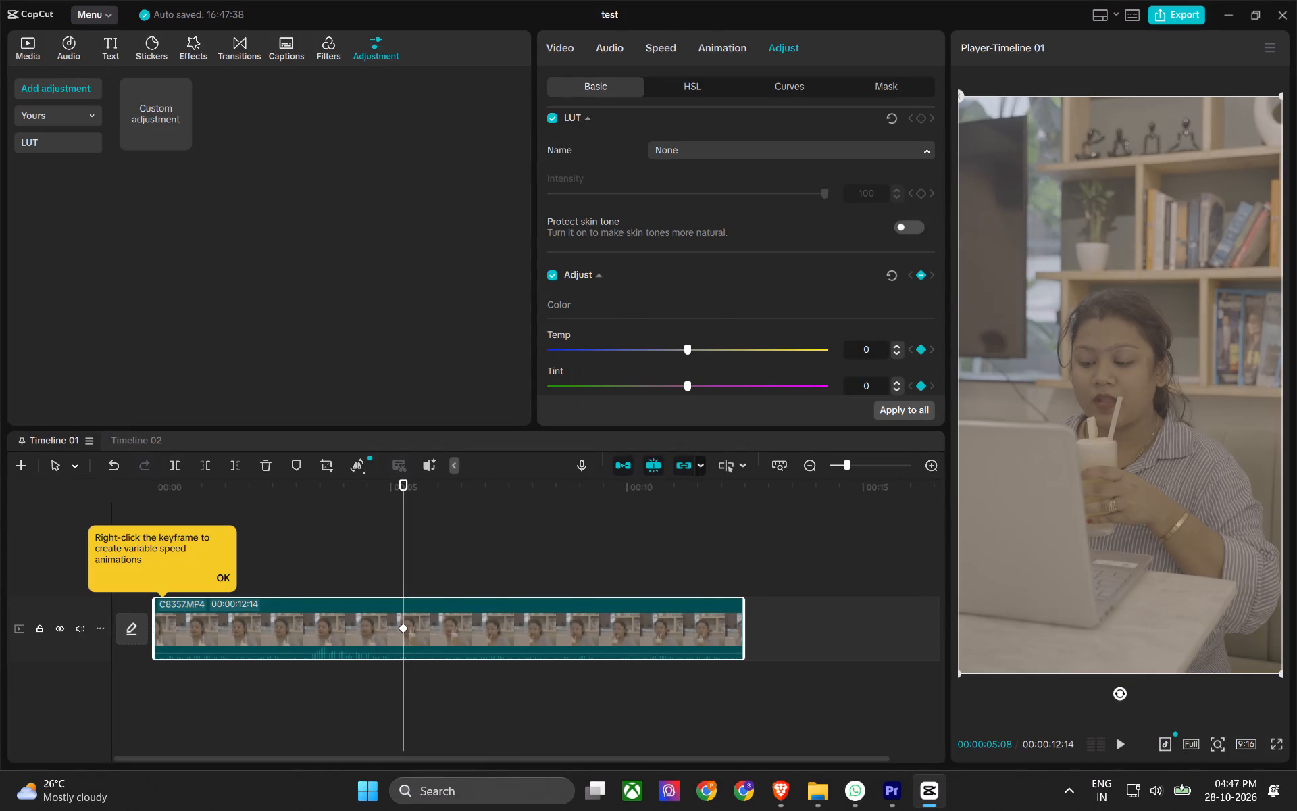
Set the clip's Sharpen effect to 100 and try out Clarity, bringing it back to 0.
scroll(653, 285, "down", 7)
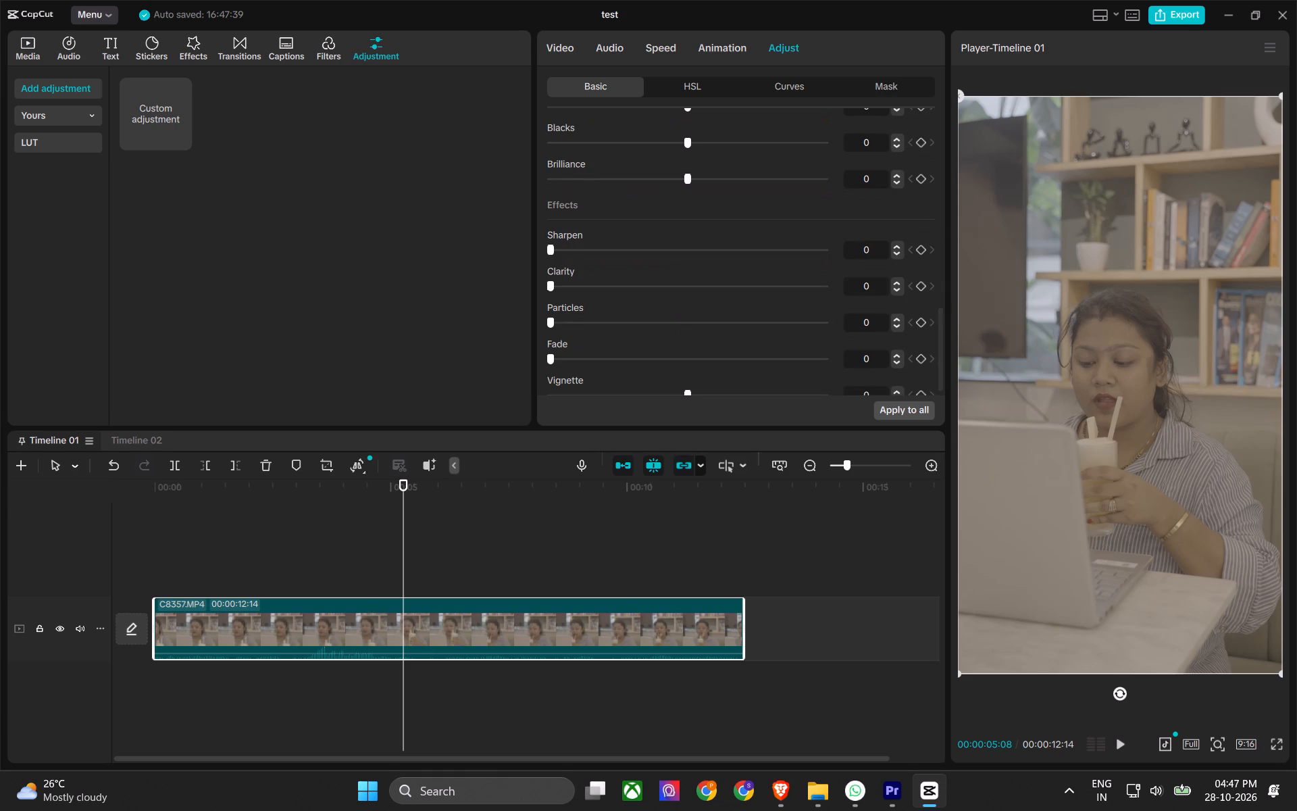
left_click_drag(574, 253, 948, 271)
left_click_drag(652, 288, 522, 298)
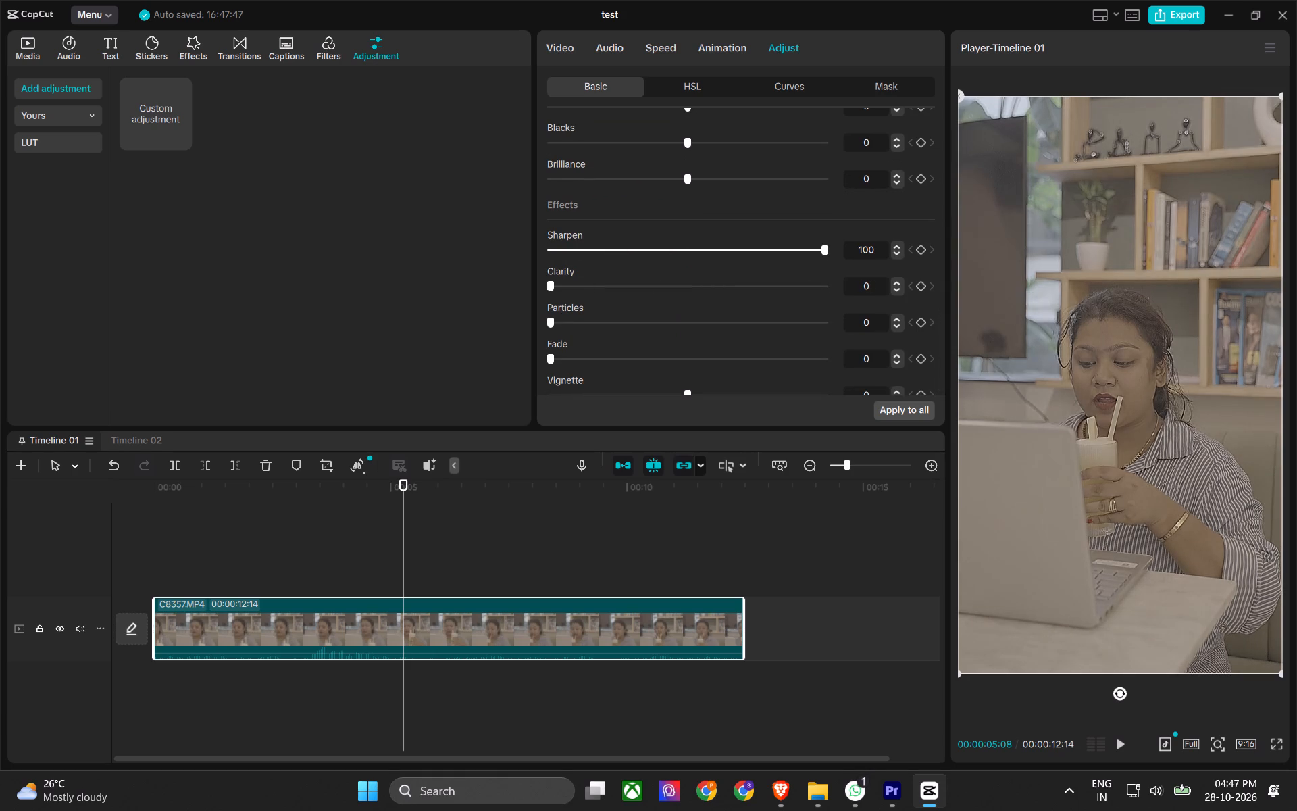
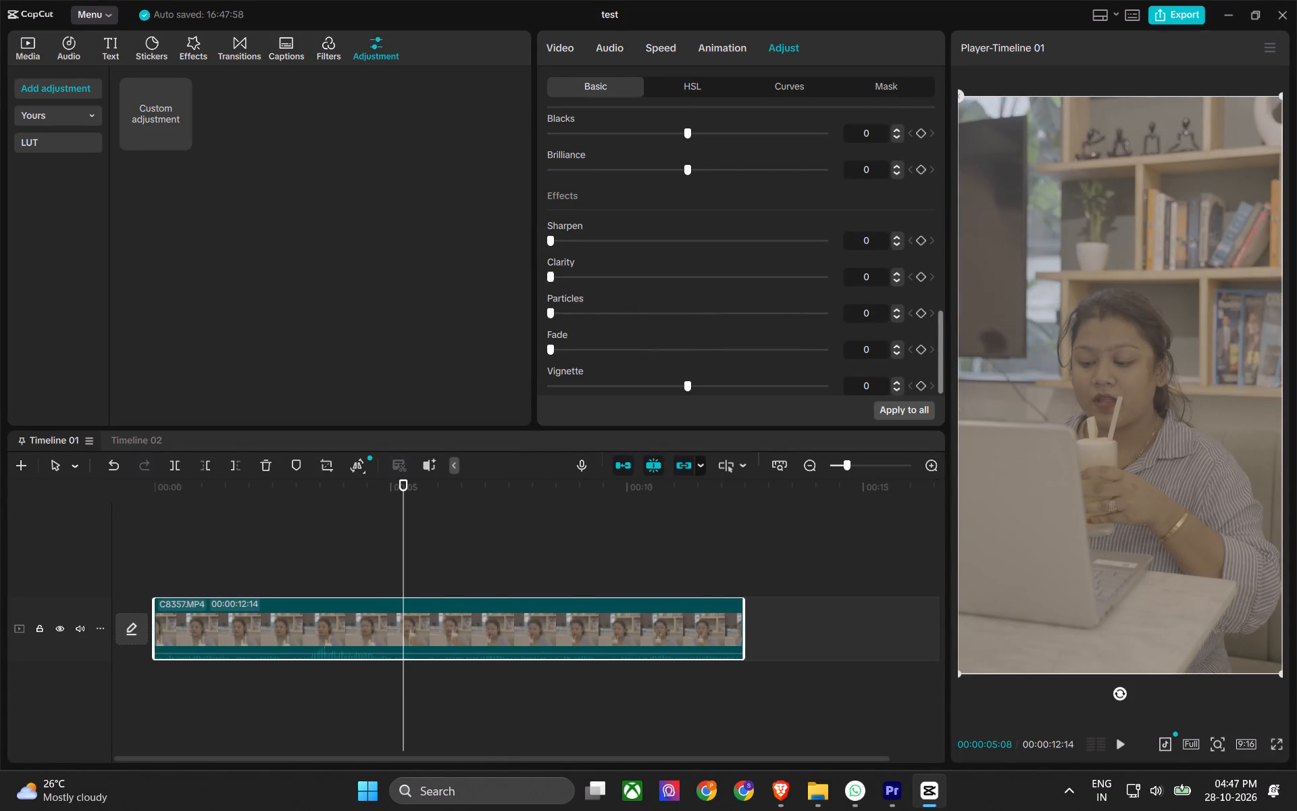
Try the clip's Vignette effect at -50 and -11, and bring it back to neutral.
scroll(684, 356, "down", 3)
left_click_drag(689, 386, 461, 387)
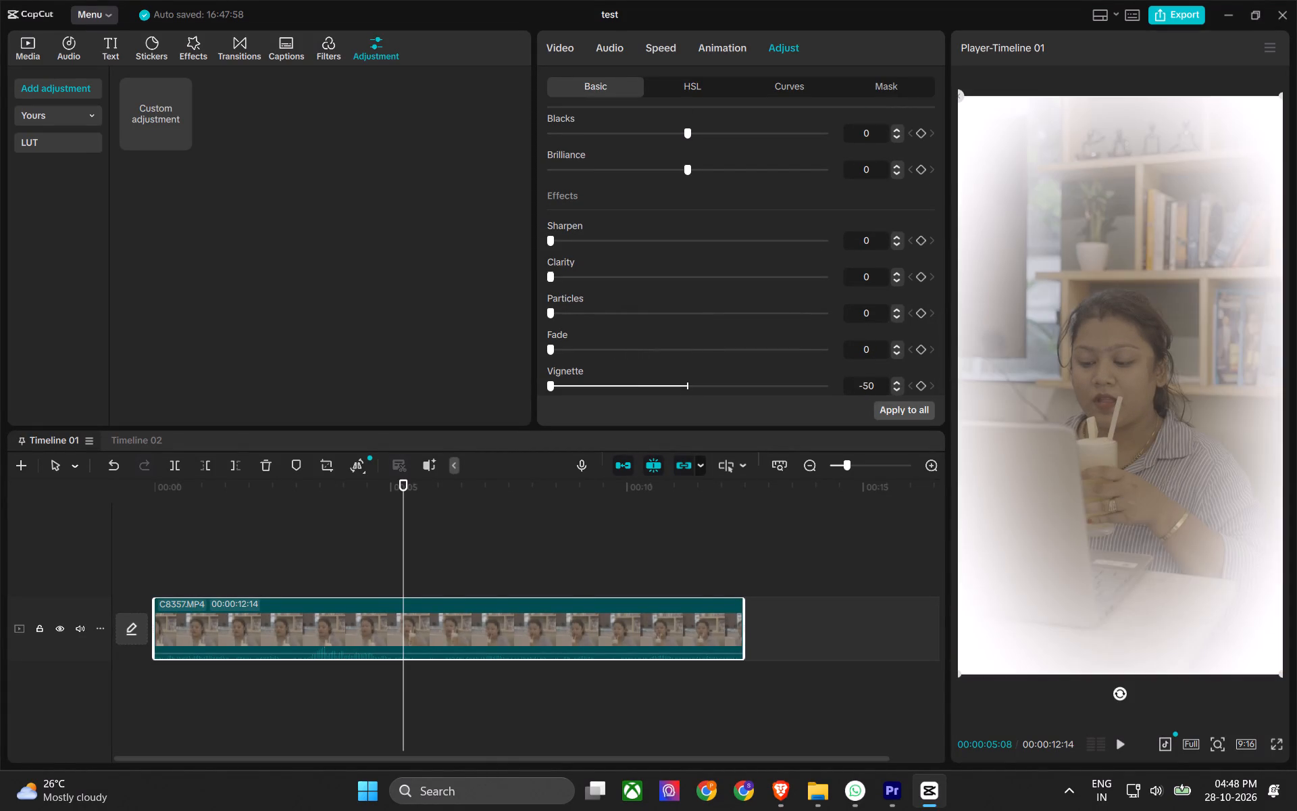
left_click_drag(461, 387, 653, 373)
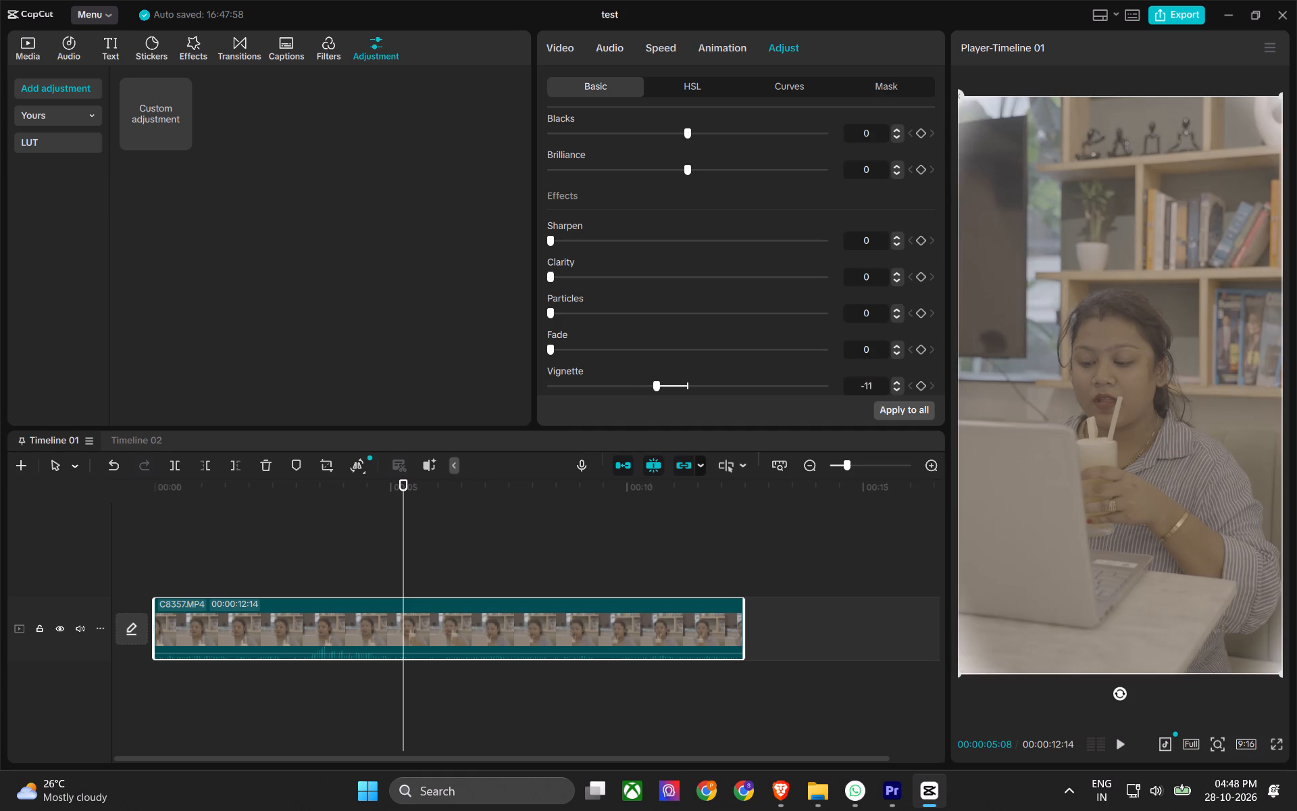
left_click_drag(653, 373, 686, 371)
Examine which LUTs are available for the clip and look through its other basic adjustment controls.
scroll(726, 297, "up", 6)
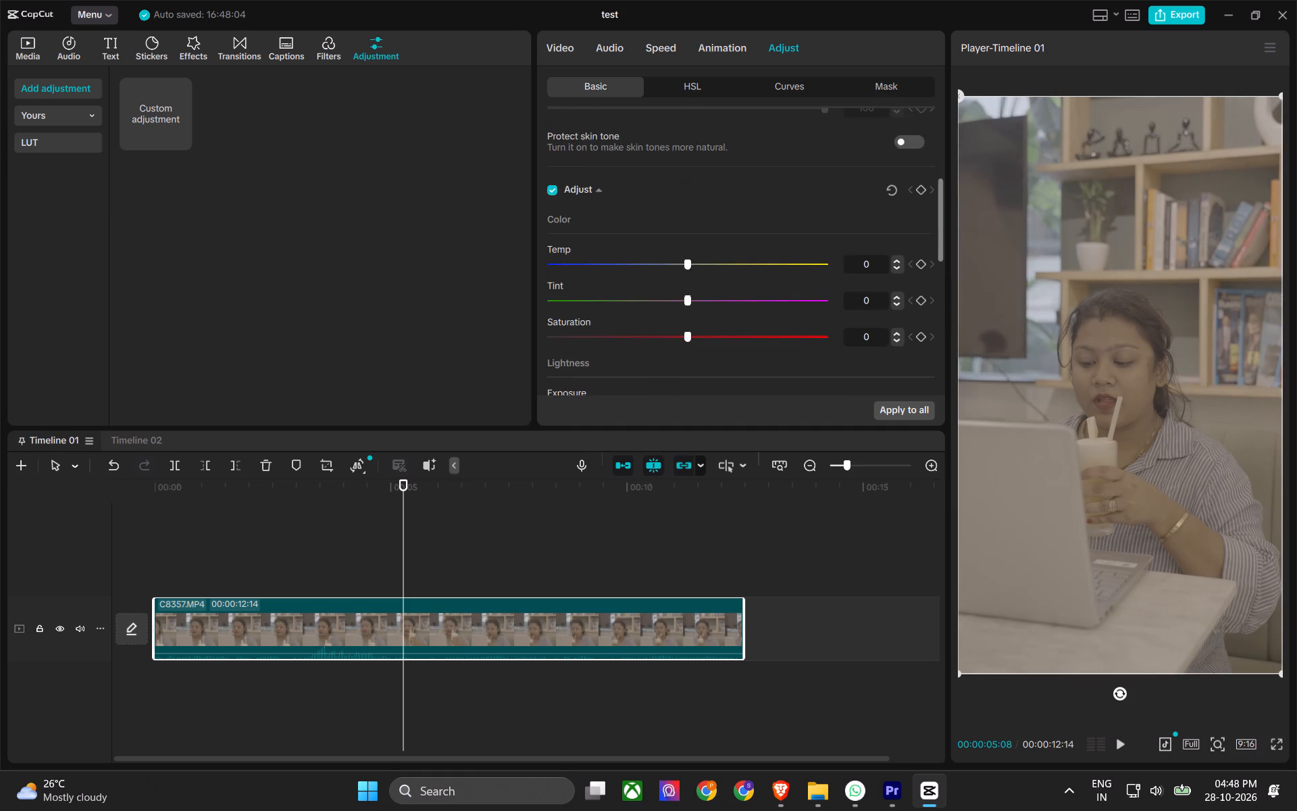
scroll(753, 276, "up", 4)
scroll(714, 318, "up", 5)
left_click(742, 282)
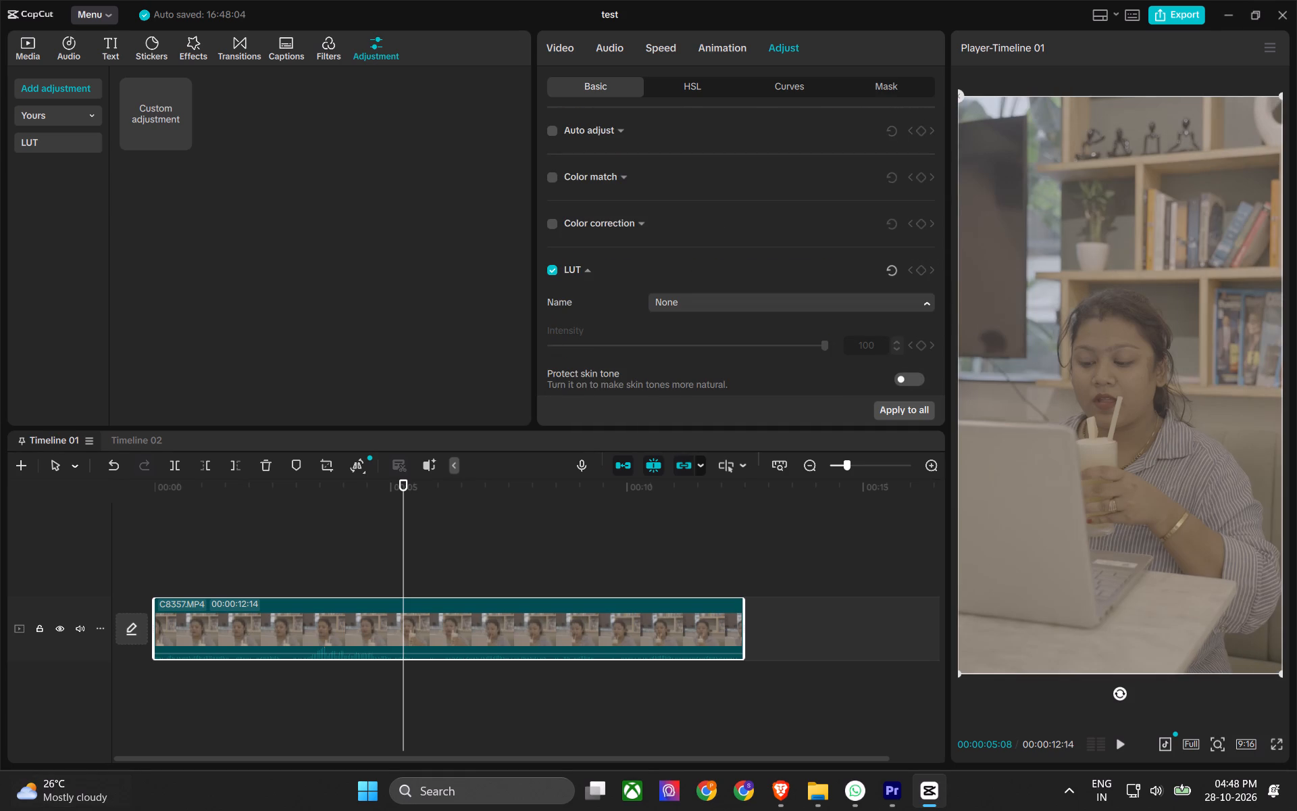
left_click(906, 299)
scroll(646, 284, "down", 1)
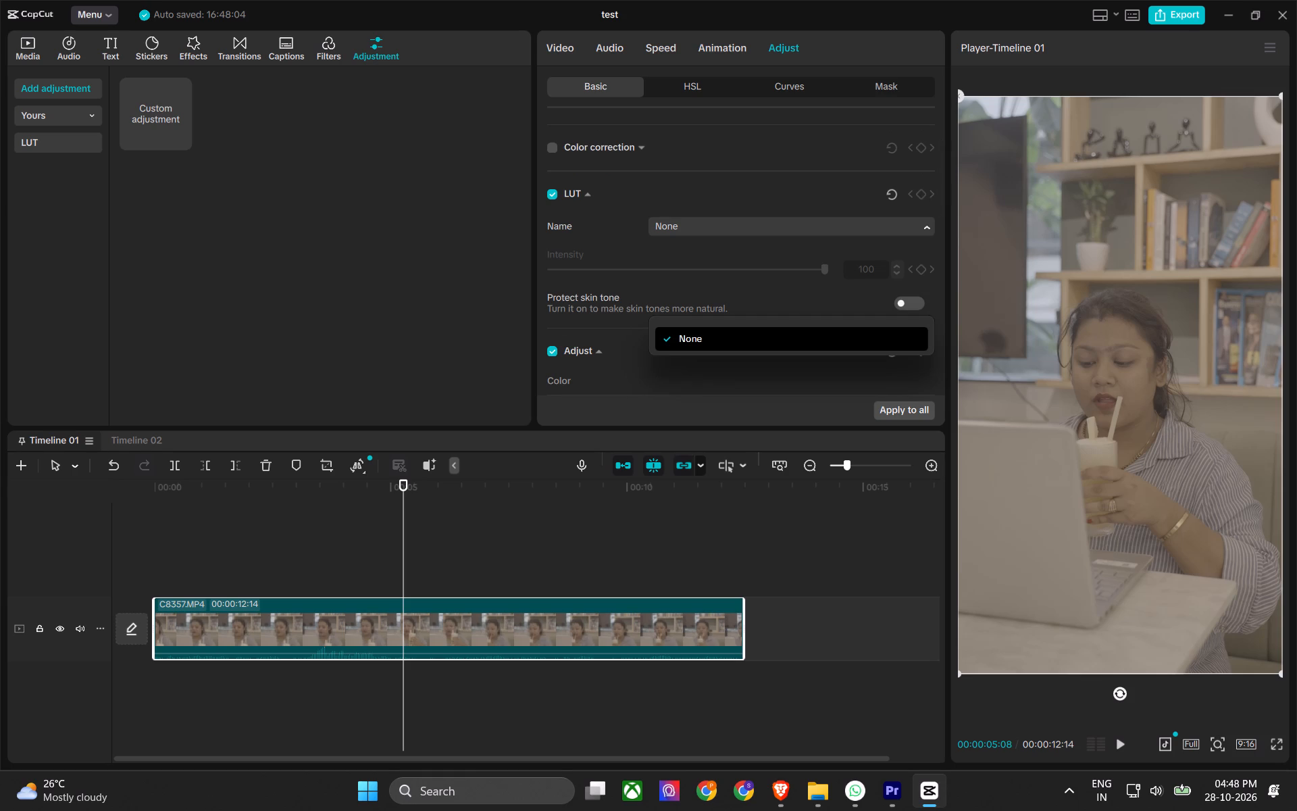
scroll(607, 337, "down", 1)
left_click(265, 537)
left_click_drag(195, 400, 215, 269)
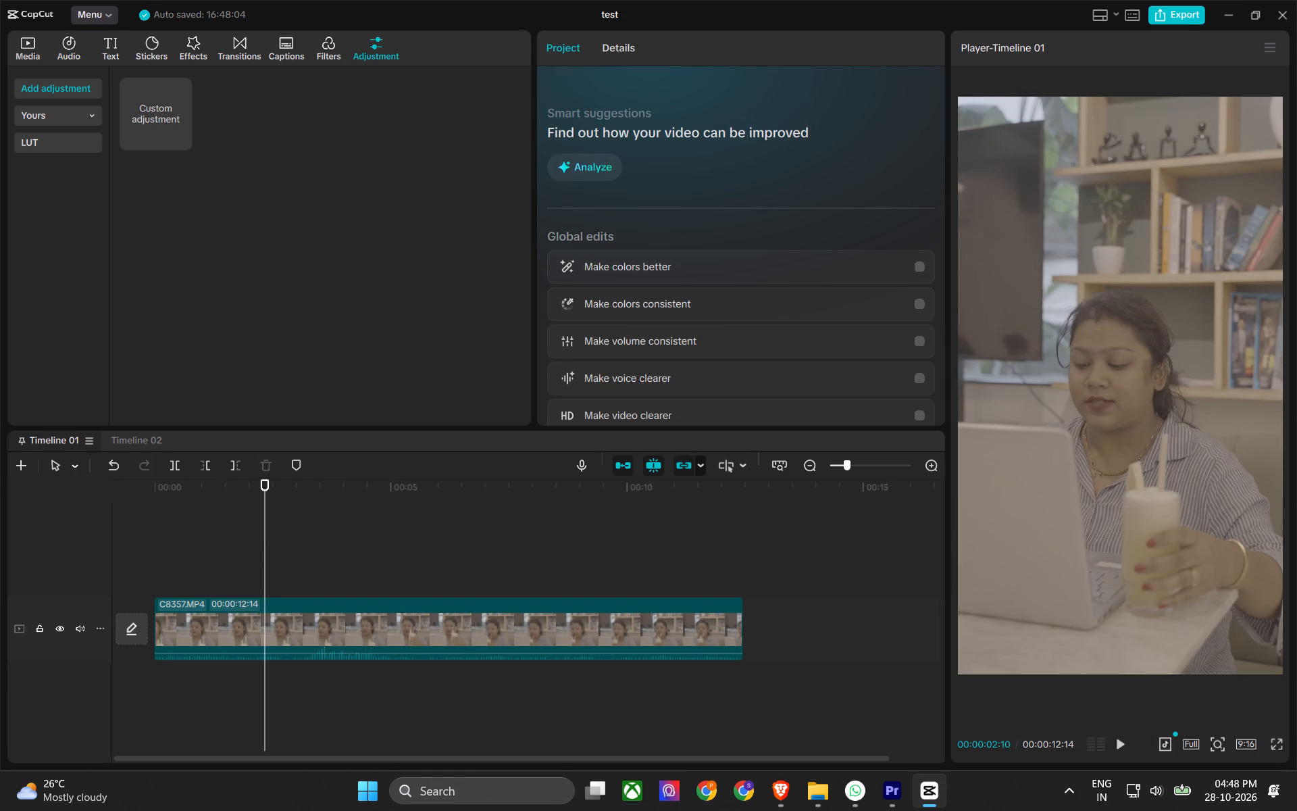
left_click_drag(215, 269, 368, 69)
left_click(197, 628)
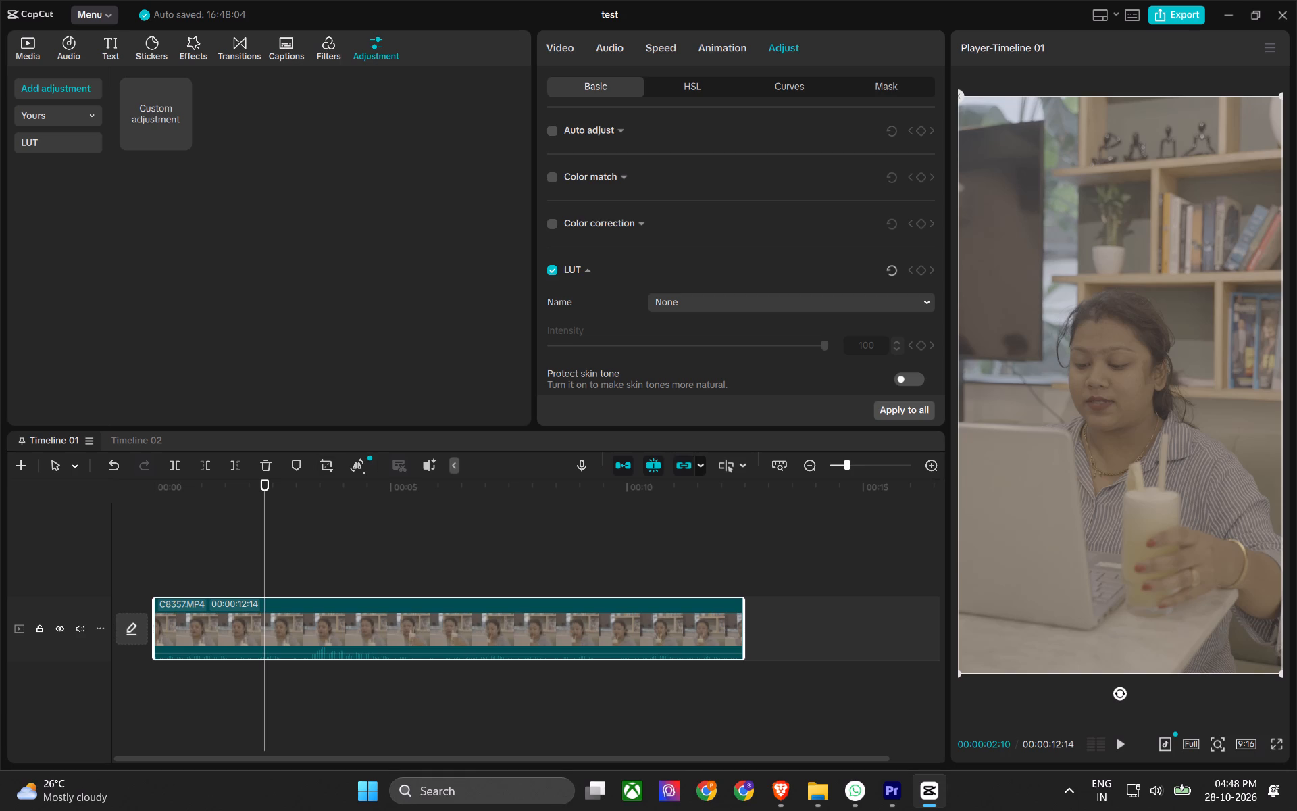
scroll(699, 276, "down", 1)
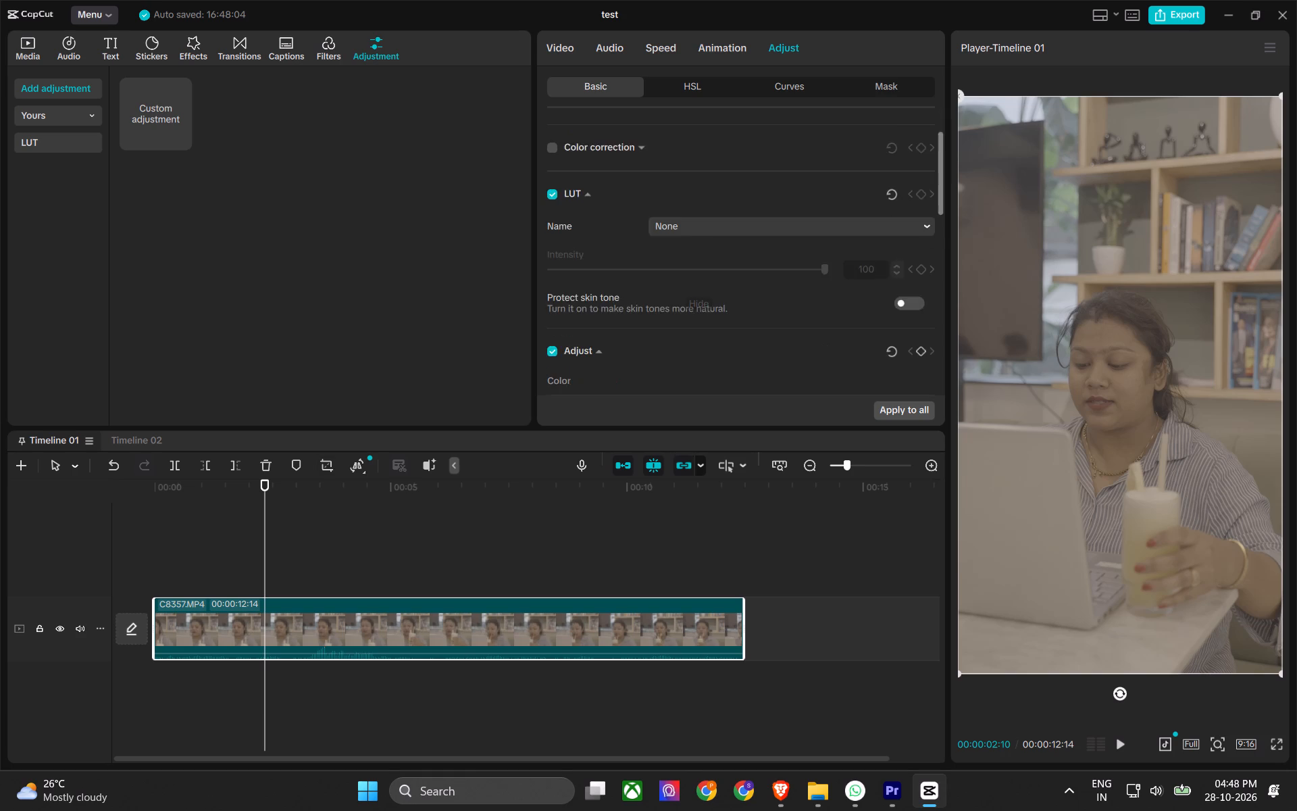
scroll(769, 193, "down", 5)
scroll(769, 193, "up", 7)
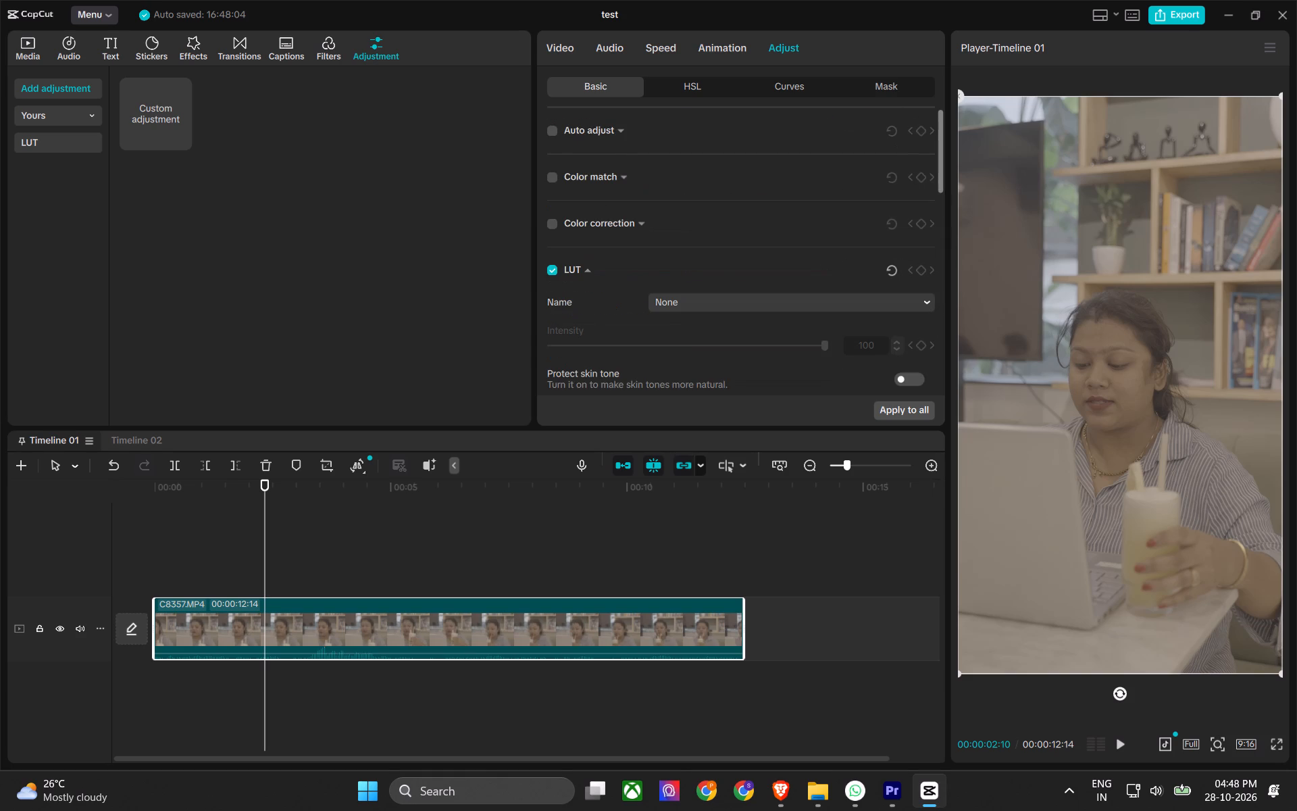
scroll(769, 193, "up", 2)
Add a custom adjustment layer above the C8357.MP4 clip and extend both ends to span the clip's full length.
left_click(180, 141)
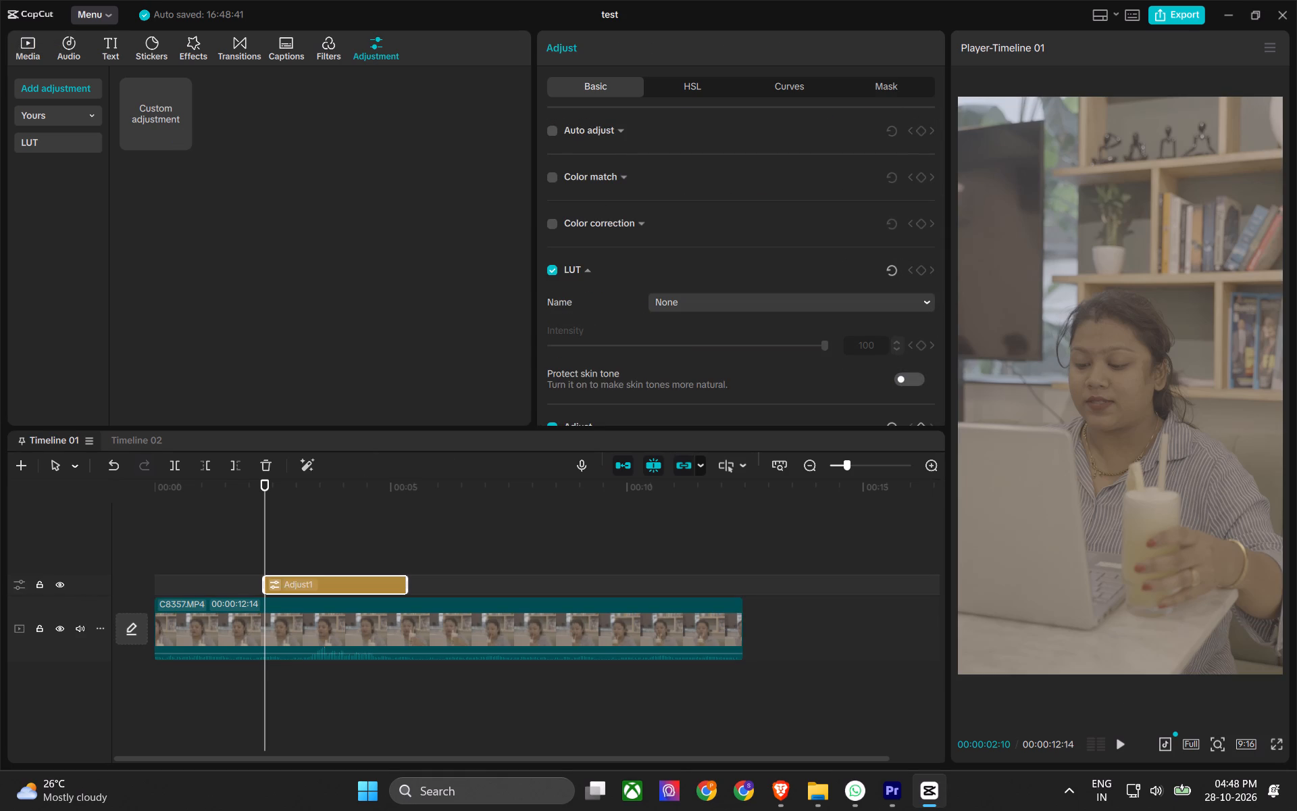
left_click_drag(263, 583, 26, 572)
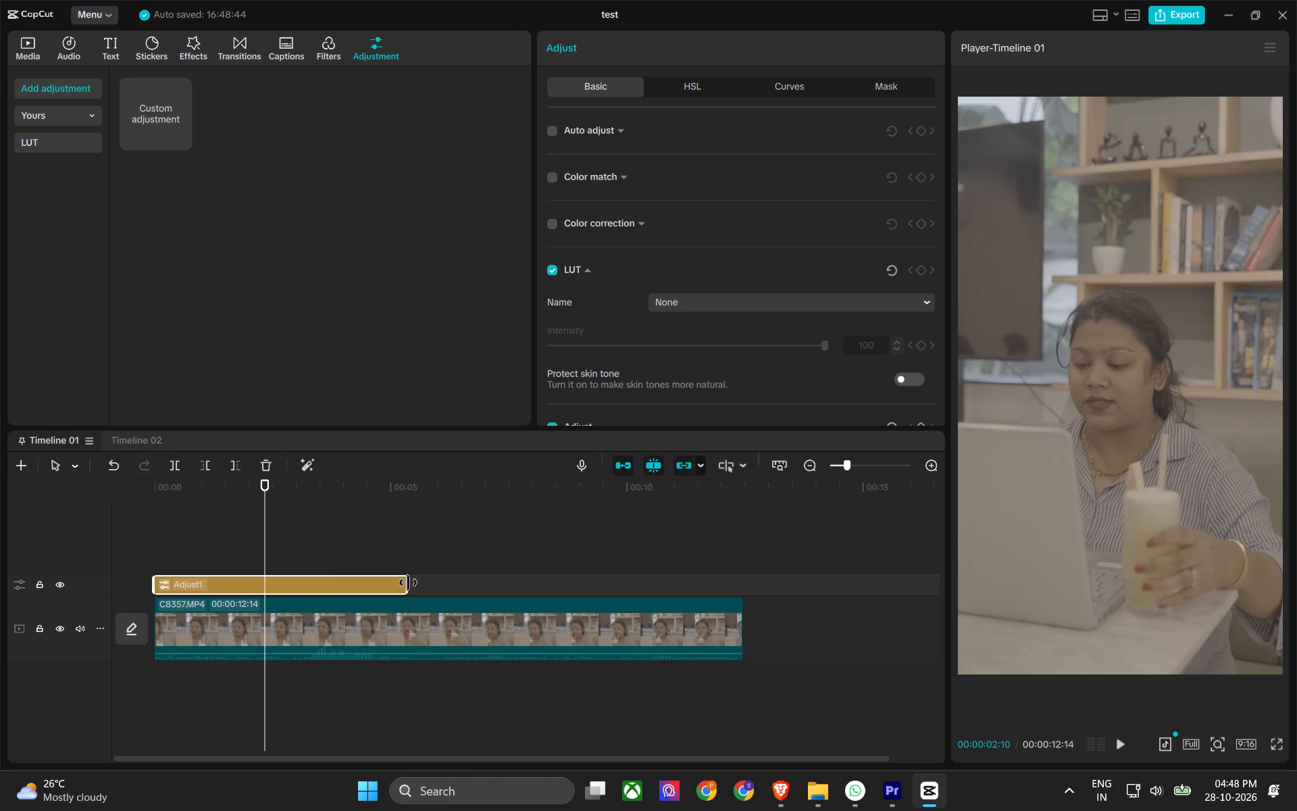
left_click_drag(408, 583, 746, 612)
left_click(502, 586)
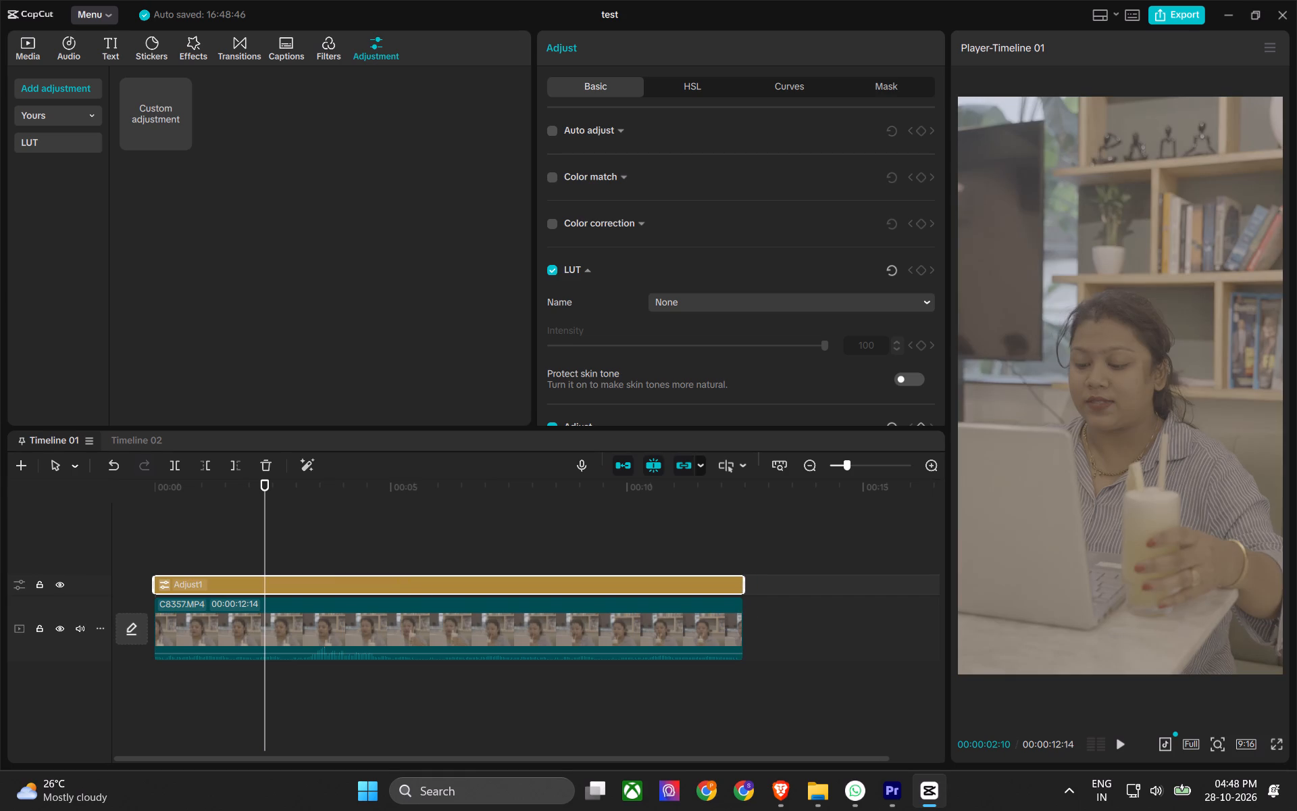
Examine the LUT choices and the basic color, lightness and effects controls of the adjustment layer.
left_click(663, 302)
scroll(595, 322, "down", 1)
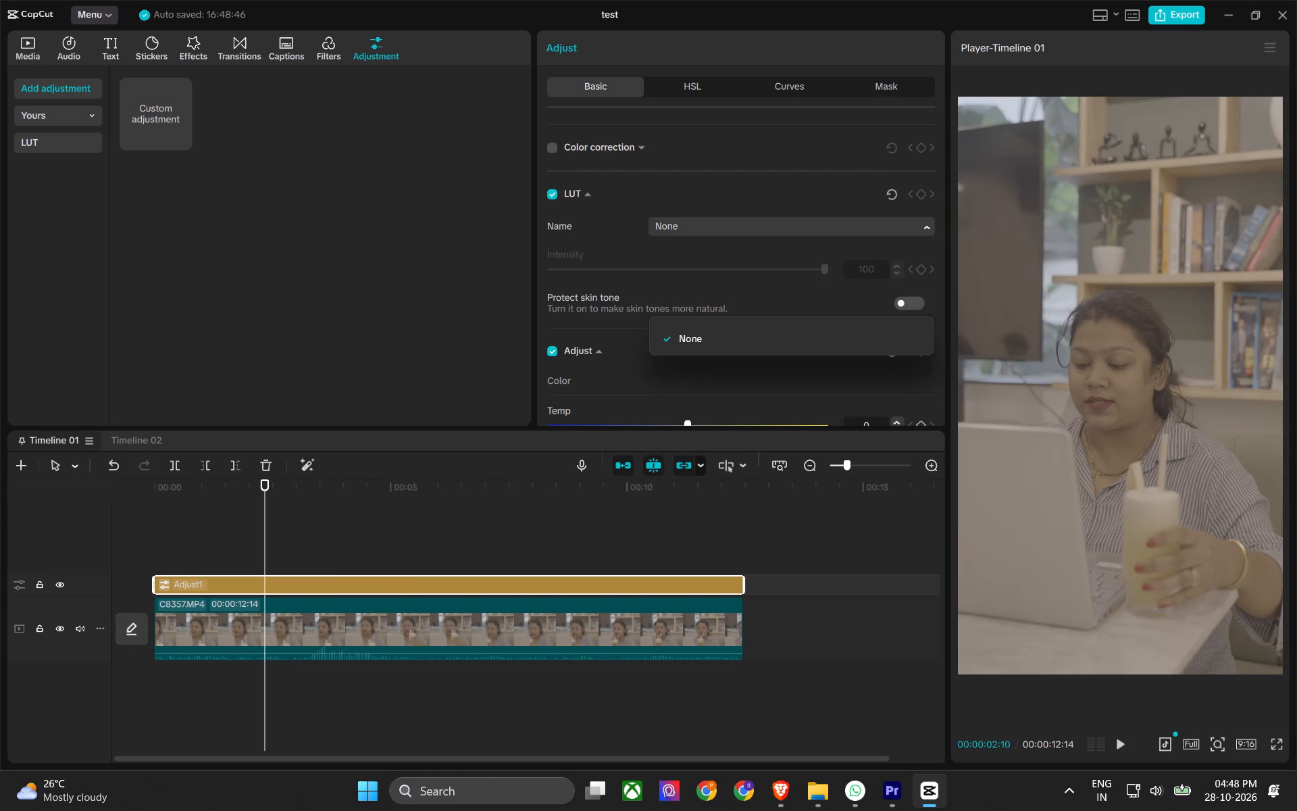
scroll(597, 289, "up", 5)
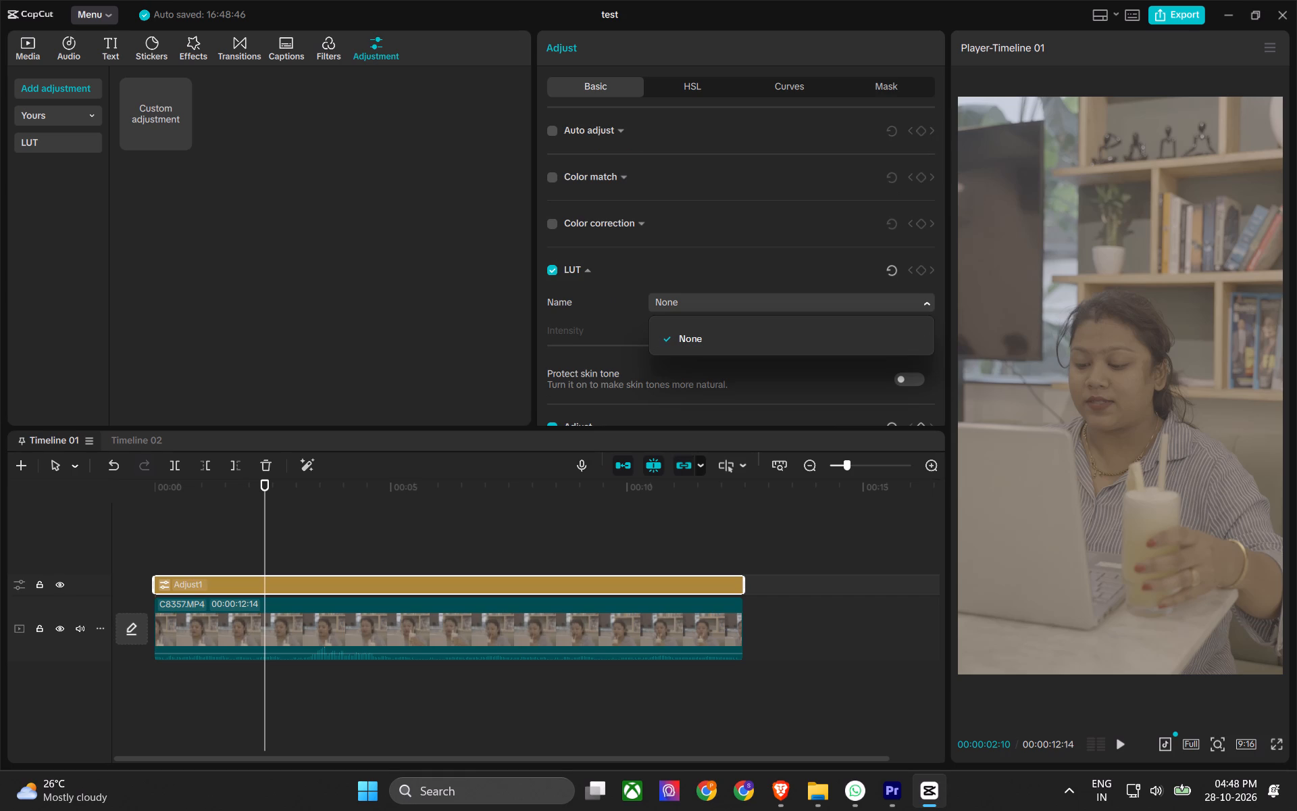
scroll(578, 136, "up", 4)
scroll(603, 285, "down", 3)
scroll(617, 224, "down", 4)
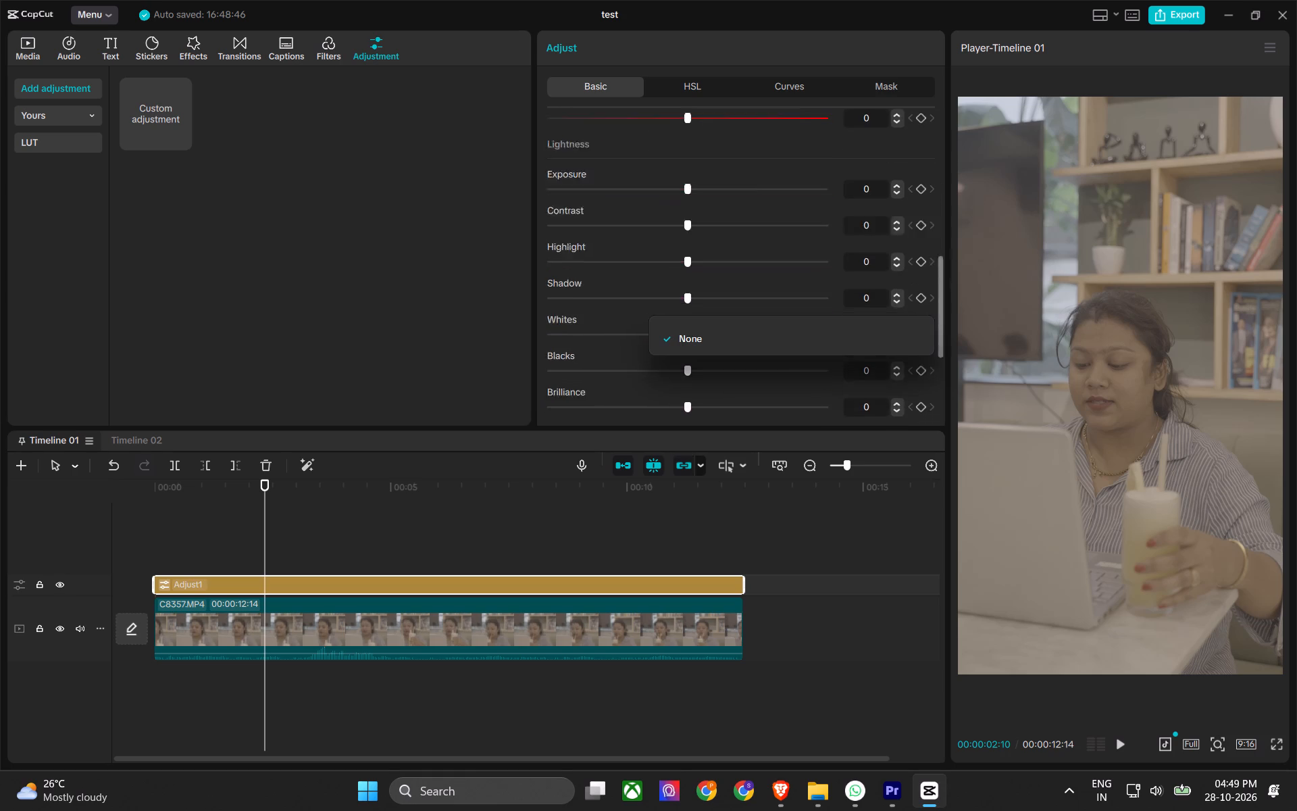
scroll(617, 224, "down", 8)
scroll(617, 224, "up", 3)
scroll(617, 224, "down", 1)
scroll(617, 224, "up", 4)
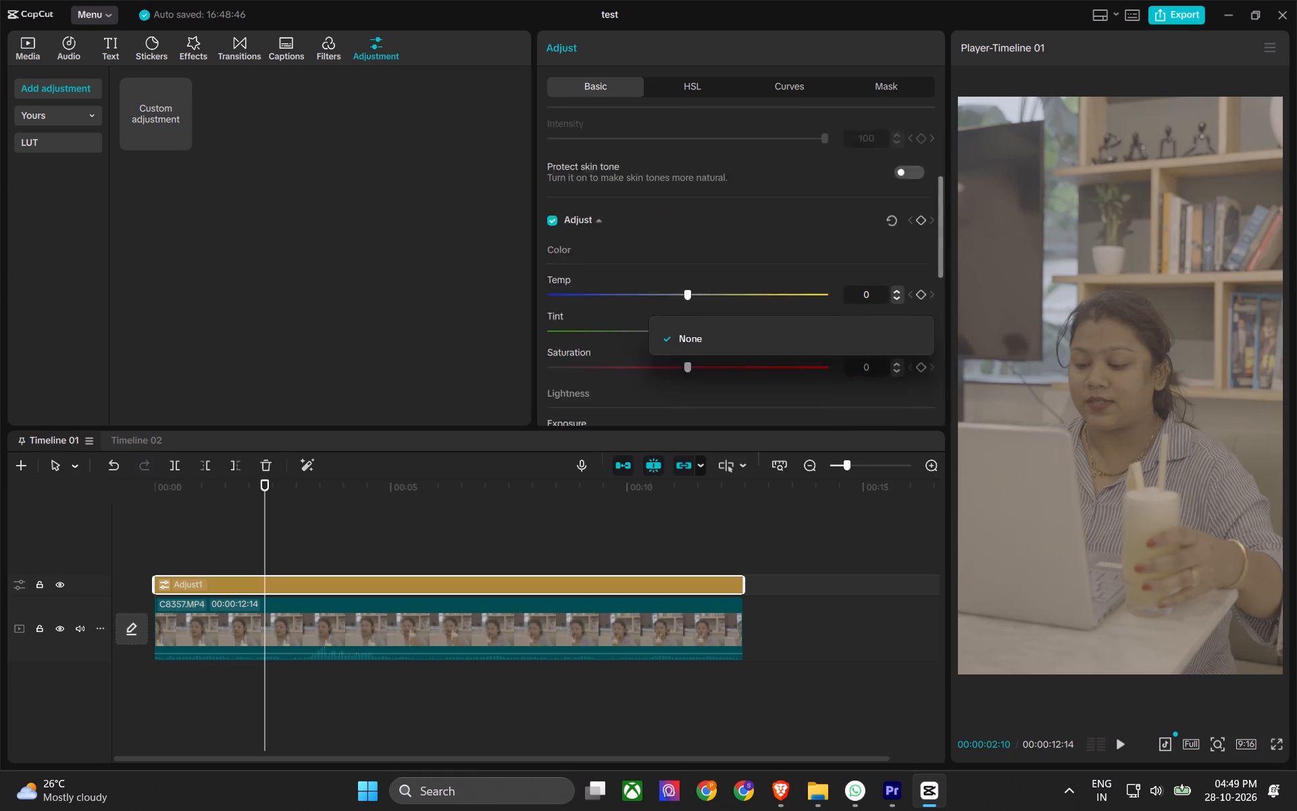
scroll(617, 224, "up", 7)
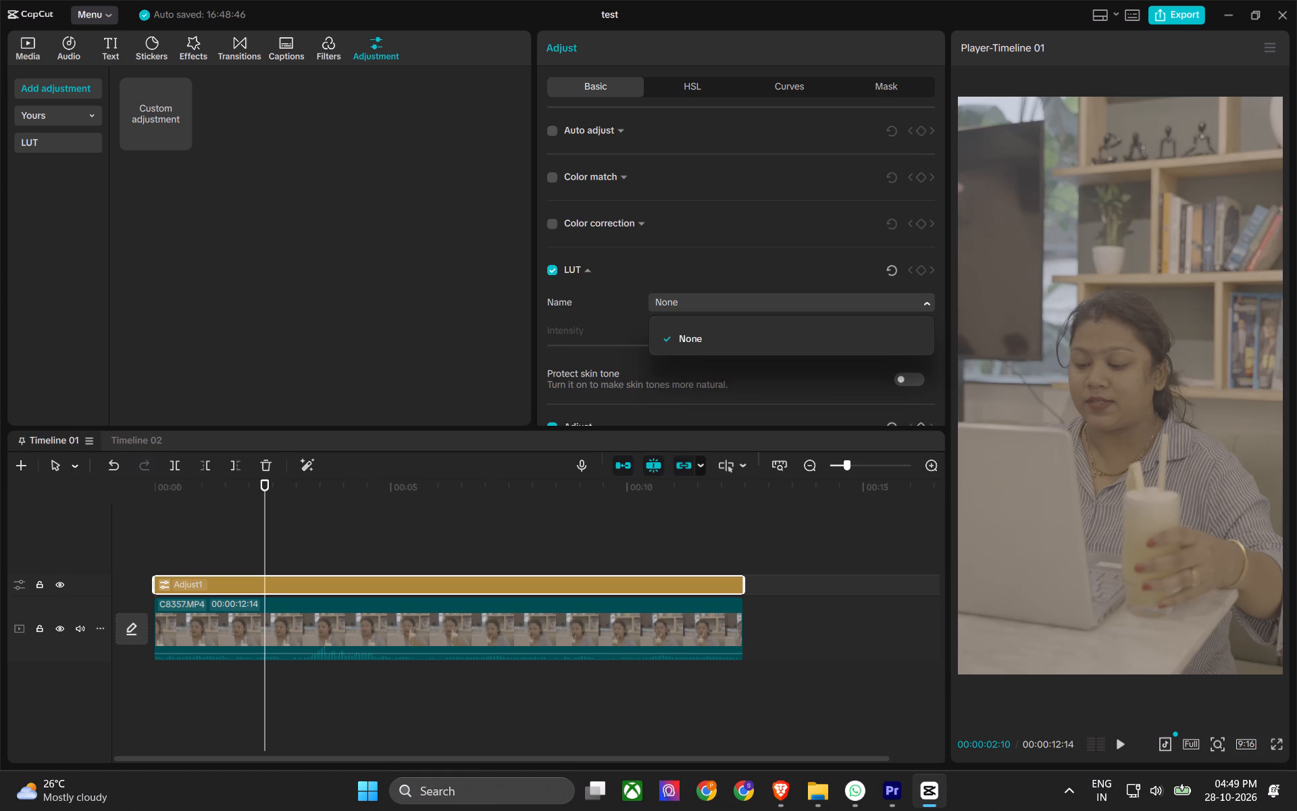
left_click(698, 342)
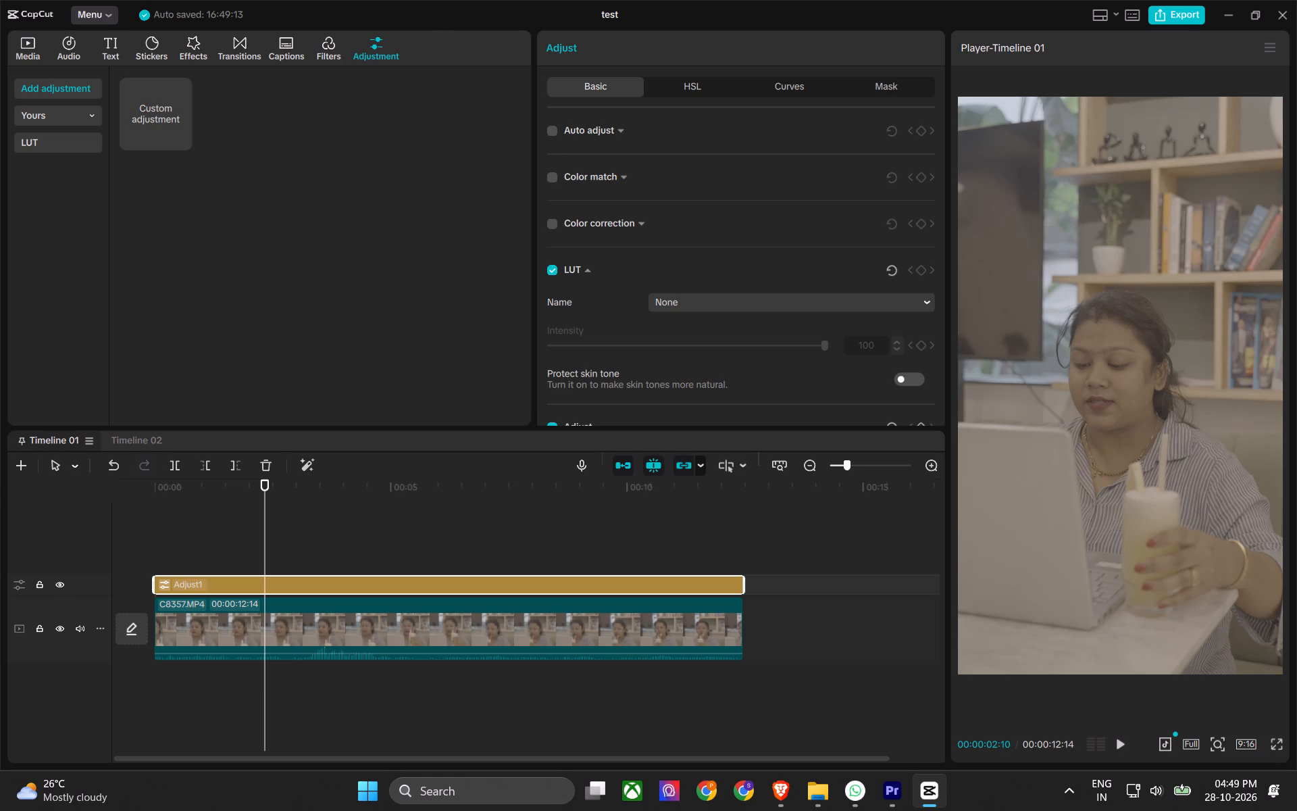
Import SONY-S-LOG3-V4.cube from the Sony S-Log3 to Rec.709 folder into the LUT library.
left_click(76, 139)
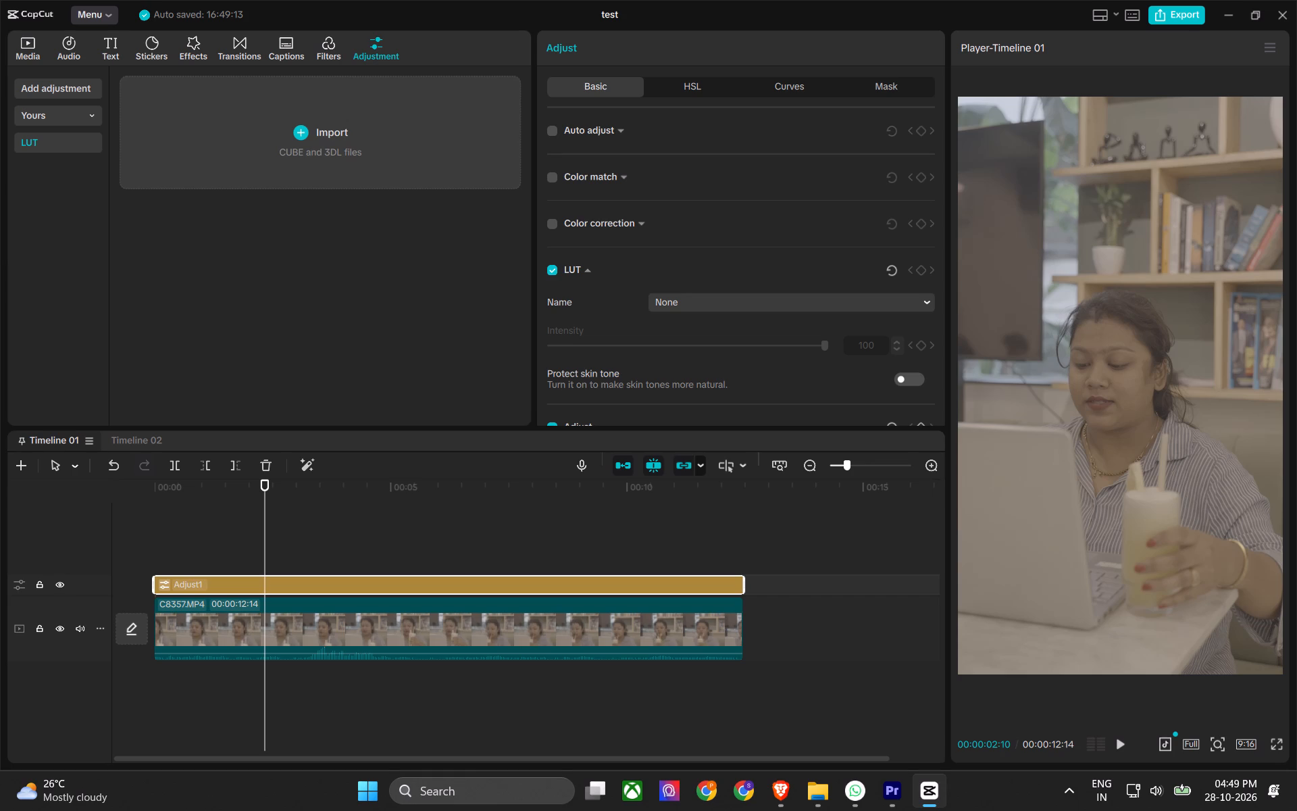
left_click(825, 801)
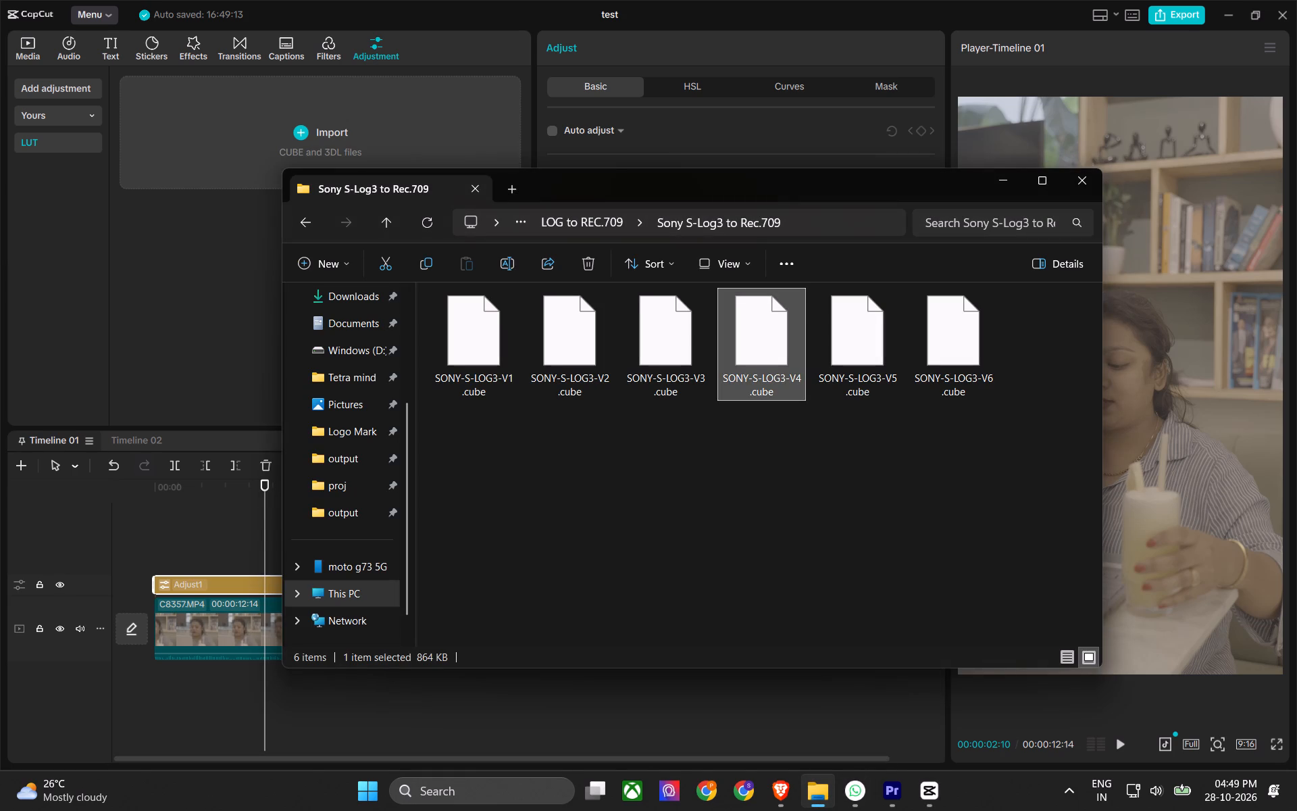
left_click_drag(773, 356, 238, 162)
left_click(243, 247)
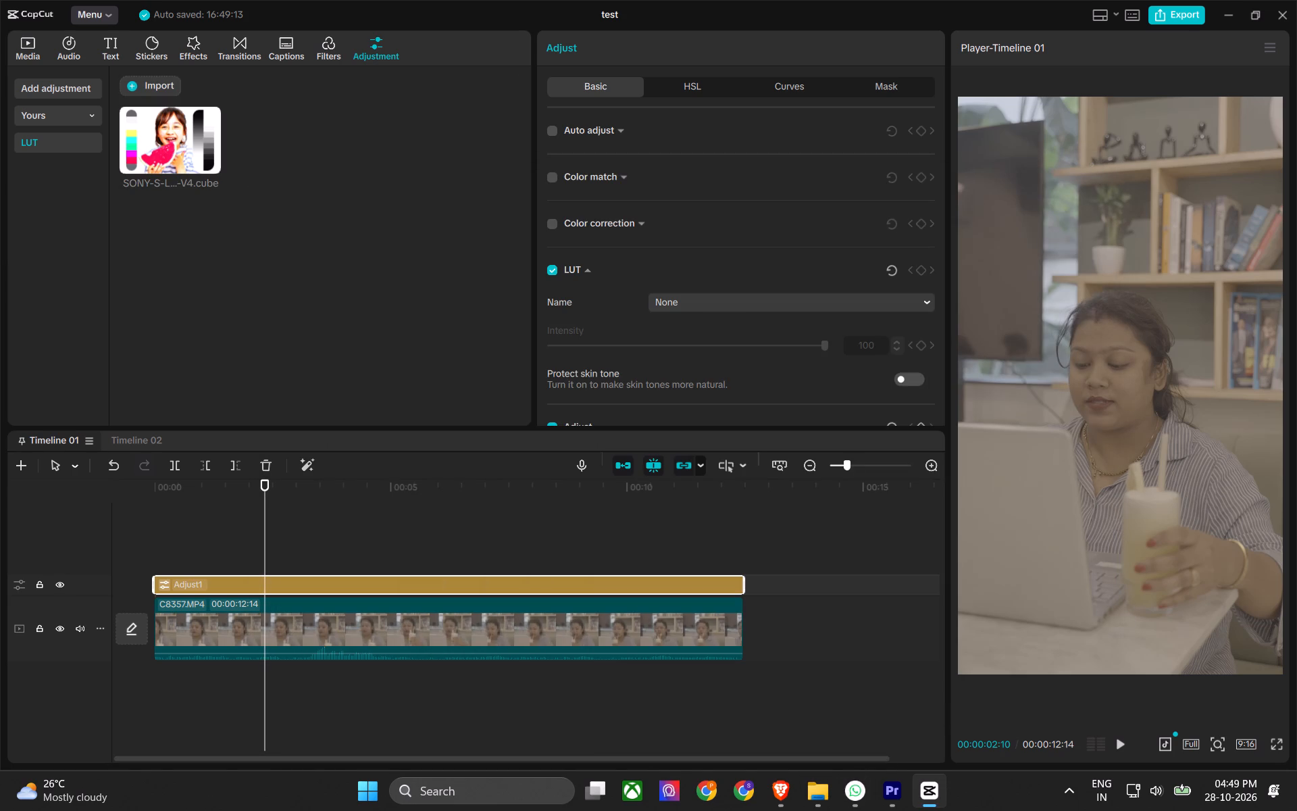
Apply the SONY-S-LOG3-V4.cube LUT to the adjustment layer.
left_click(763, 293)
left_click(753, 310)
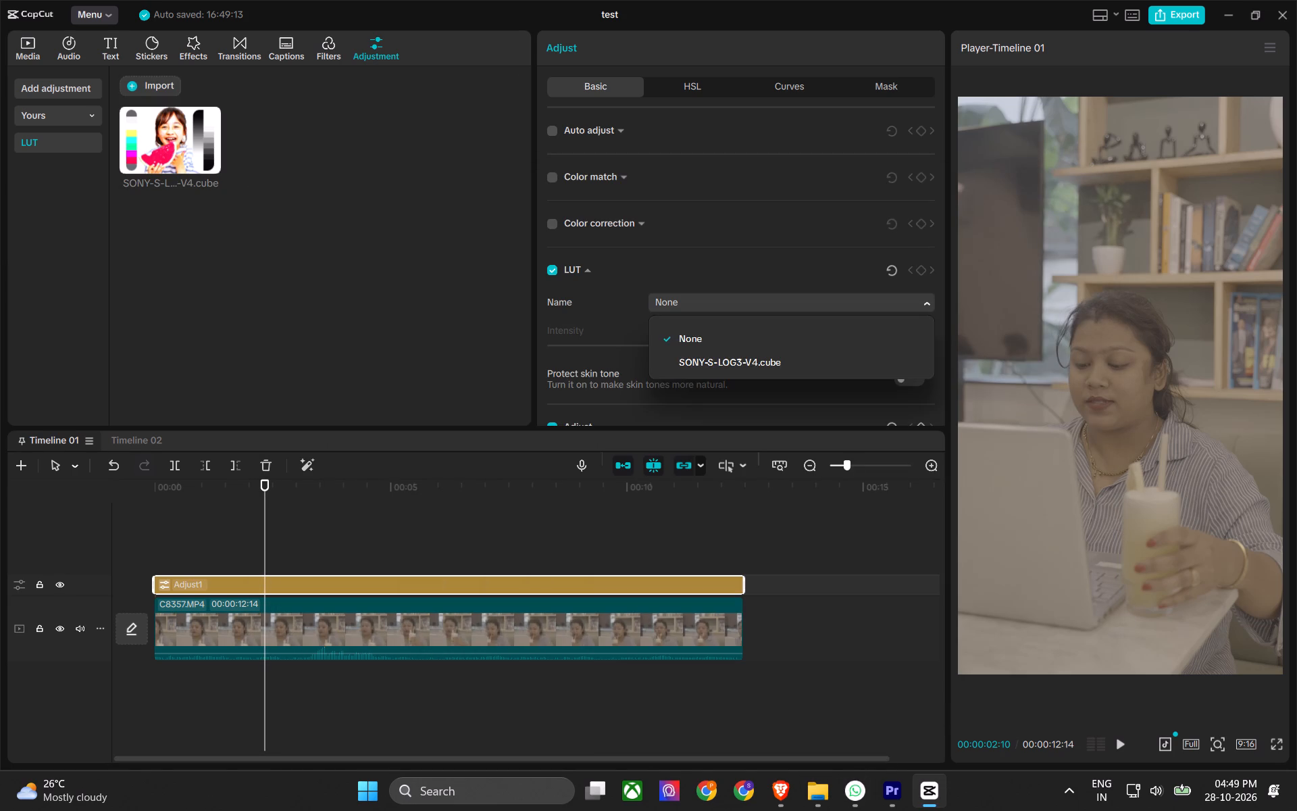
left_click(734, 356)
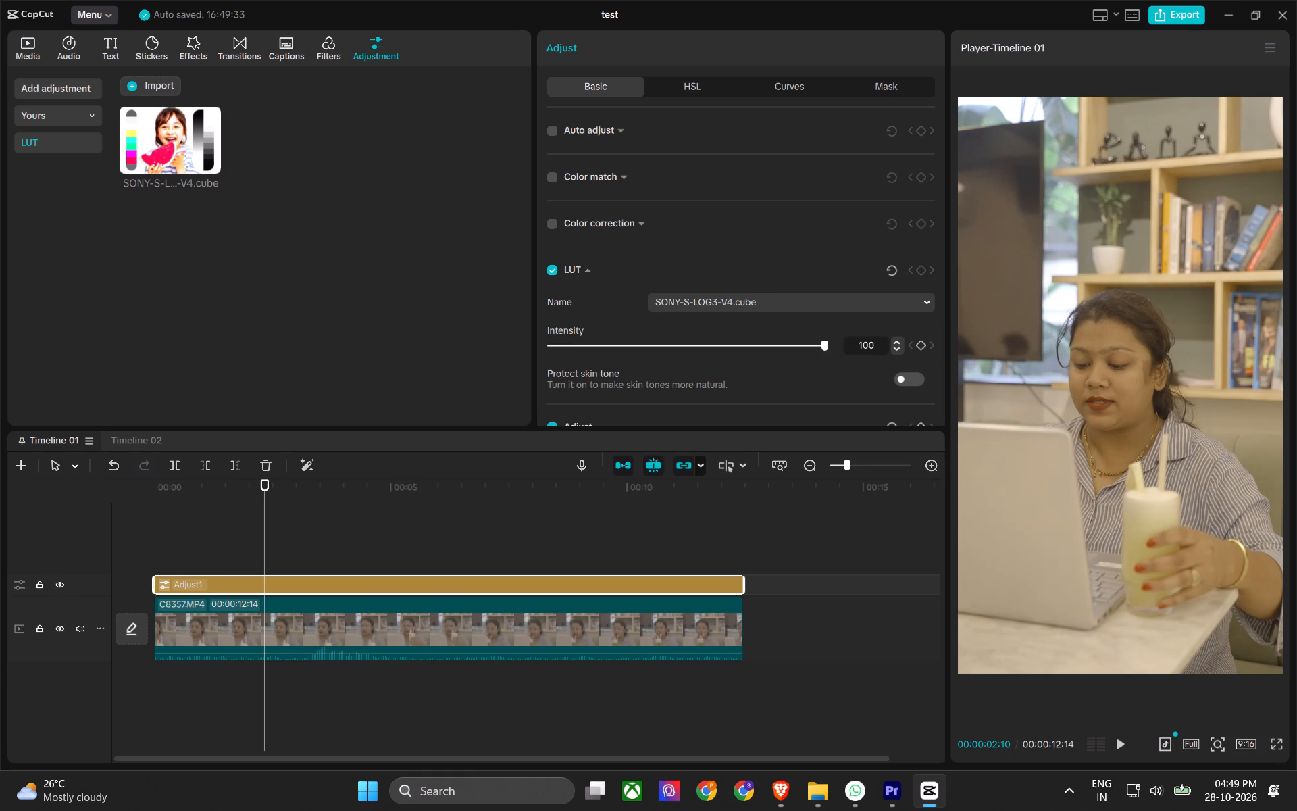
Import the remaining LUTs SONY-S-LOG3-V1, V2, V3, V5 and V6 from the Sony S-Log3 to Rec.709 folder into the LUT library.
left_click(805, 793)
left_click(794, 478)
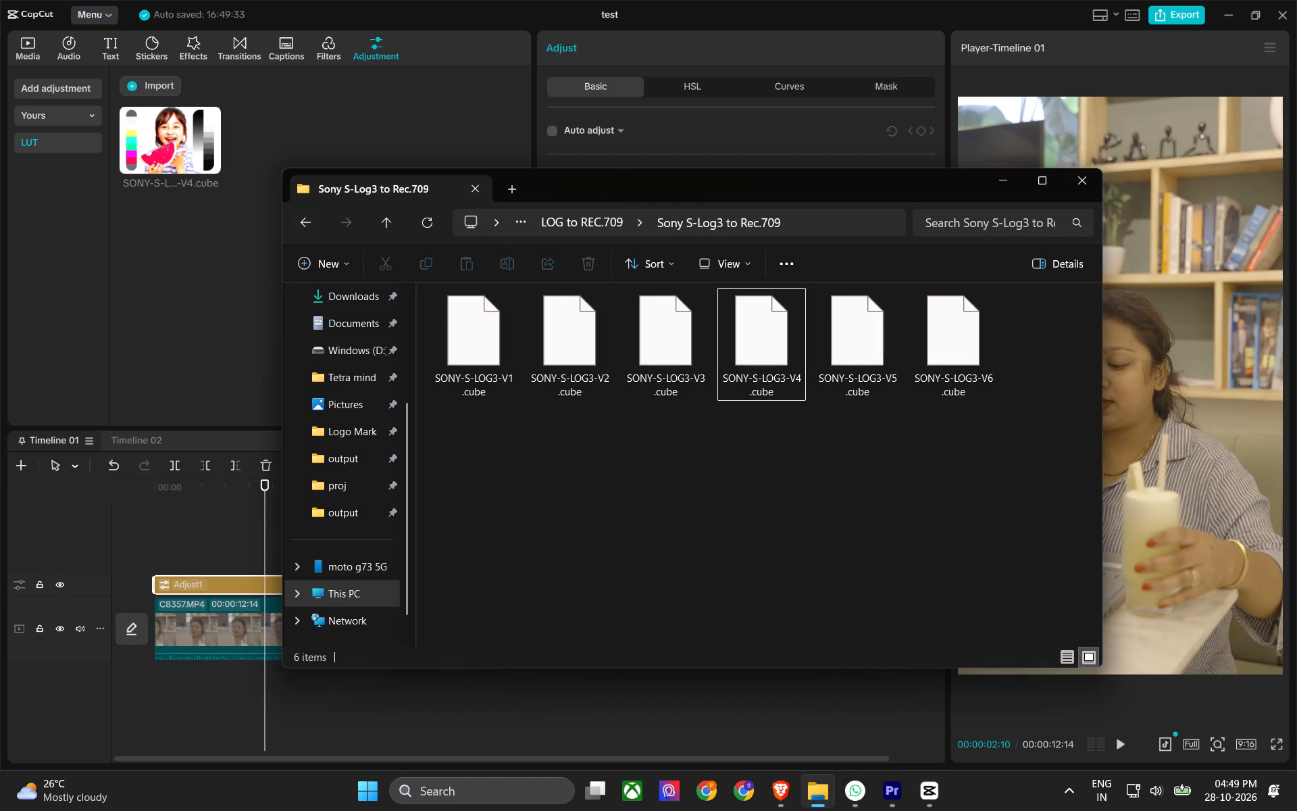
left_click_drag(860, 439, 998, 327)
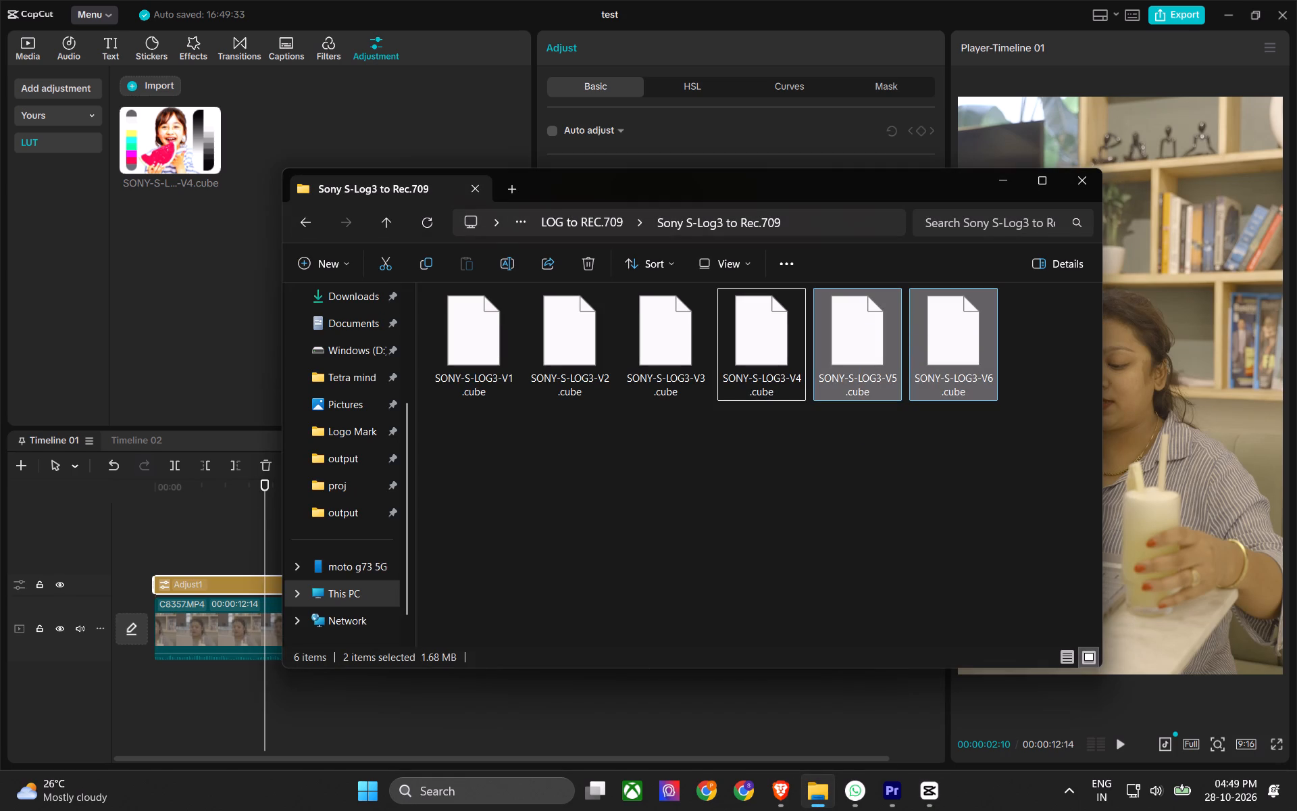
left_click_drag(697, 435, 469, 367, "ctrl")
left_click_drag(482, 357, 209, 313)
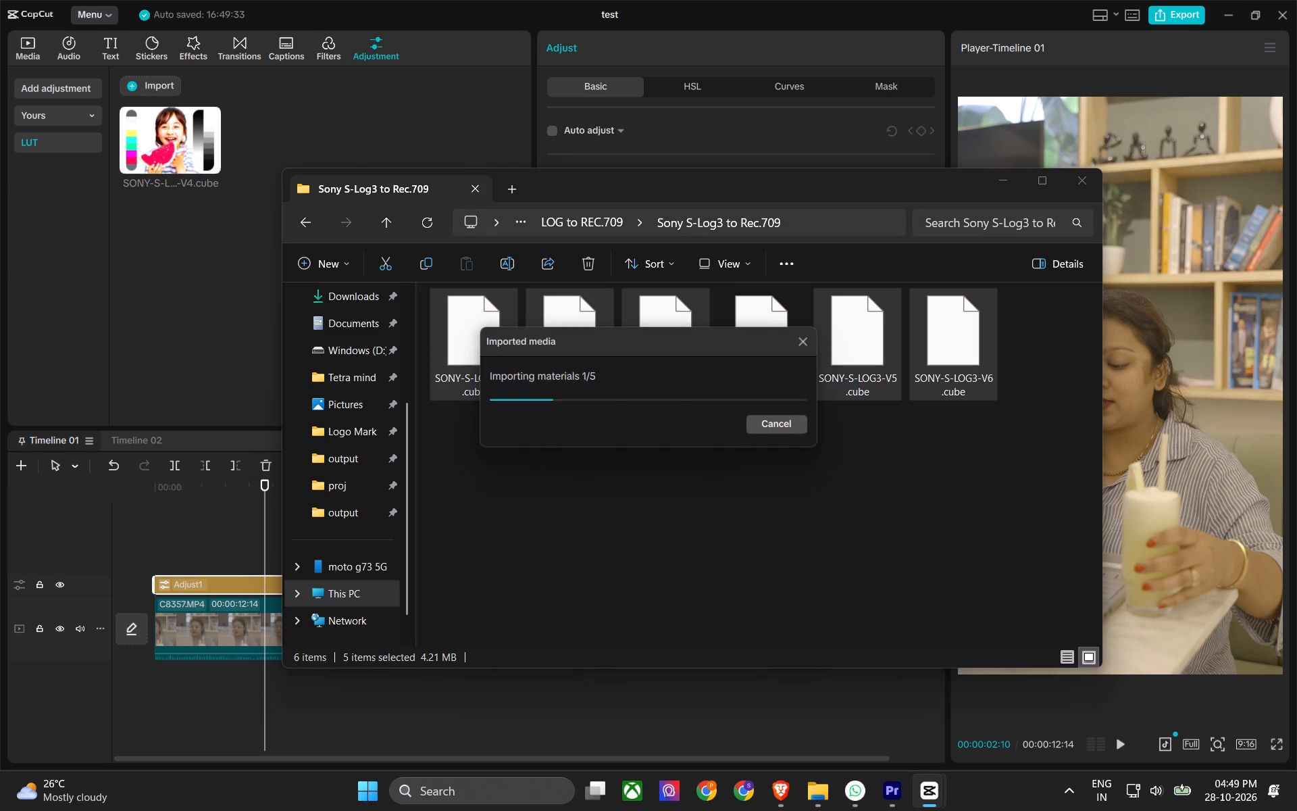
left_click(216, 316)
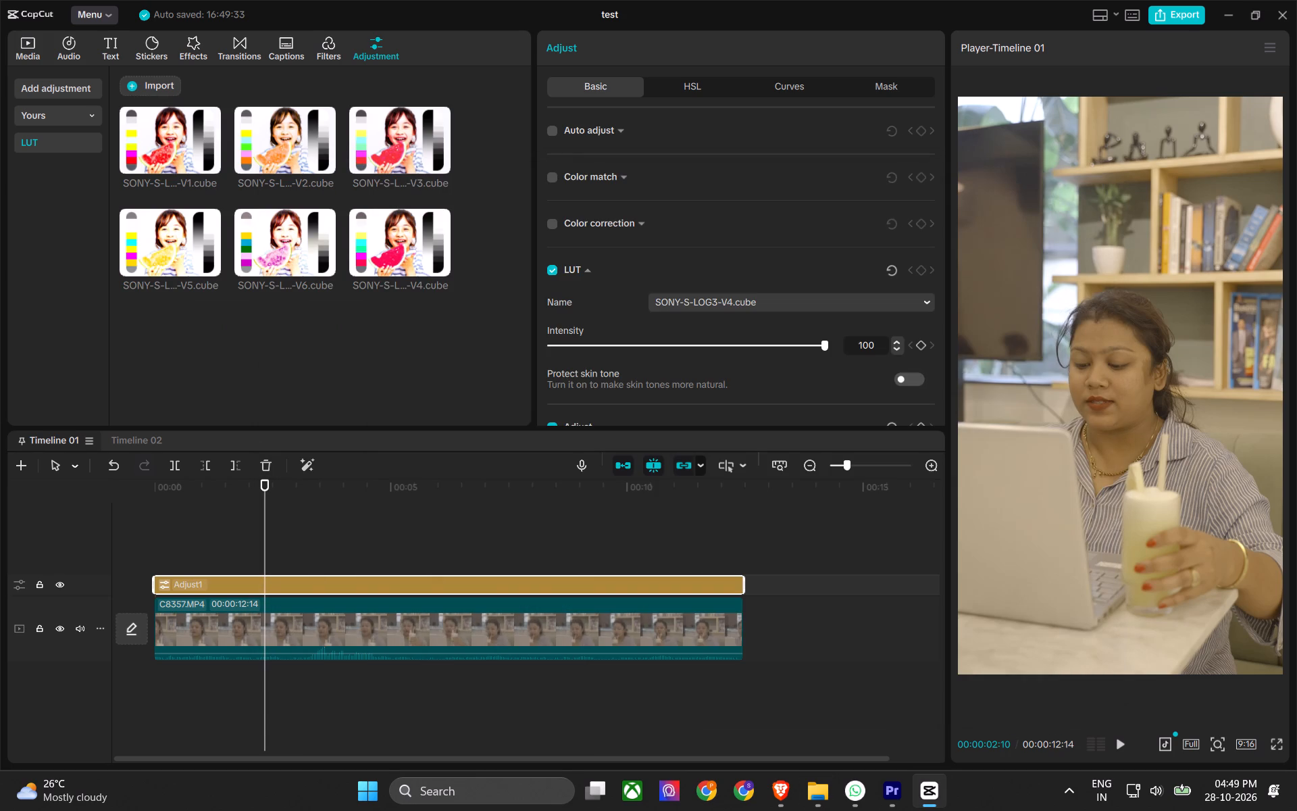
Change the adjustment layer's LUT to SONY-S-LOG3-V1.cube.
left_click(710, 309)
left_click(721, 372)
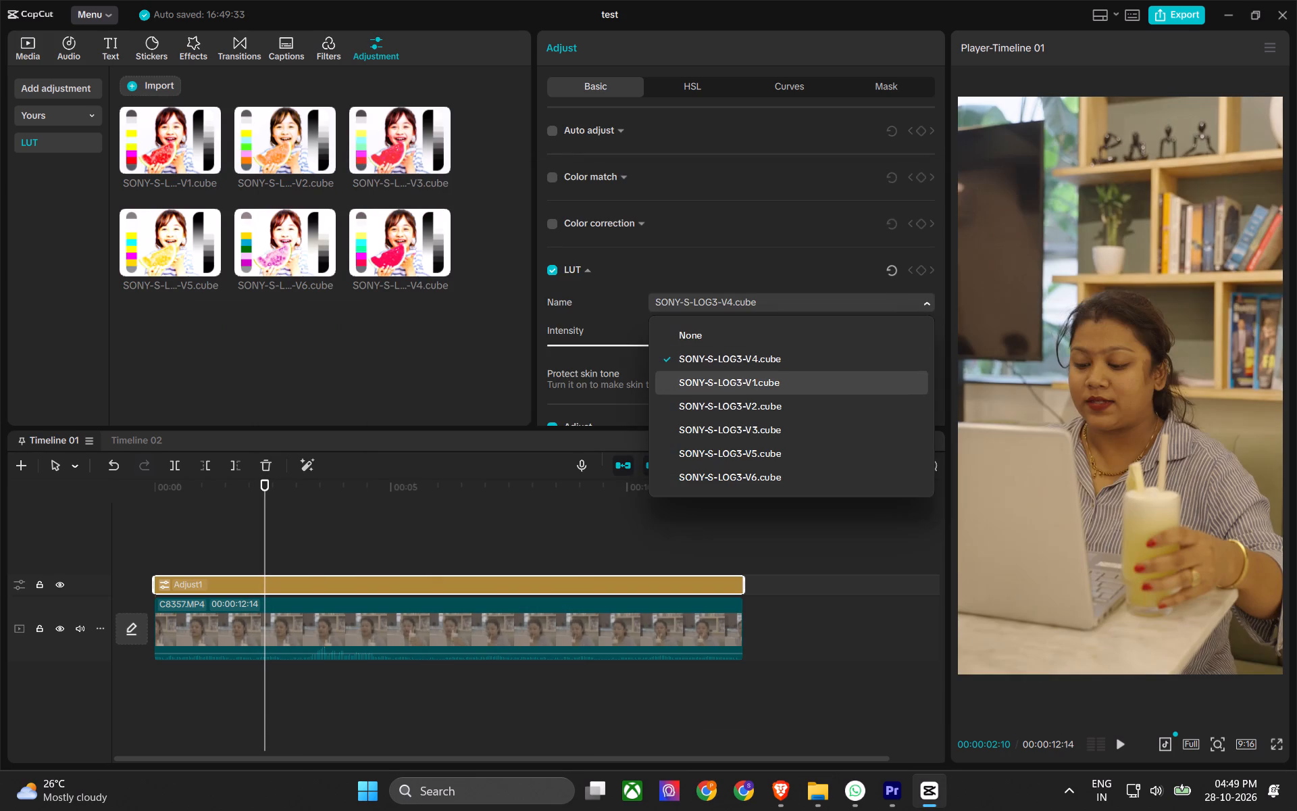
Change the adjustment layer's LUT to SONY-S-LOG3-V3.cube.
left_click(723, 311)
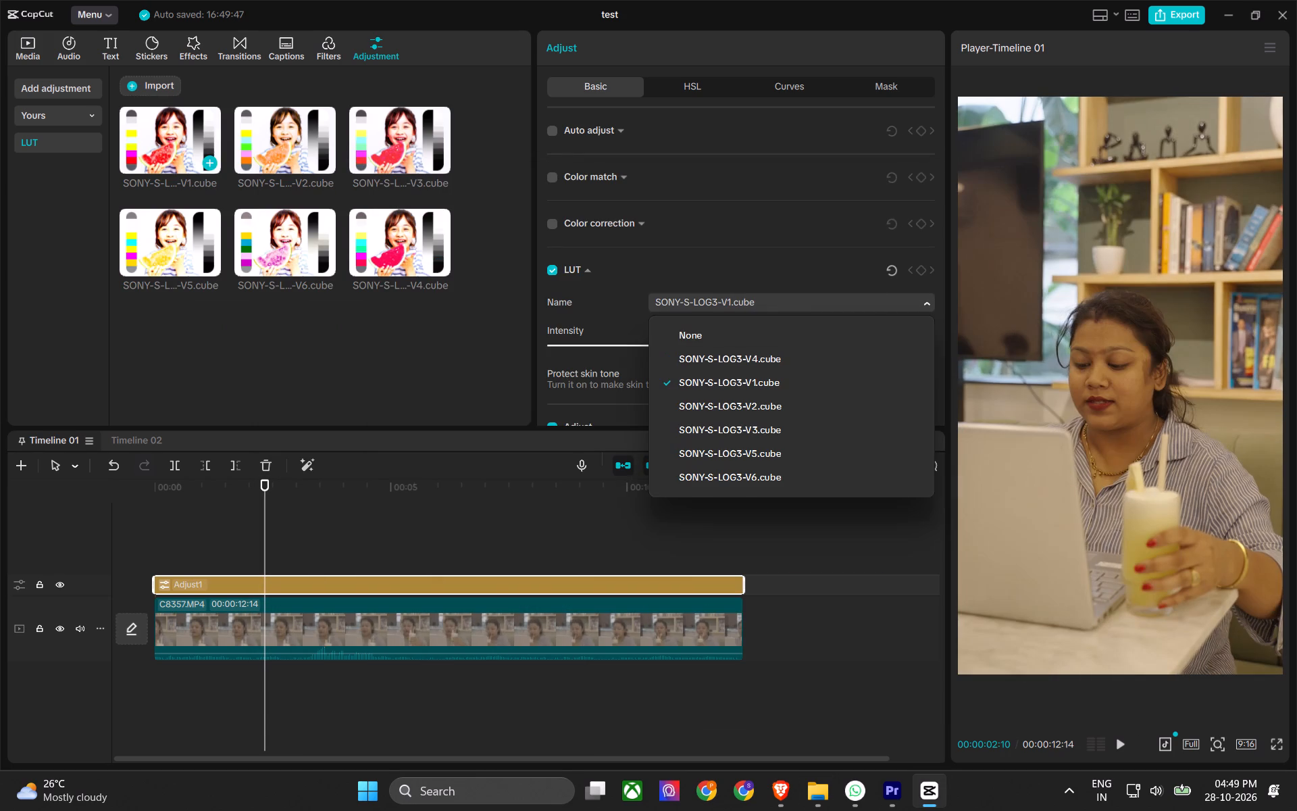
left_click(448, 358)
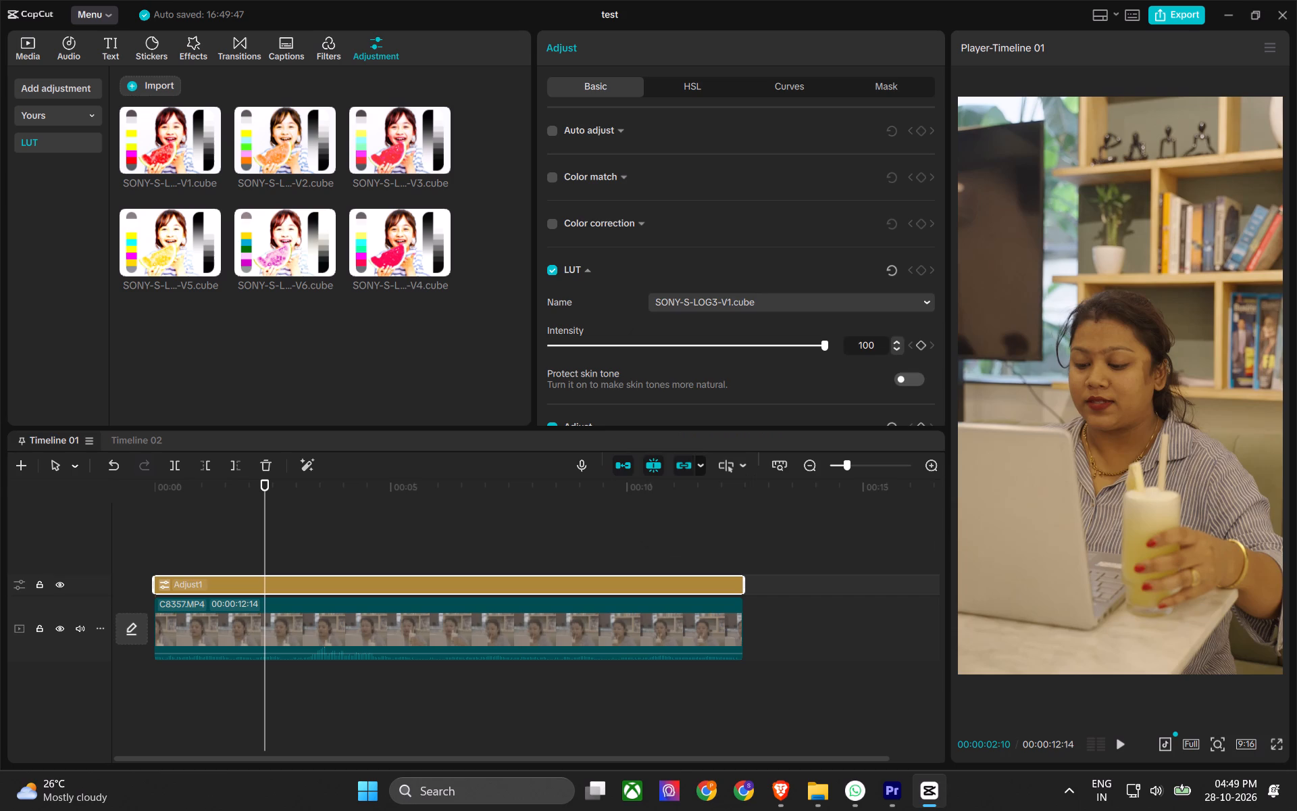
left_click(732, 297)
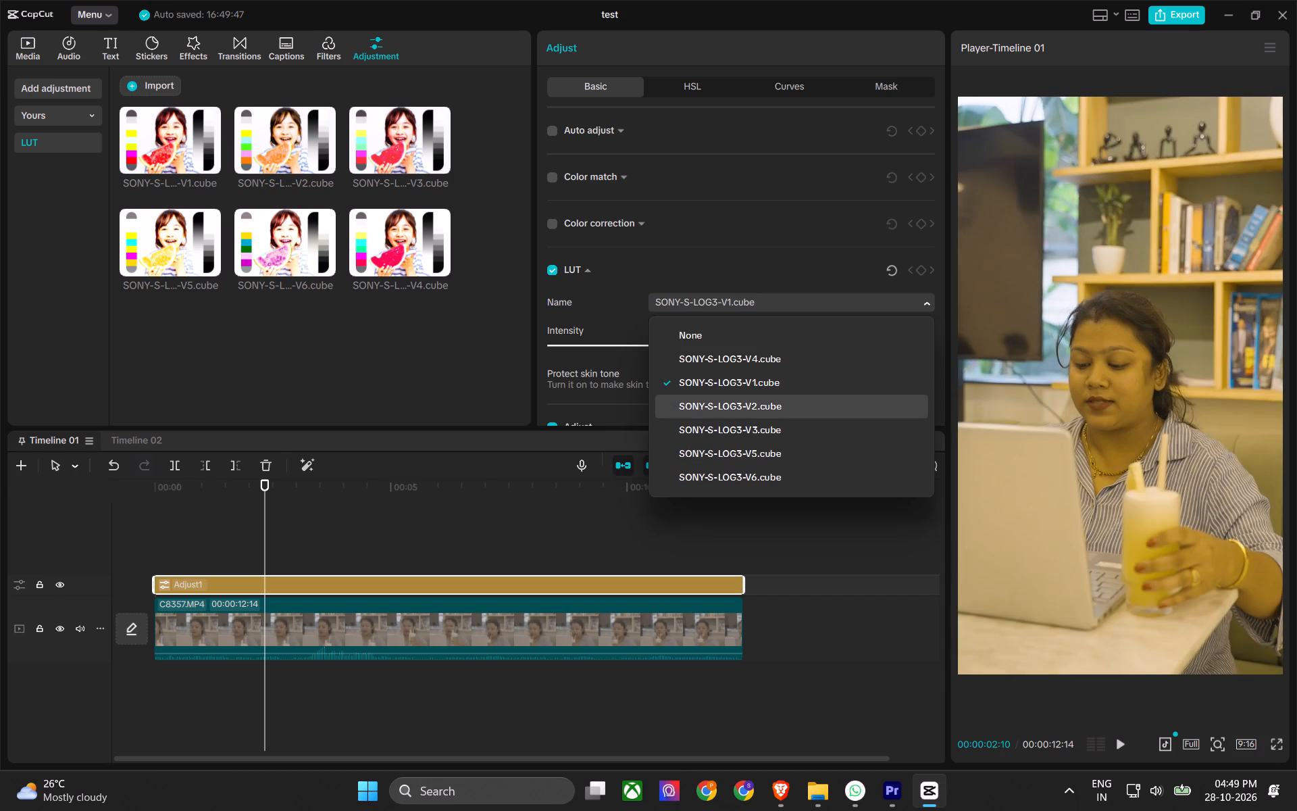
left_click(720, 428)
left_click(474, 348)
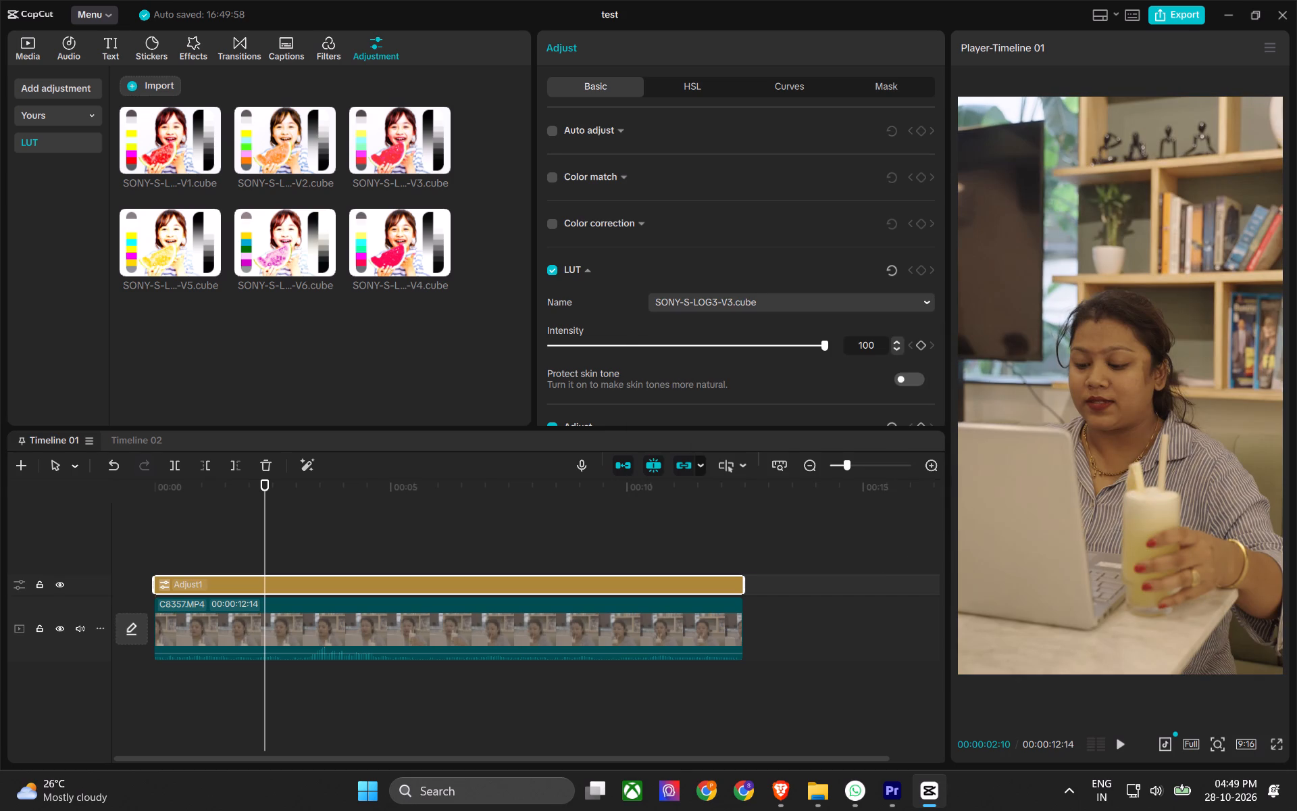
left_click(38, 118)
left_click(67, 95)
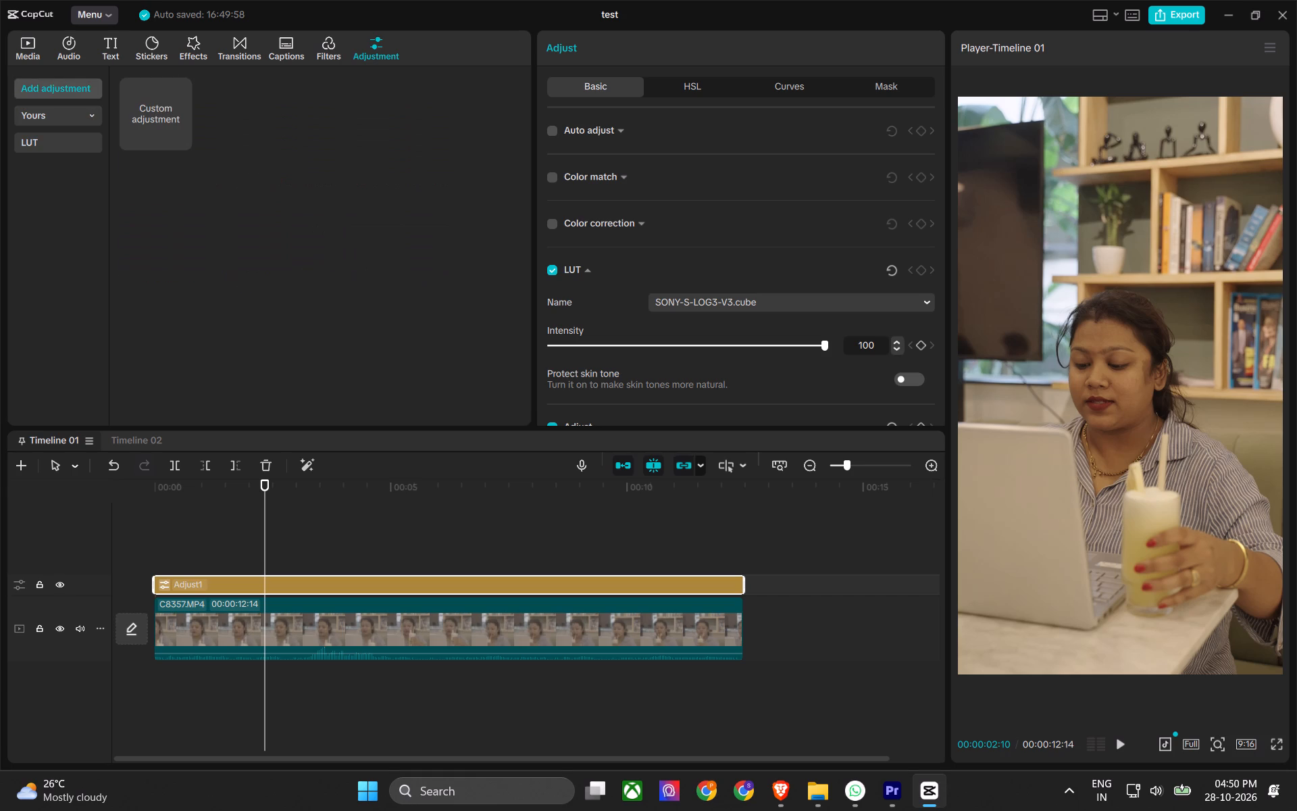
Stabilize the C8357.MP4 clip on Timeline 01 using the Most stable level.
left_click(418, 503)
left_click_drag(347, 489, 443, 515)
left_click(402, 618)
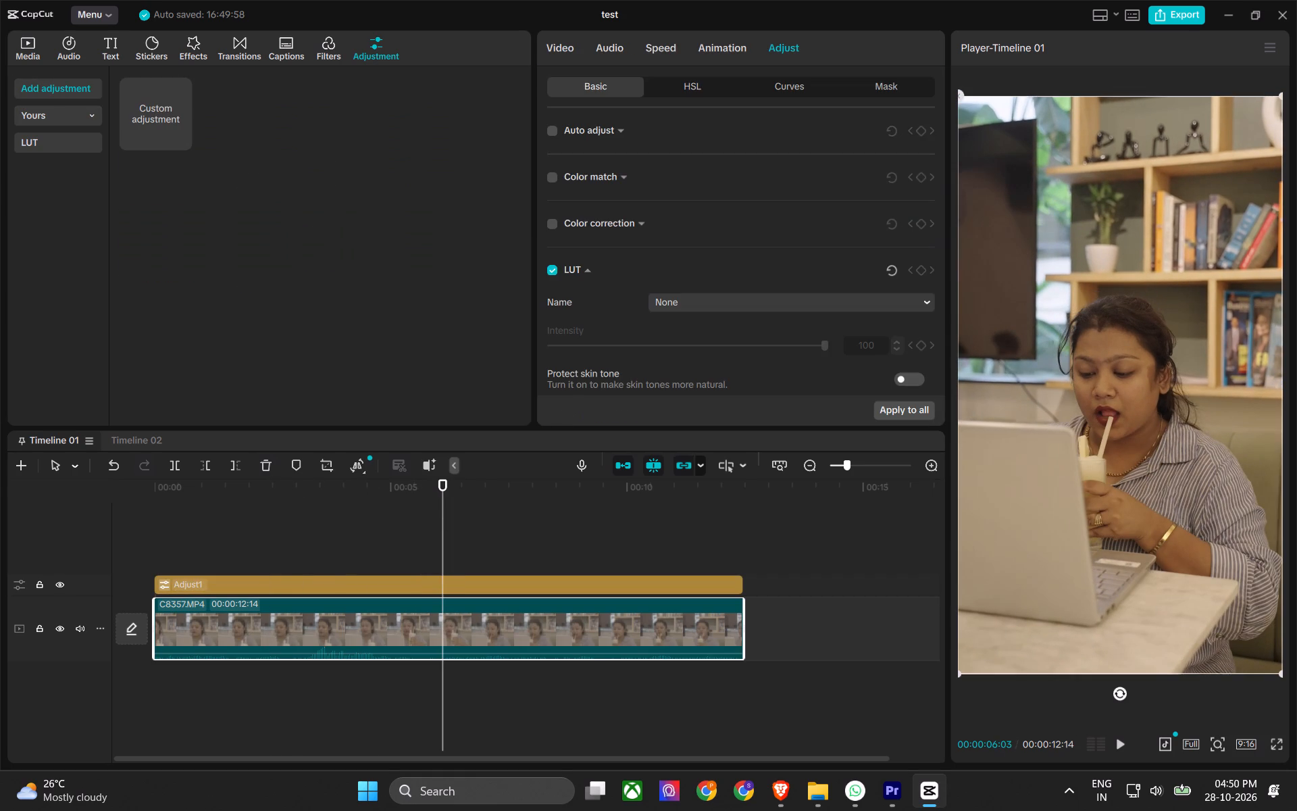
left_click(551, 49)
scroll(700, 299, "down", 2)
scroll(605, 339, "down", 1)
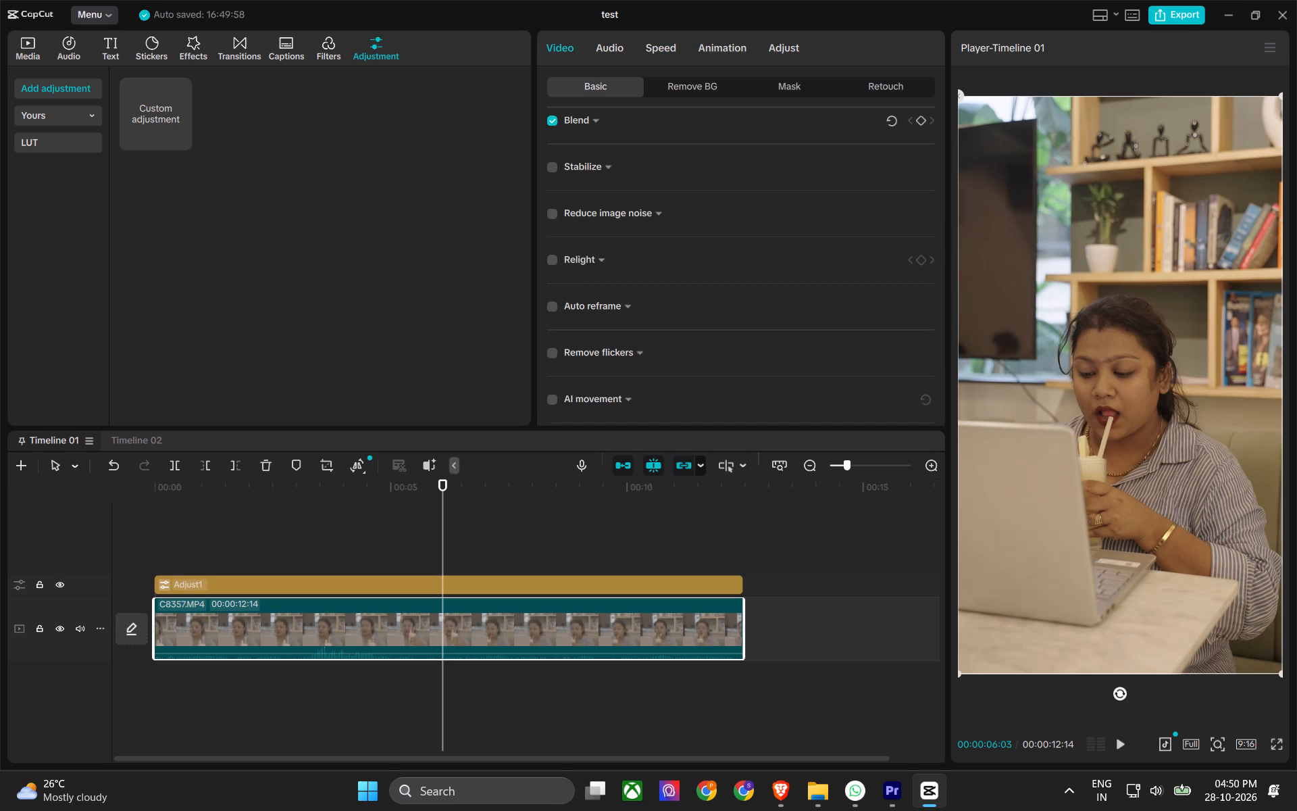
left_click(552, 164)
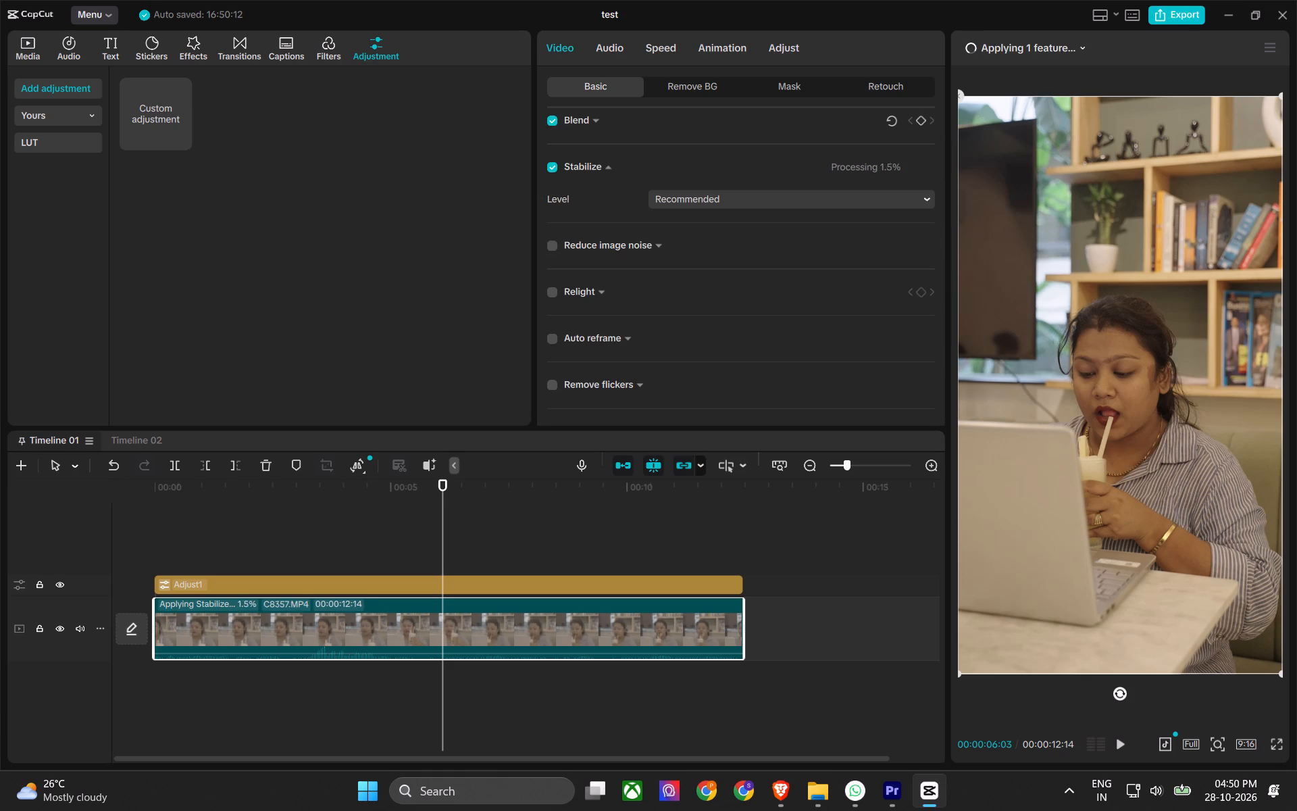
left_click(673, 195)
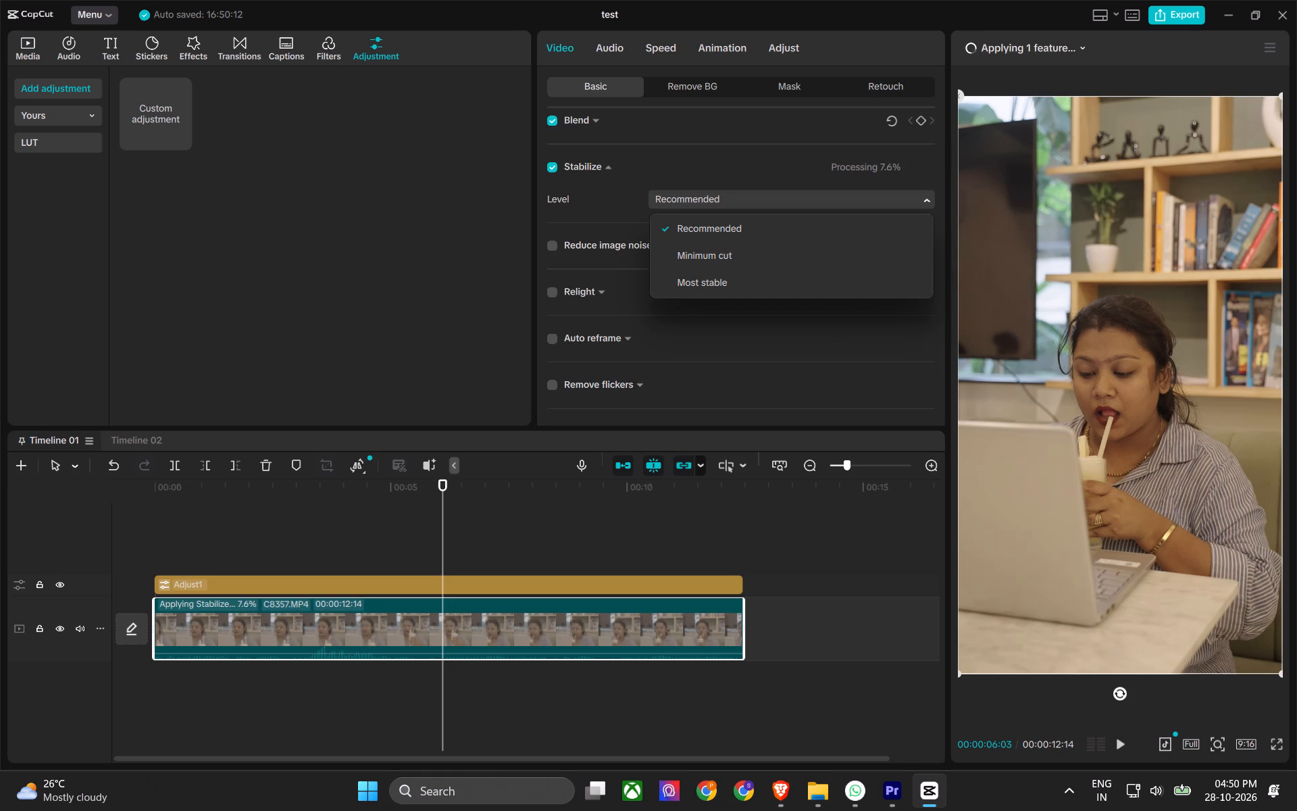
left_click(686, 282)
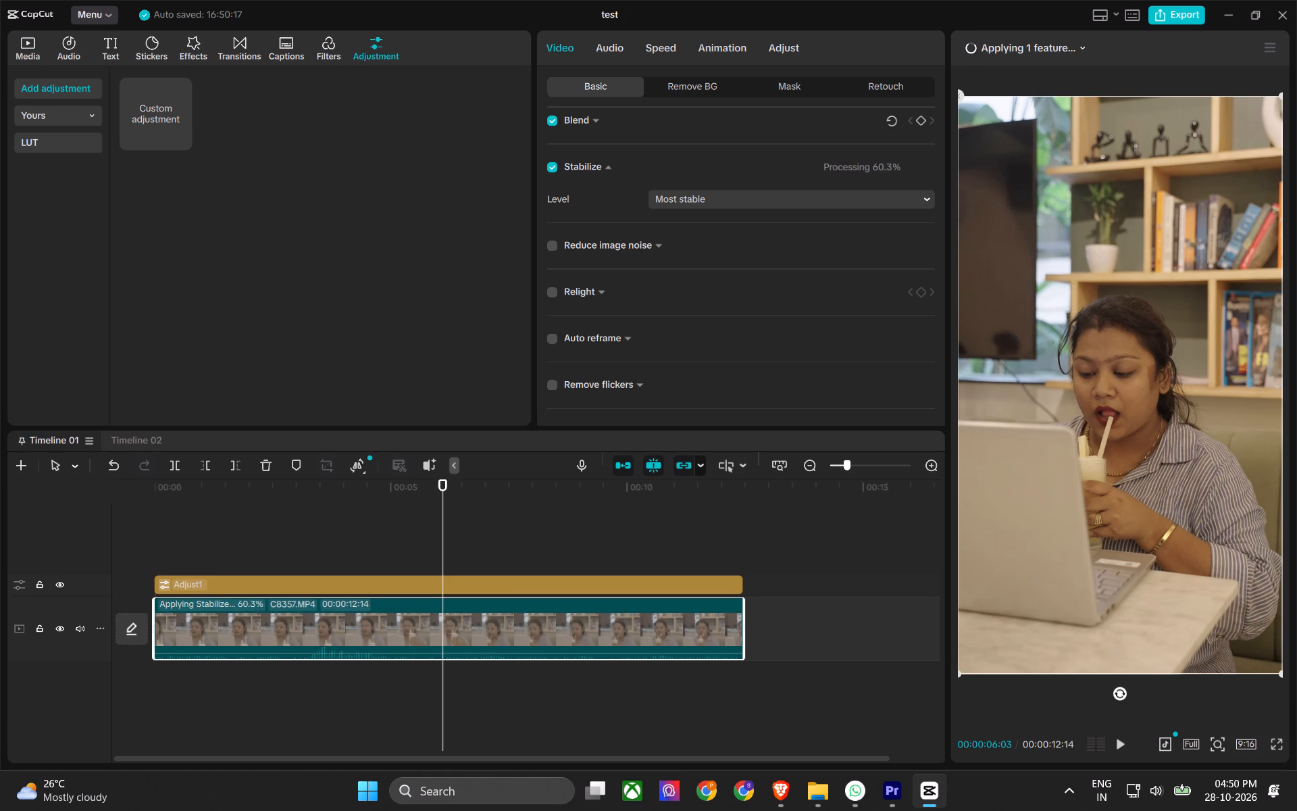
Create a new empty timeline in the test project.
left_click_drag(502, 541, 386, 633)
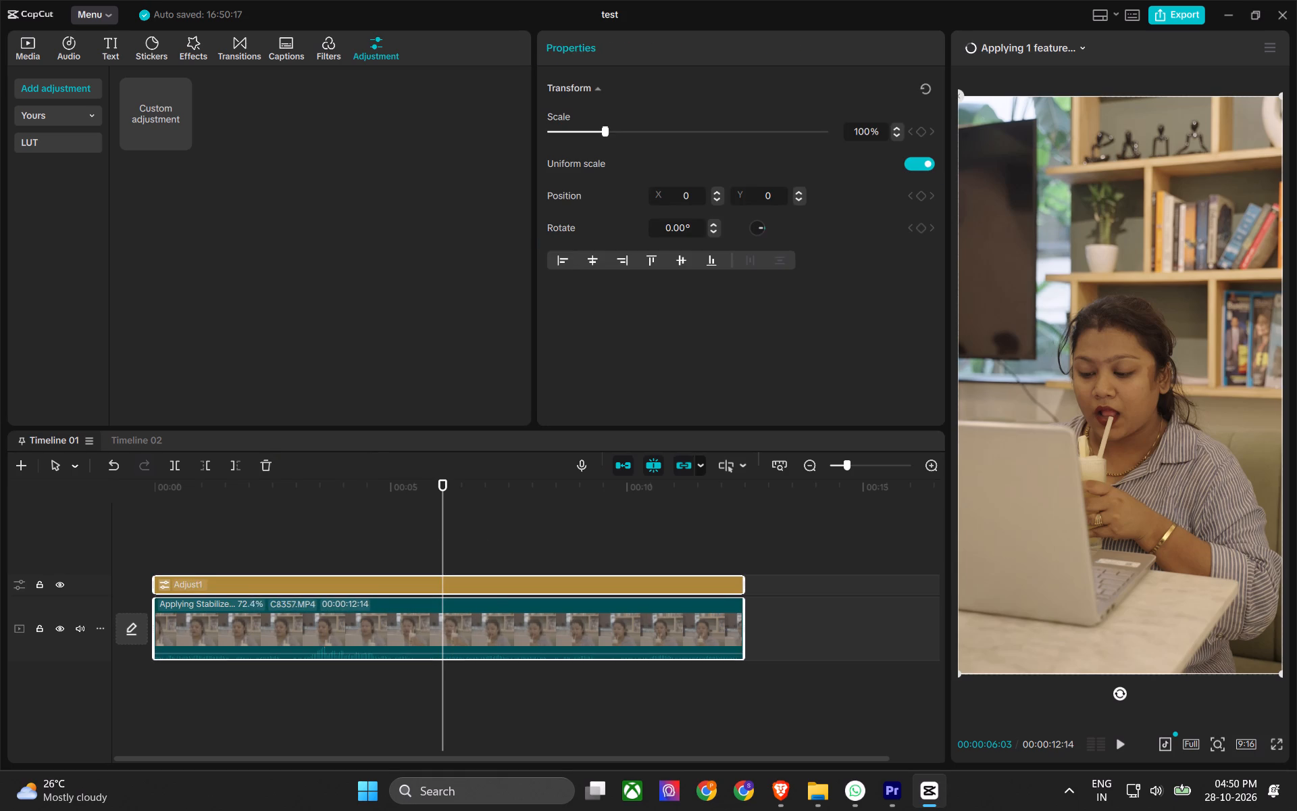
key("ctrl+a")
left_click(101, 18, "ctrl")
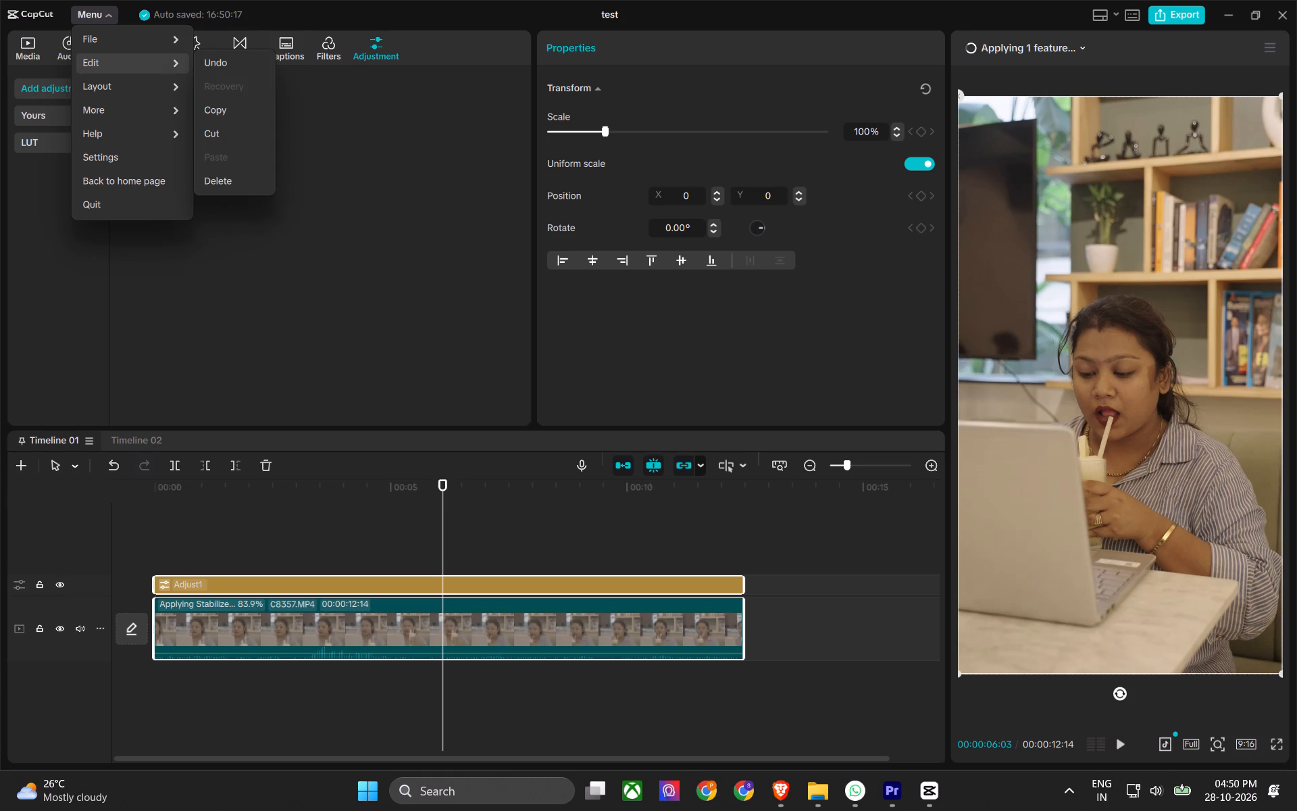
left_click(211, 68)
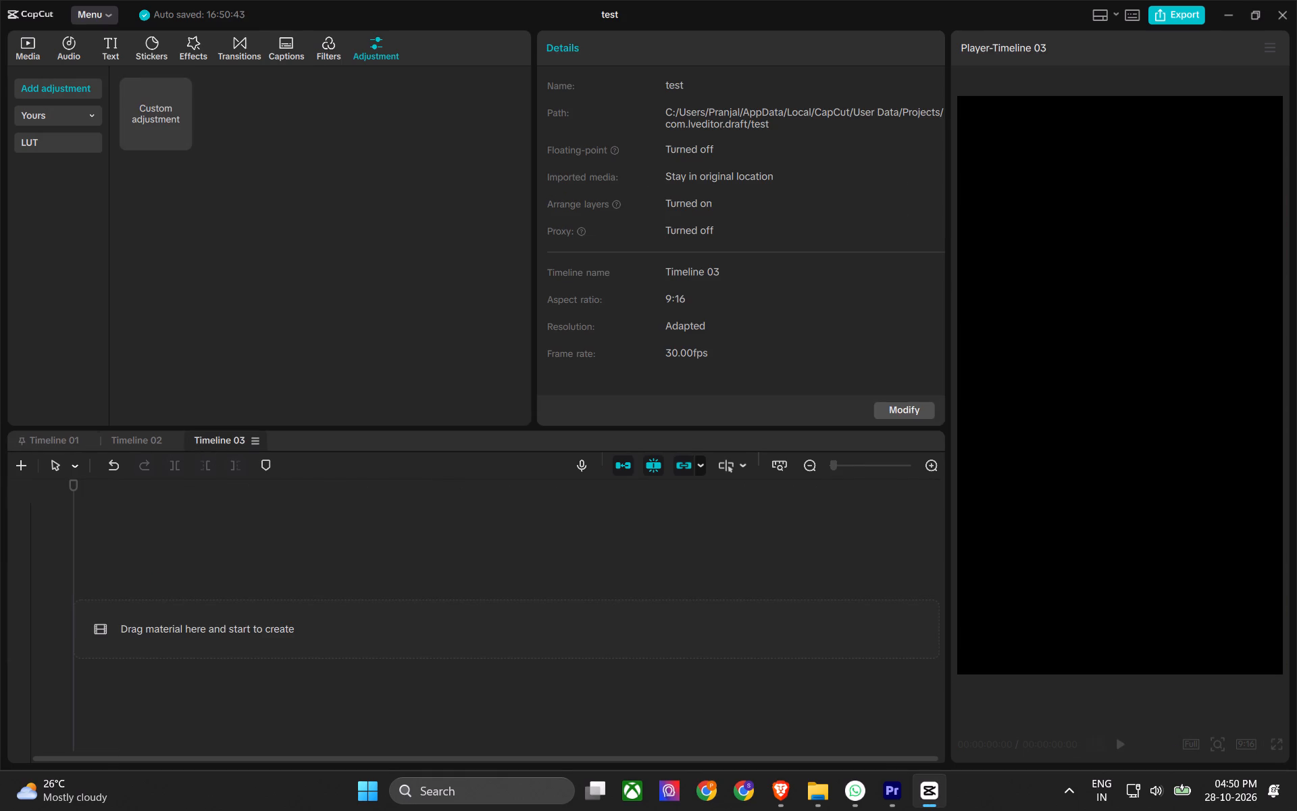
Return to Timeline 01 and play the stabilized clip from the beginning to check its motion and find a starting point.
left_click(140, 447)
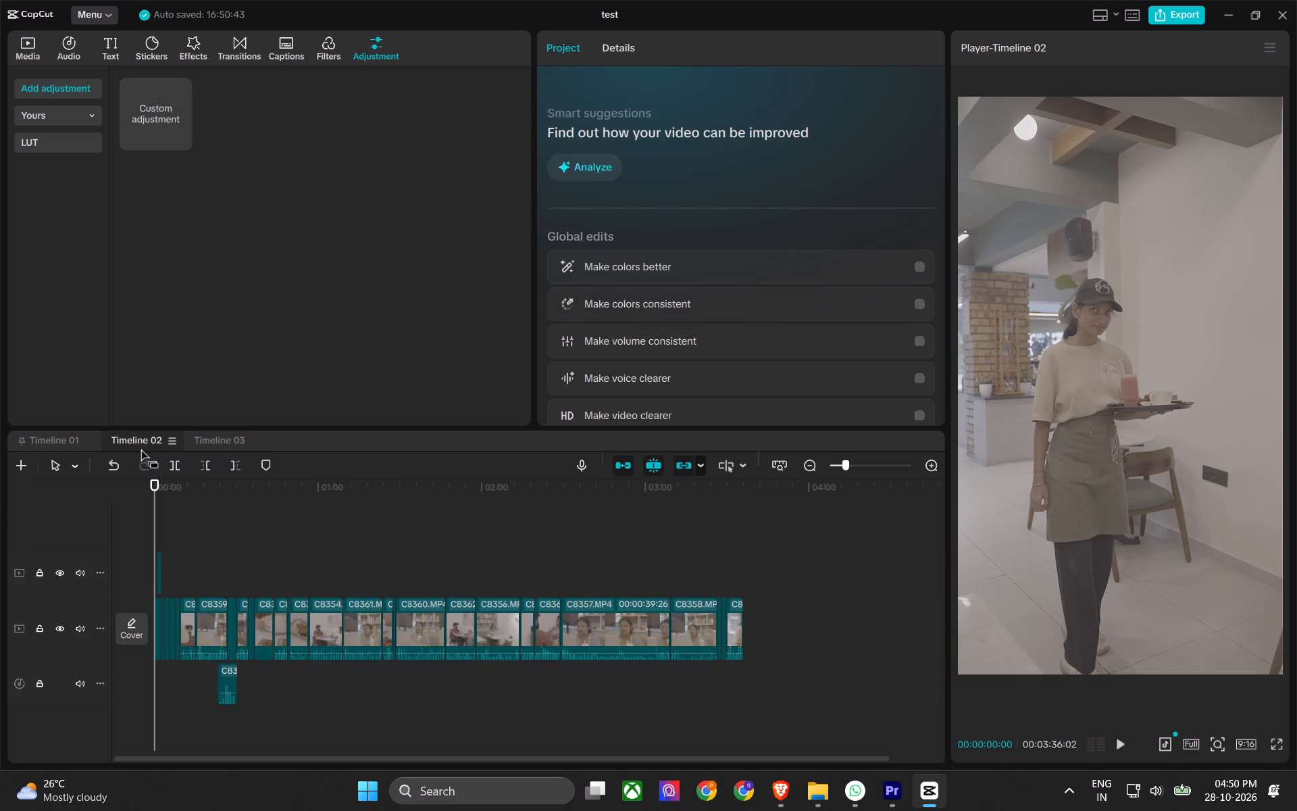
left_click(43, 445)
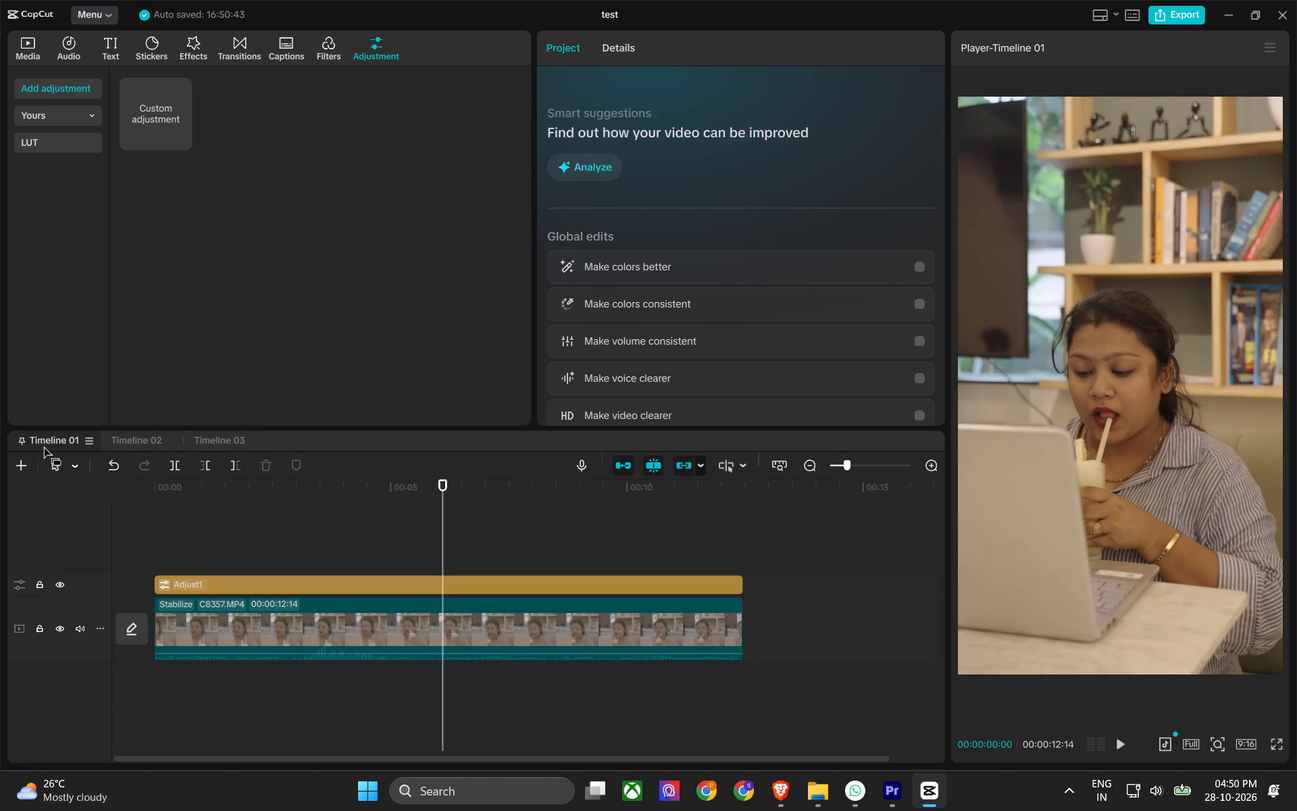
left_click_drag(439, 483, 119, 543)
key("space")
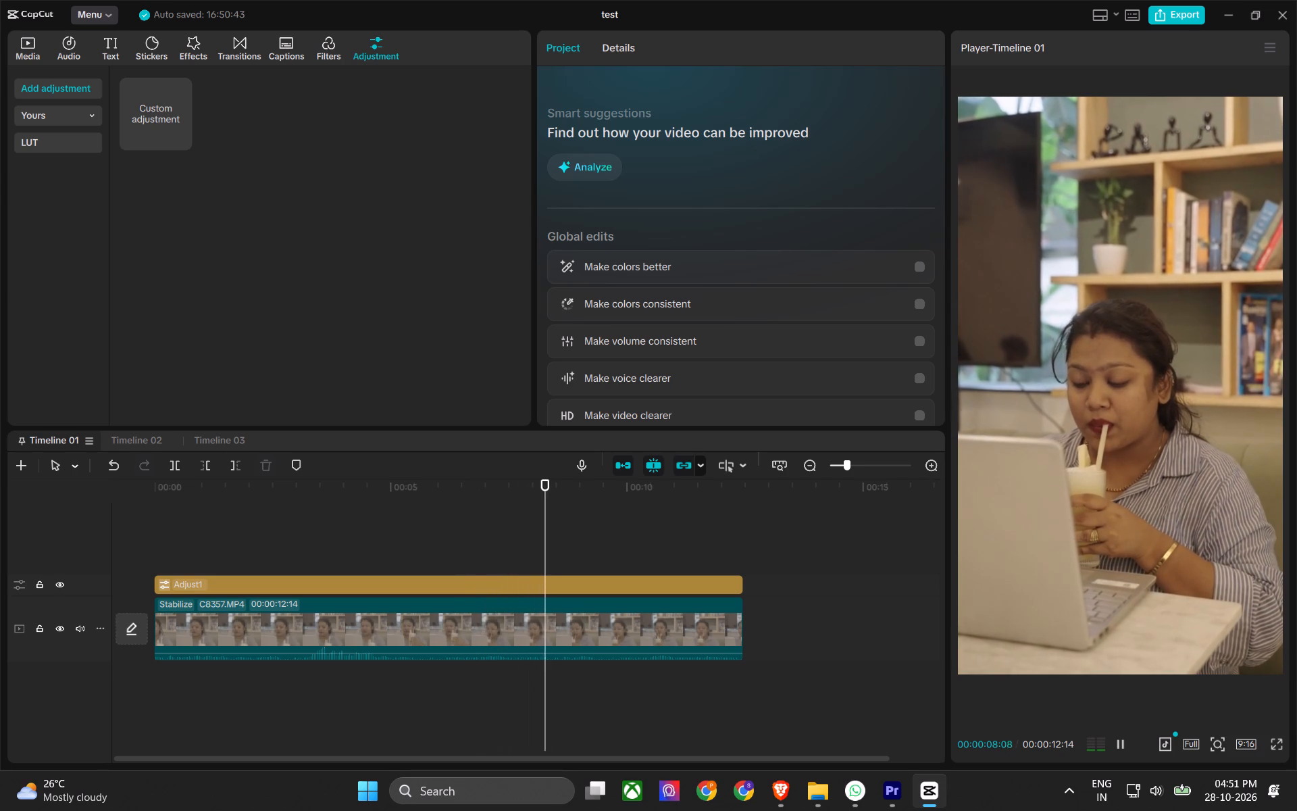
key("space")
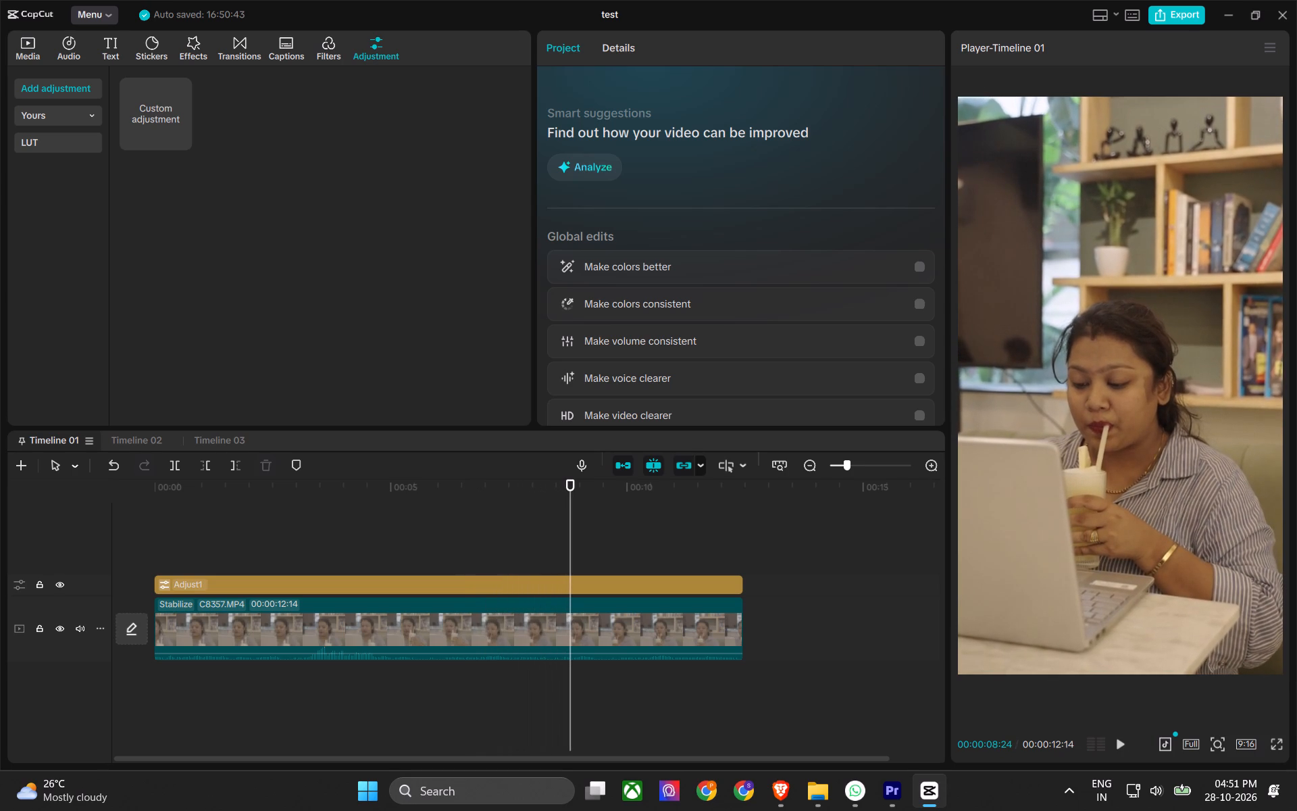
key("Up")
key("space")
key("space")
key("space")
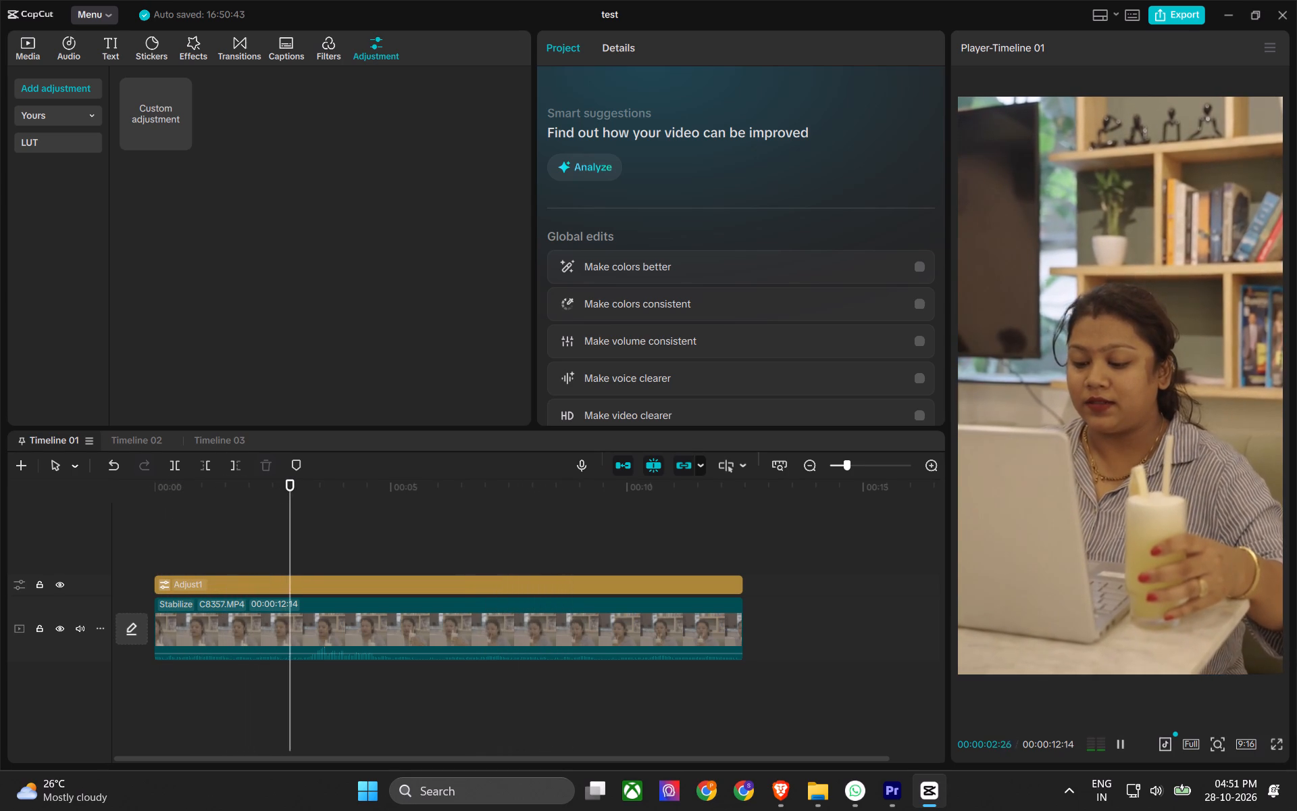
key("space")
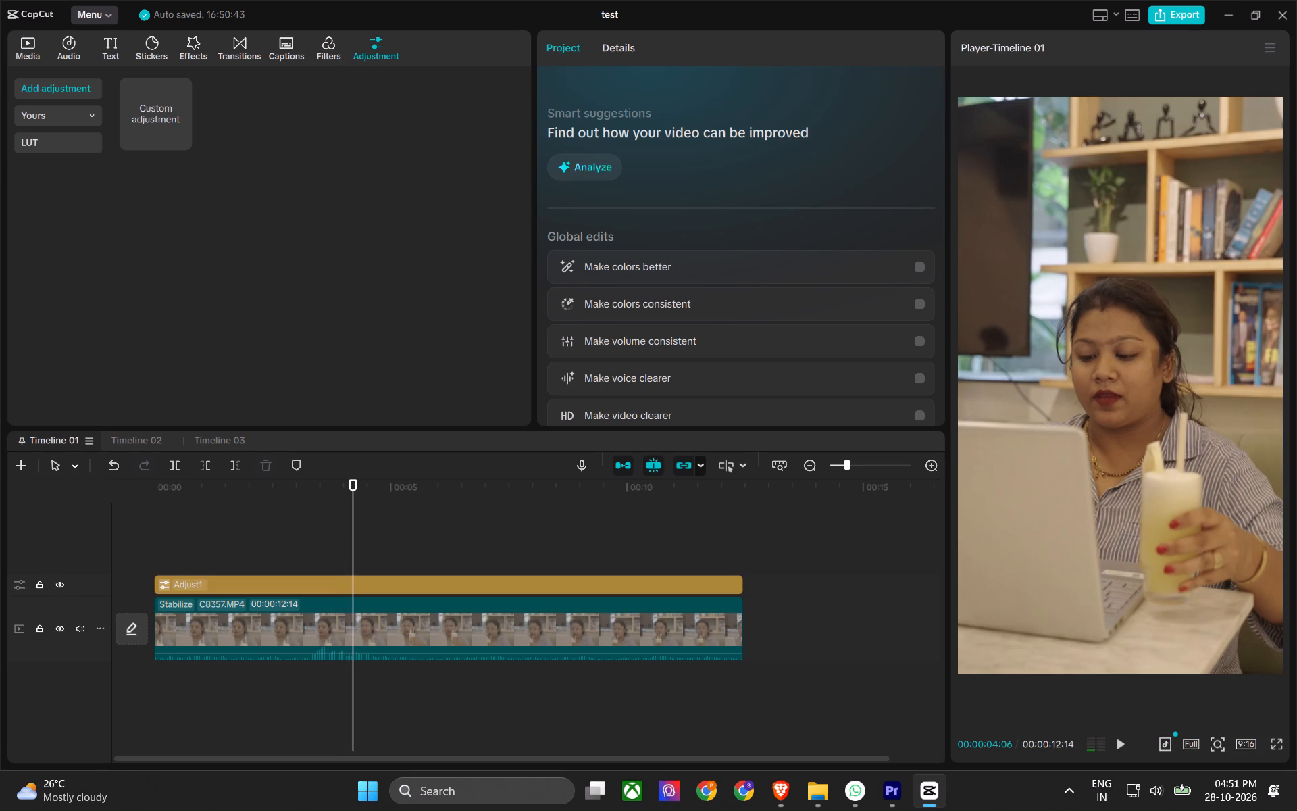
Trim the beginning off the clip and adjustment layer, leaving a duration of 00:00:08:28, and save the project.
key("shift+Left")
key("shift+Left")
key("q")
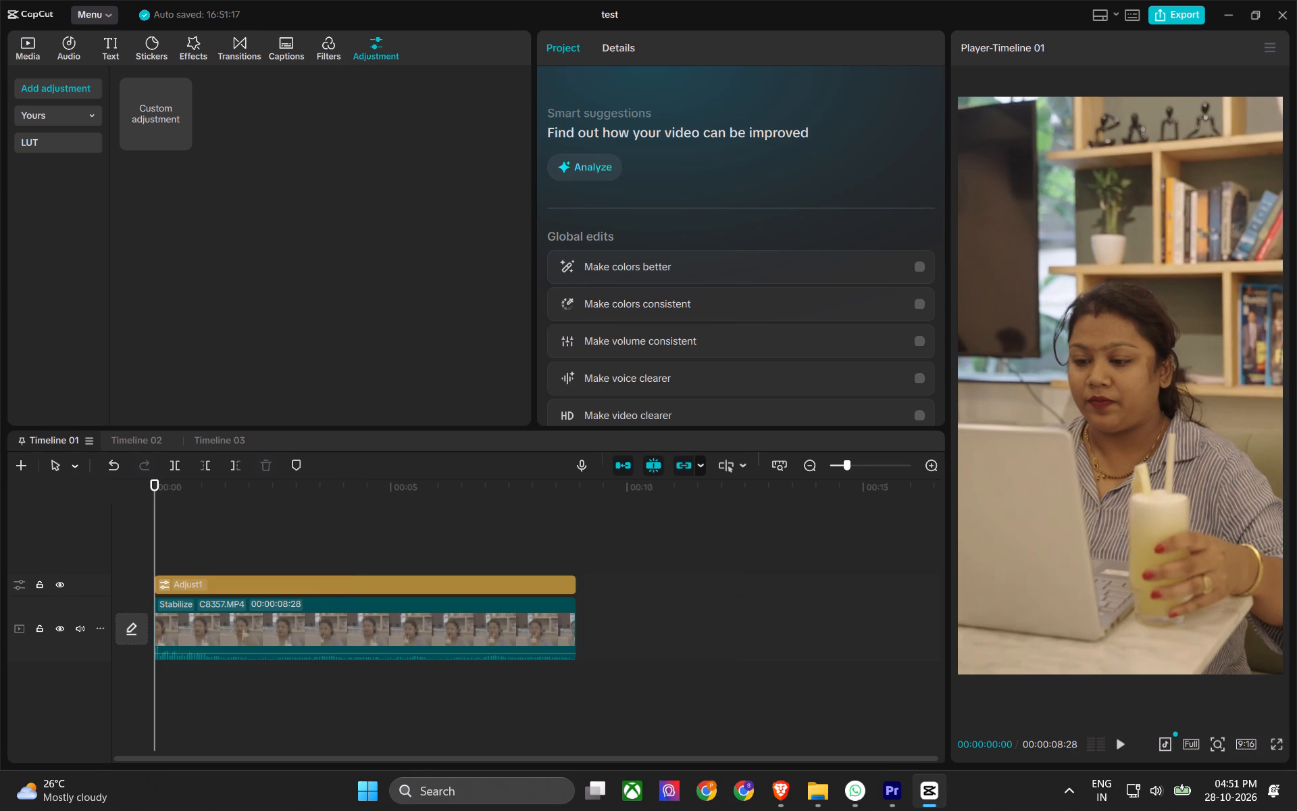
key("ctrl+s")
Play the trimmed clip and cut off the end of the clip and adjustment layer at 00:00:07:28.
key("space")
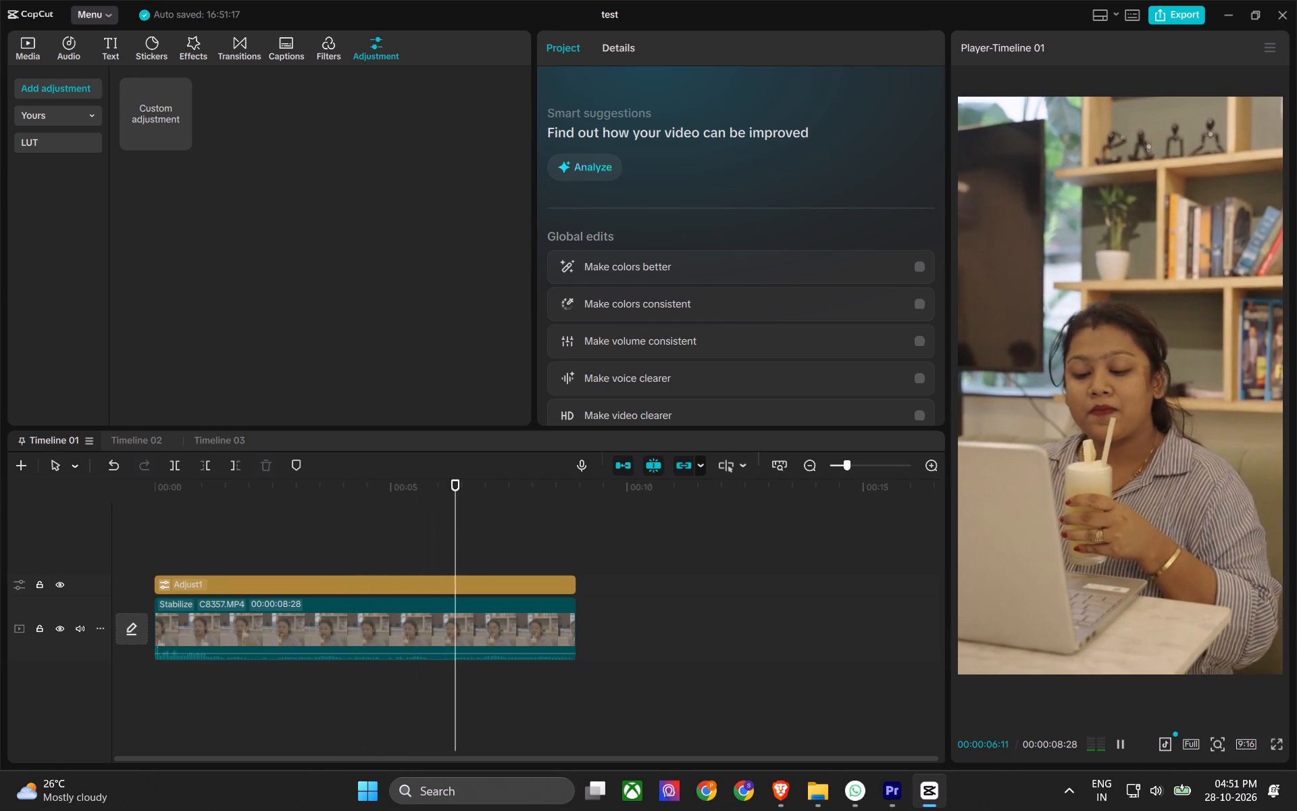
key("space")
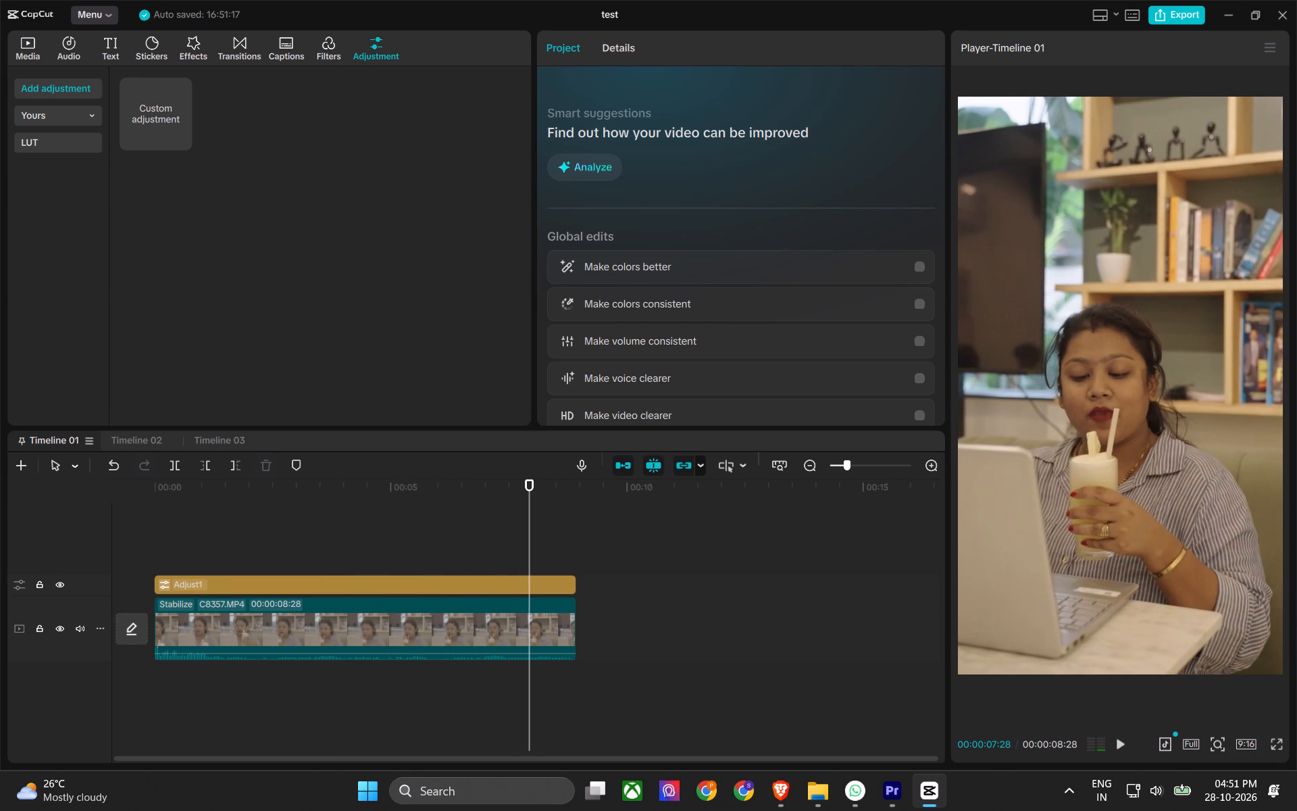
key("w")
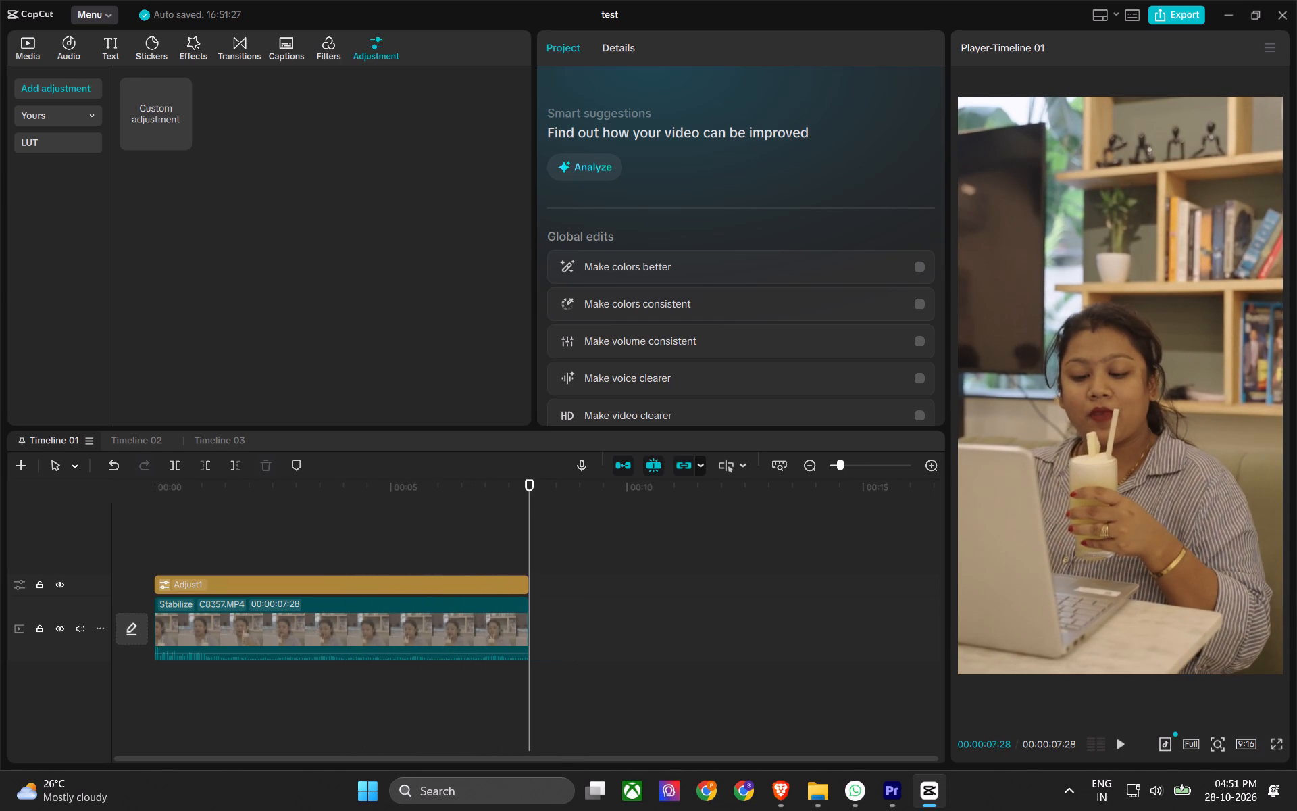
Inspect frames around the middle of the trimmed clip and view the adjustment layer's LUT settings in Timeline 01.
left_click(365, 499)
left_click(365, 499)
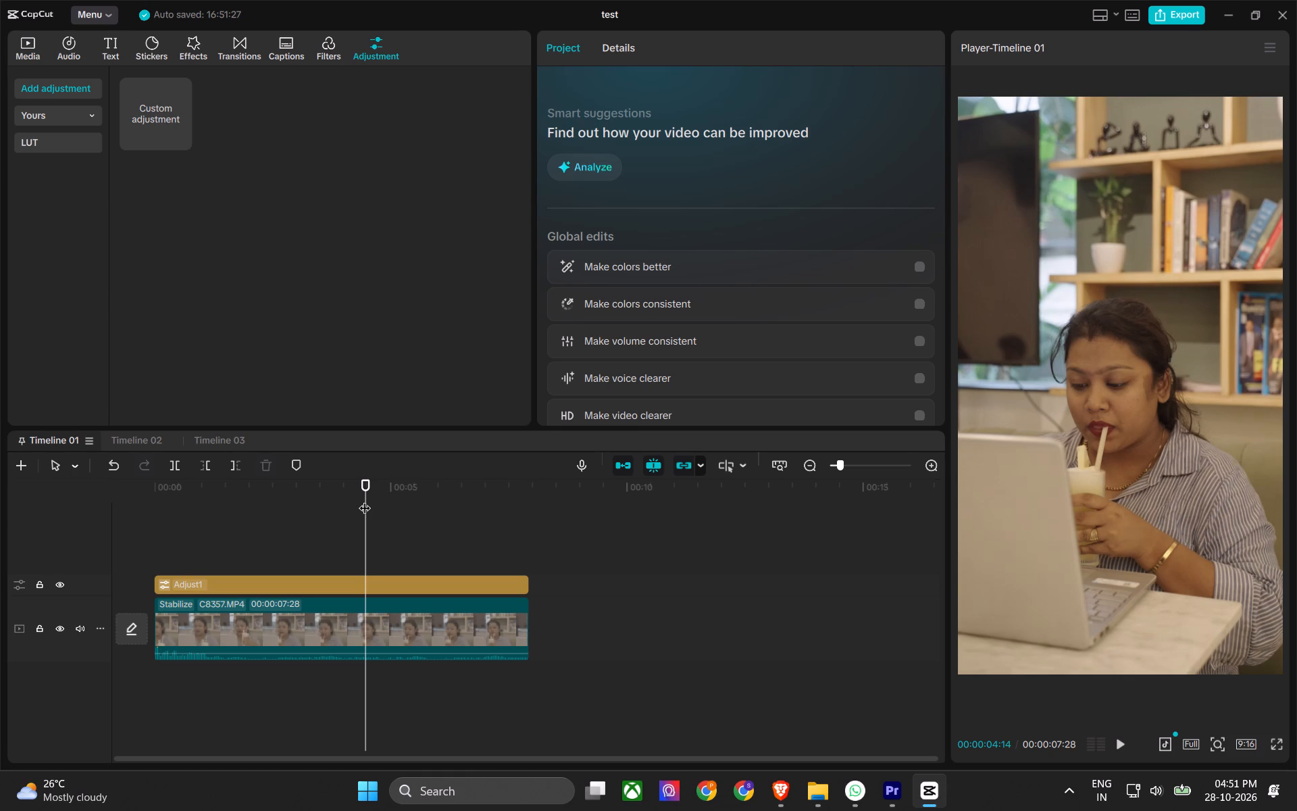
left_click(383, 578)
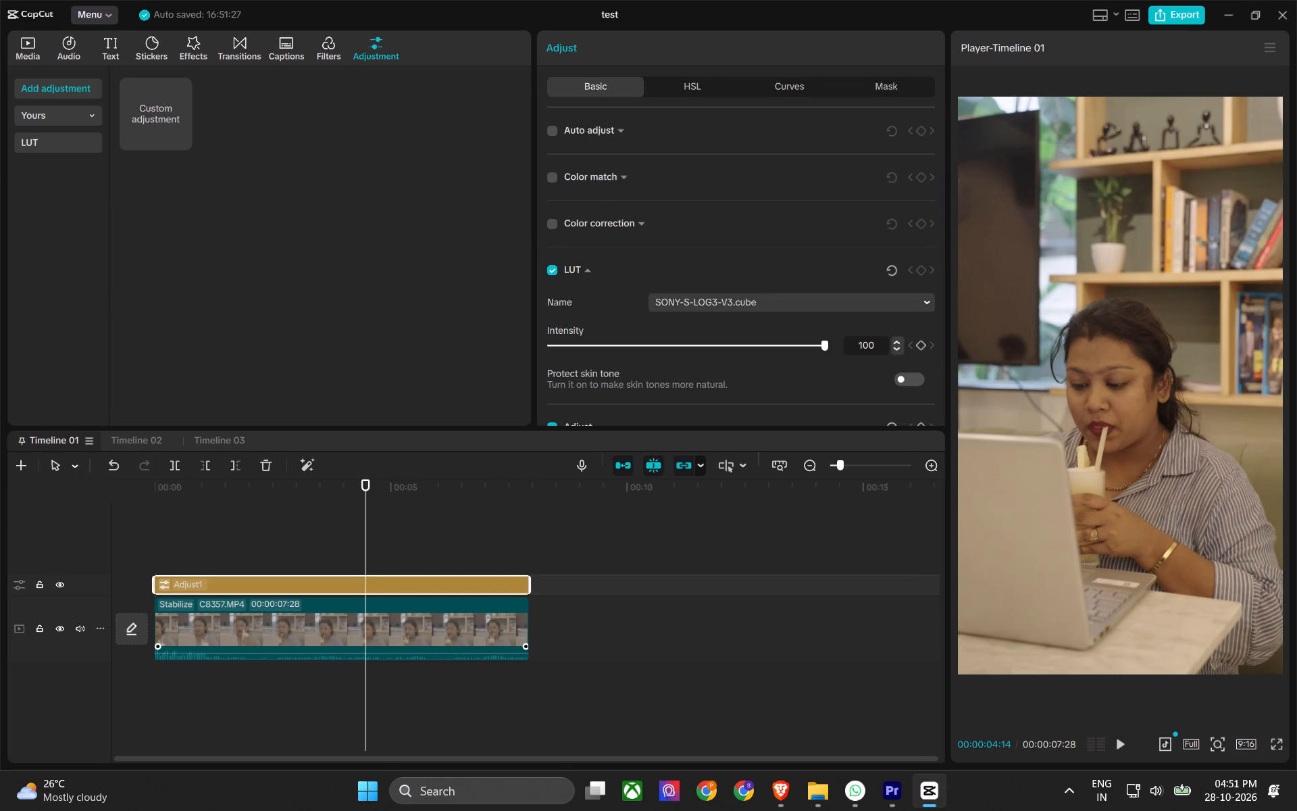
left_click(382, 606)
left_click(382, 563)
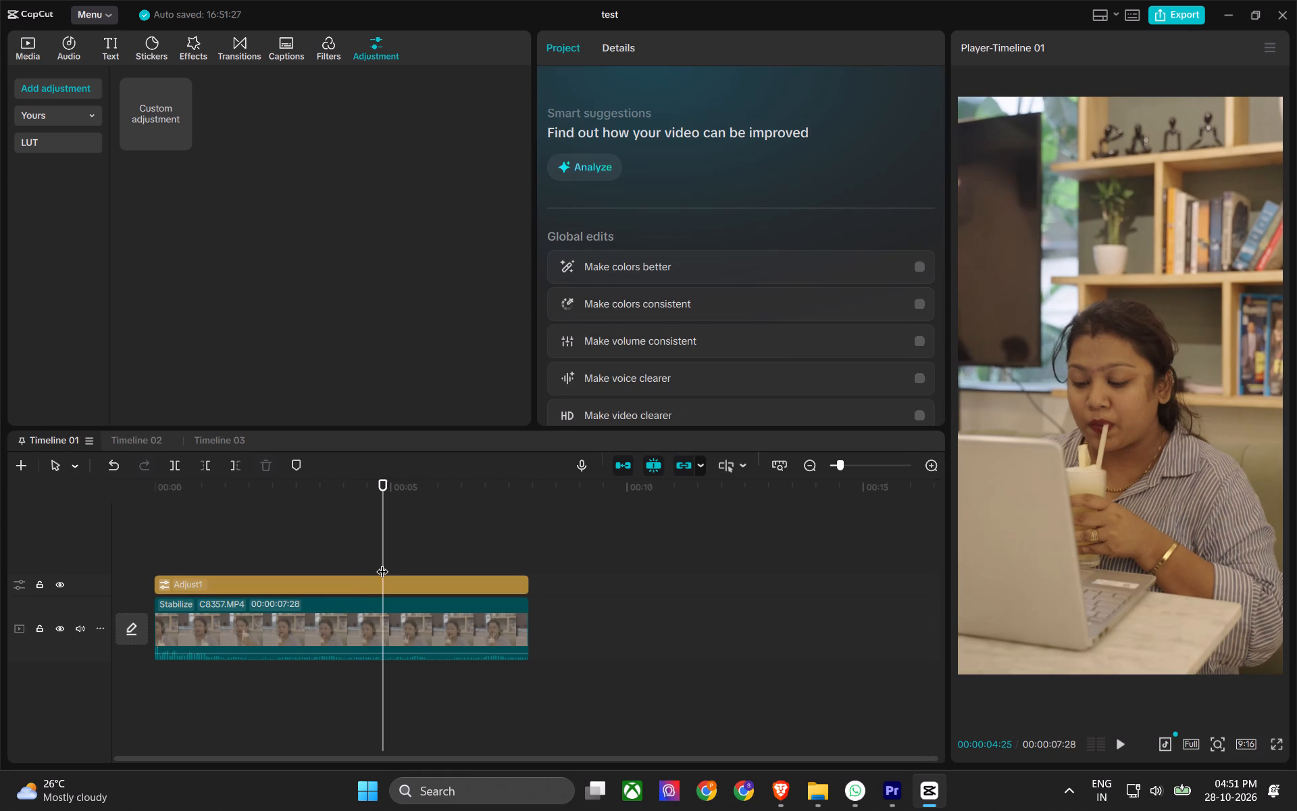
left_click(349, 522)
left_click(403, 541)
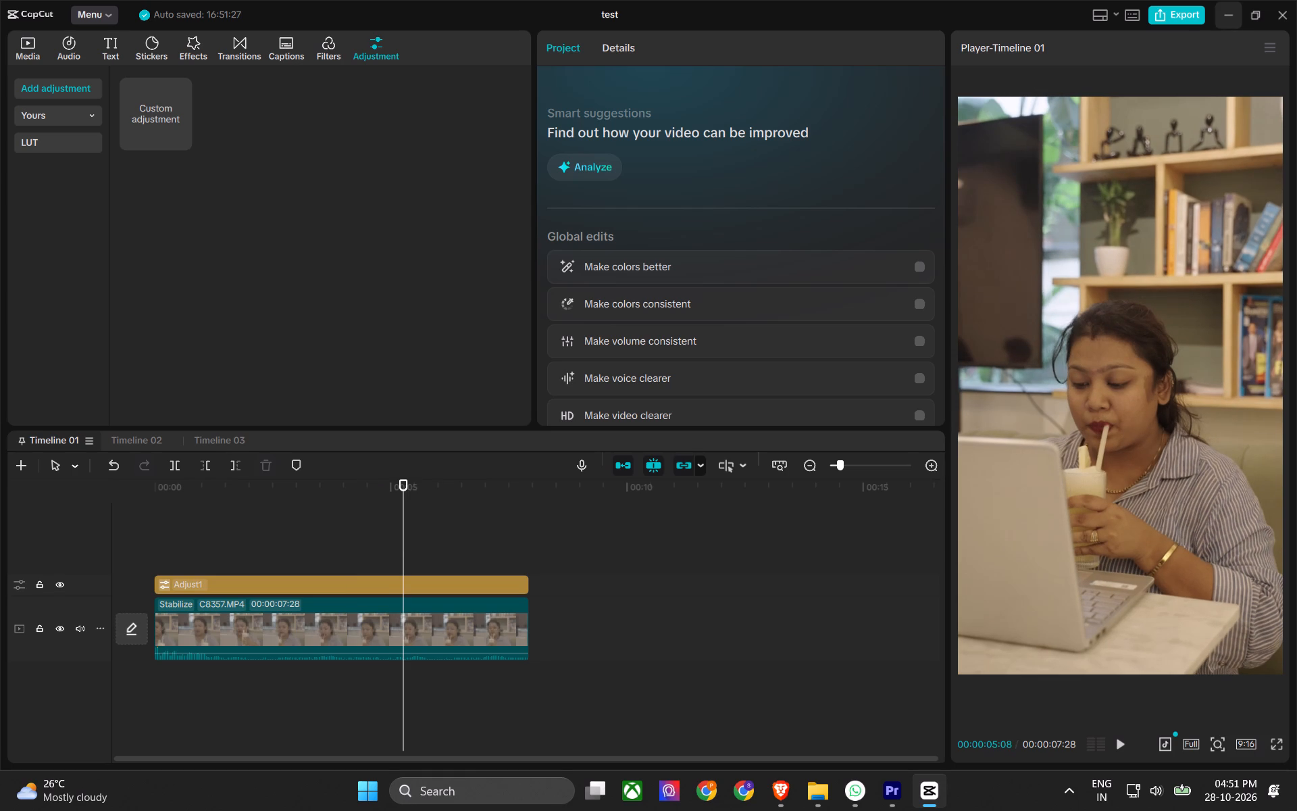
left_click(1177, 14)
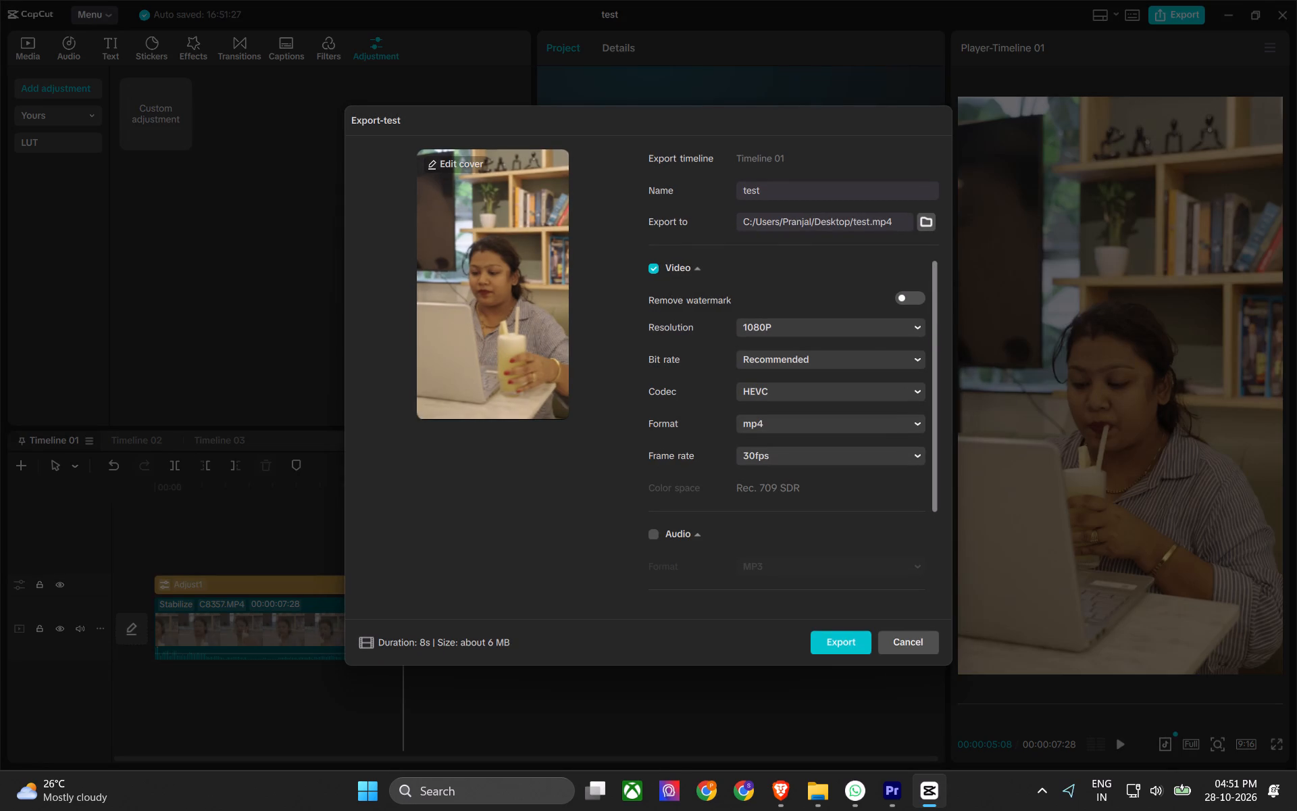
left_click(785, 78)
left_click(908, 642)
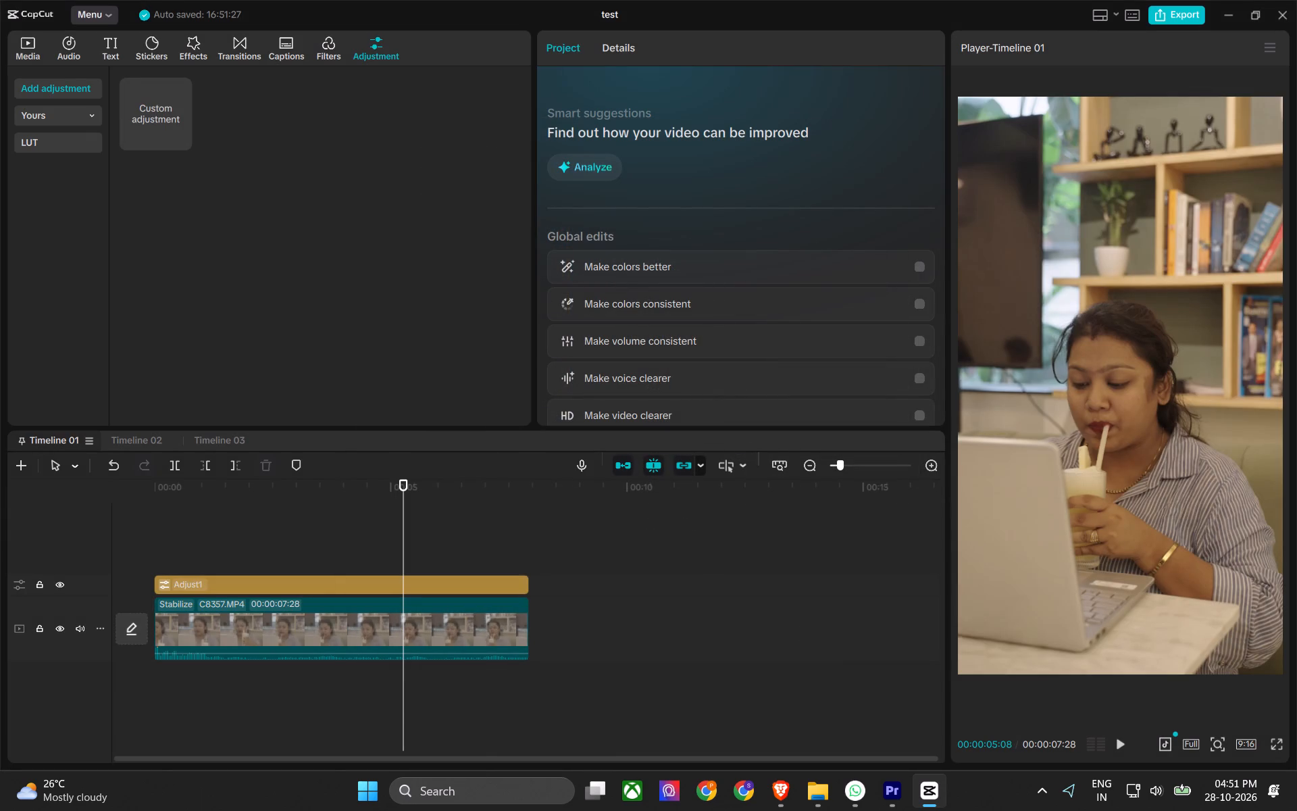
View the frame at 00:00:03:23 and the settings of the adjustment layer above the clip.
left_click_drag(394, 485, 332, 505)
left_click(342, 585)
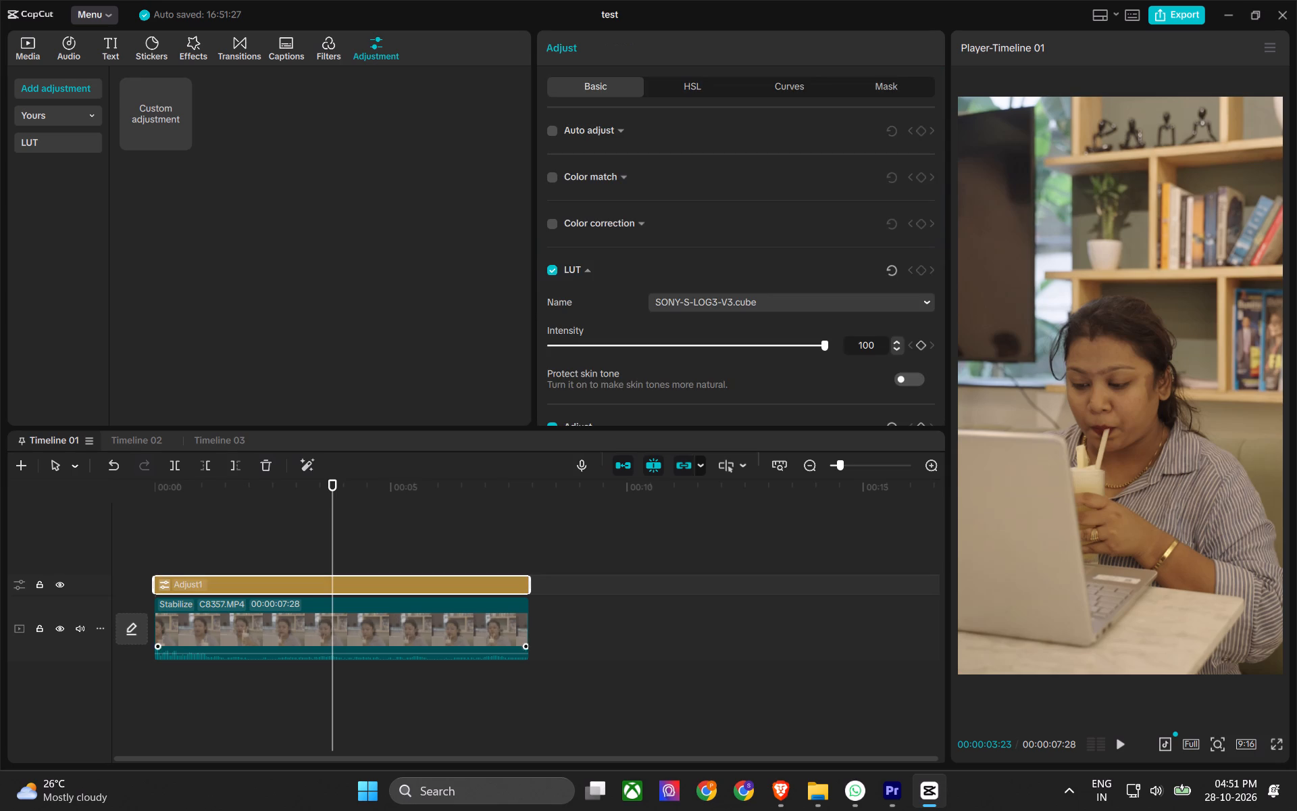
Switch to the Brave browser with the aaun-ceo YouTube Short.
left_click(774, 785)
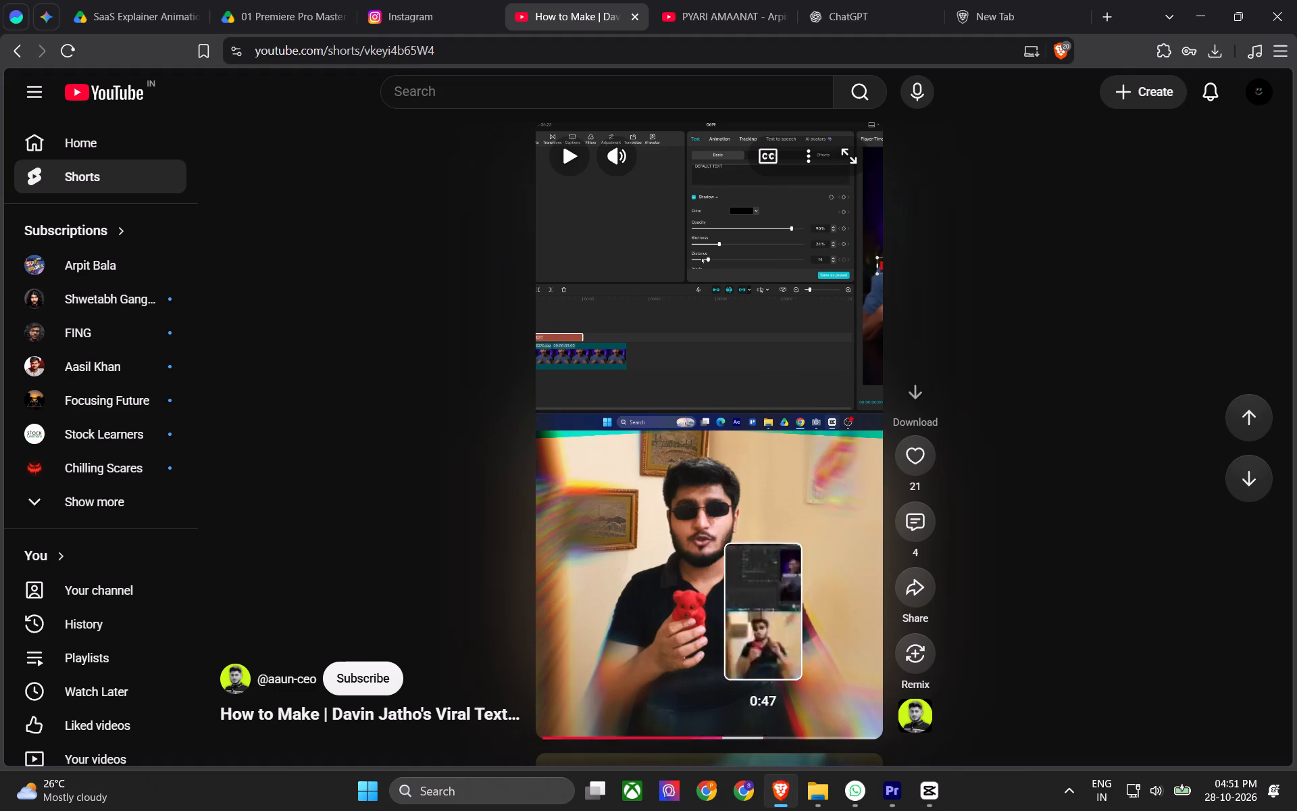
In Brave, rewind the YouTube short on making the viral text effect to about 0:04 and replay it.
left_click_drag(711, 733, 565, 747)
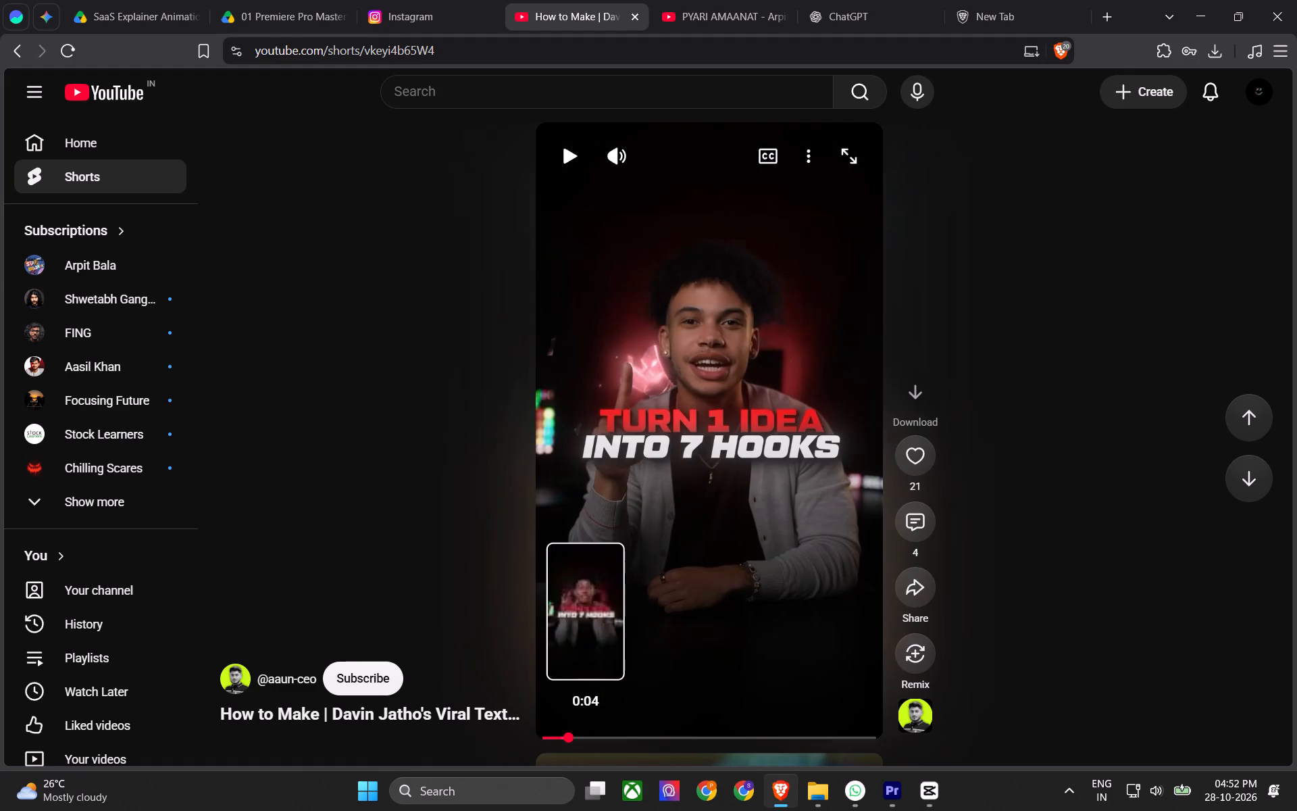
key("space")
Go to the same creator's preceding short about charging 10X more, reload the page, and examine the short.
scroll(704, 341, "up", 6)
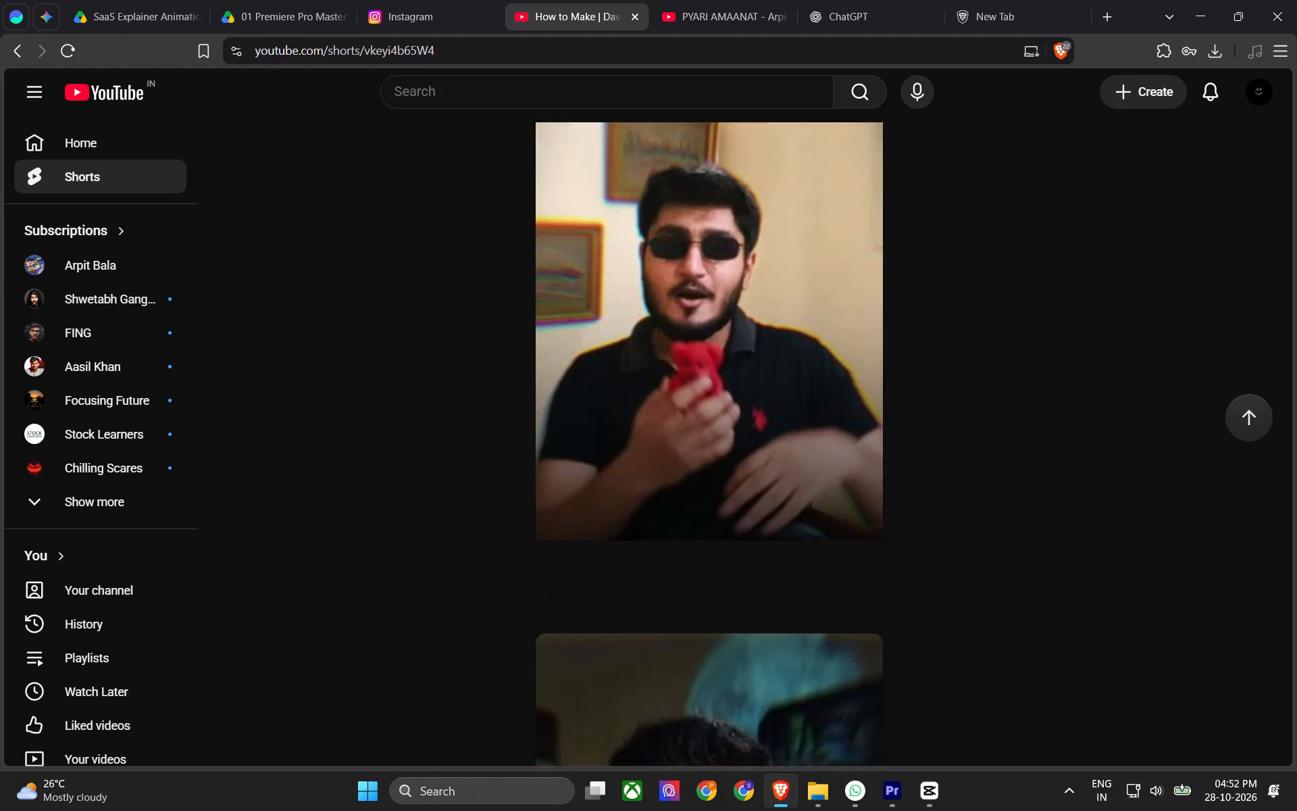
left_click(704, 341)
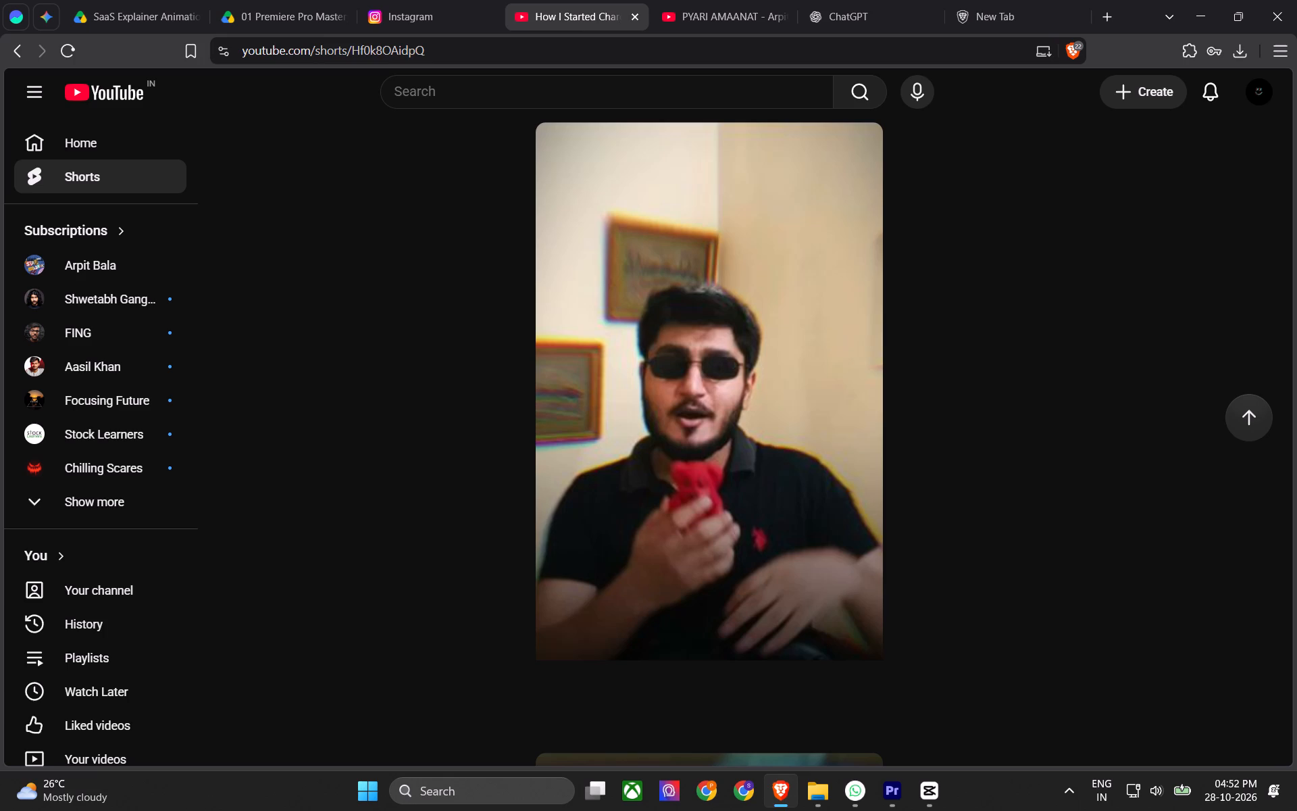
double_click(770, 310)
left_click(69, 52)
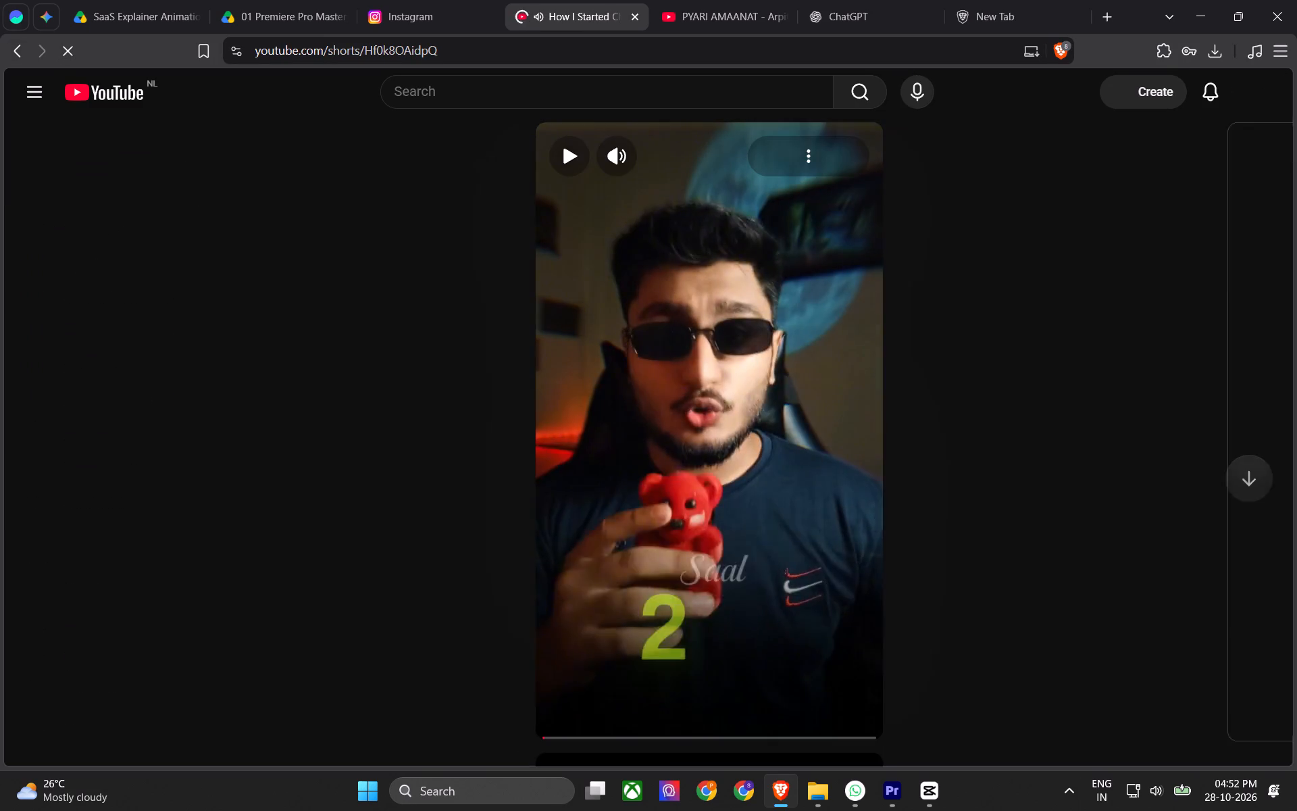
scroll(684, 607, "down", 3)
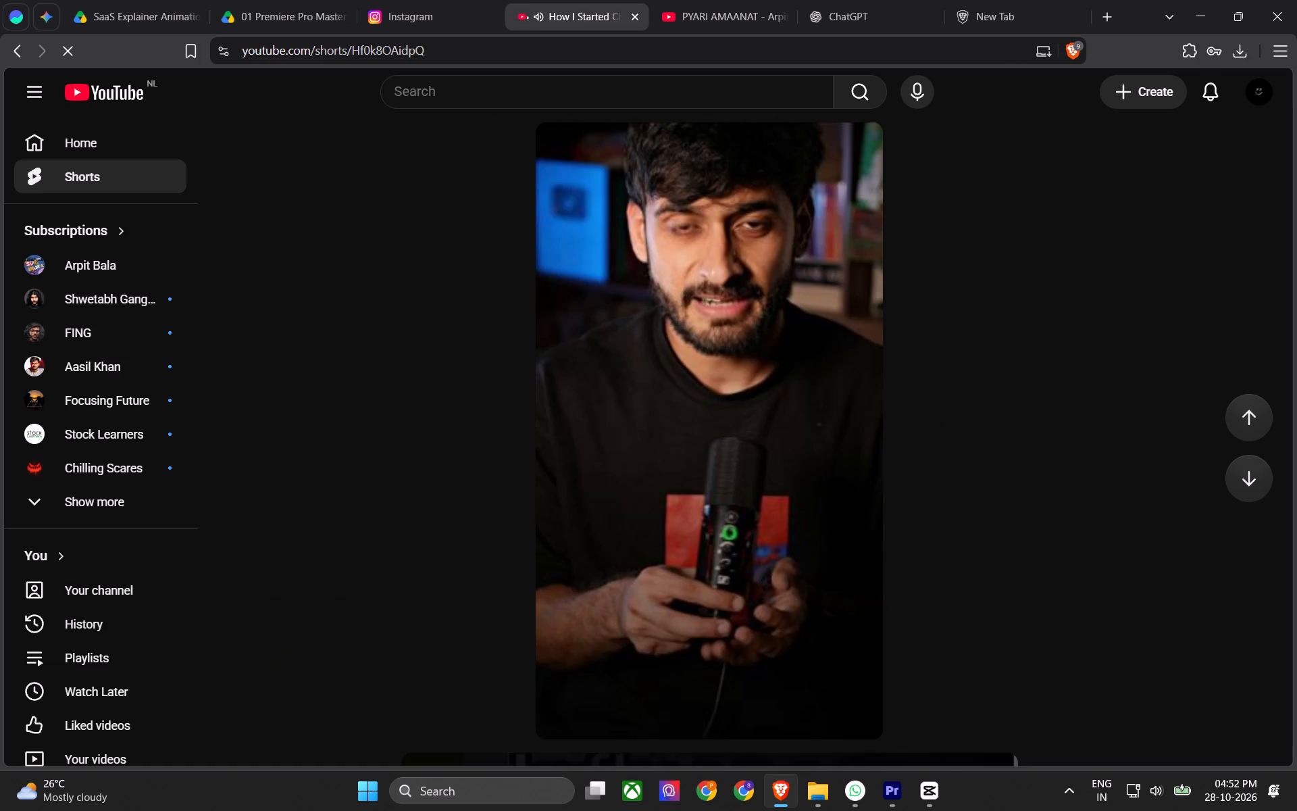
scroll(683, 560, "up", 5)
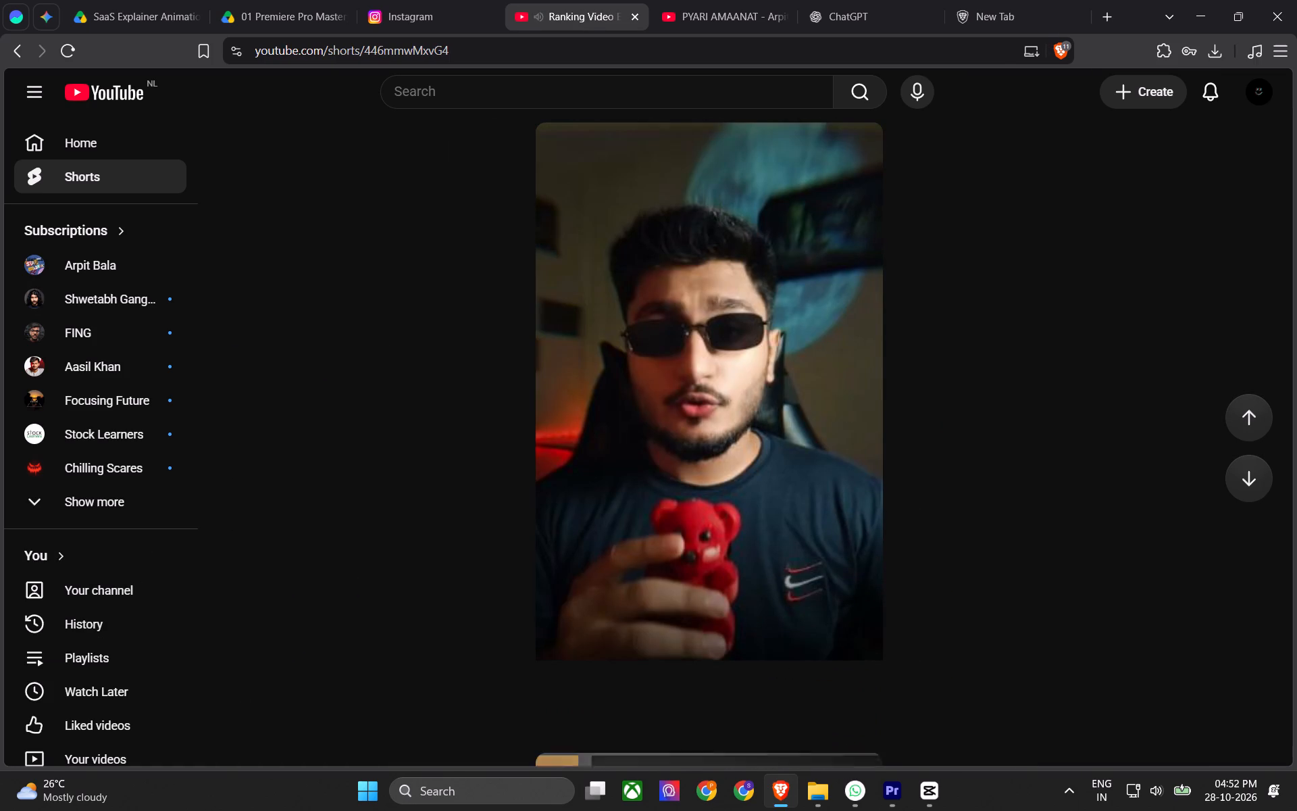
scroll(633, 545, "up", 5)
scroll(633, 545, "down", 8)
scroll(632, 547, "up", 7)
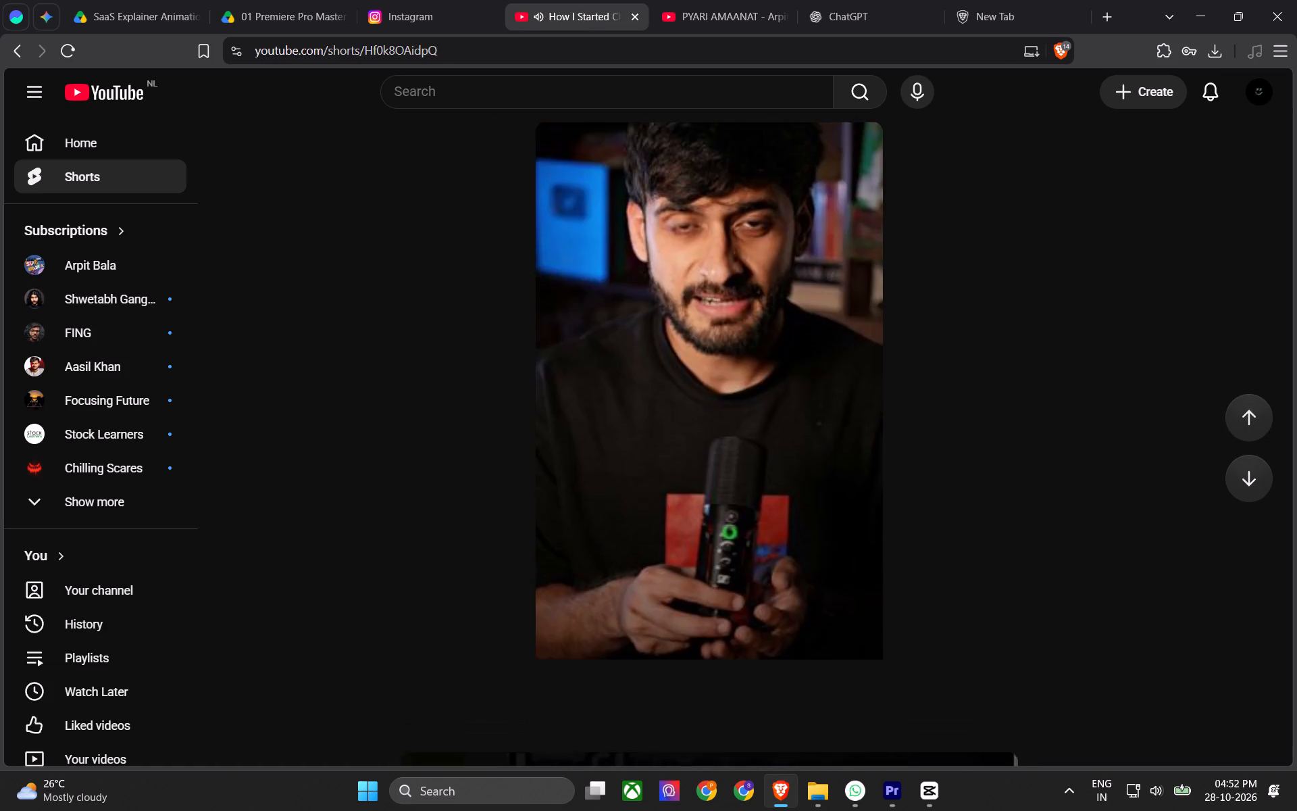
scroll(632, 545, "up", 6)
left_click(290, 689)
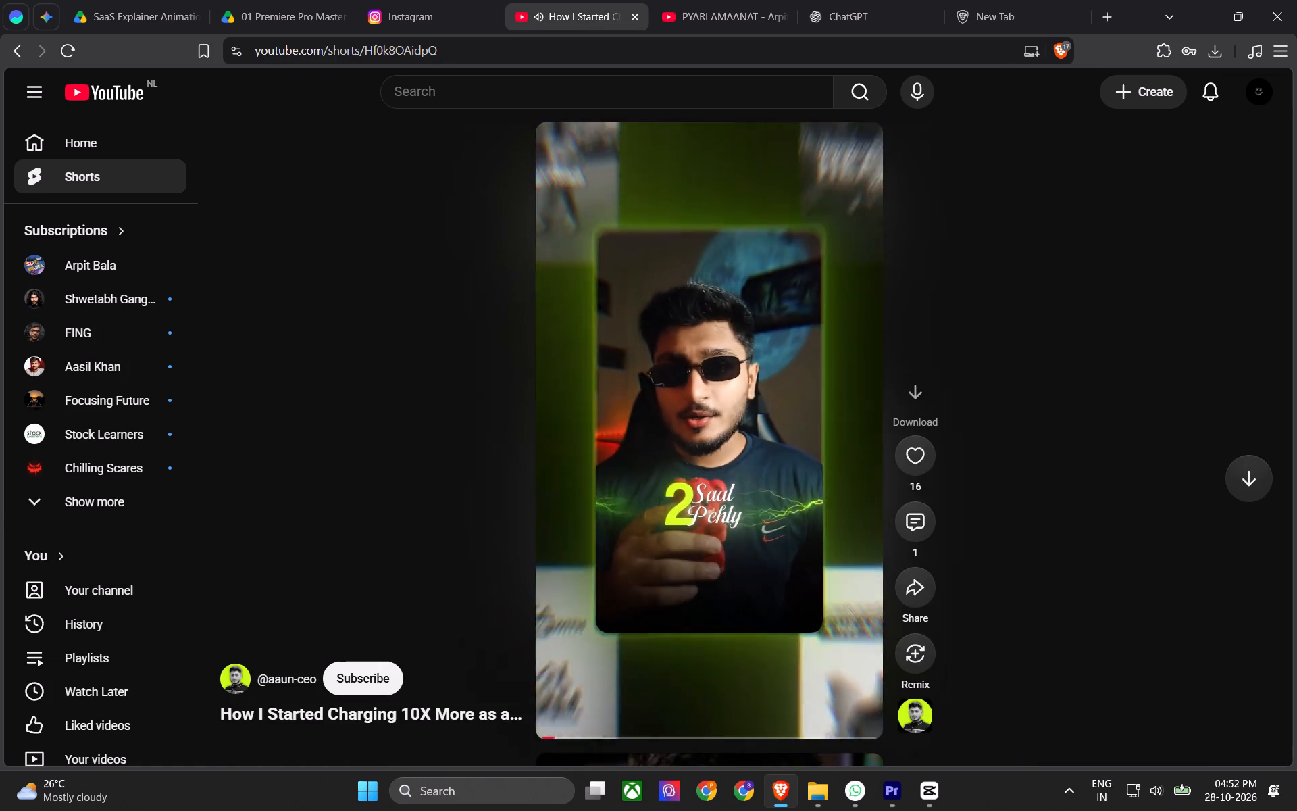
left_click(293, 675)
Return to the viral text effect tutorial short and watch its opening section.
scroll(563, 610, "down", 14)
left_click(380, 606)
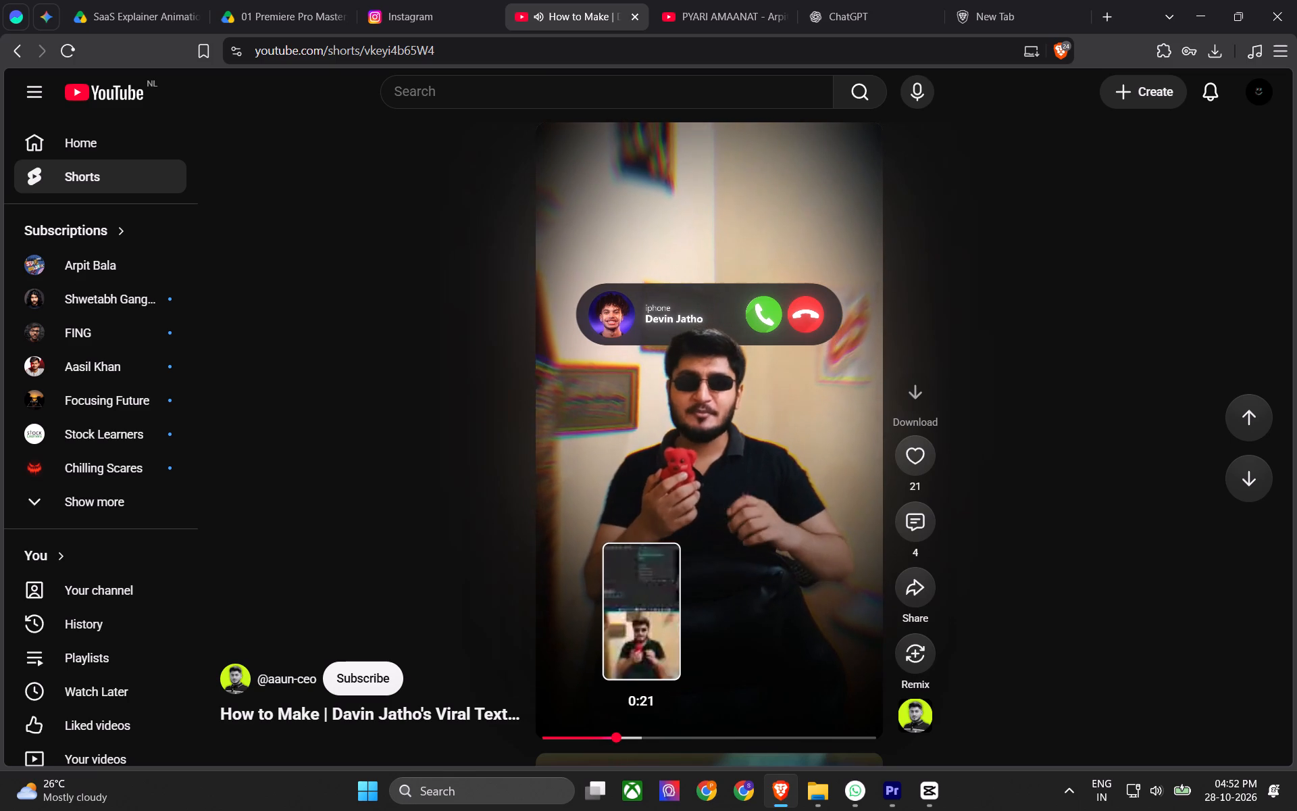
Switch back to CapCut and close the test project's editor.
left_click(934, 804)
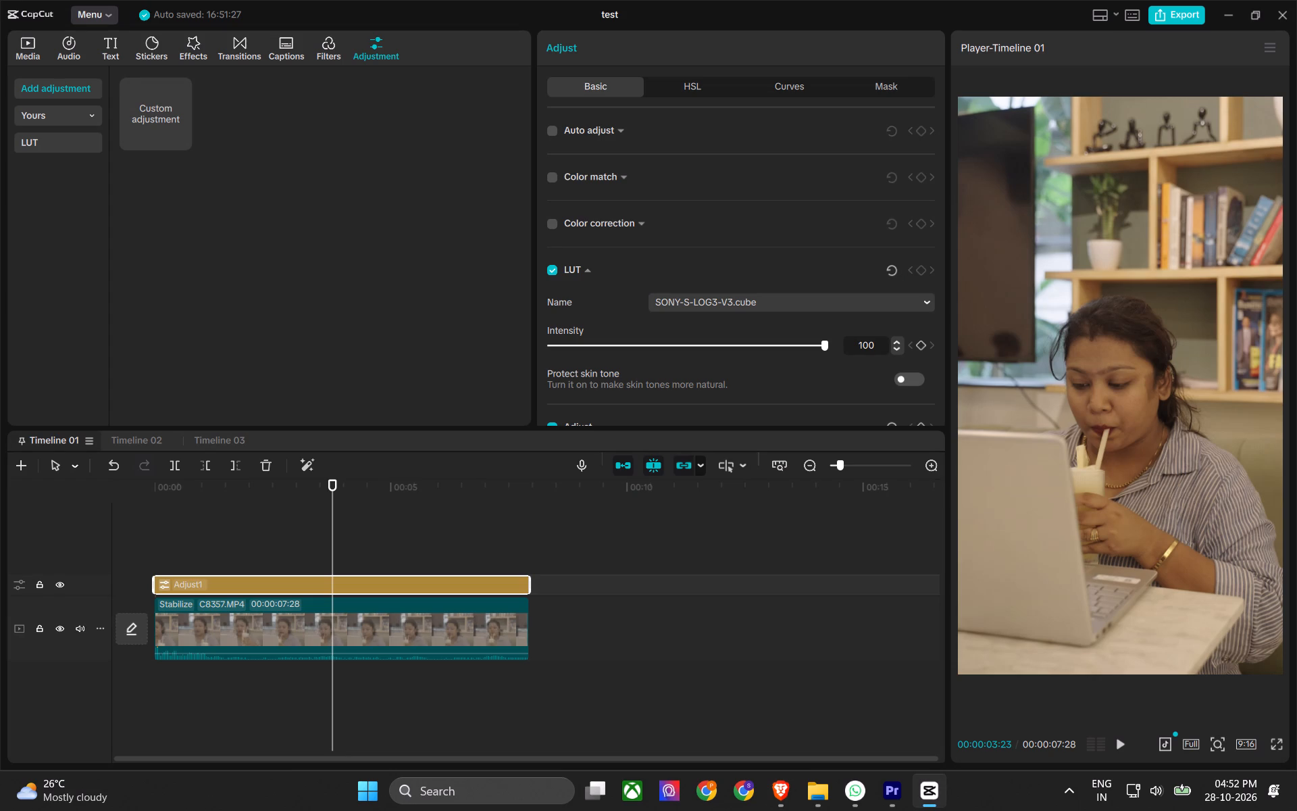
left_click(1271, 16)
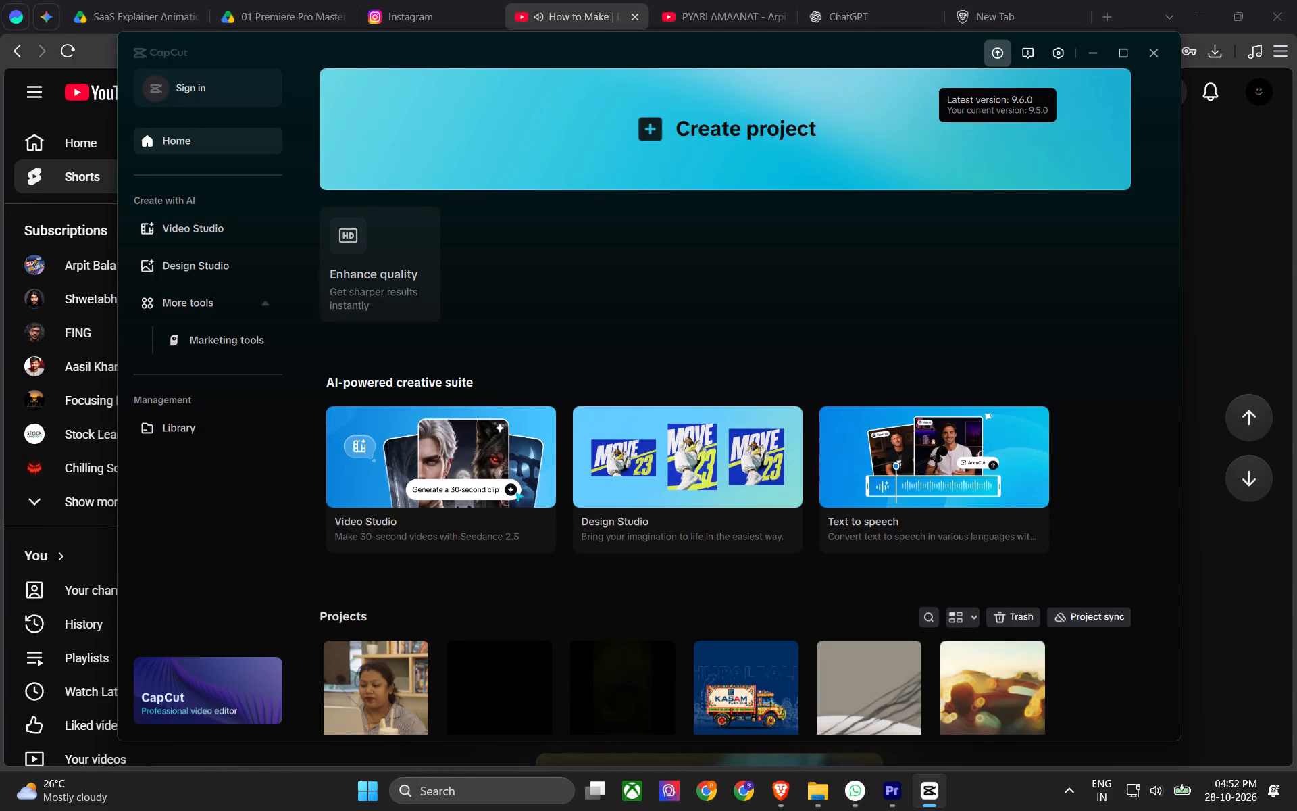
Reopen the test project with the Sony S-Log3 graded clip from the project list.
left_click(1115, 55)
left_click(311, 662)
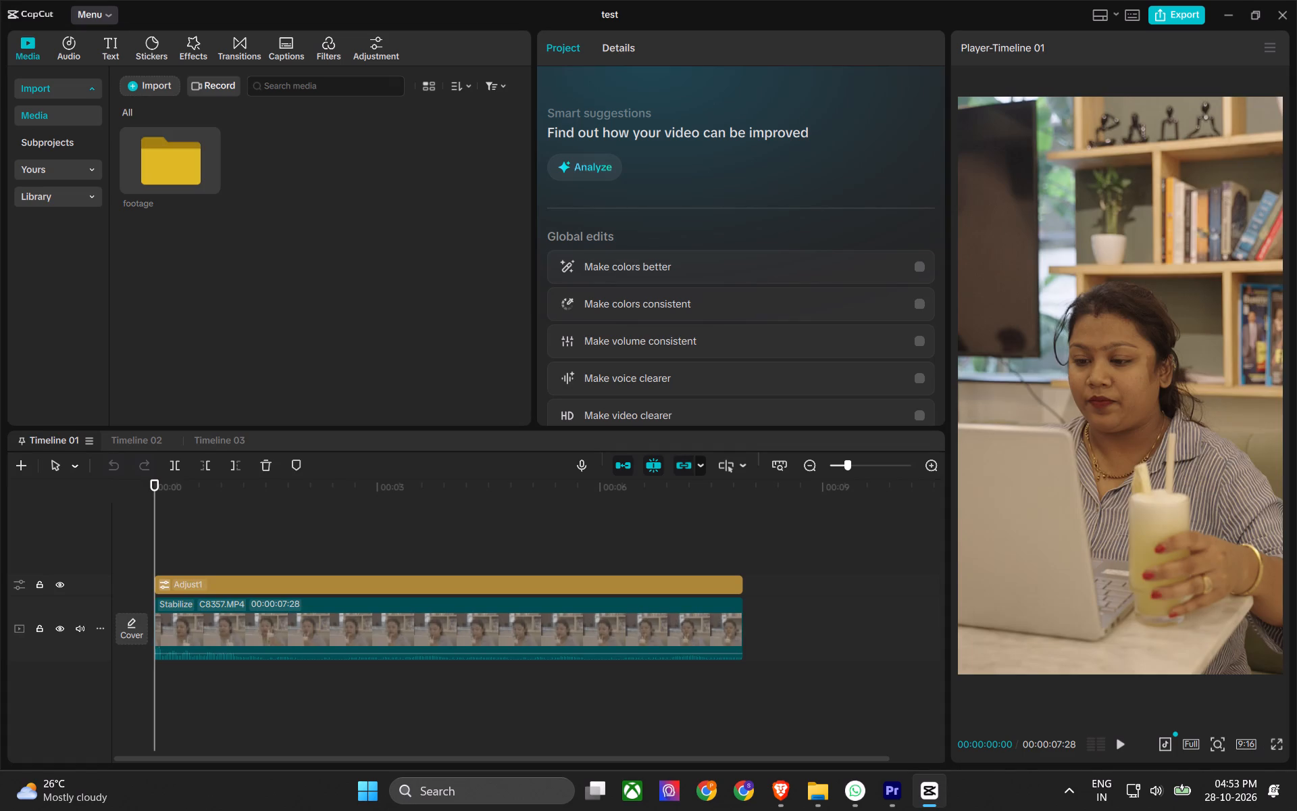
Select the adjustment layer above clip C8357.MP4 and examine its basic colour settings, including the LUT section.
left_click(343, 493)
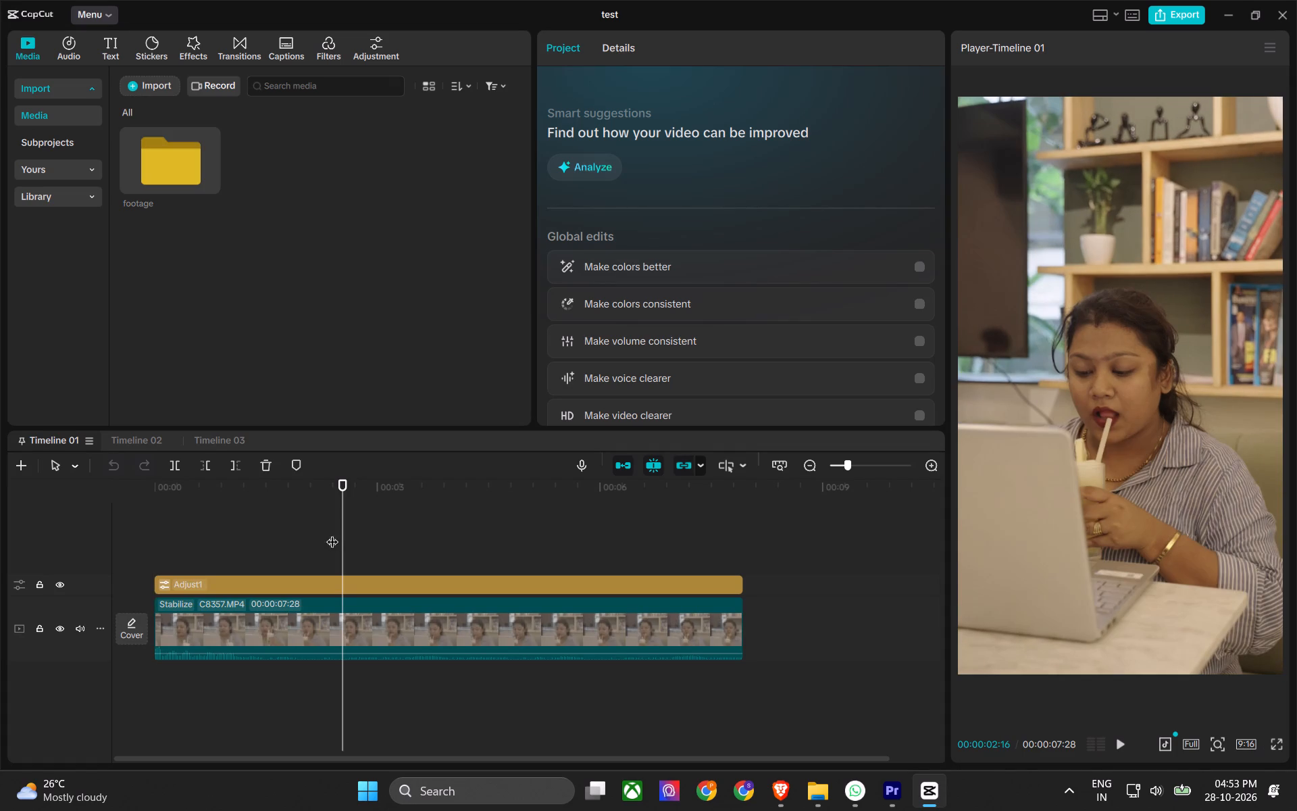
left_click(358, 571)
left_click(359, 589)
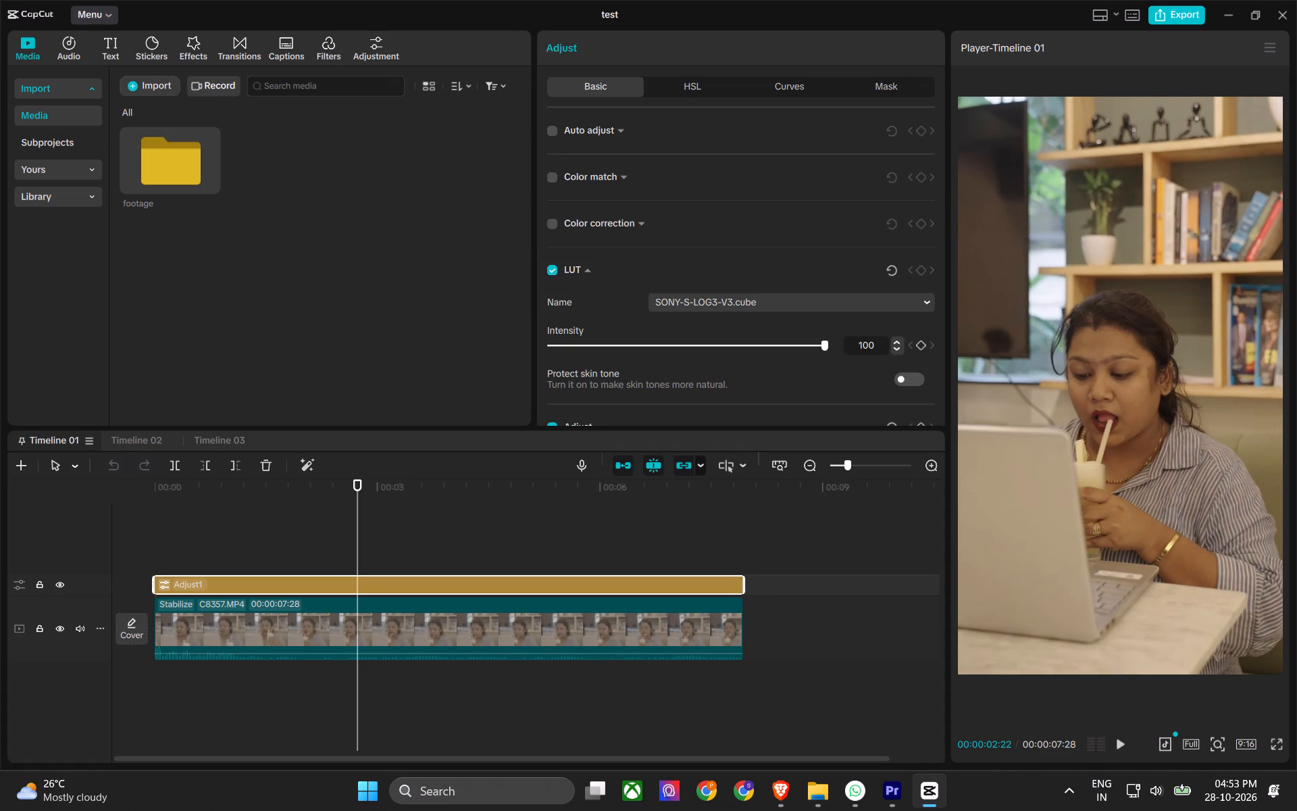
scroll(638, 213, "down", 5)
scroll(638, 213, "up", 9)
Examine the adjustment layer's HSL controls for each colour range, from orange through to magenta.
left_click(711, 96)
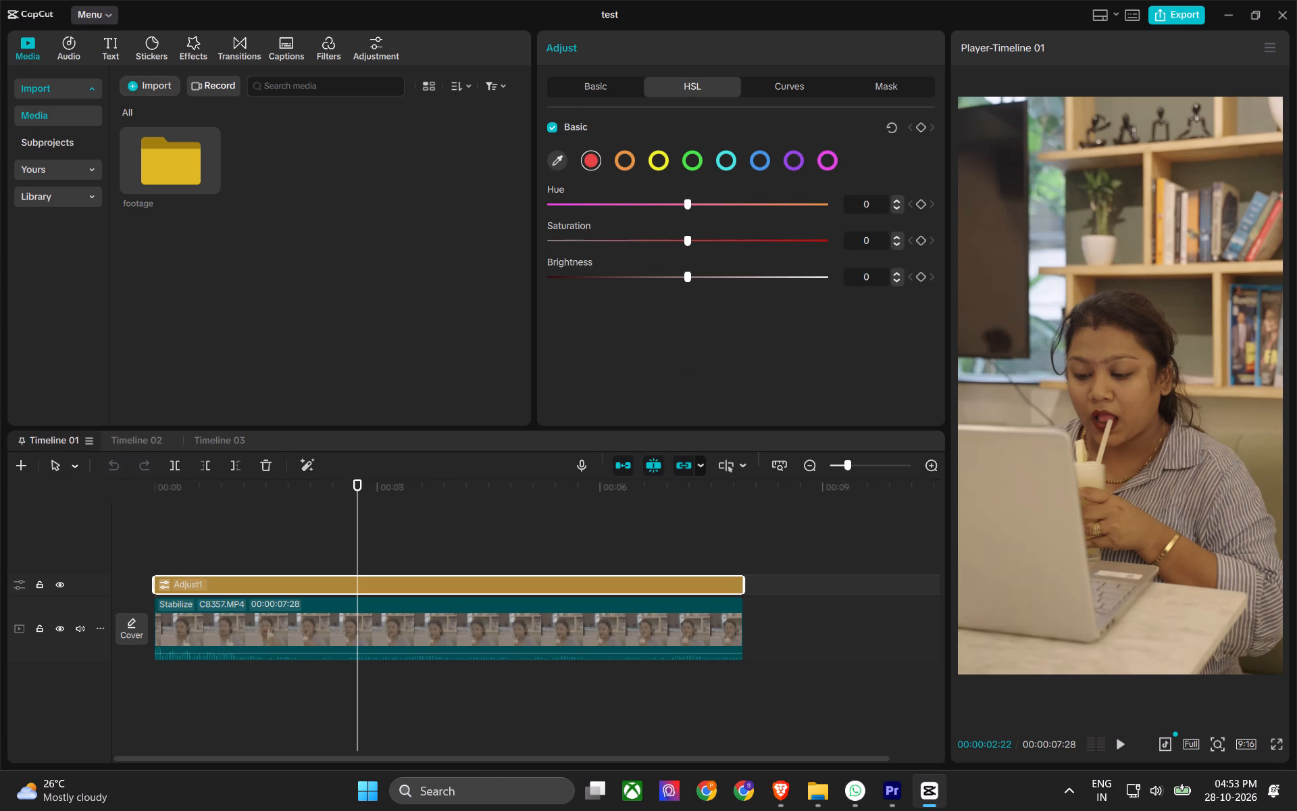
left_click(628, 162)
left_click(659, 162)
left_click(690, 167)
left_click(715, 167)
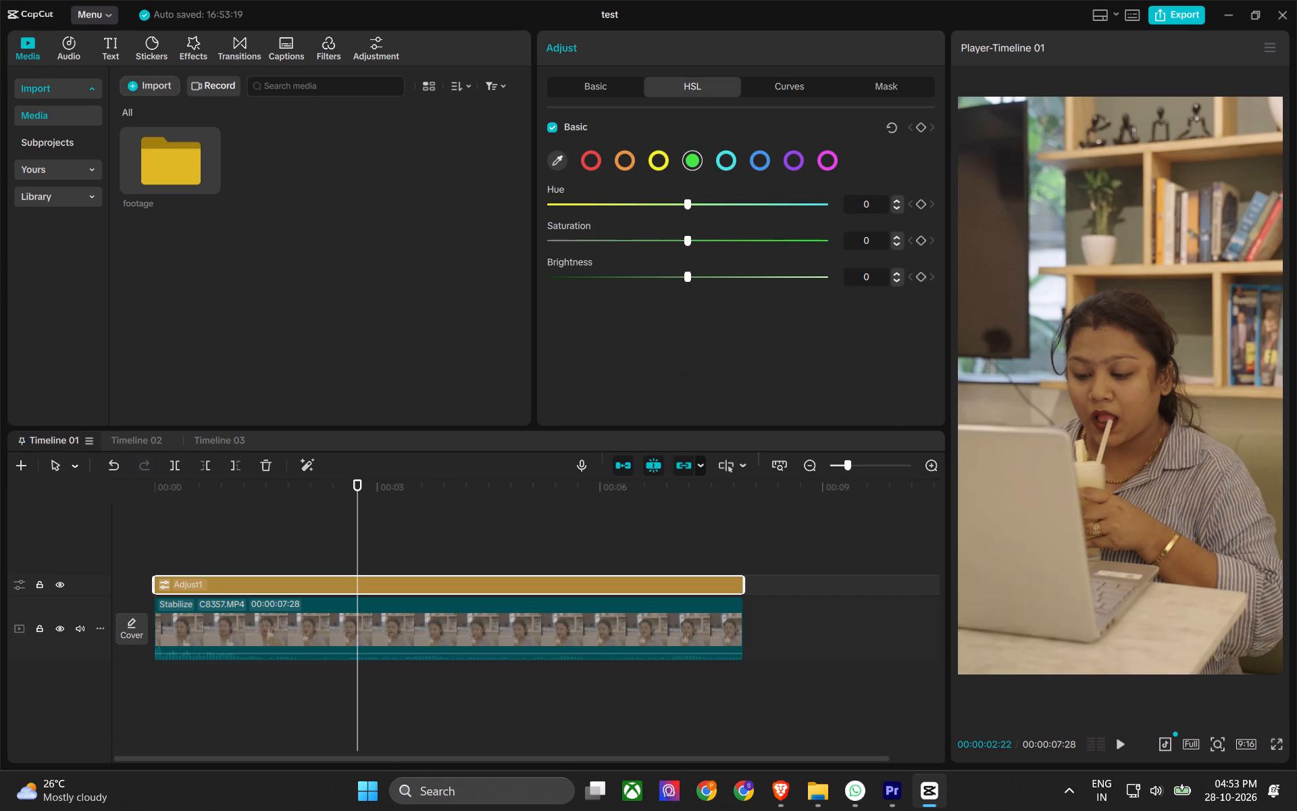
left_click(720, 164)
left_click(765, 162)
left_click(783, 165)
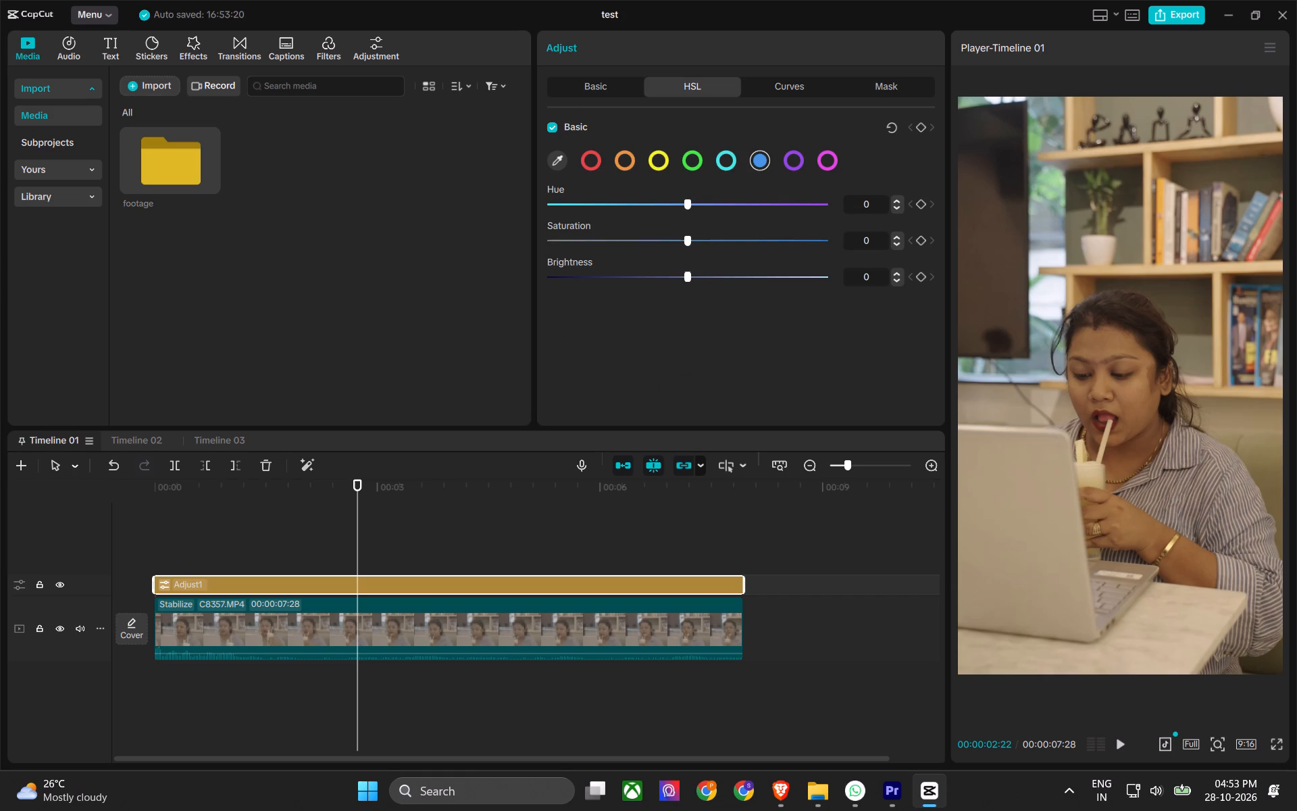
left_click(807, 164)
left_click(796, 163)
left_click(816, 163)
left_click(820, 164)
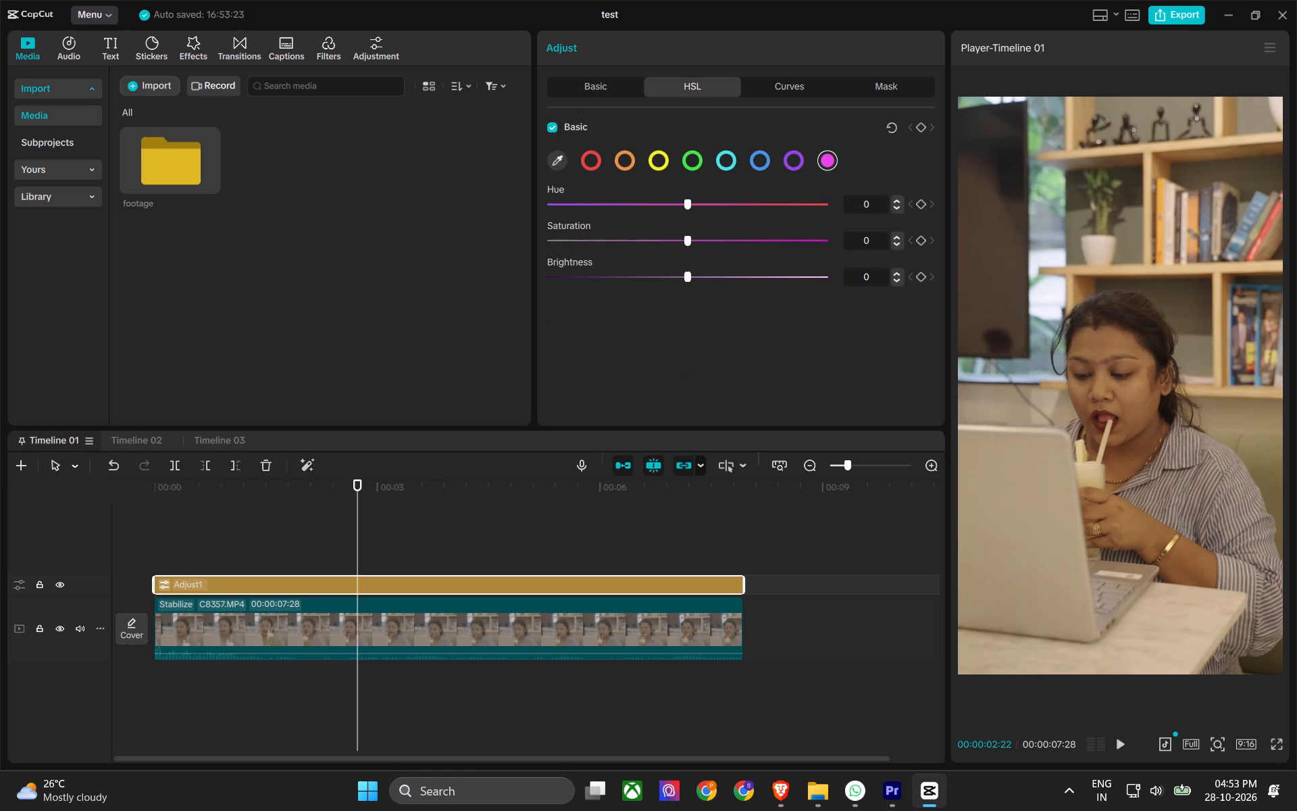
Examine the adjustment layer's curve graphs, looking through the luma, red and green channels.
left_click(790, 84)
scroll(774, 270, "down", 5)
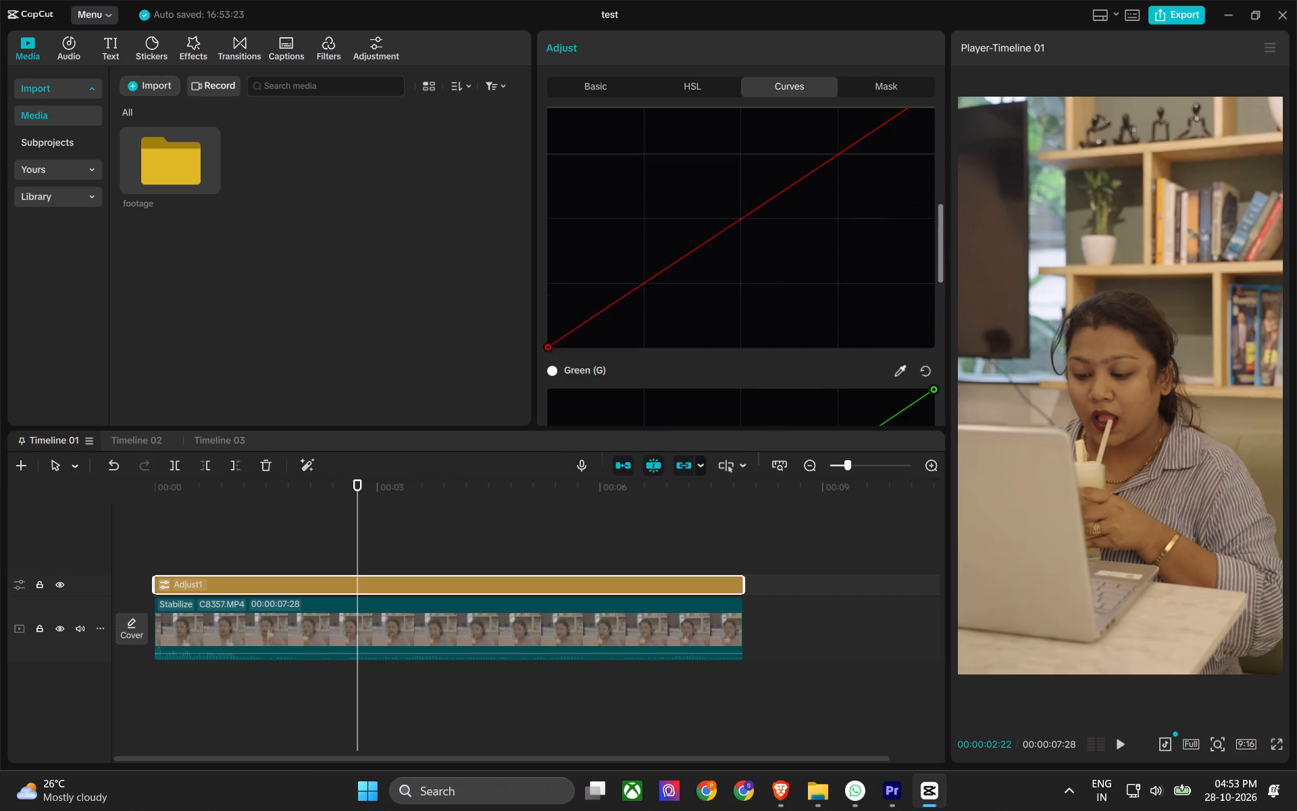
scroll(774, 270, "up", 1)
scroll(774, 270, "down", 2)
scroll(774, 270, "up", 3)
scroll(774, 270, "down", 4)
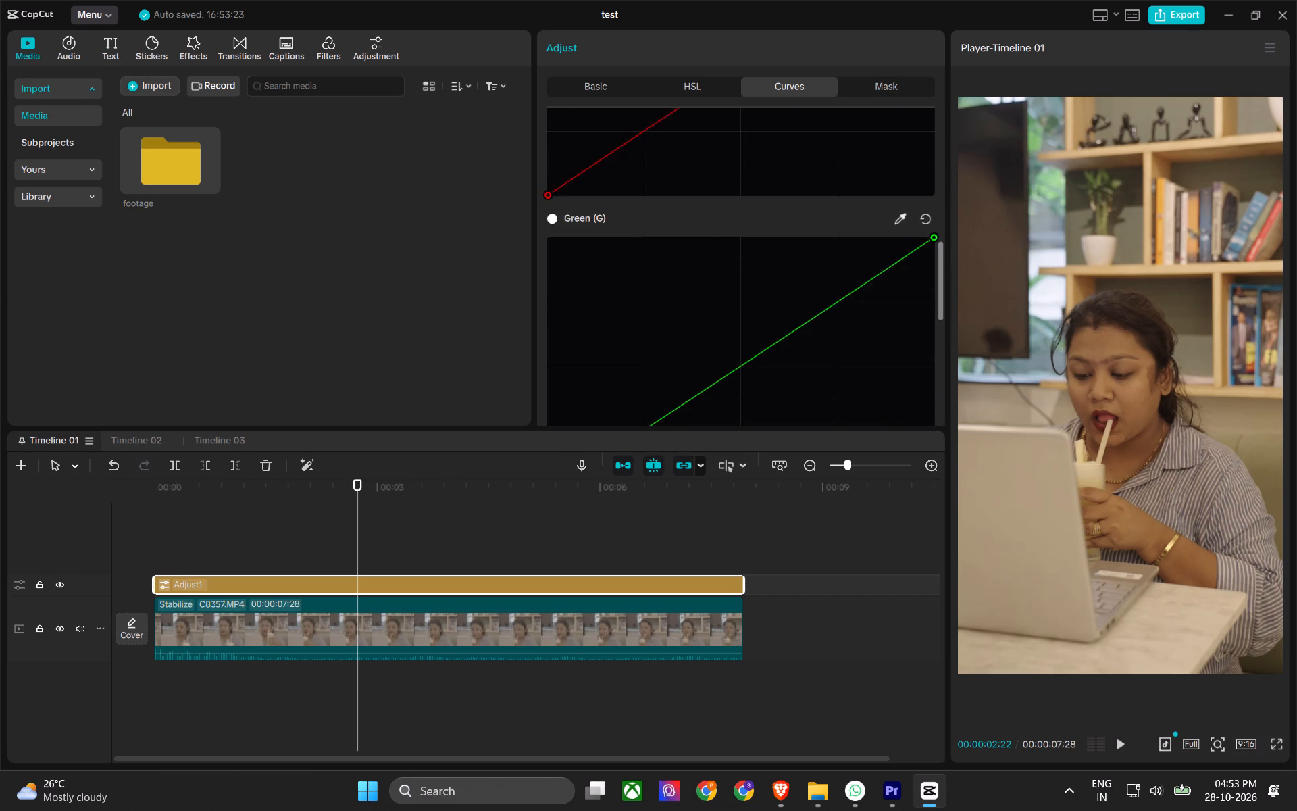
scroll(774, 270, "down", 10)
scroll(774, 270, "up", 9)
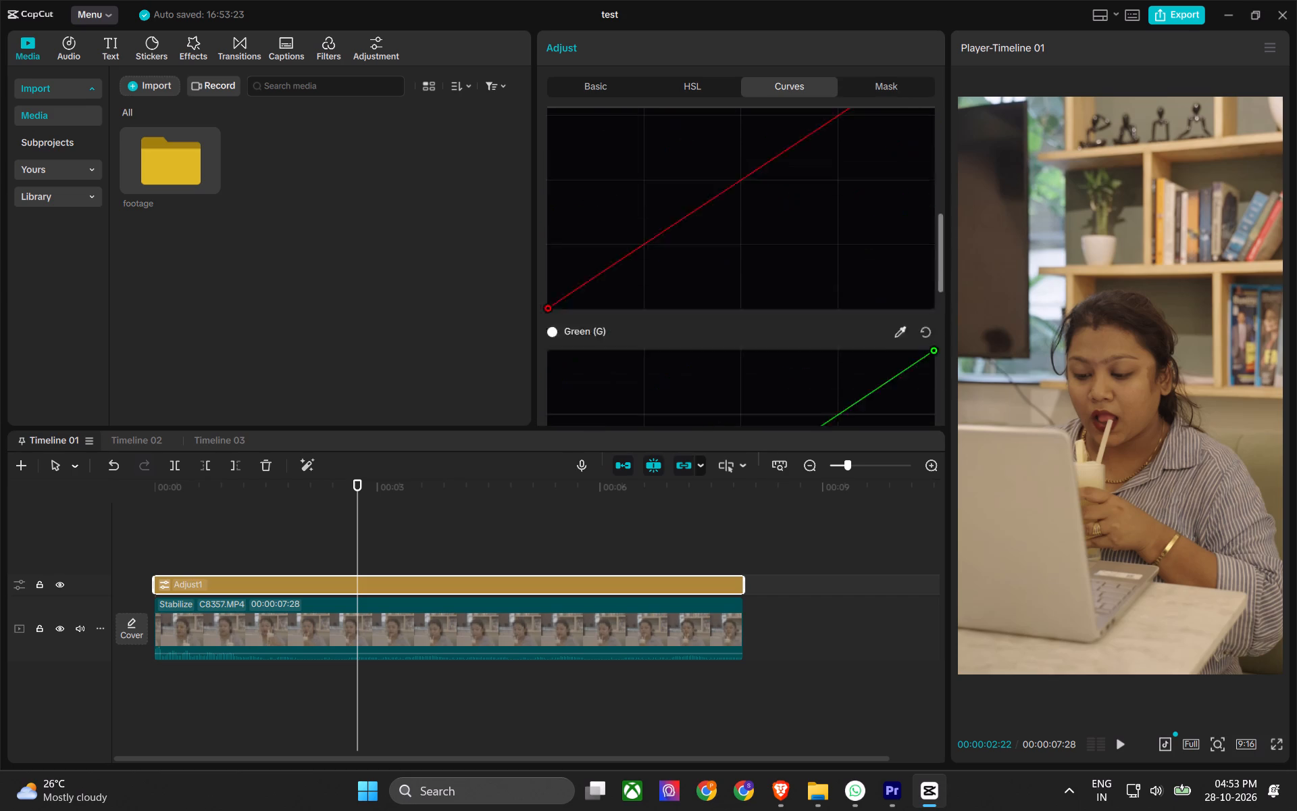
scroll(774, 270, "up", 6)
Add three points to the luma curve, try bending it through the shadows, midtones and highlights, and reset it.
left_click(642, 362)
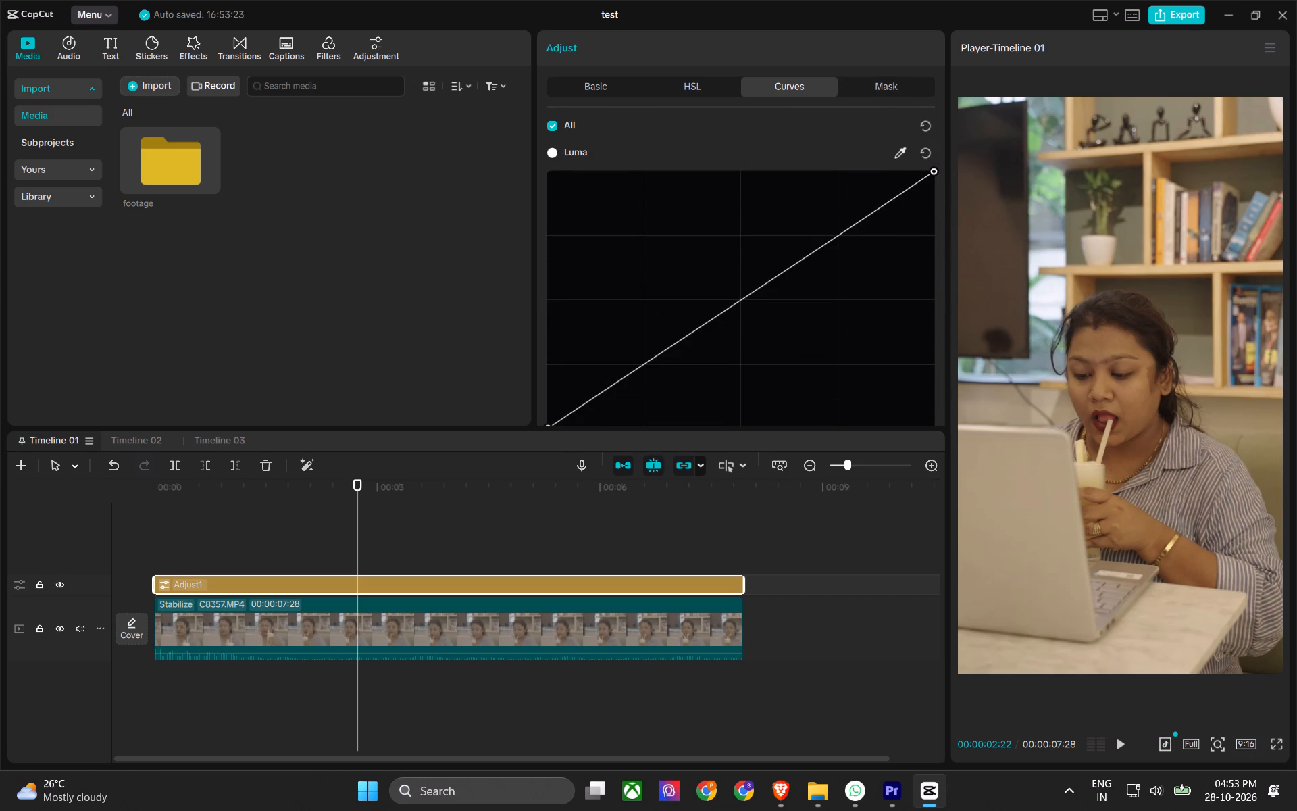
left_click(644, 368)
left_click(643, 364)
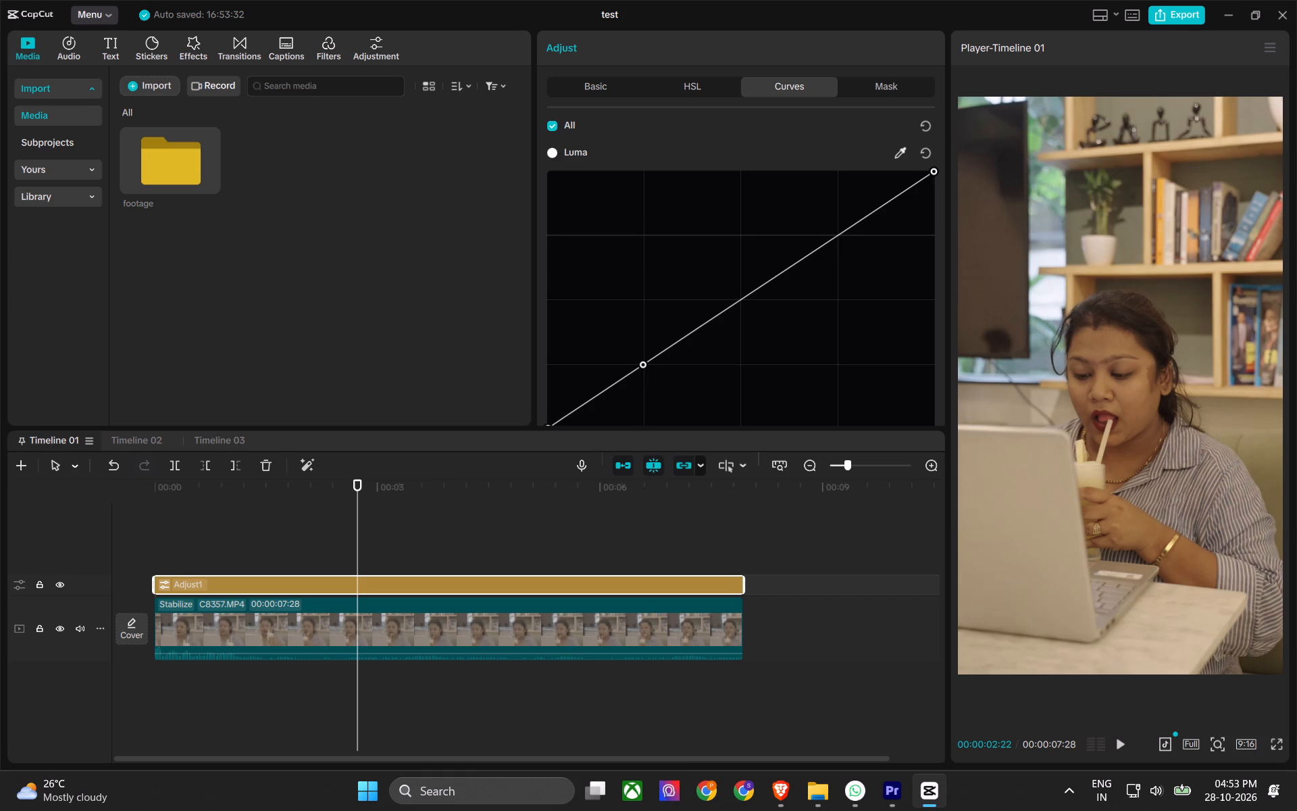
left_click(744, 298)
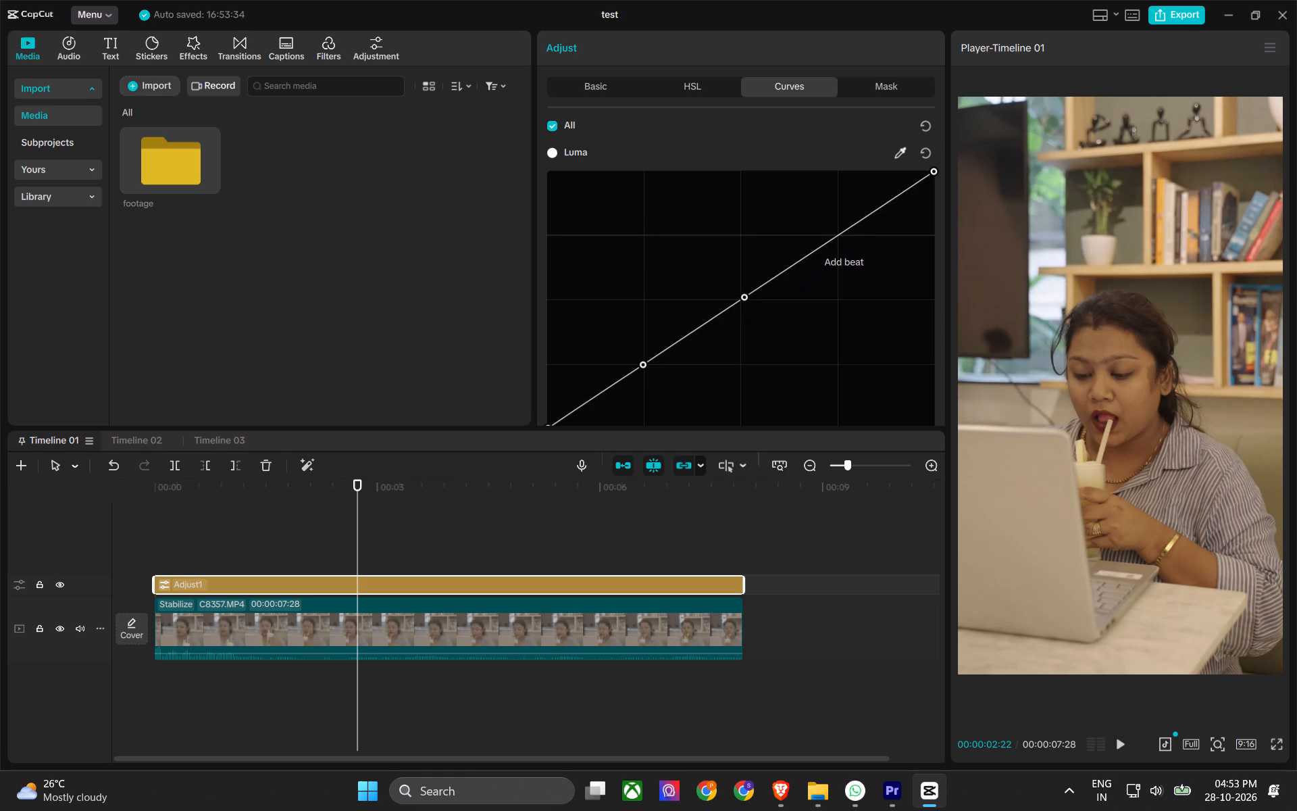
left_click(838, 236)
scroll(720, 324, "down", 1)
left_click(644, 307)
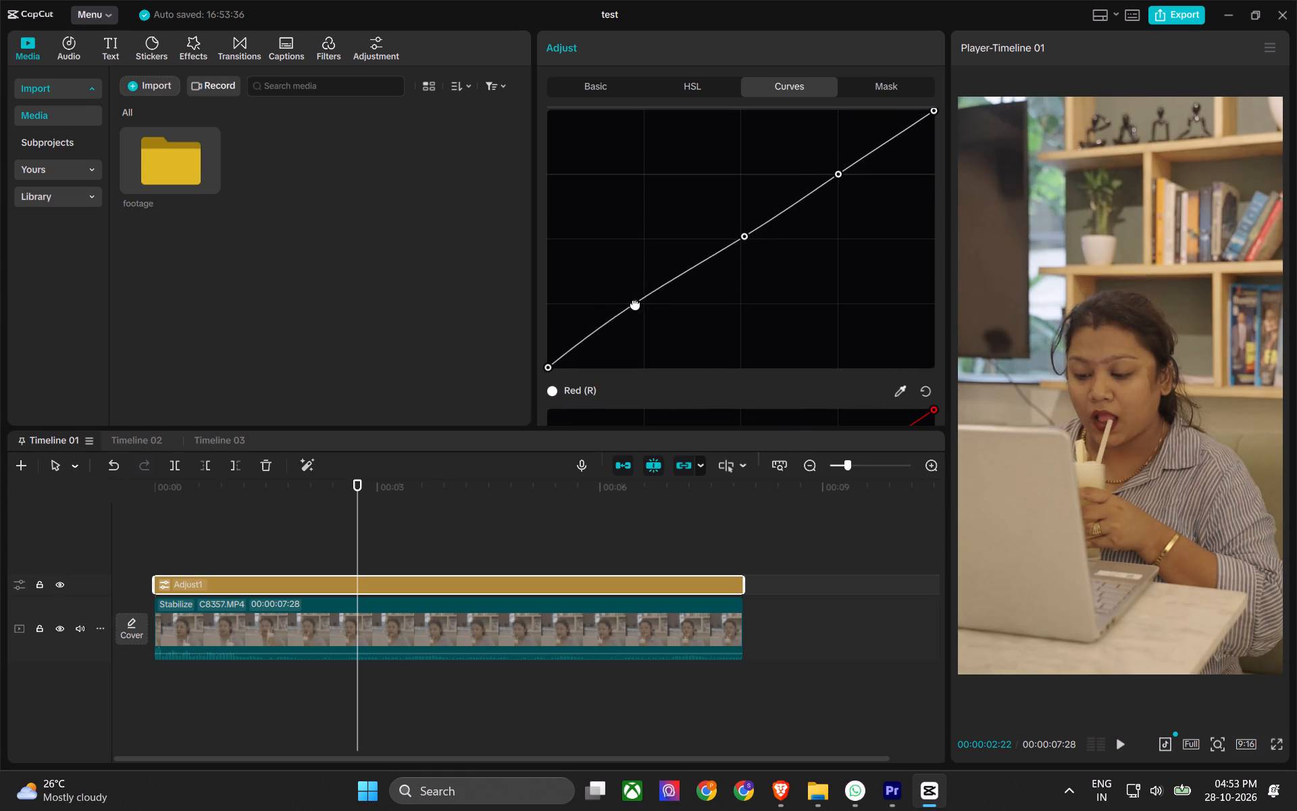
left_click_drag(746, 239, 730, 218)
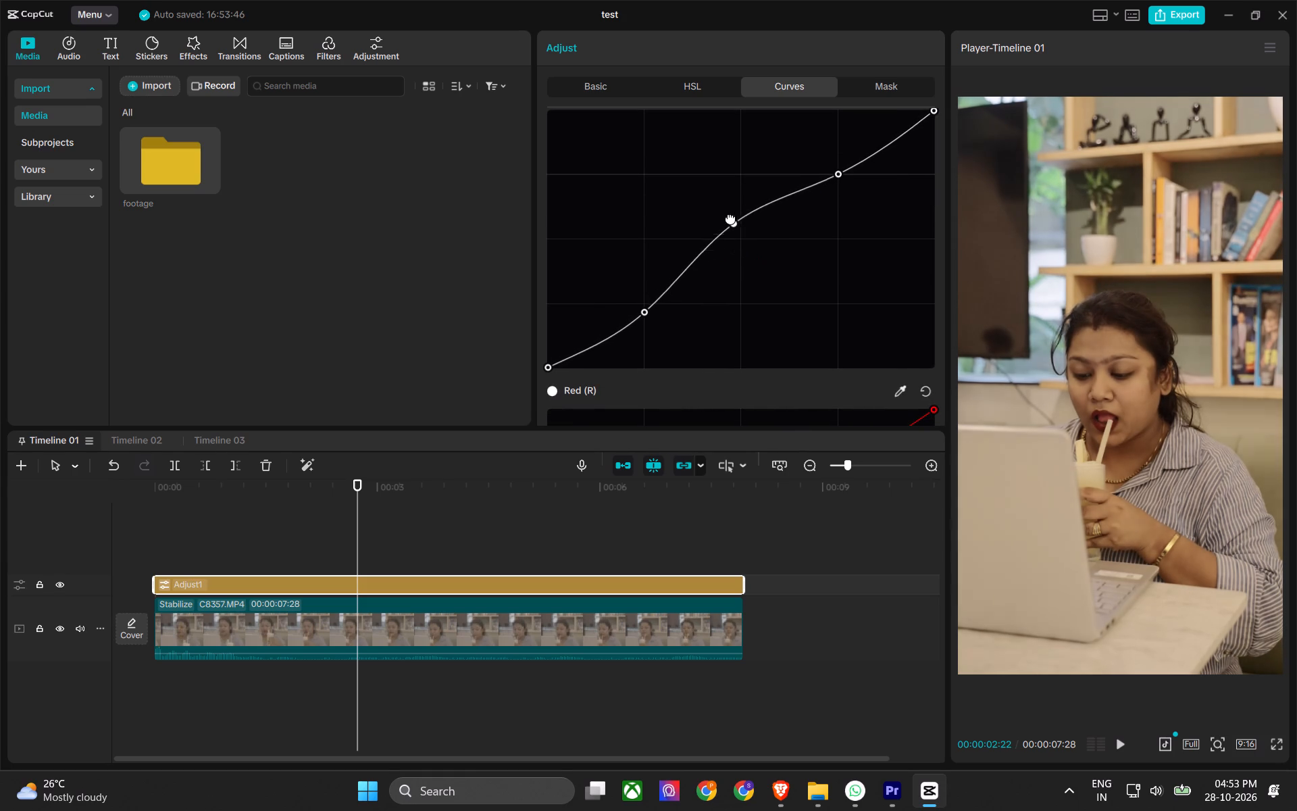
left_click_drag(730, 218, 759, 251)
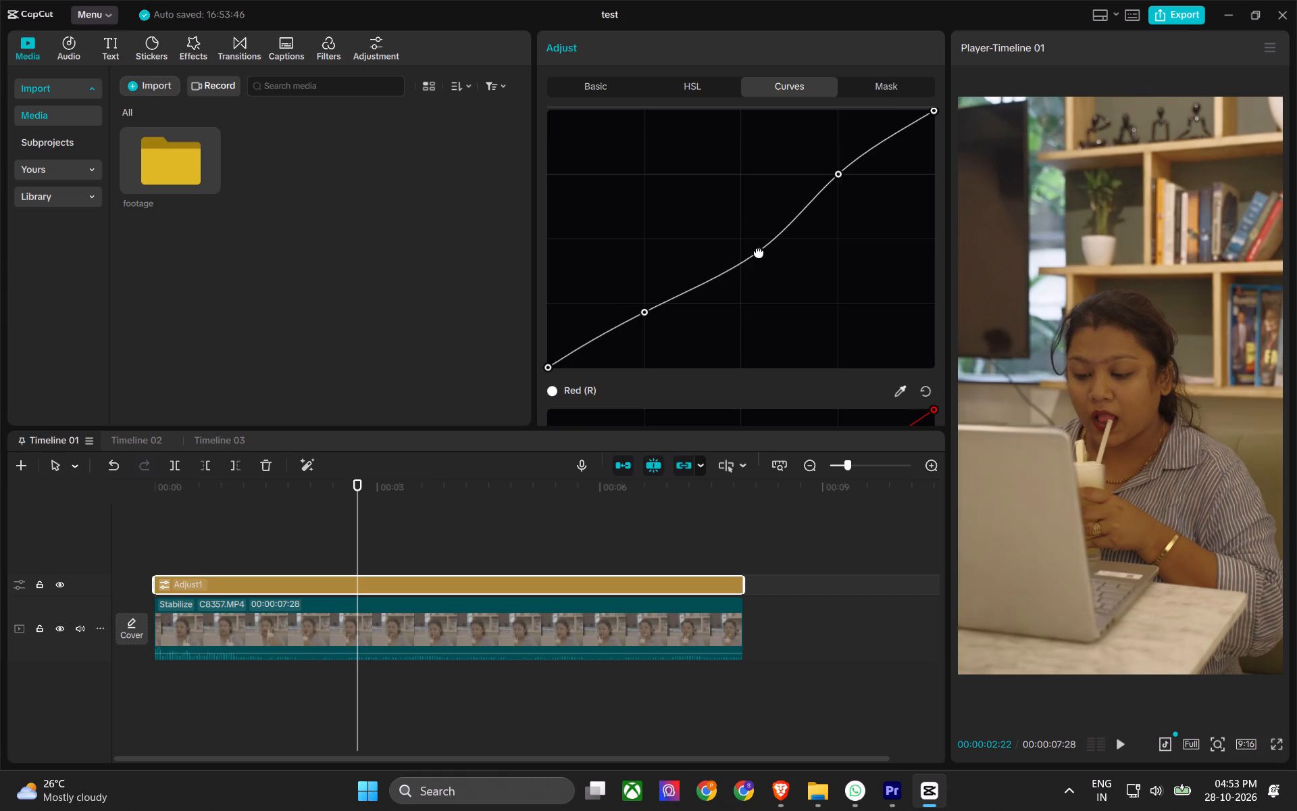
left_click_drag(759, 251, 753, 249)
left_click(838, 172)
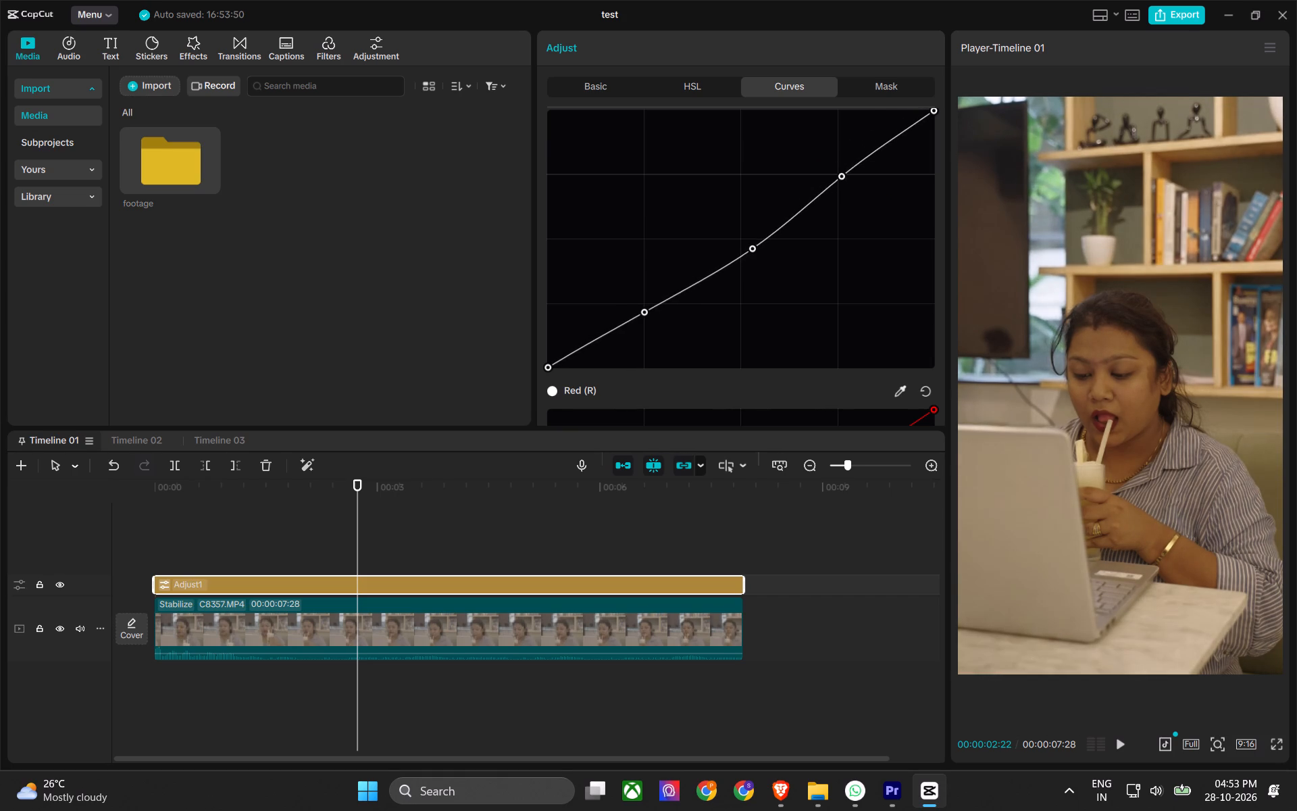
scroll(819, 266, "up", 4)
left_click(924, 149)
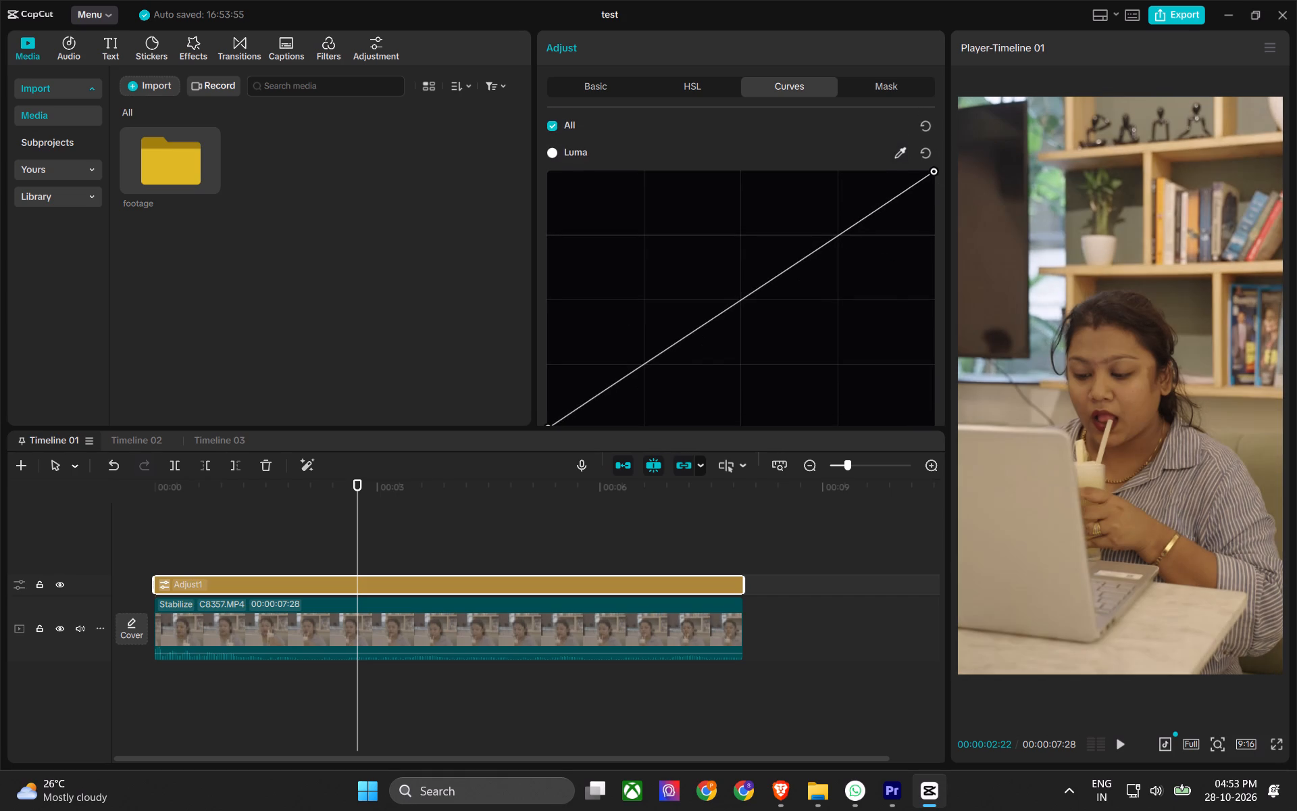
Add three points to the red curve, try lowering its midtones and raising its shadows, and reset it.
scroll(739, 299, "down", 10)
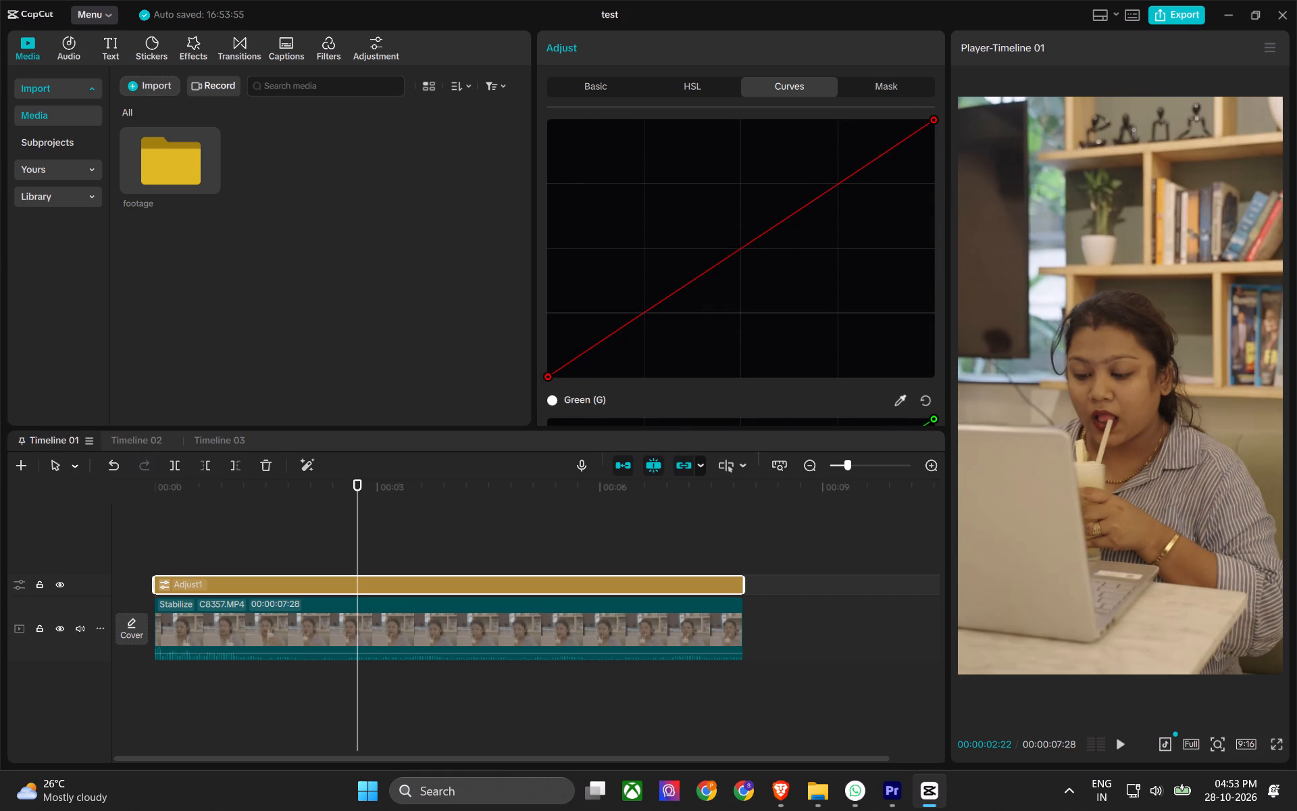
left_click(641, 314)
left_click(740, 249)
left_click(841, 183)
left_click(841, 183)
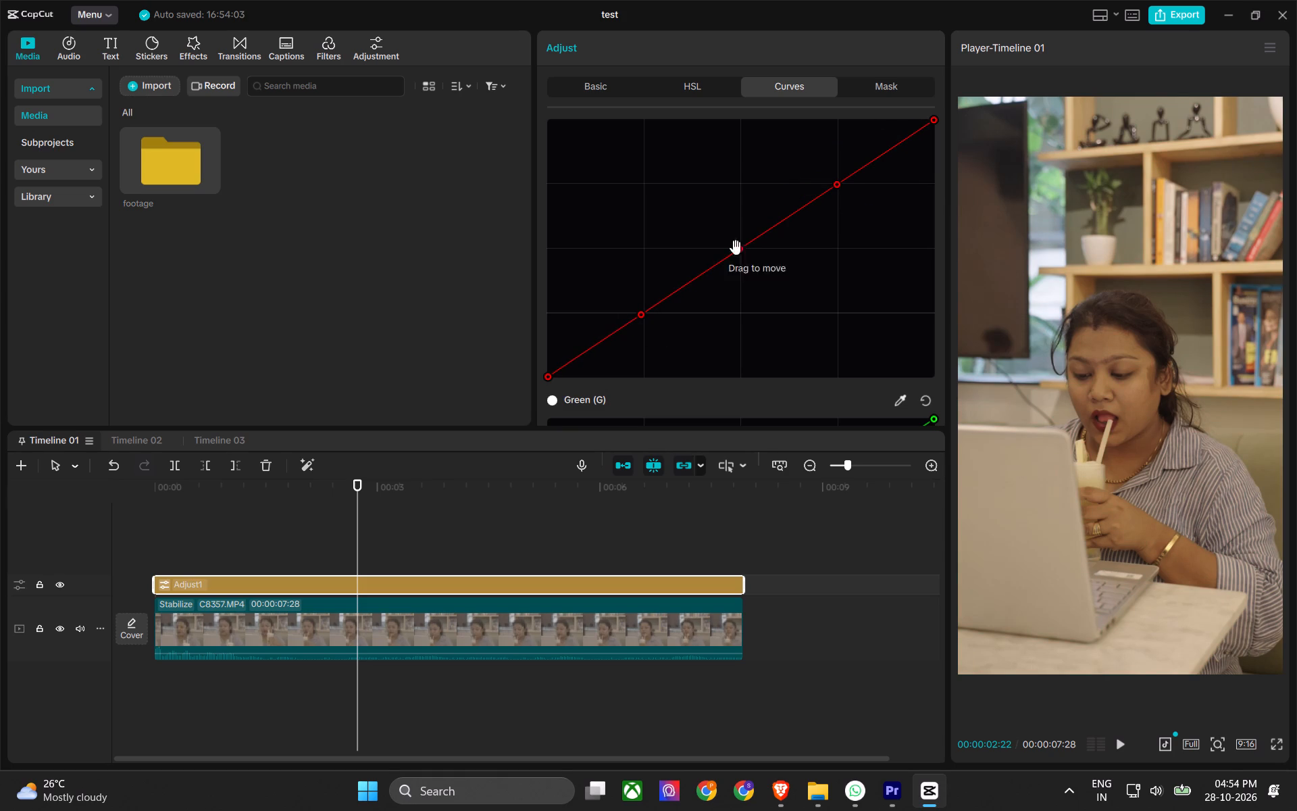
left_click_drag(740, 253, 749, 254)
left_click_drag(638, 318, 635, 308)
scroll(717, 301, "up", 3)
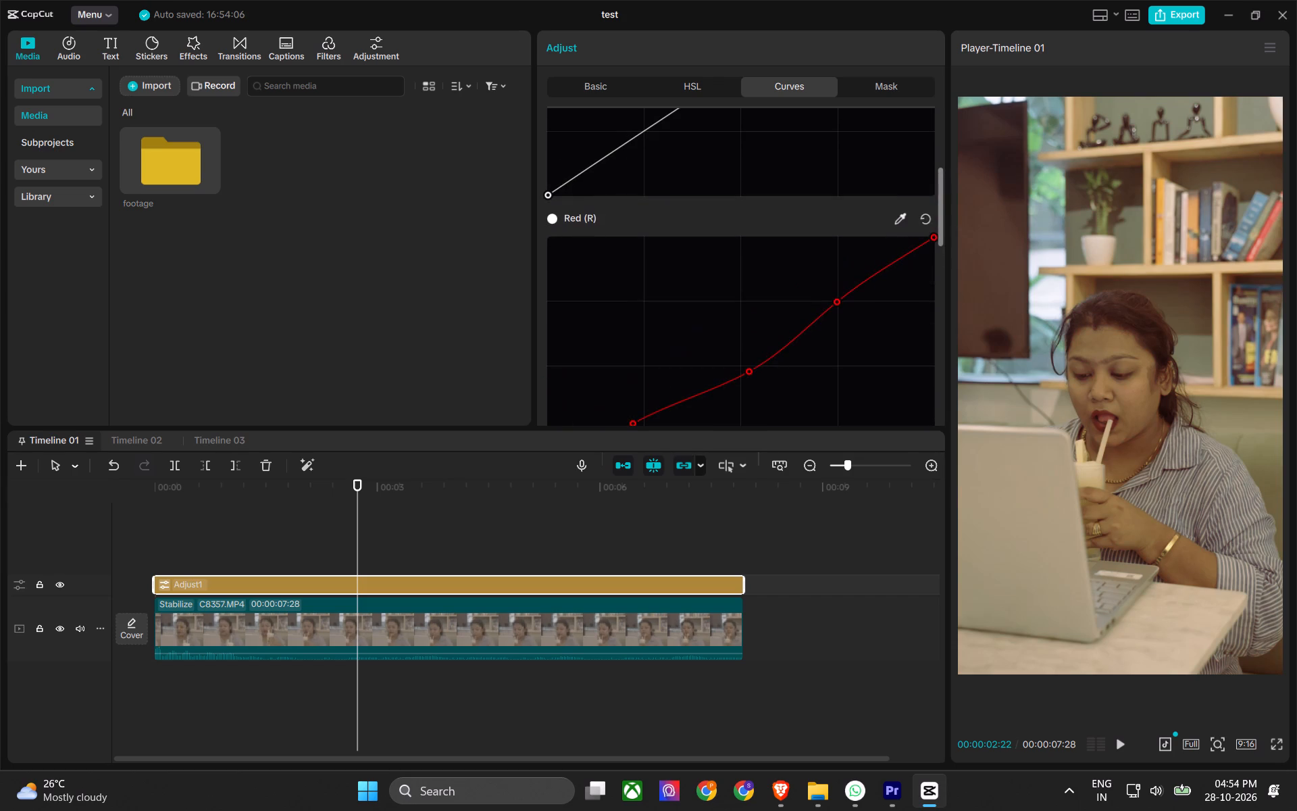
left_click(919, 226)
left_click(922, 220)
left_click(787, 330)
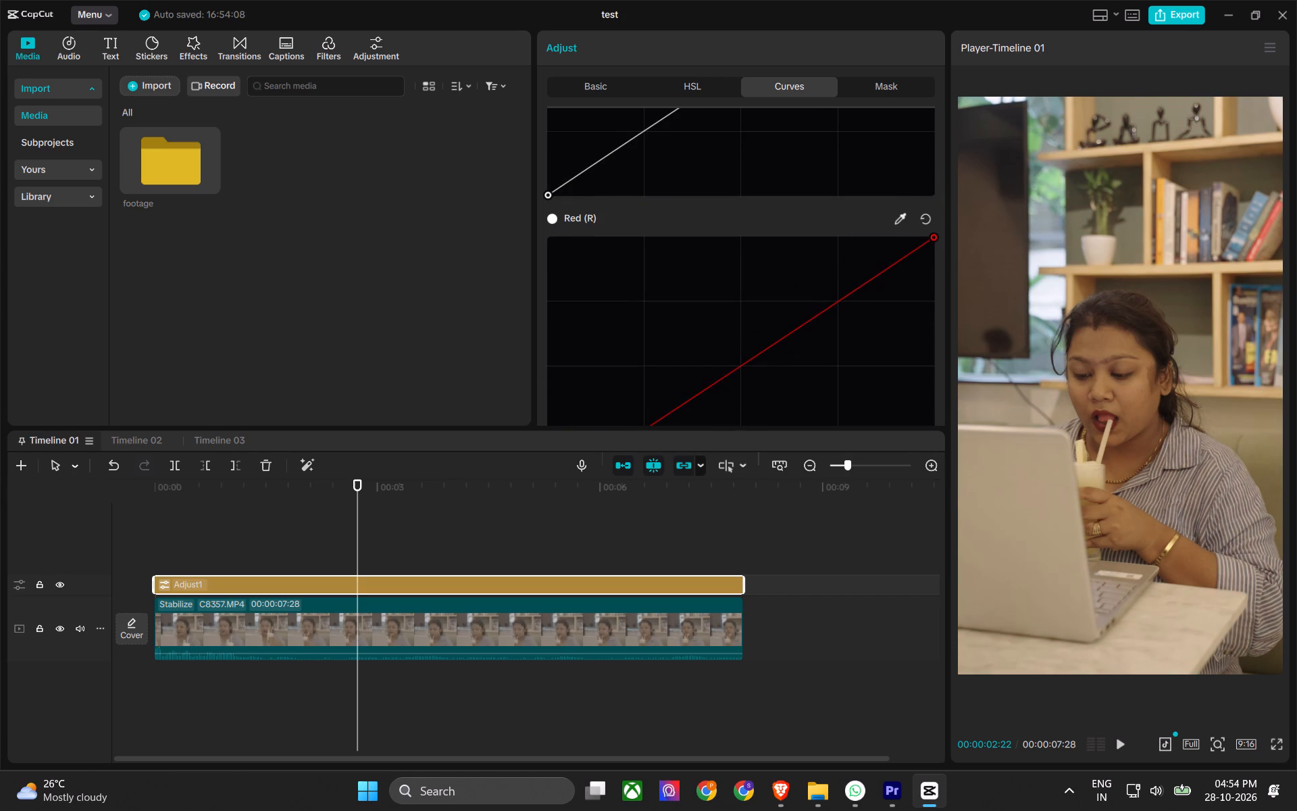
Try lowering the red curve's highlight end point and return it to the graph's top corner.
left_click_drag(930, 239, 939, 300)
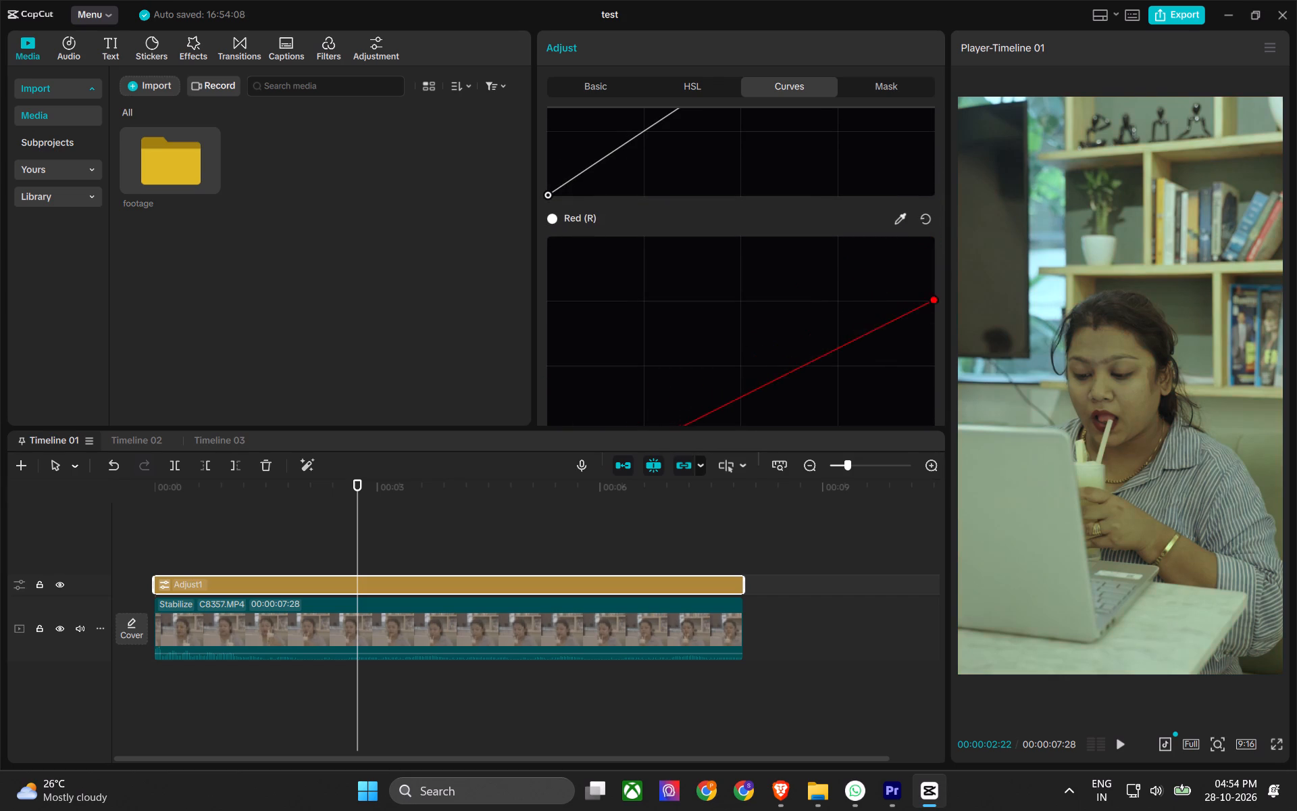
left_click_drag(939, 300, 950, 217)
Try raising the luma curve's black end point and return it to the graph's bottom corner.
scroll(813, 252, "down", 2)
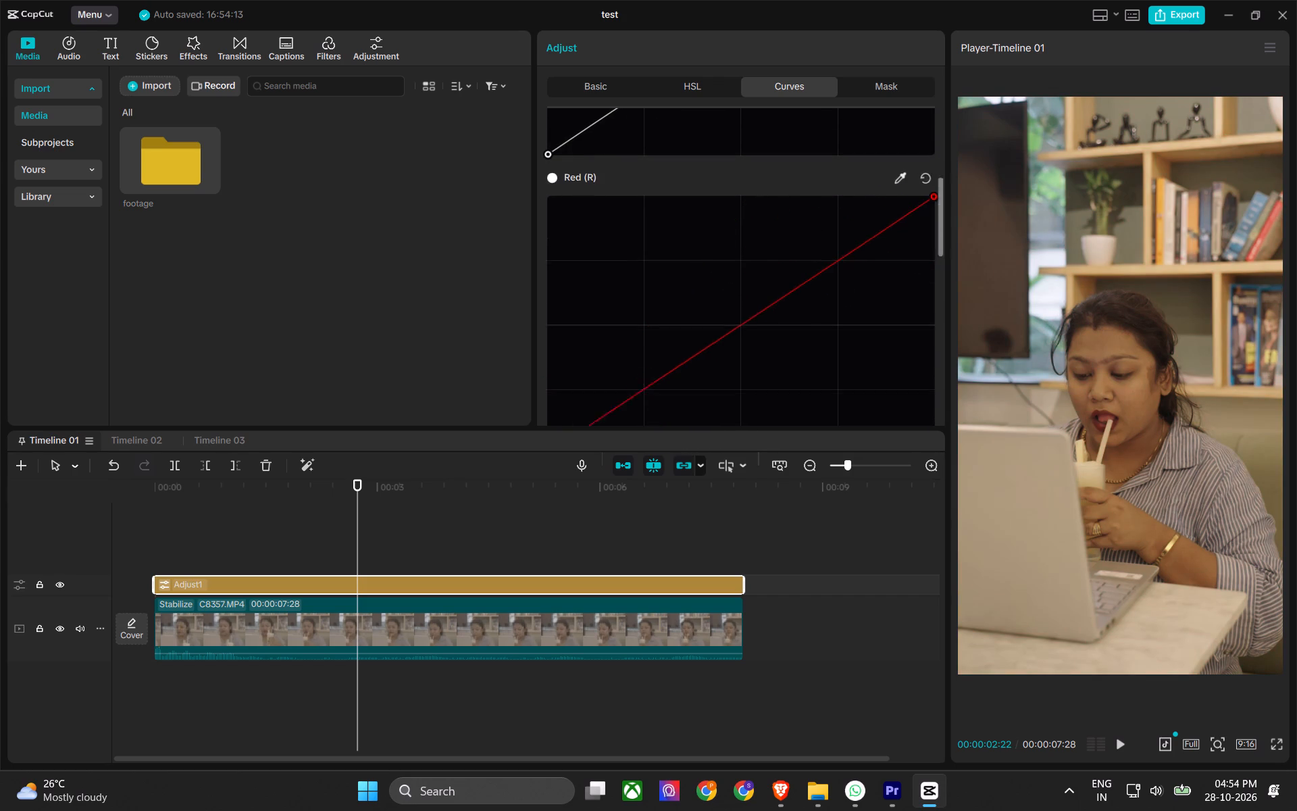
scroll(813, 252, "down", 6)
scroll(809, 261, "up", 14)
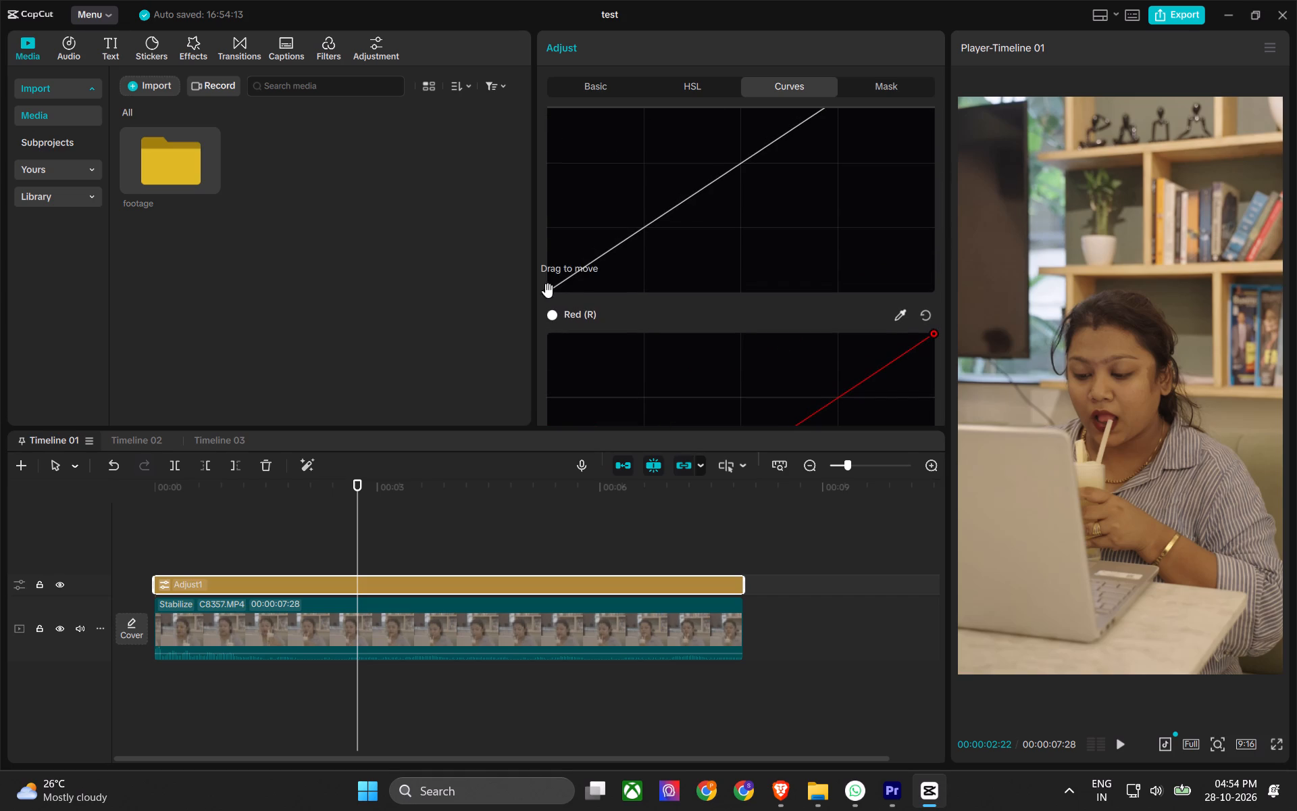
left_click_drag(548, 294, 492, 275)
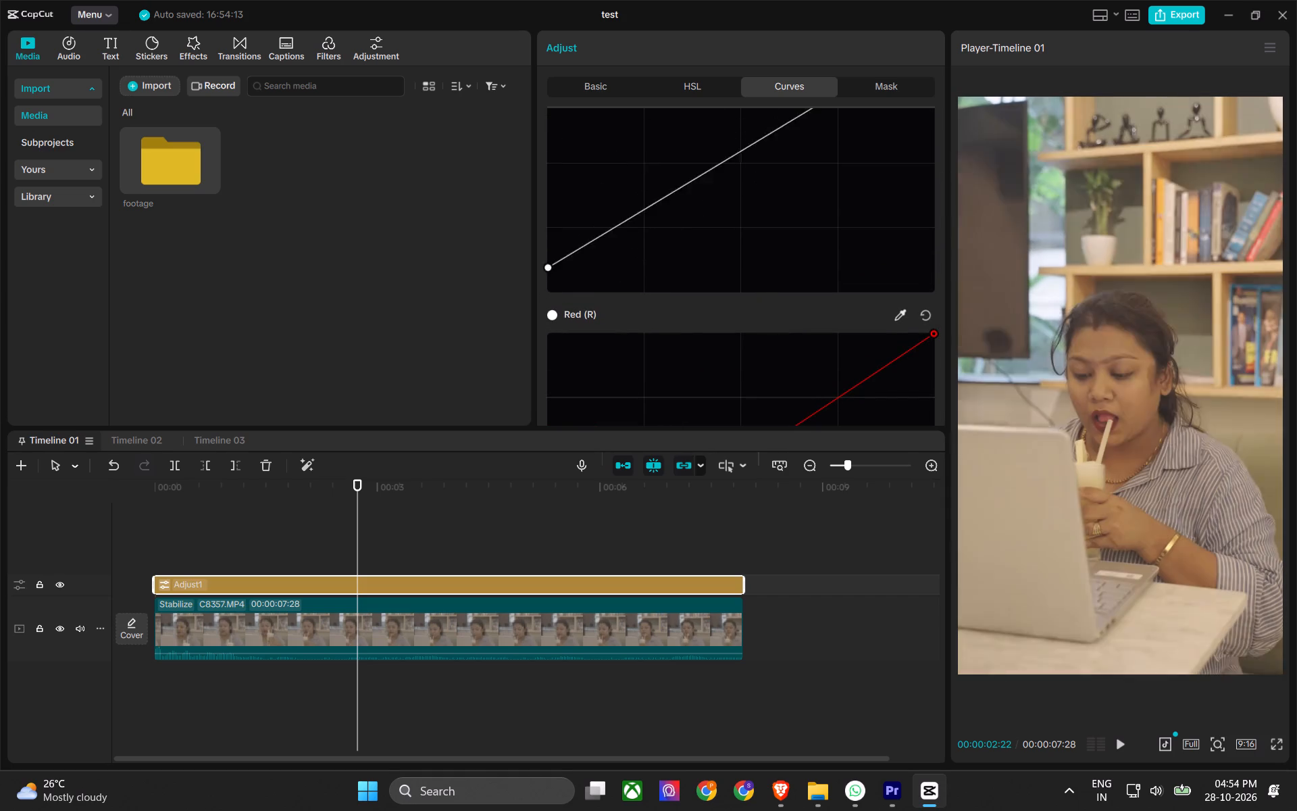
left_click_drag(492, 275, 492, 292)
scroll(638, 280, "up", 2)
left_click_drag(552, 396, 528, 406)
Examine the adjustment layer's remaining curves through the red, green and blue channels.
scroll(559, 351, "down", 6)
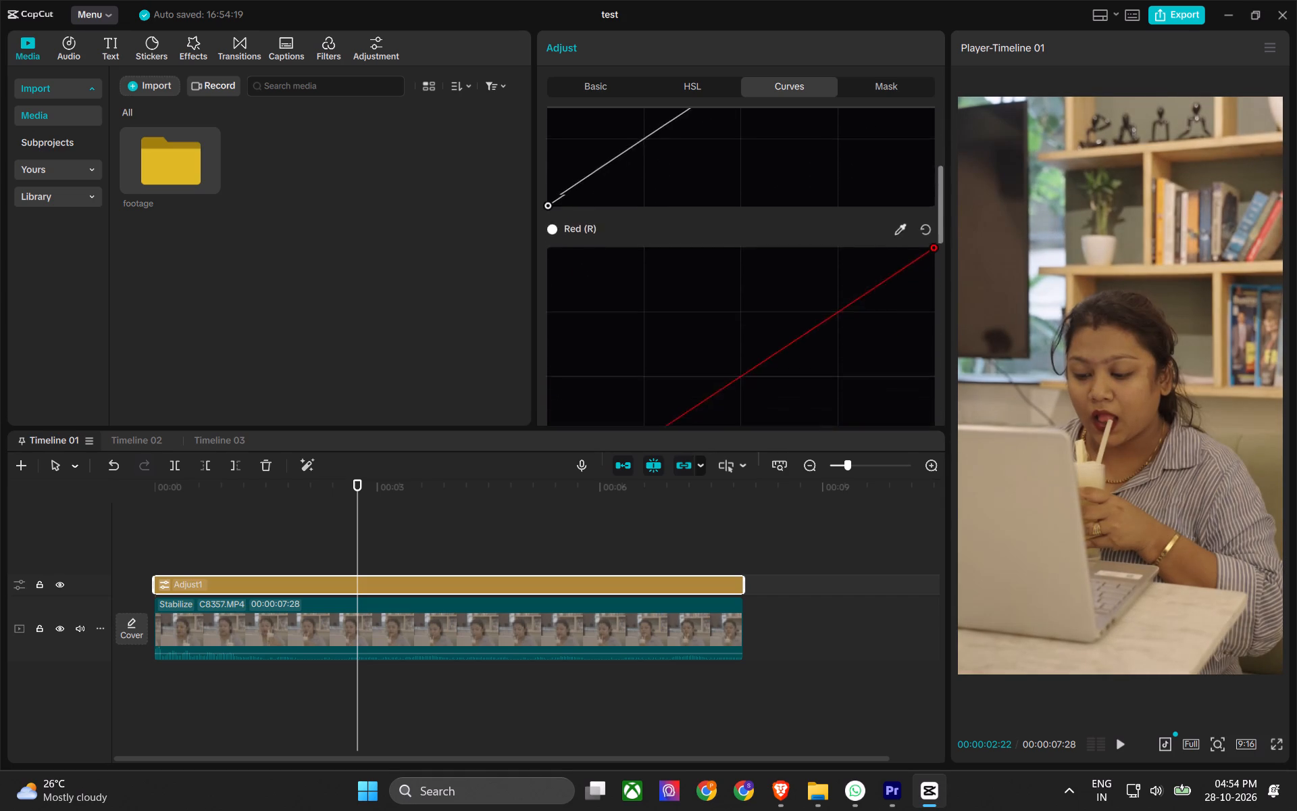
scroll(561, 339, "down", 13)
scroll(606, 315, "down", 14)
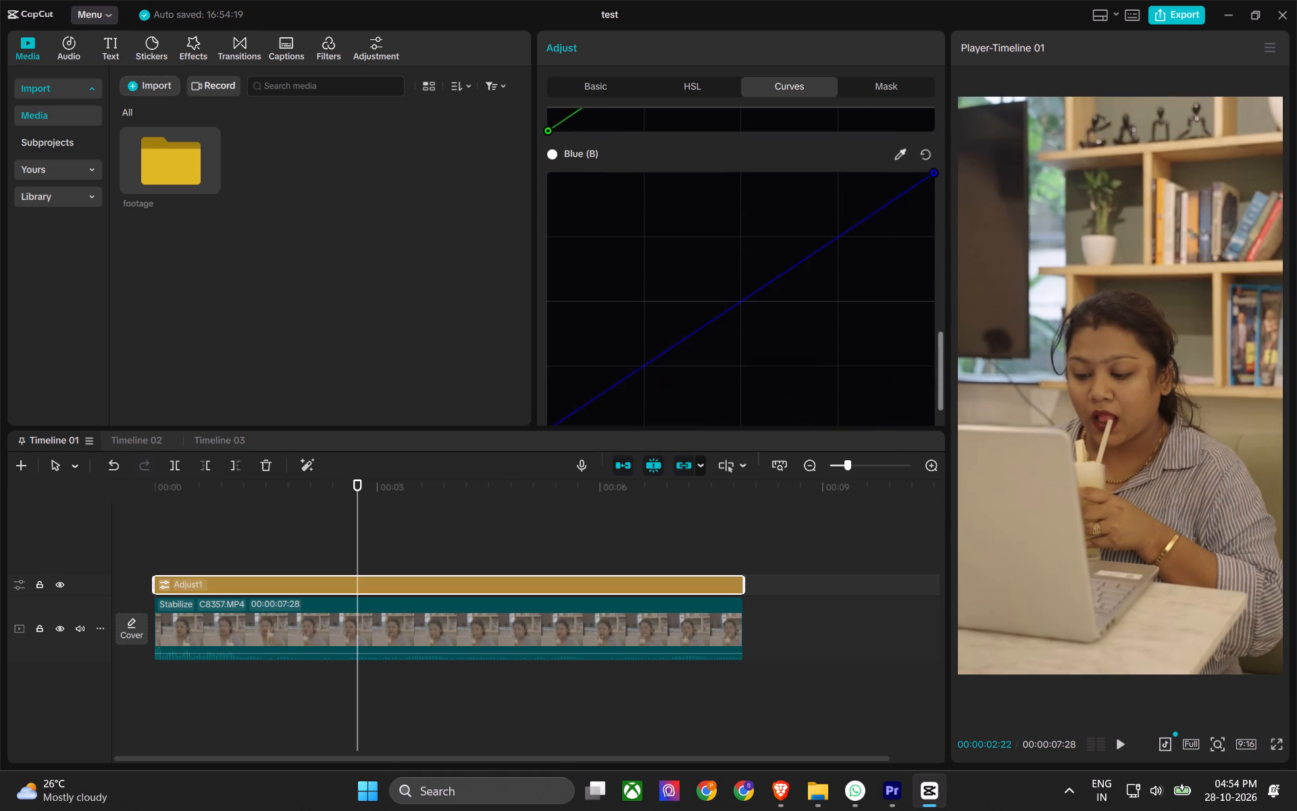
scroll(620, 333, "down", 16)
scroll(621, 312, "down", 8)
scroll(621, 320, "up", 7)
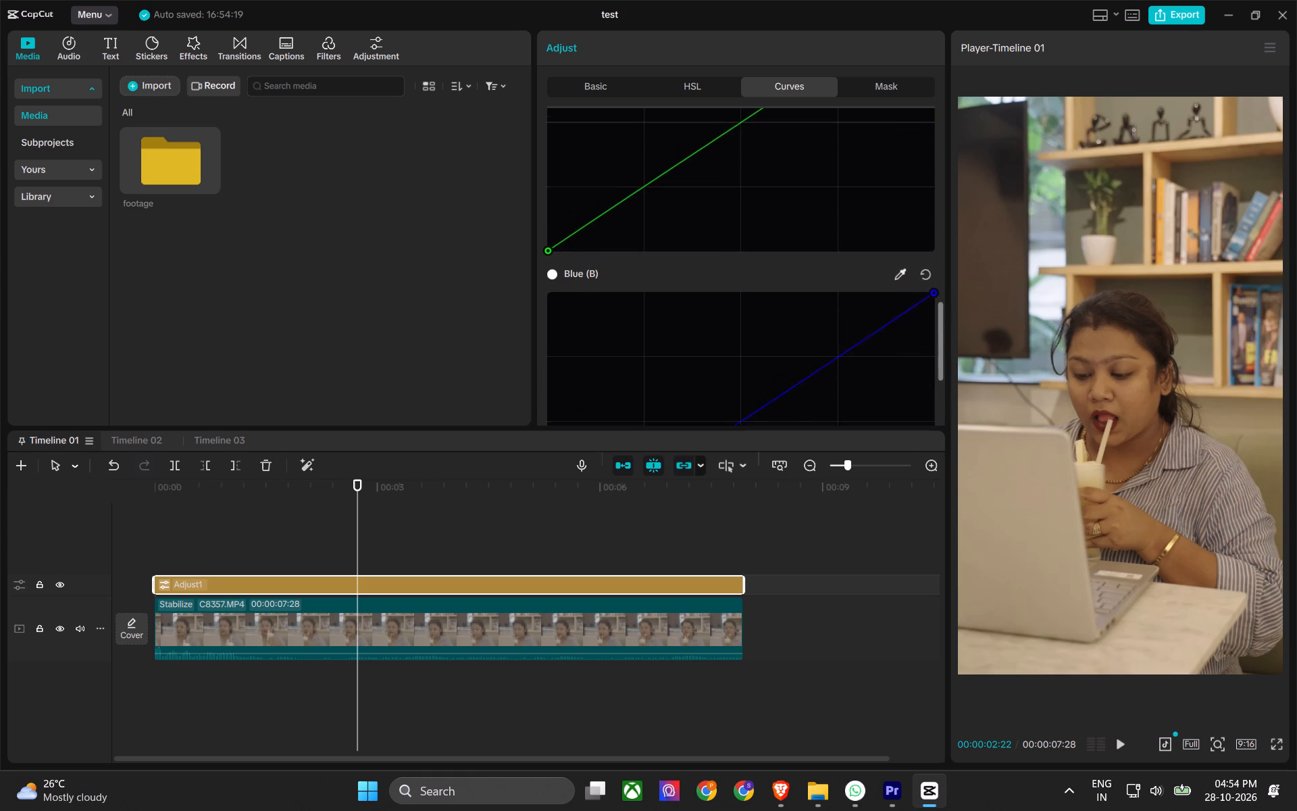
Open the adjustment layer's mask settings and examine the mask shapes it offers.
left_click(920, 89)
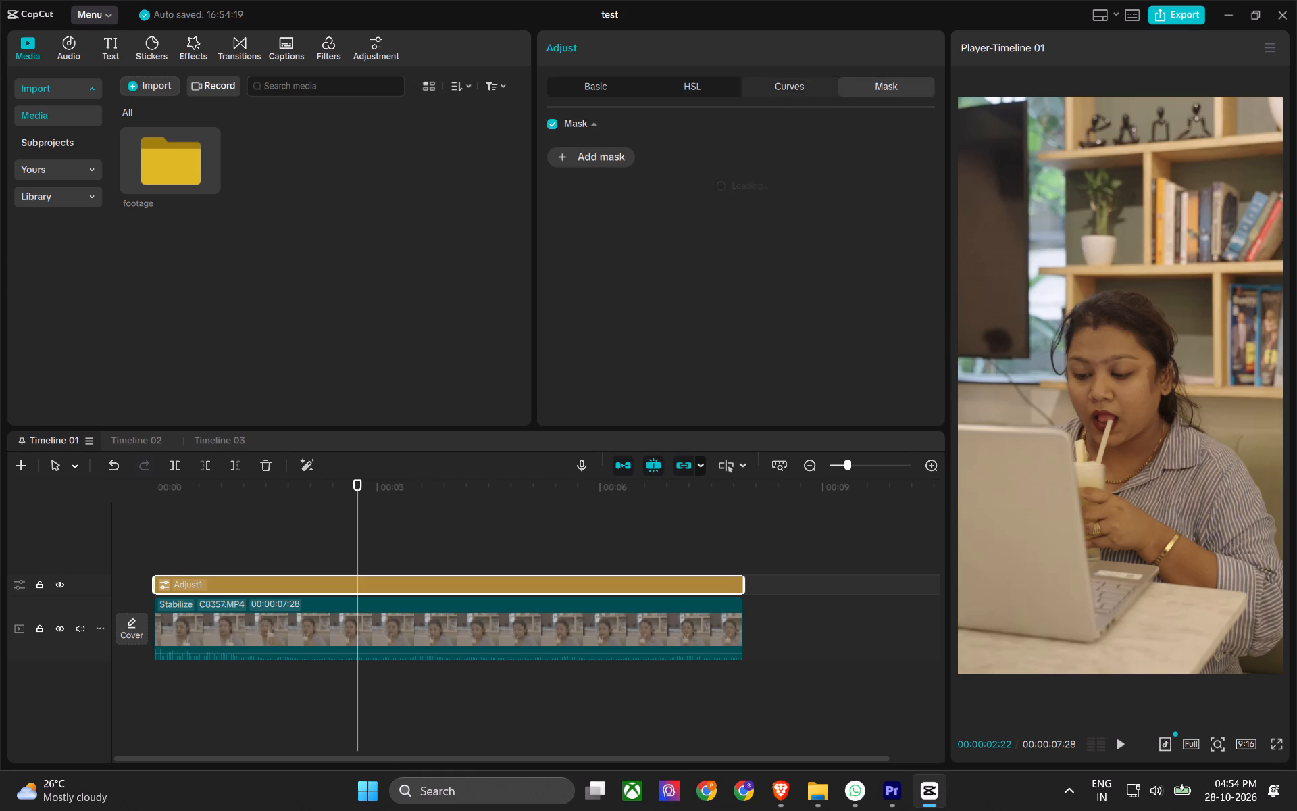
left_click(567, 162)
left_click(570, 159)
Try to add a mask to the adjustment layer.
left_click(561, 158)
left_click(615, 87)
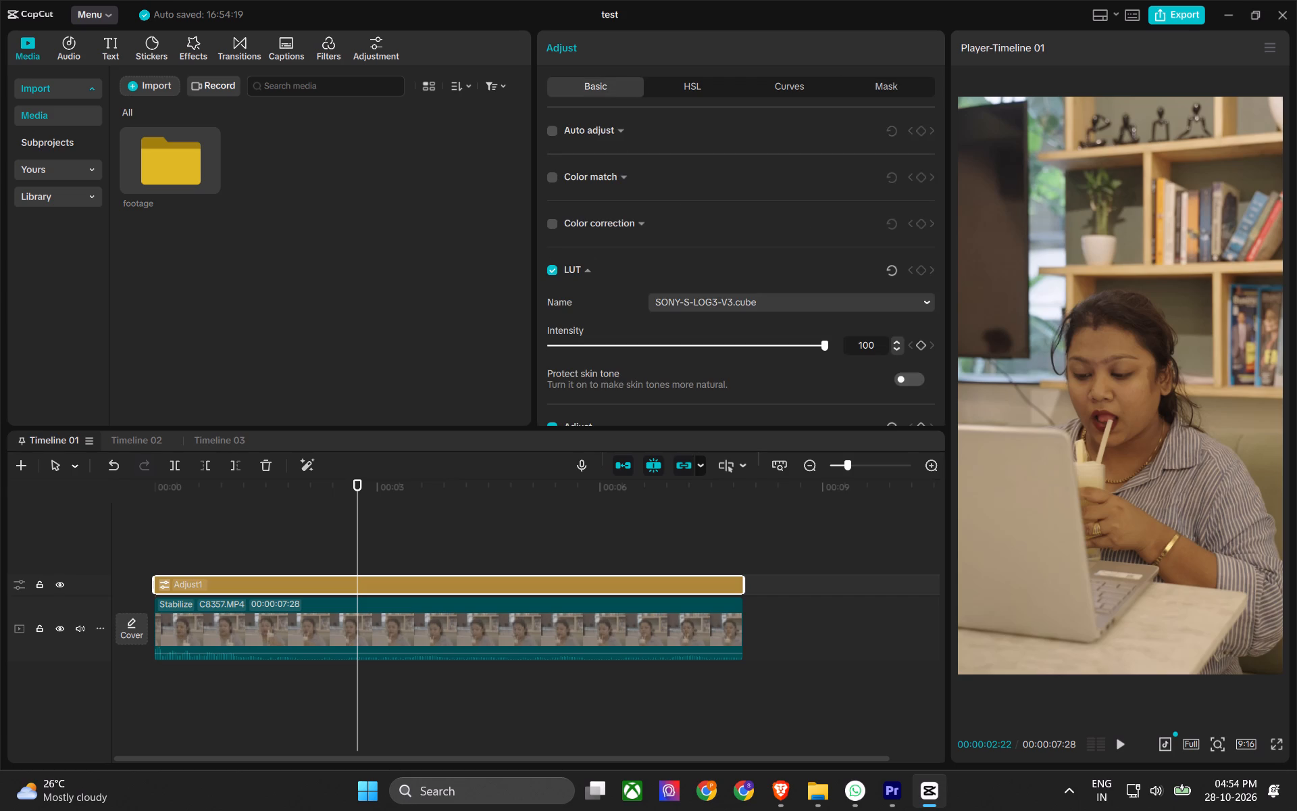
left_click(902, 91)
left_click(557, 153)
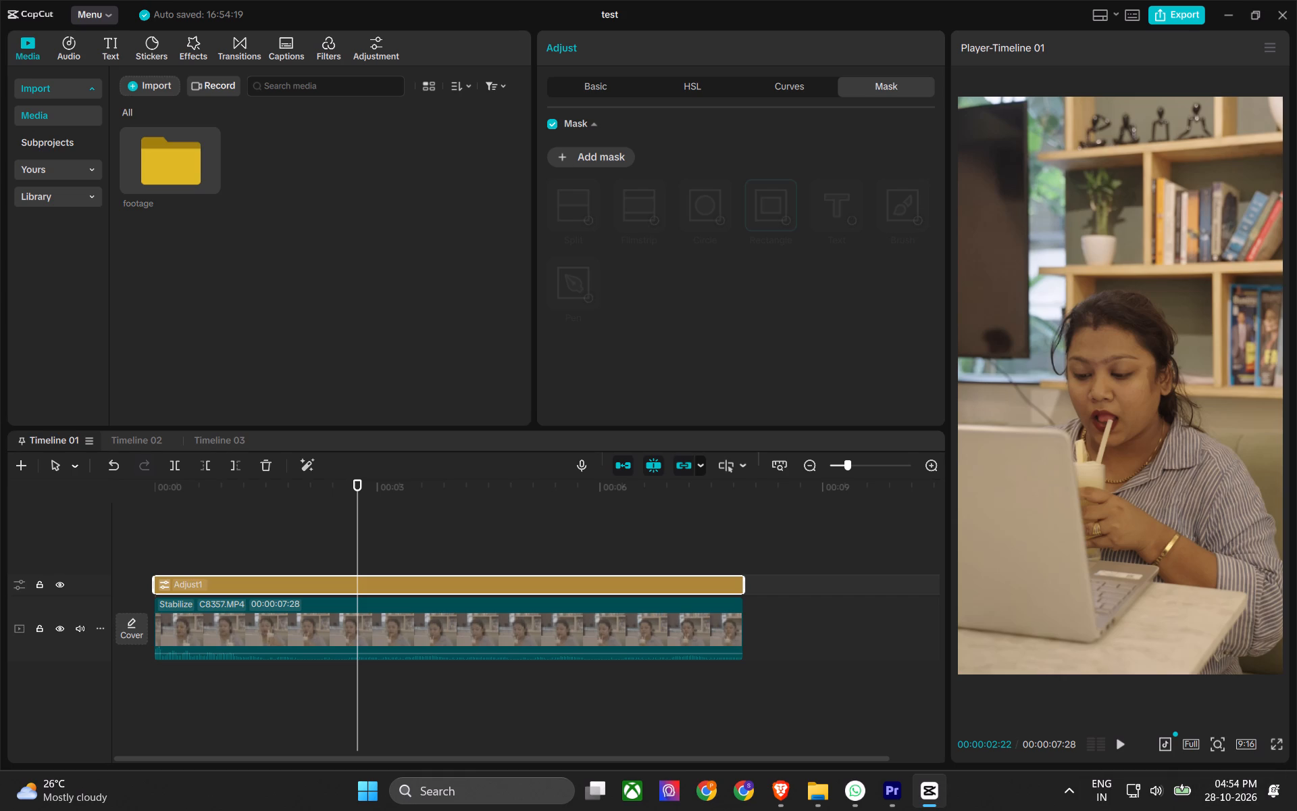
Change Proton VPN to another free server and return to the CapCut project.
left_click(1063, 797)
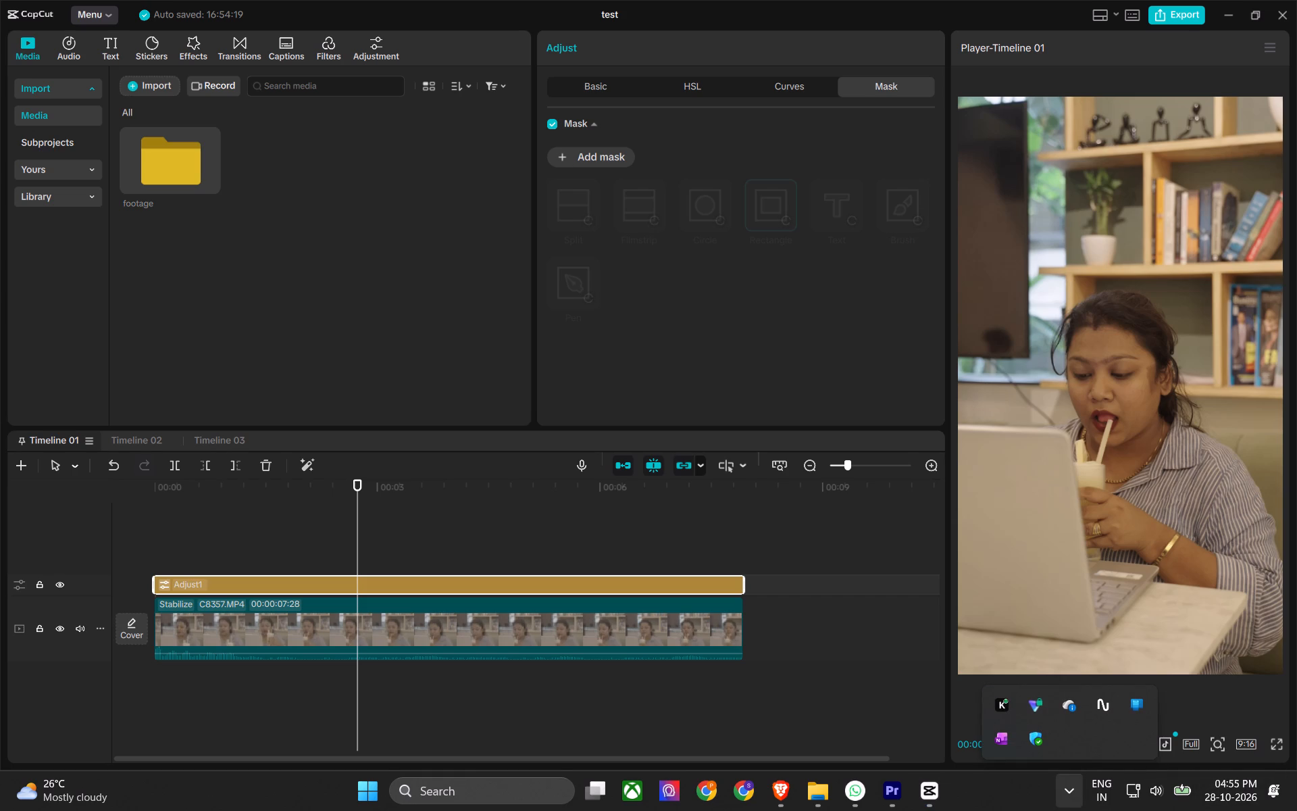
left_click(1045, 705)
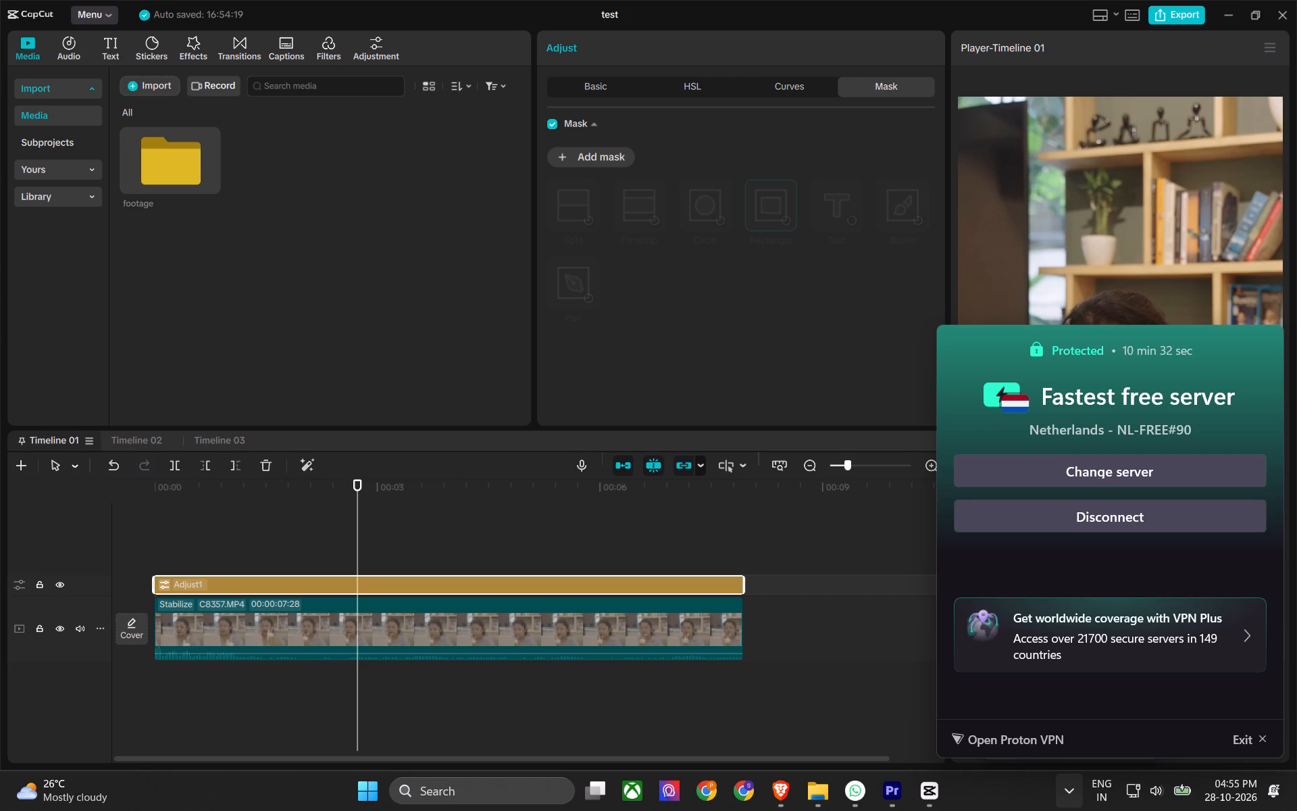
left_click(1165, 476)
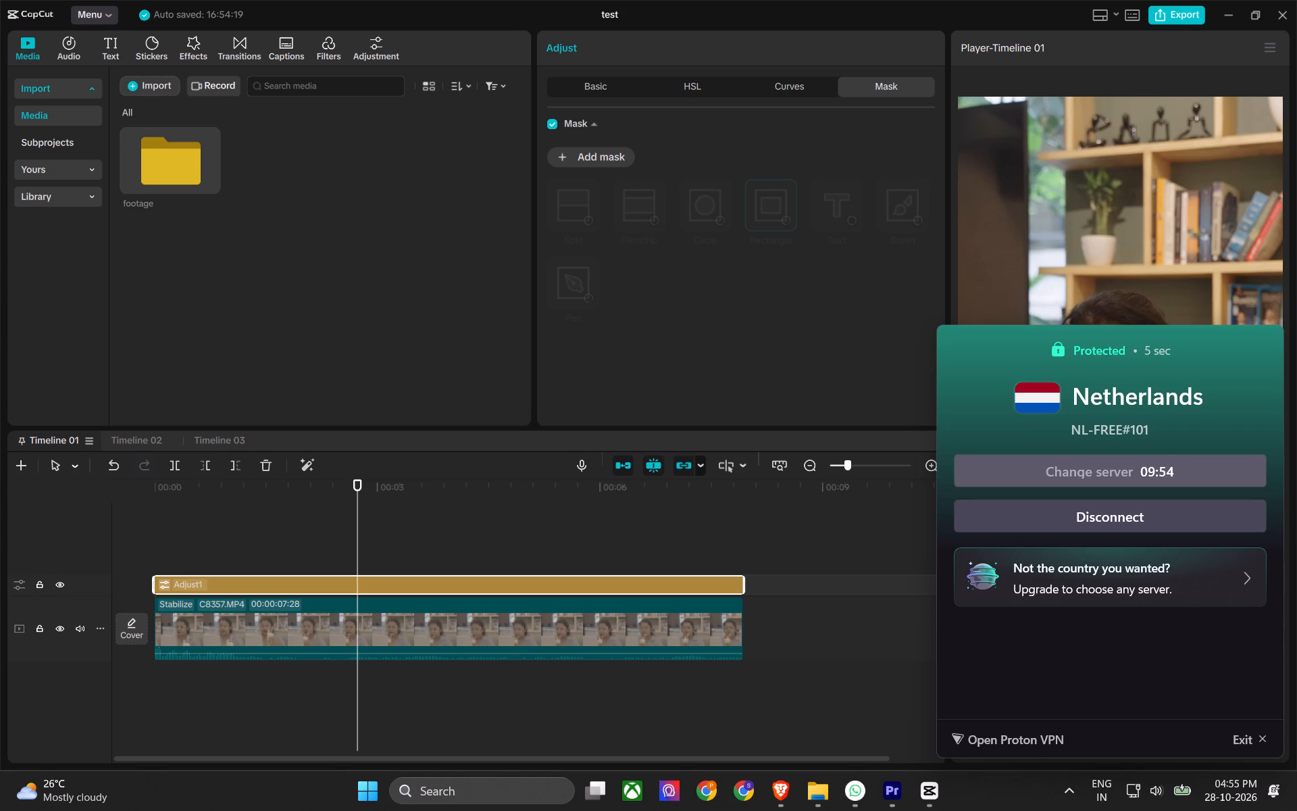
left_click(1102, 470)
left_click(1190, 428)
left_click(780, 301)
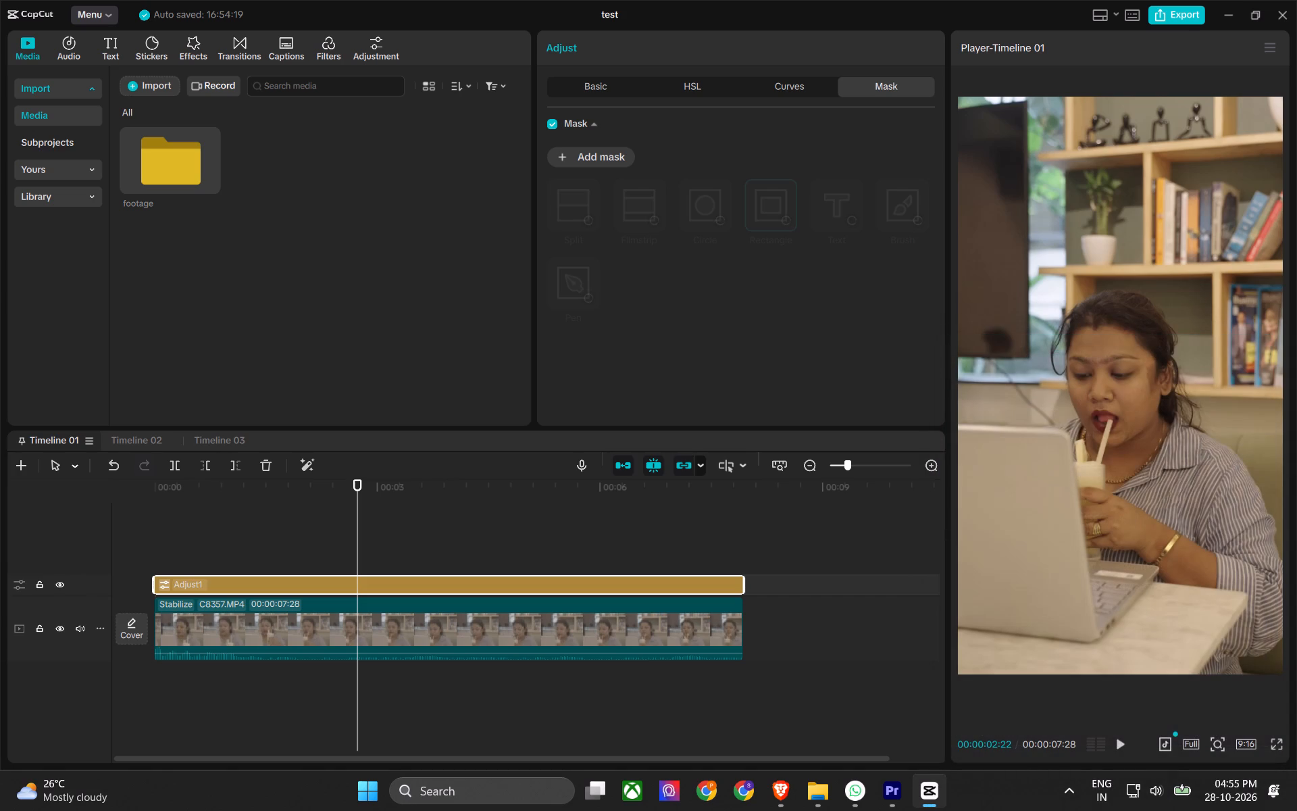
Examine the auto caption options and the Trending transitions library.
left_click(787, 79)
left_click(879, 91)
left_click(277, 50)
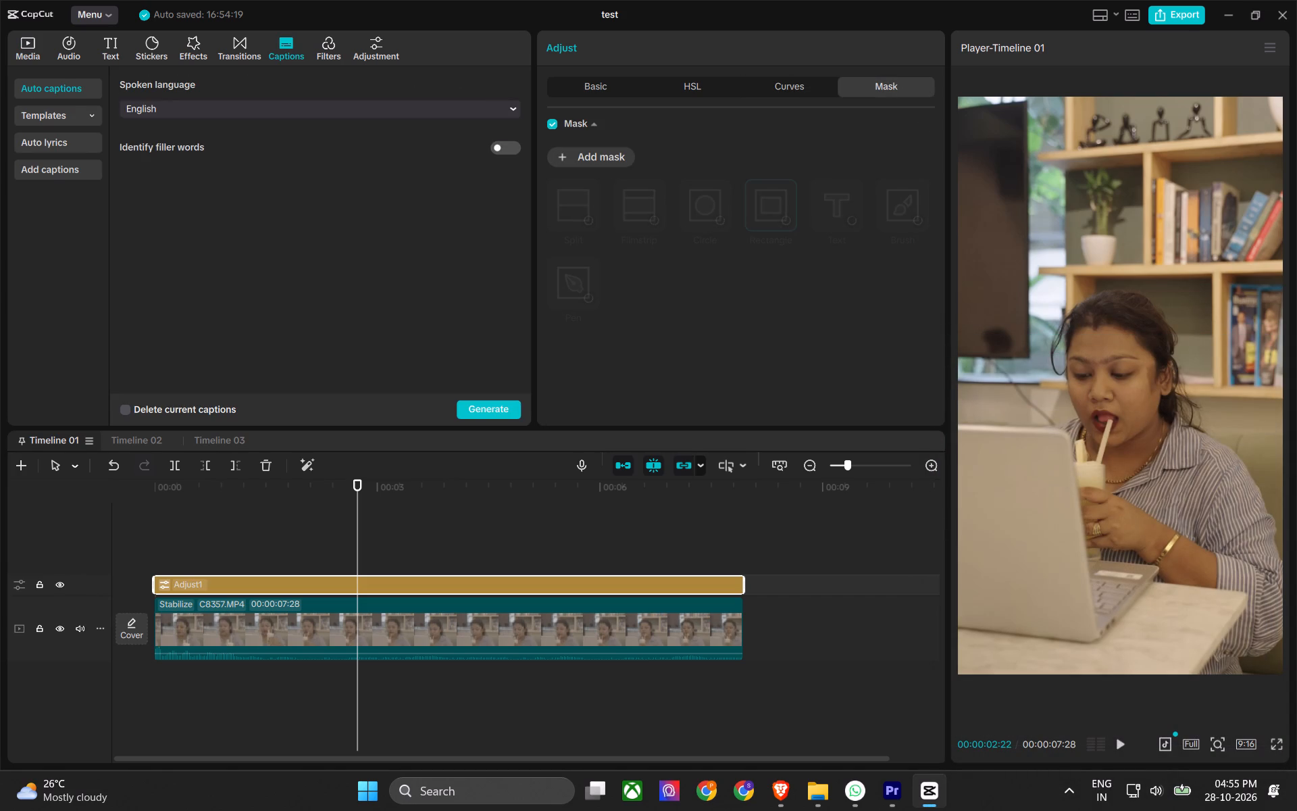
left_click(236, 46)
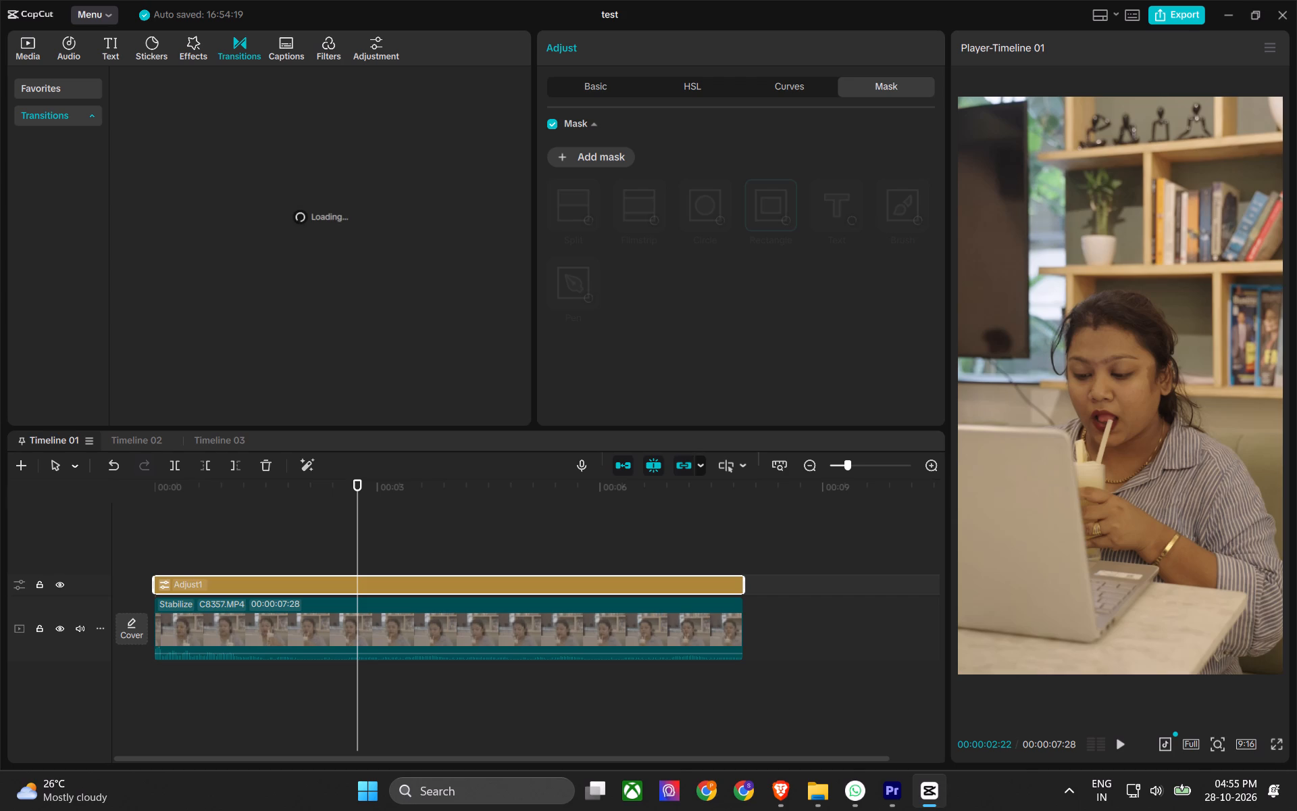
scroll(362, 237, "down", 8)
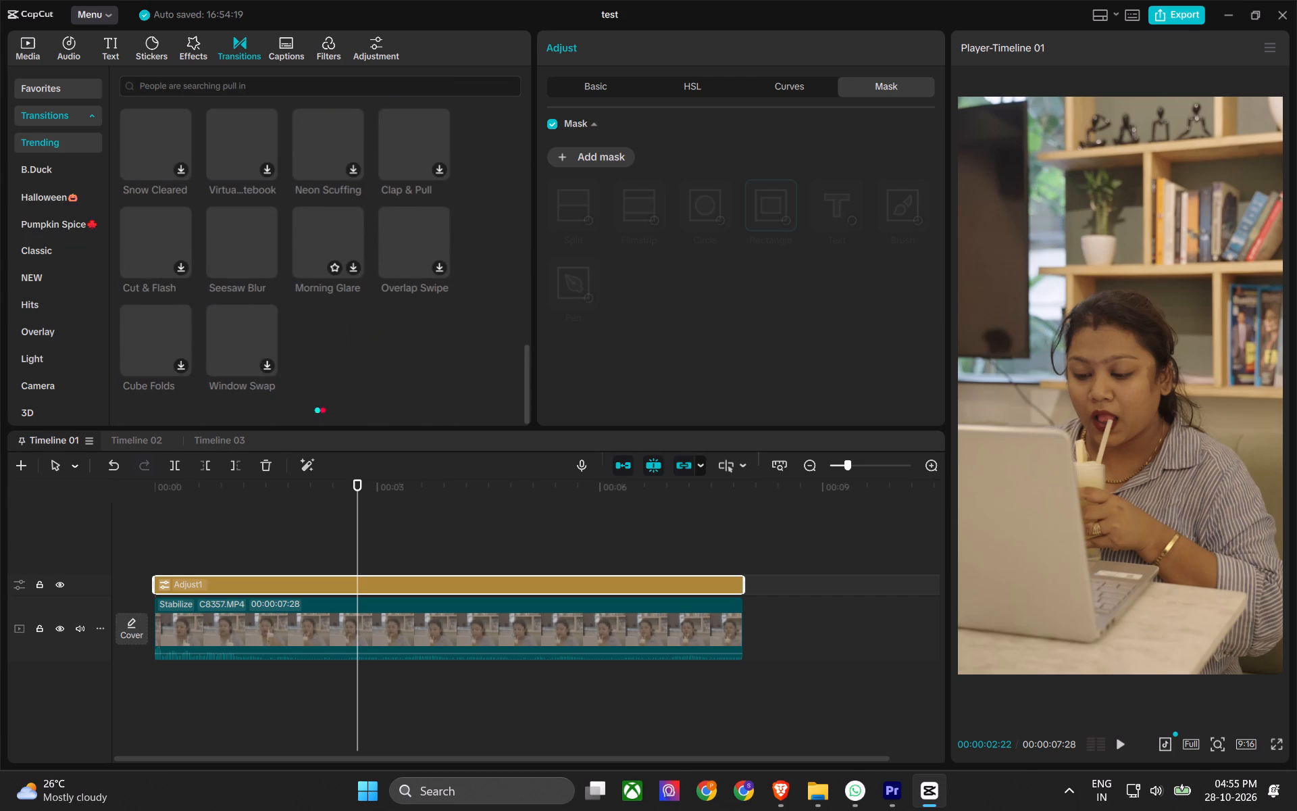
scroll(362, 237, "down", 20)
scroll(362, 237, "down", 6)
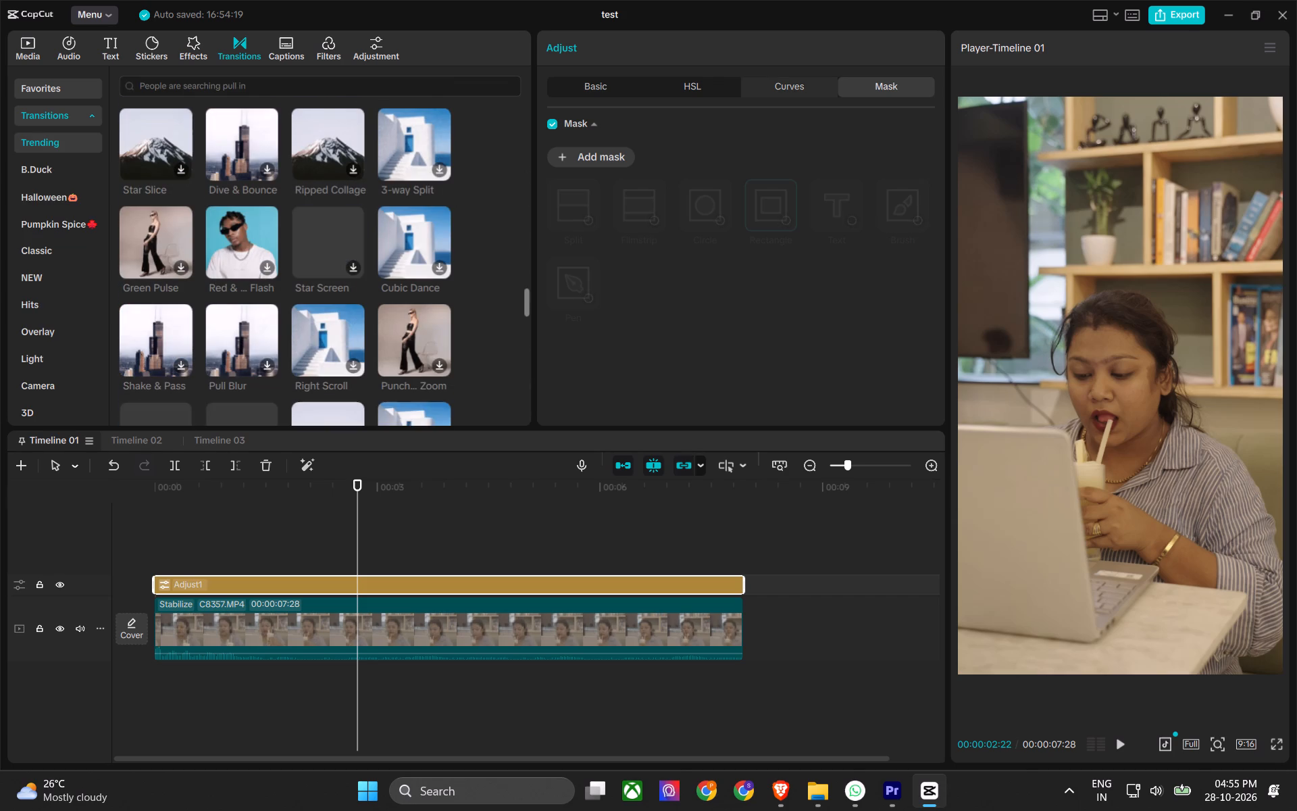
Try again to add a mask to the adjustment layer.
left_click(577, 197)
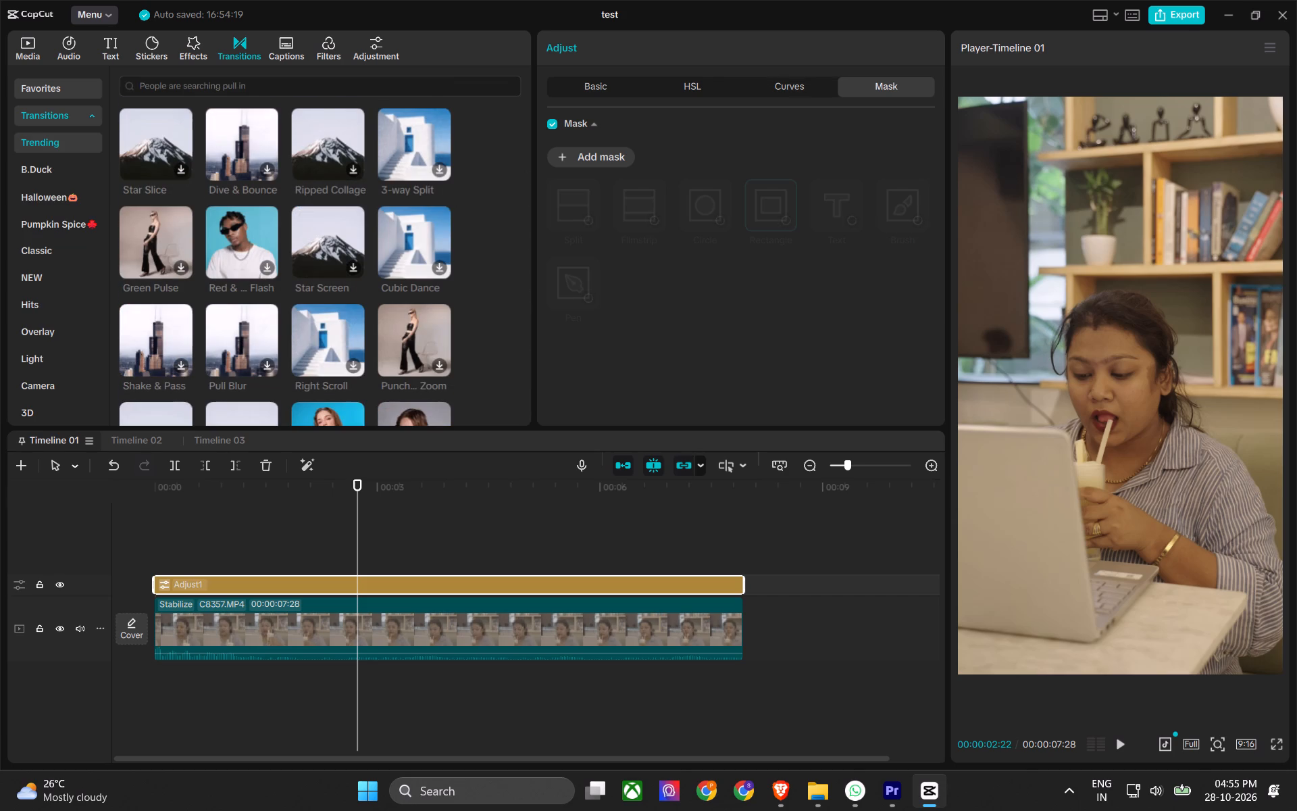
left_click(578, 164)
Close and restart CapCut, dismiss the CapCut Pro offer, and reopen the test project.
left_click(1279, 7)
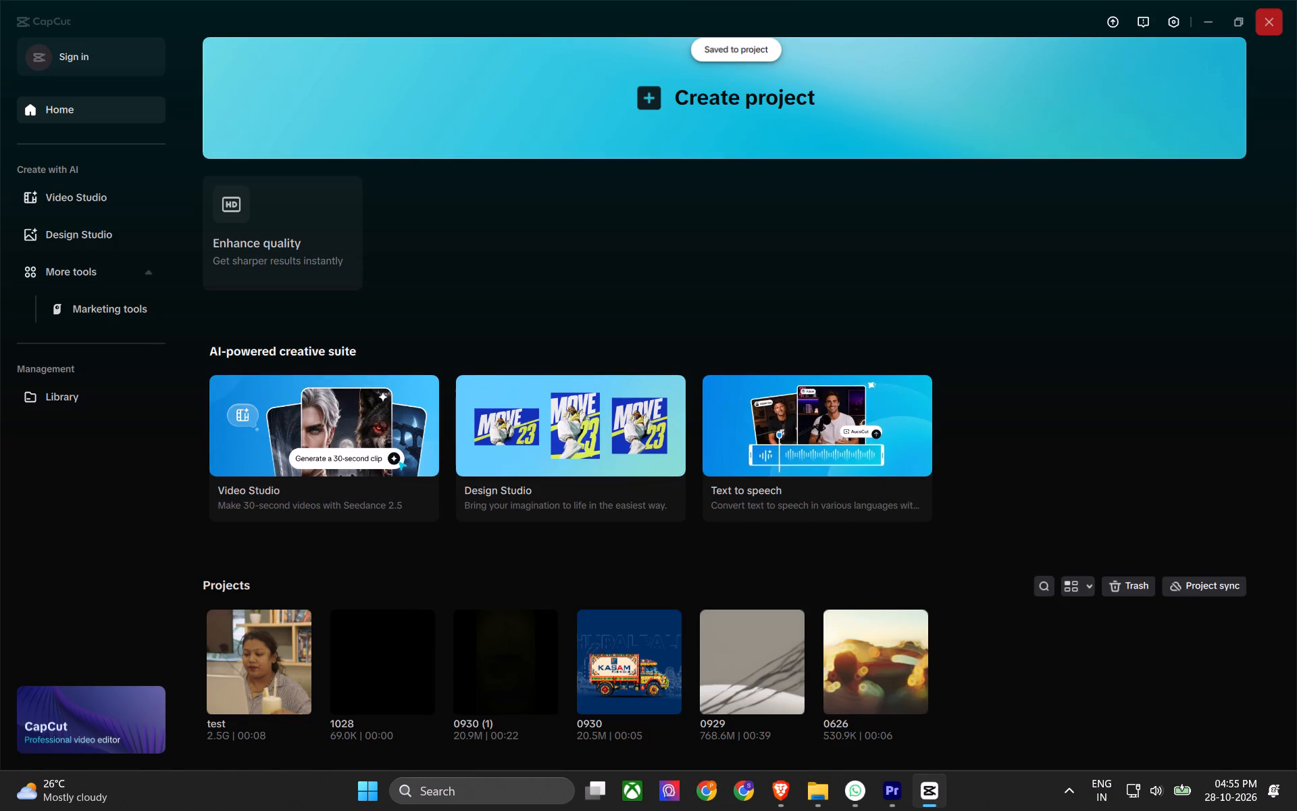
left_click(1265, 30)
left_click(867, 270)
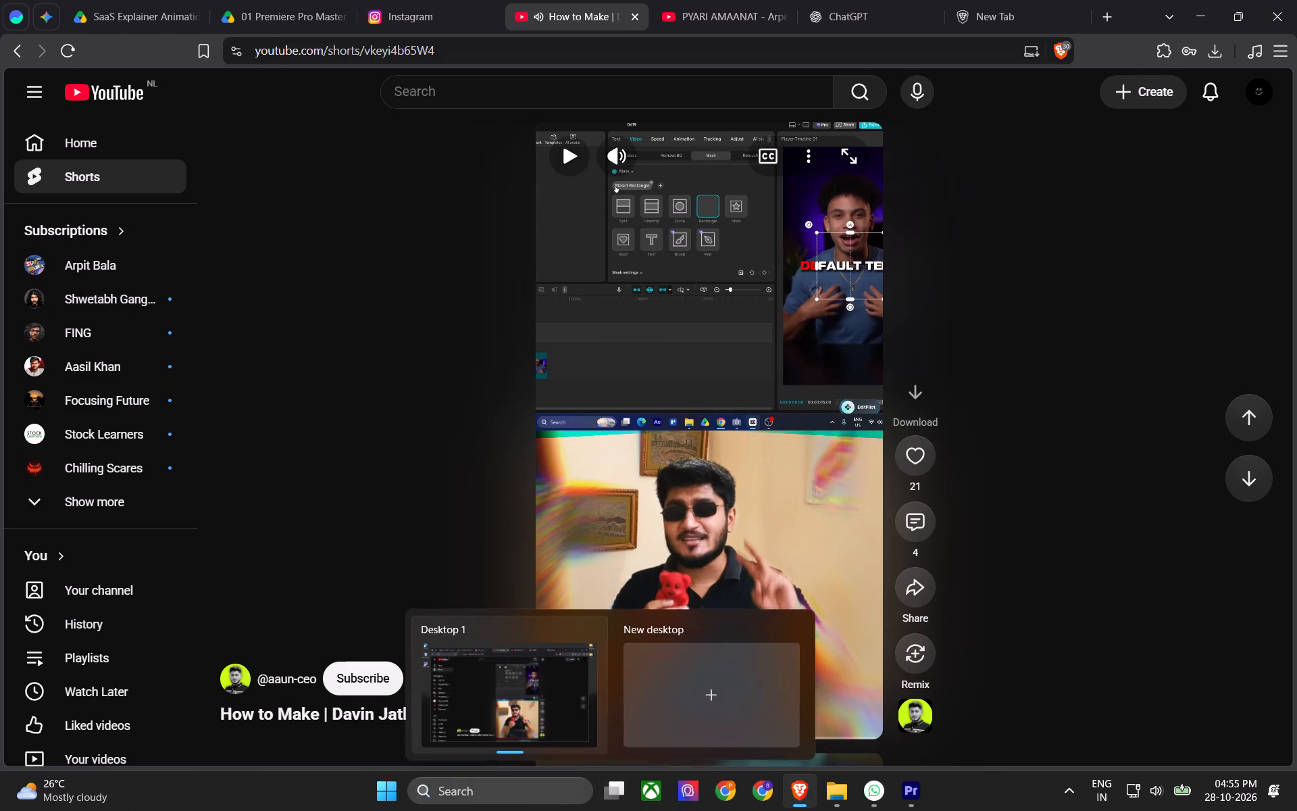
left_click(394, 800)
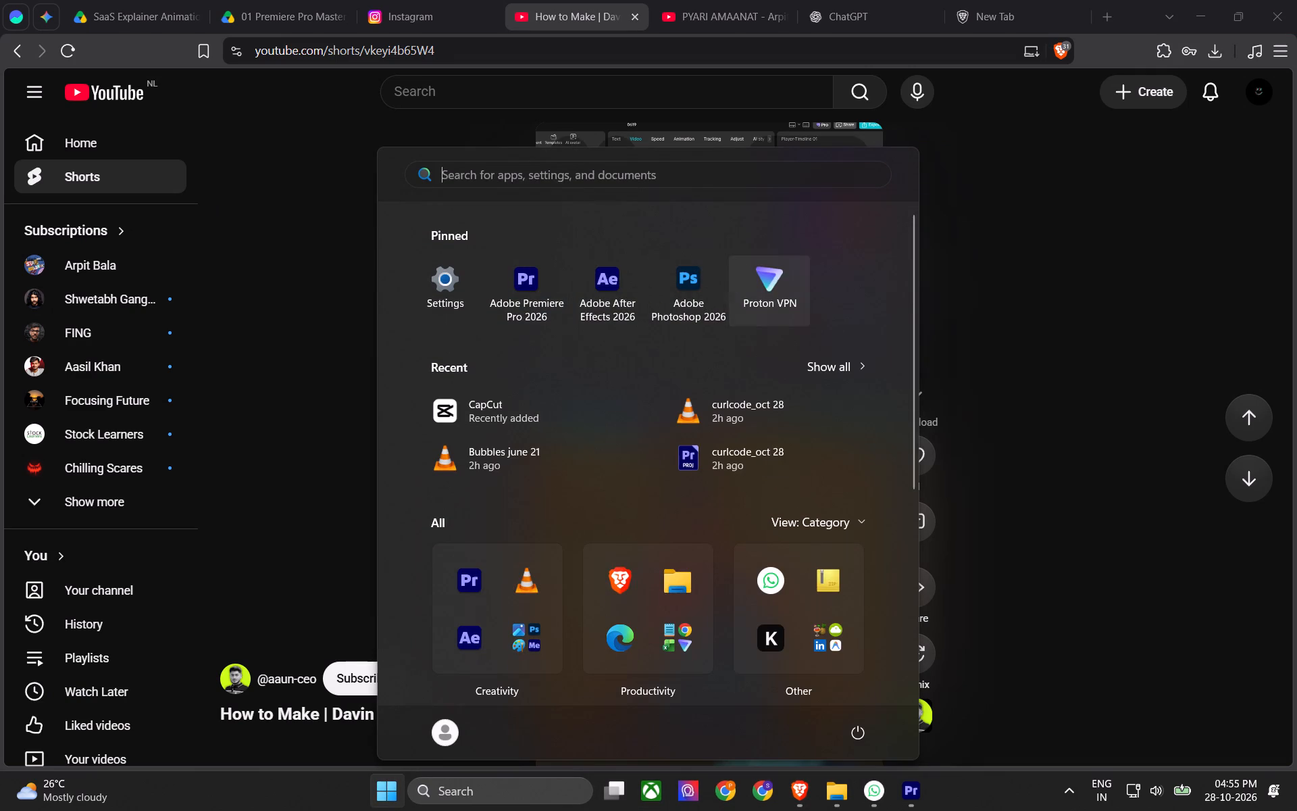
left_click(481, 413)
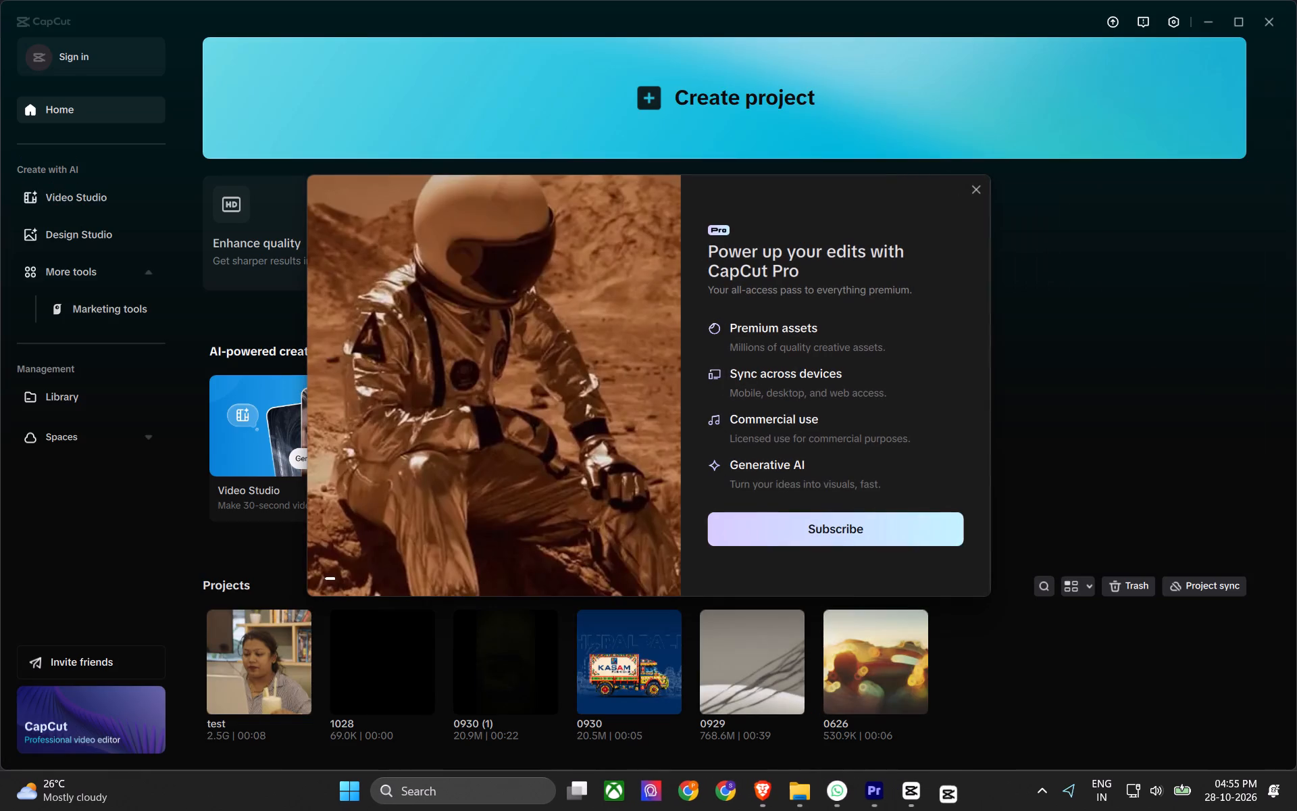
left_click(975, 187)
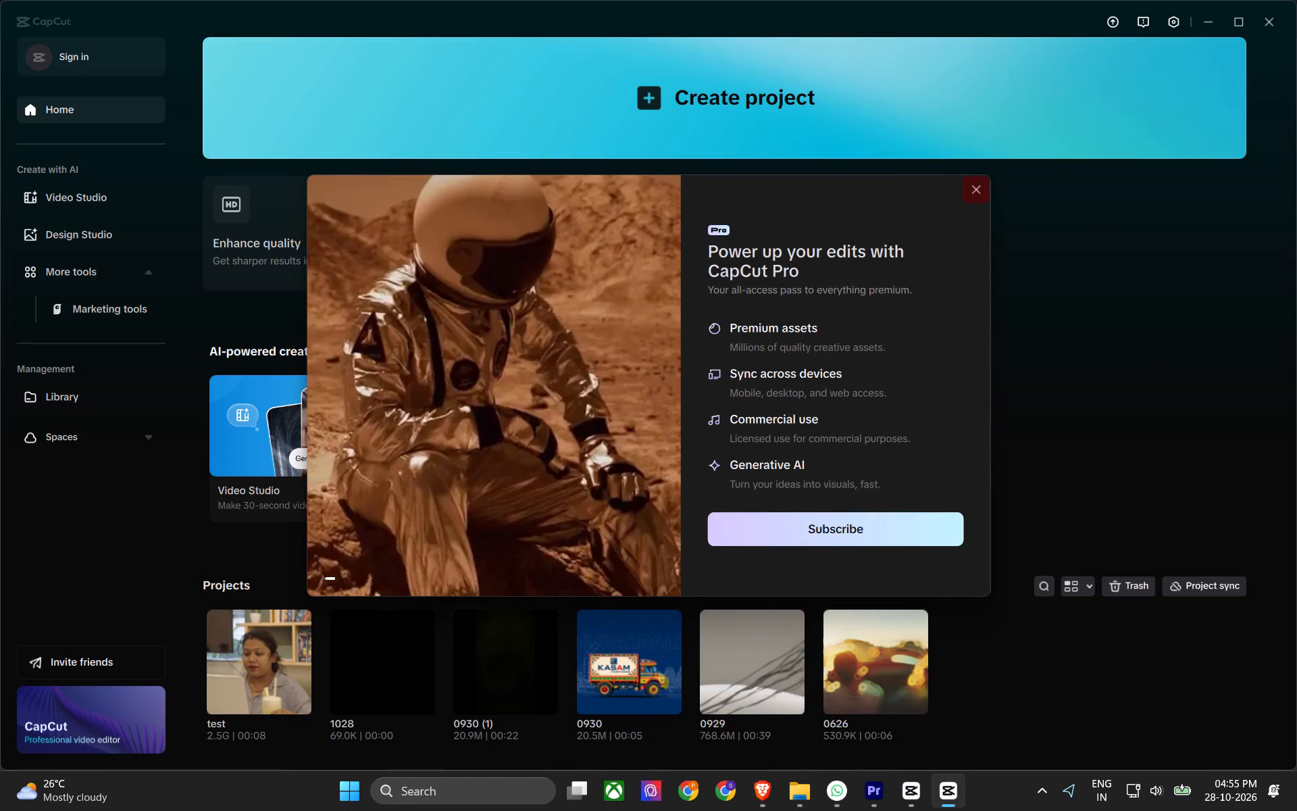
scroll(362, 577, "down", 2)
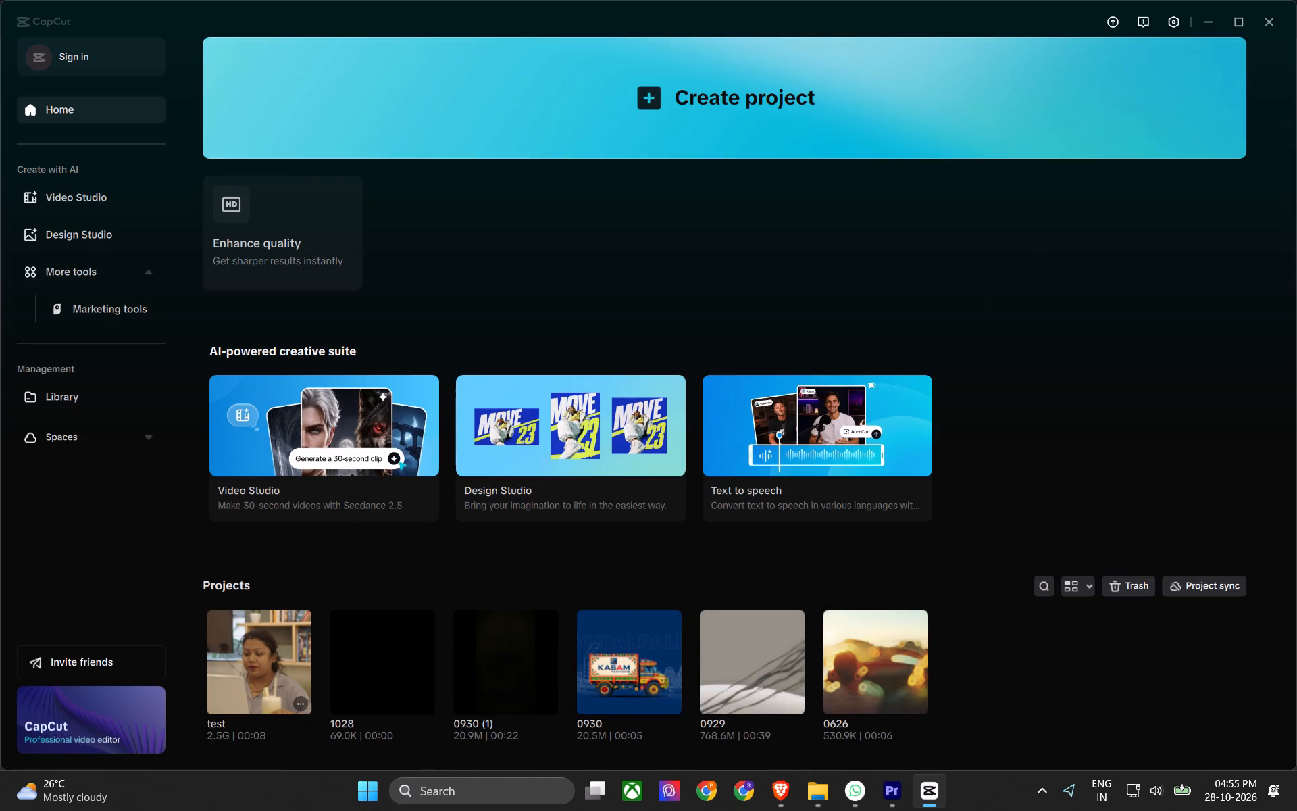
left_click(278, 645)
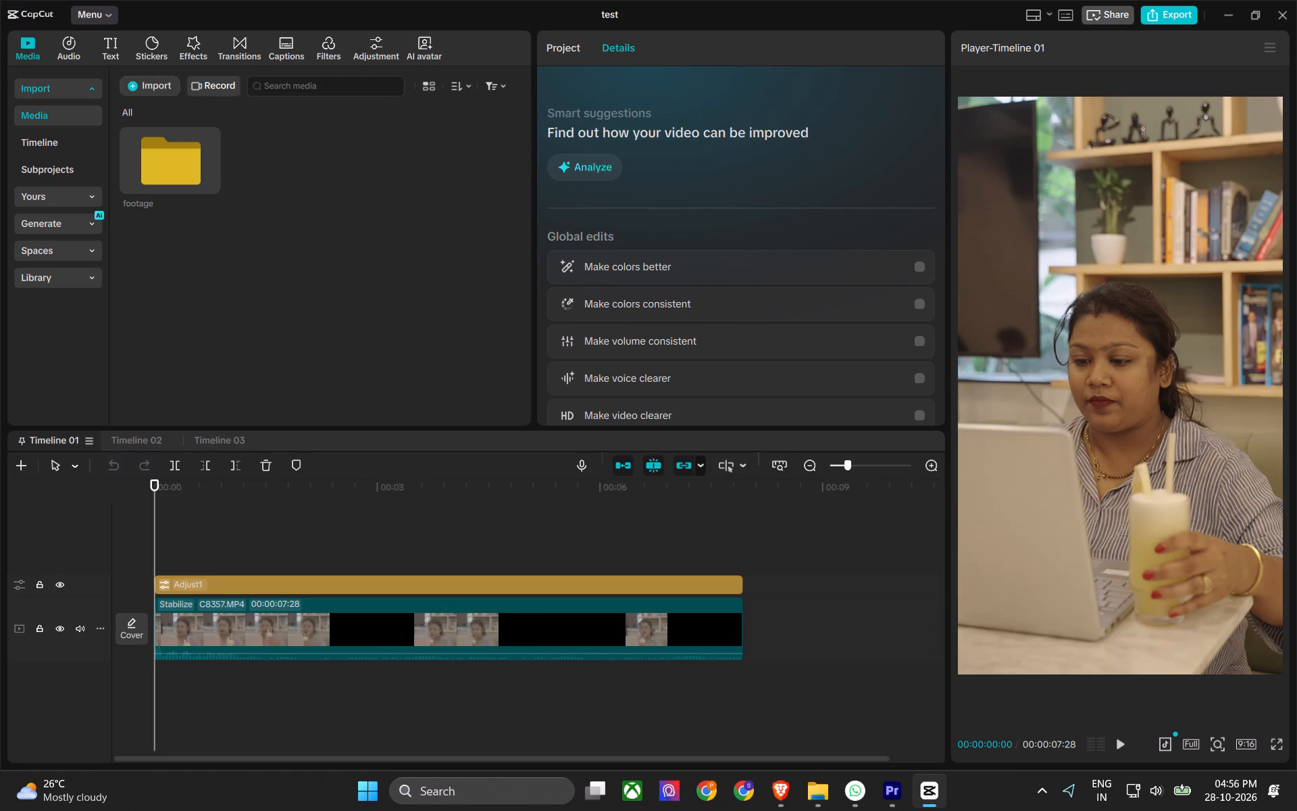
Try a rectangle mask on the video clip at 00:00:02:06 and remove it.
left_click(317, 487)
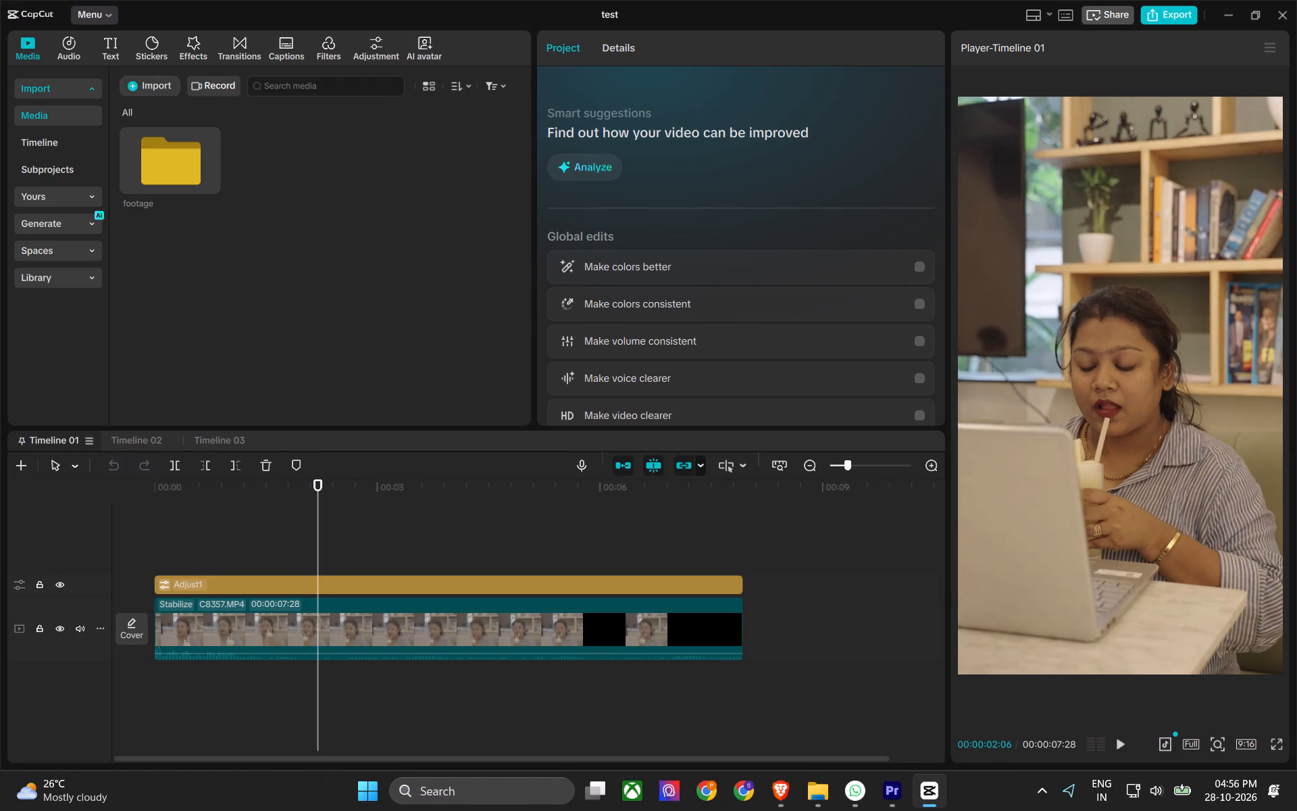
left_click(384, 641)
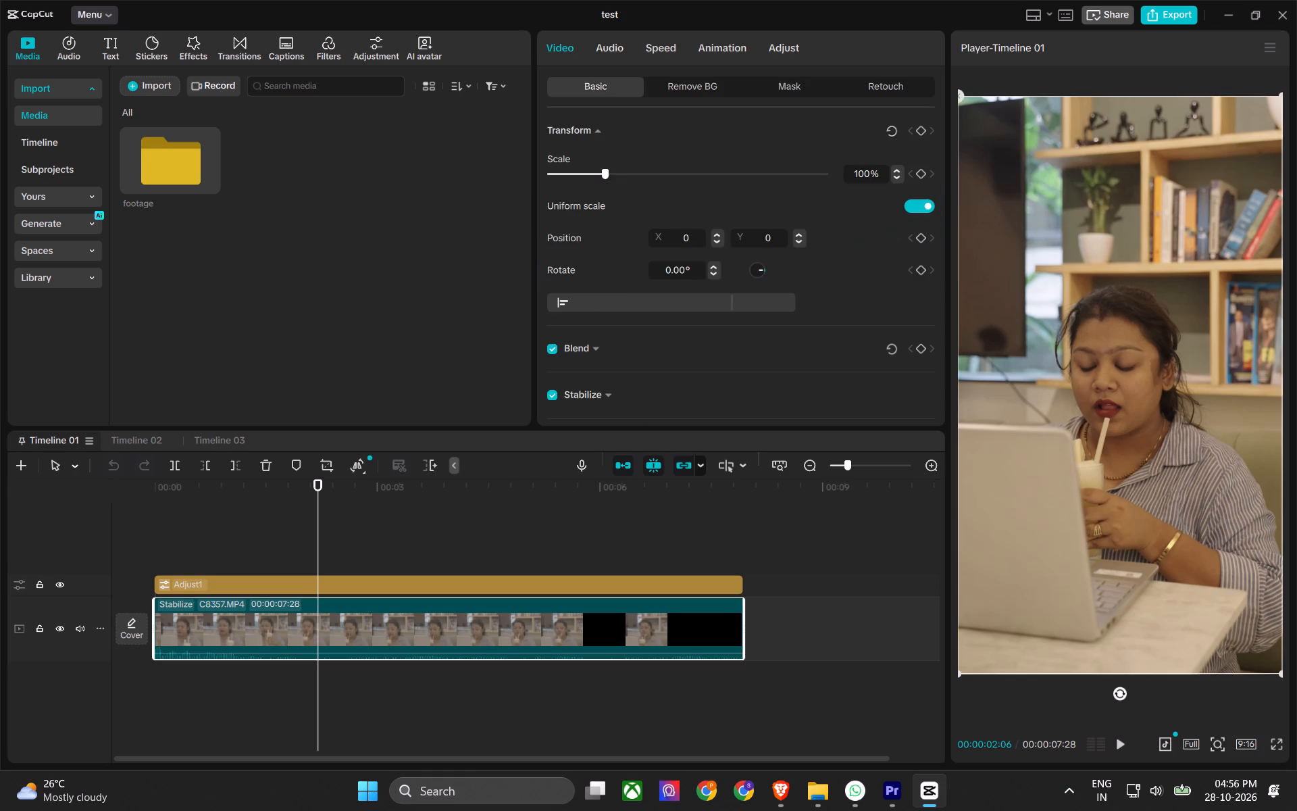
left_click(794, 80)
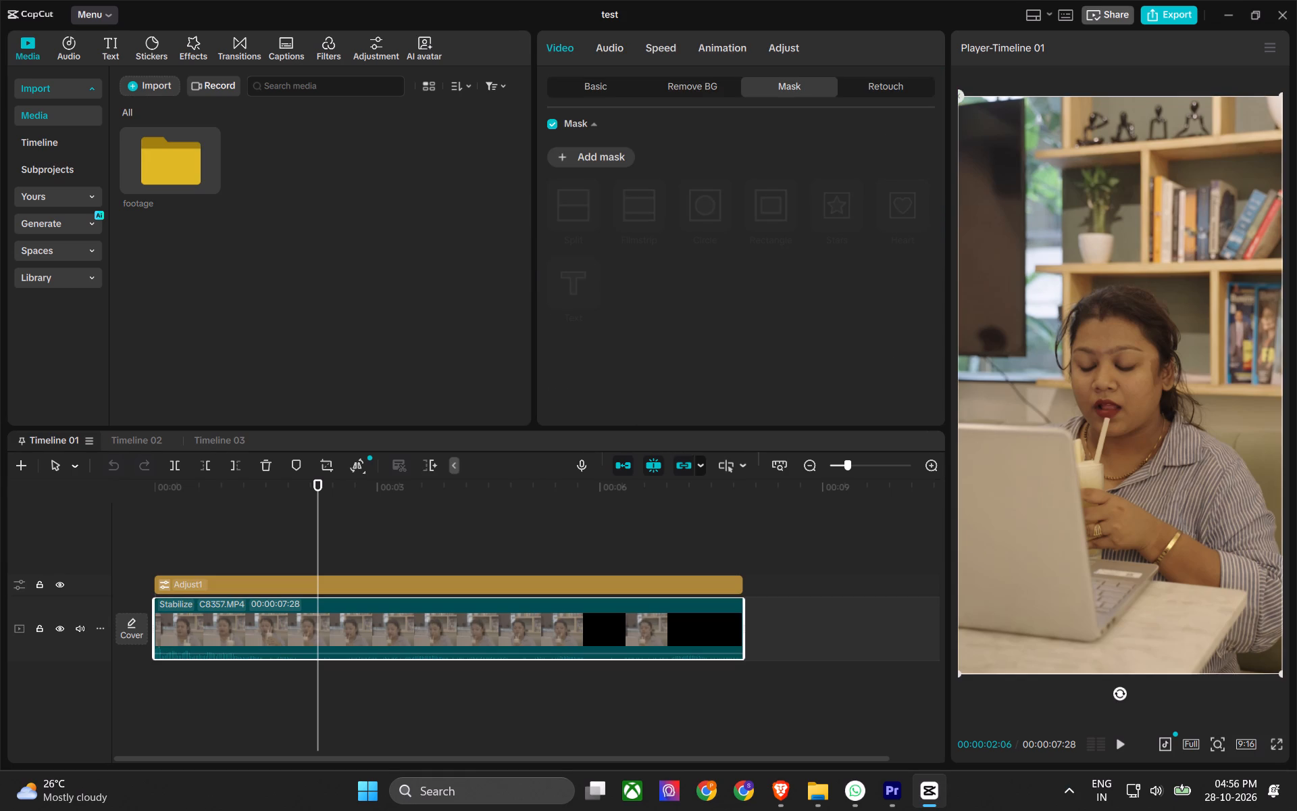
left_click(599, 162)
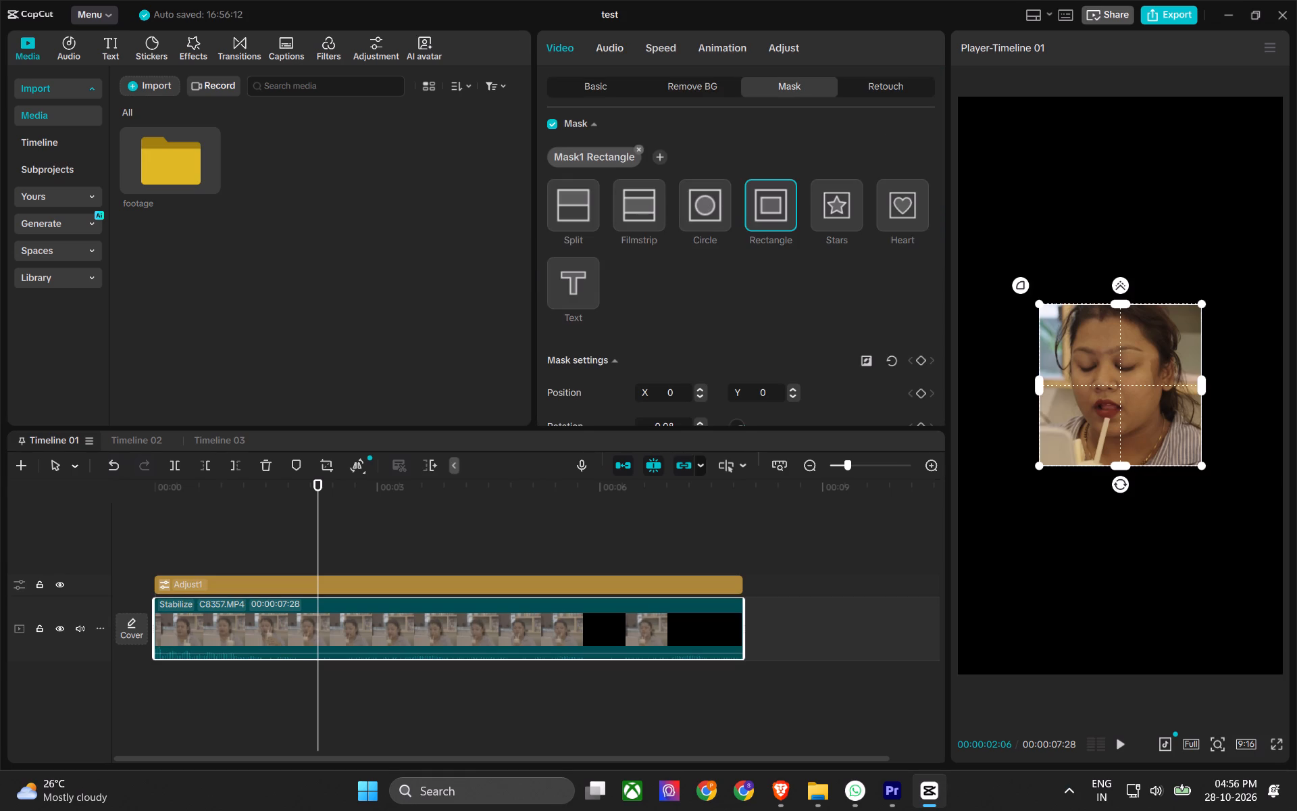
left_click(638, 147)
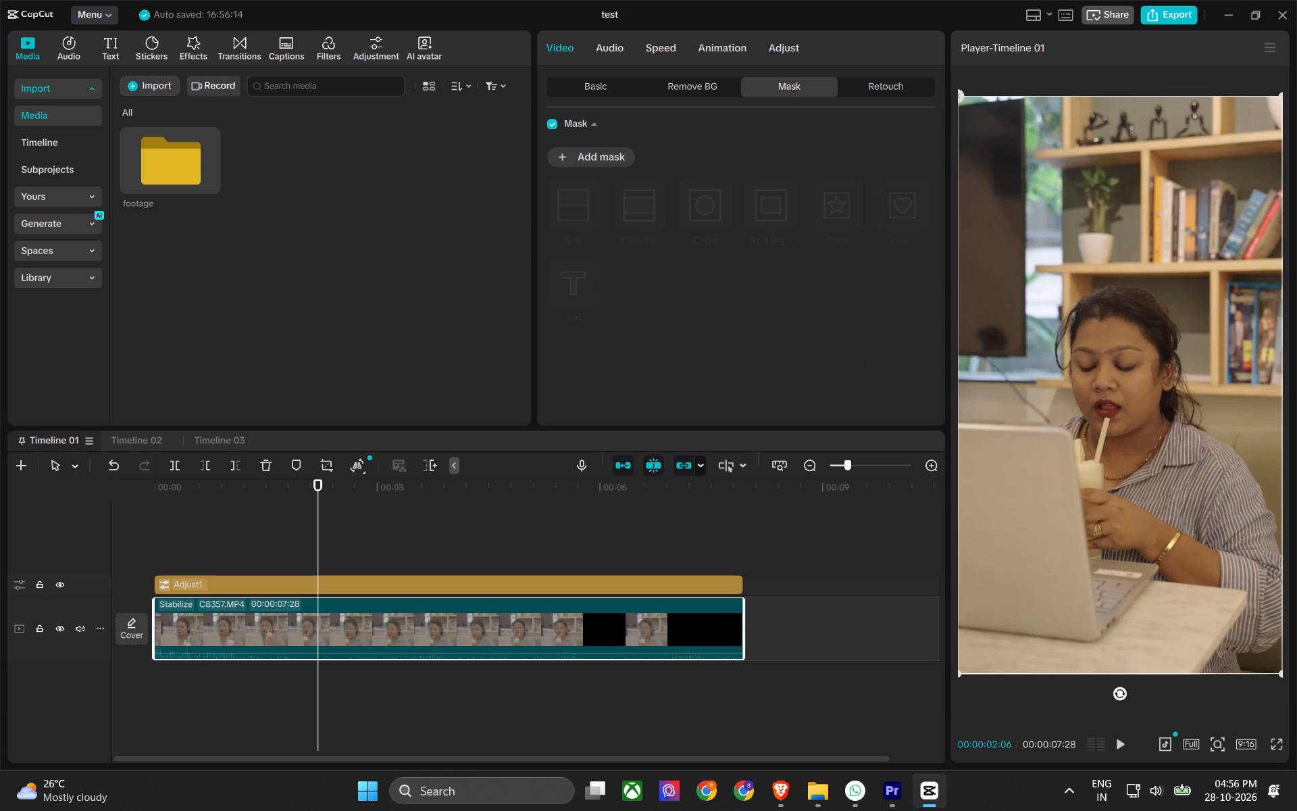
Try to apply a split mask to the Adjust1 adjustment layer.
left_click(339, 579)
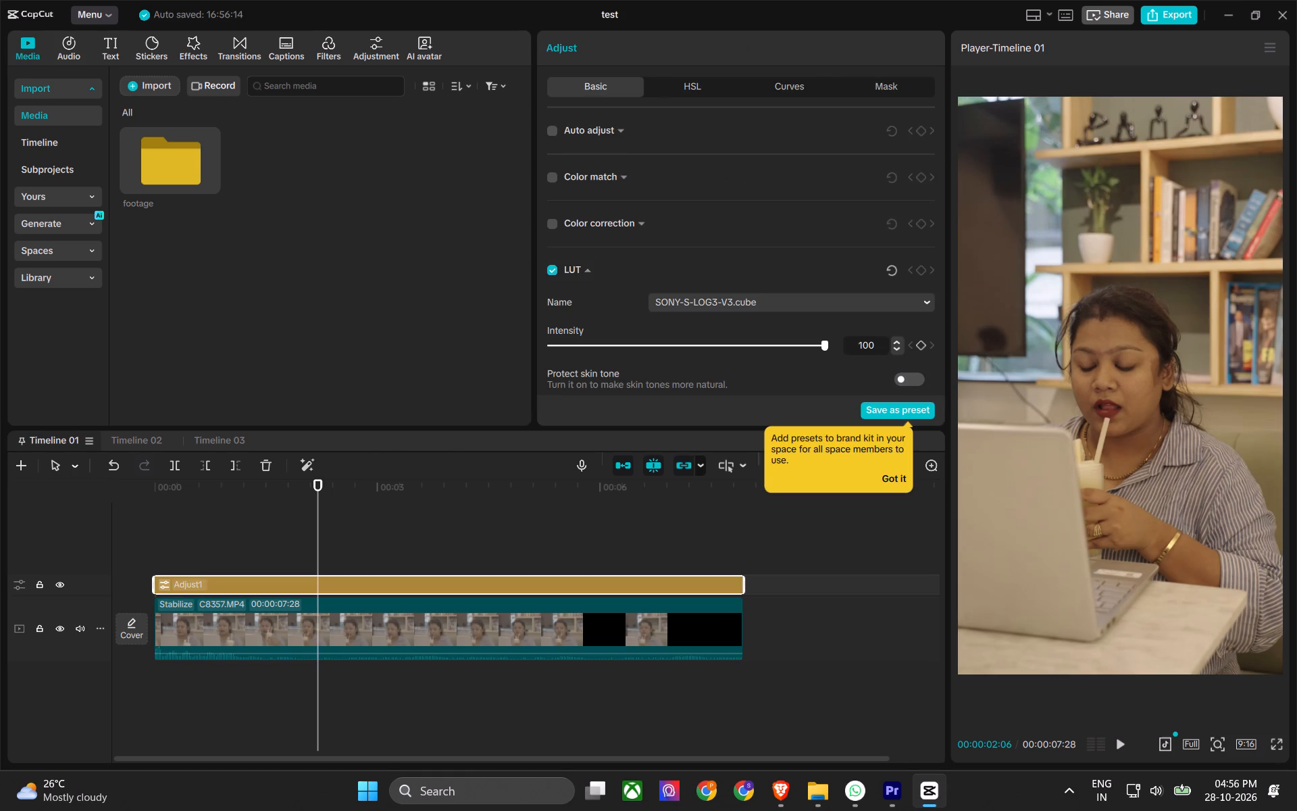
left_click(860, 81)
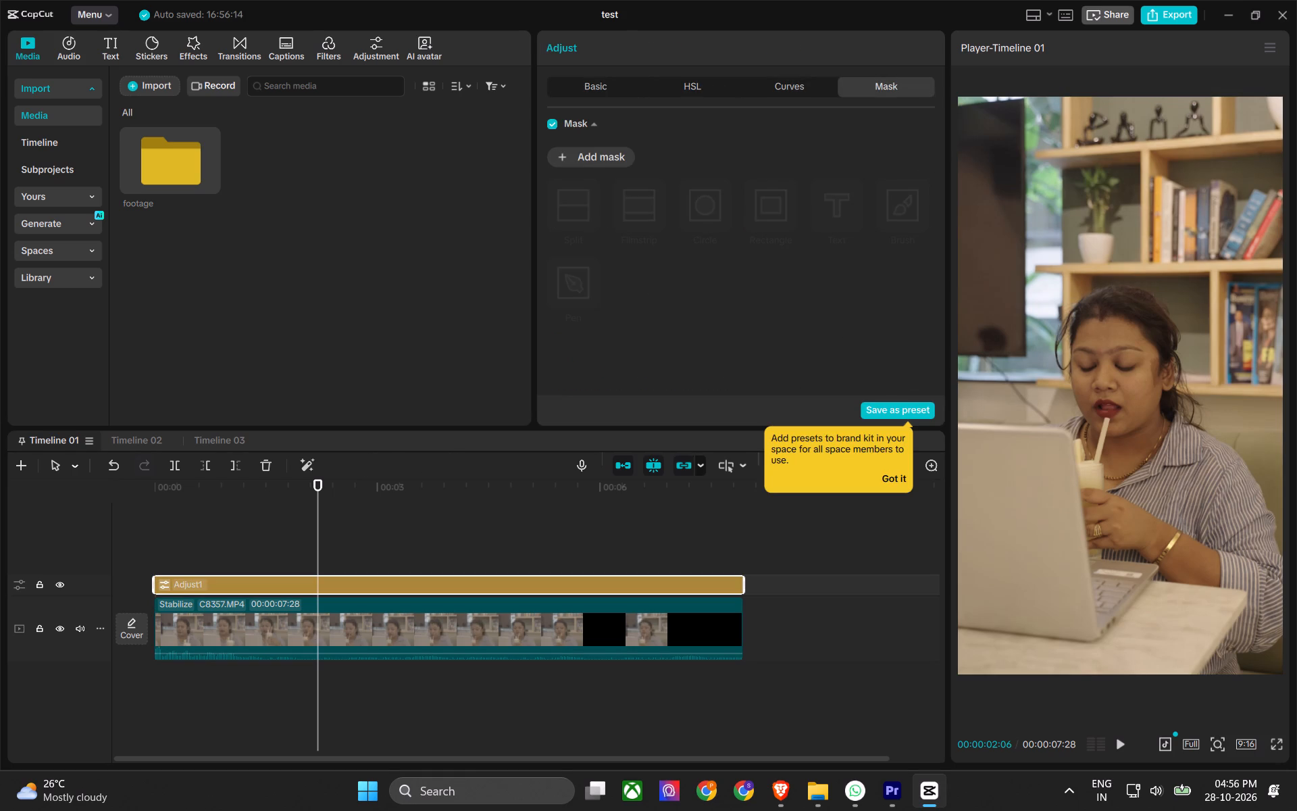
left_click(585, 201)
Add a rectangle mask to the stabilized video clip below the adjustment layer.
left_click(361, 605)
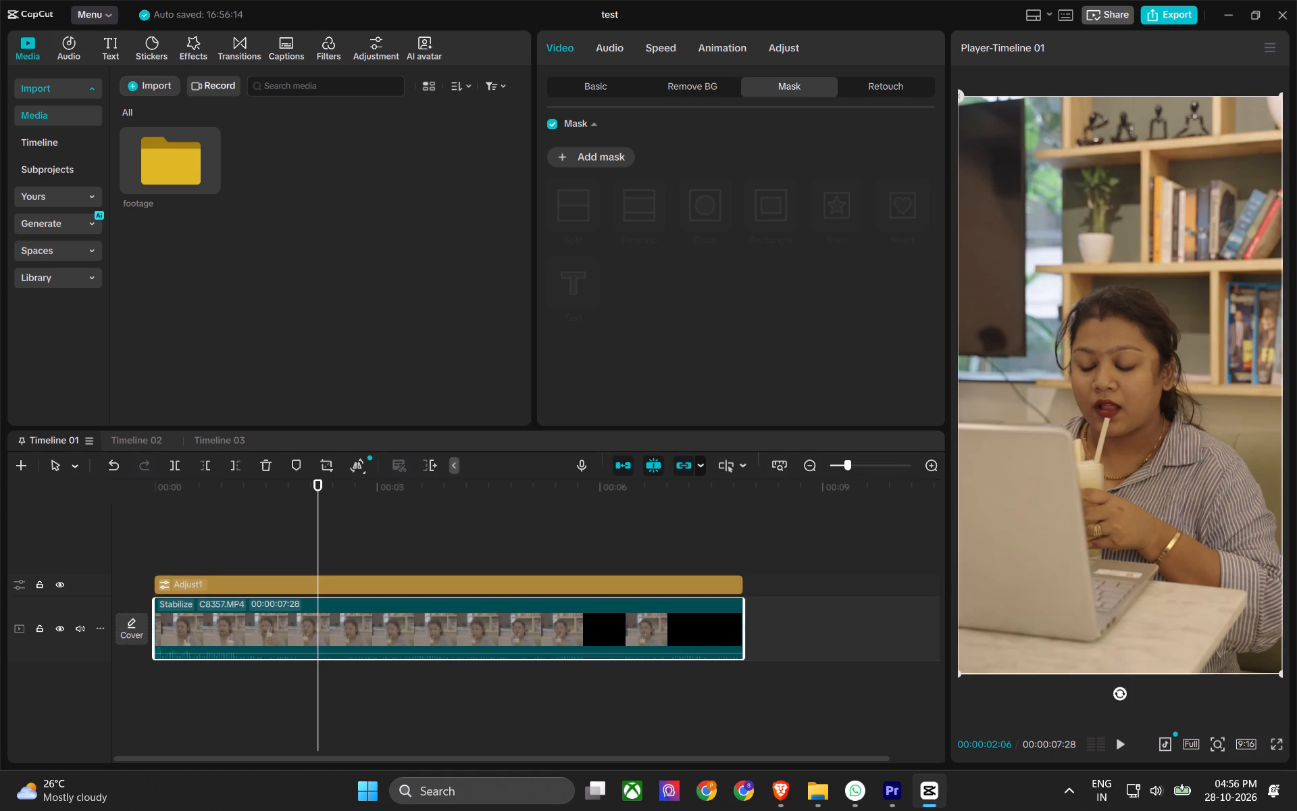
left_click(559, 158)
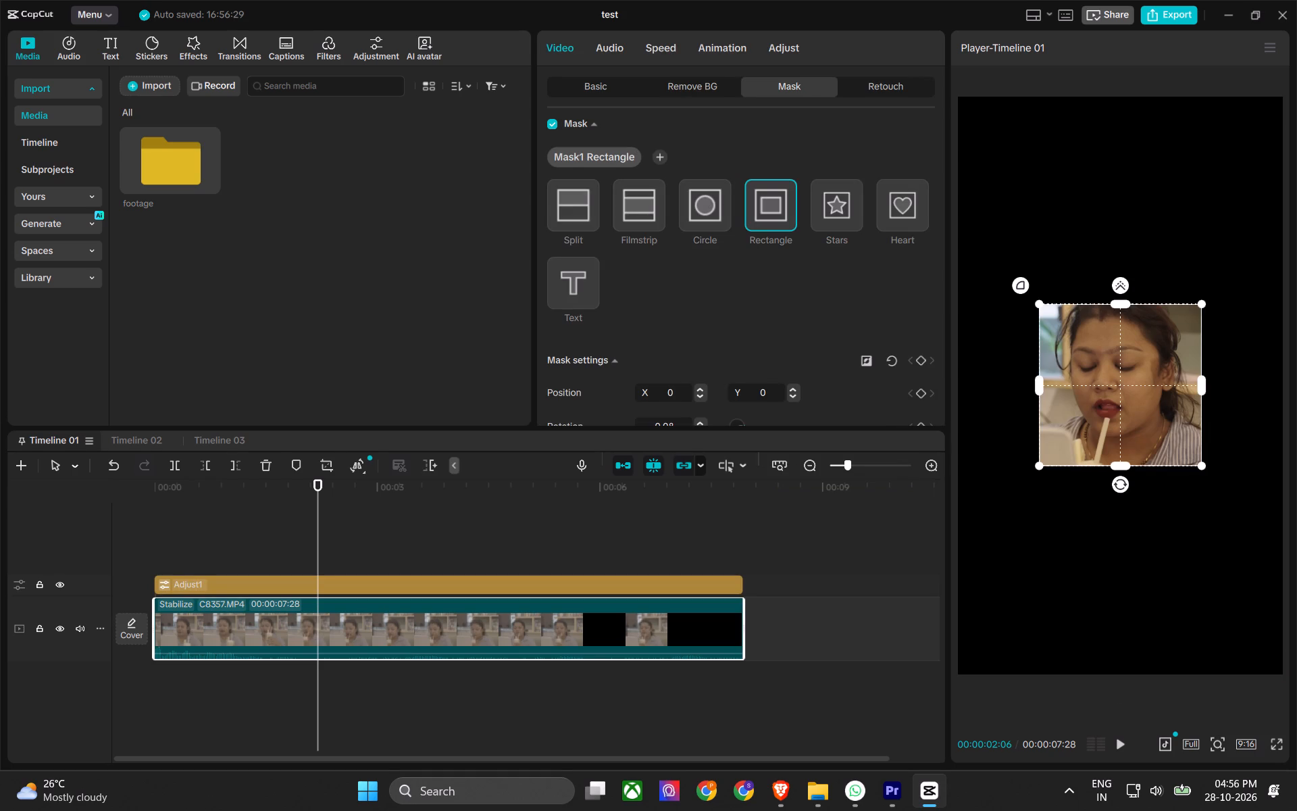
scroll(810, 283, "down", 1)
scroll(810, 283, "up", 1)
scroll(713, 276, "up", 3)
Feather the rectangle mask on the video clip so its edges fade softly into black.
left_click_drag(1121, 289, 1125, 272)
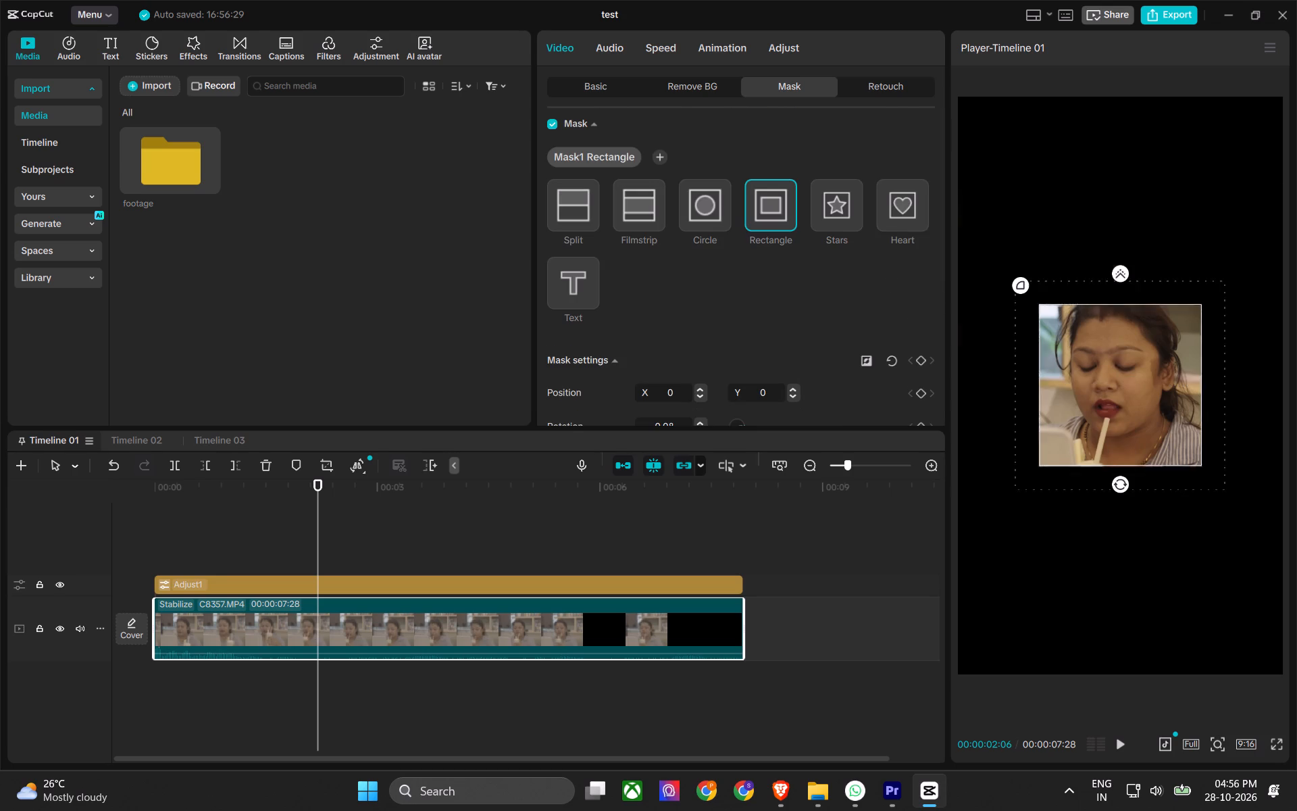
left_click_drag(1125, 272, 1125, 276)
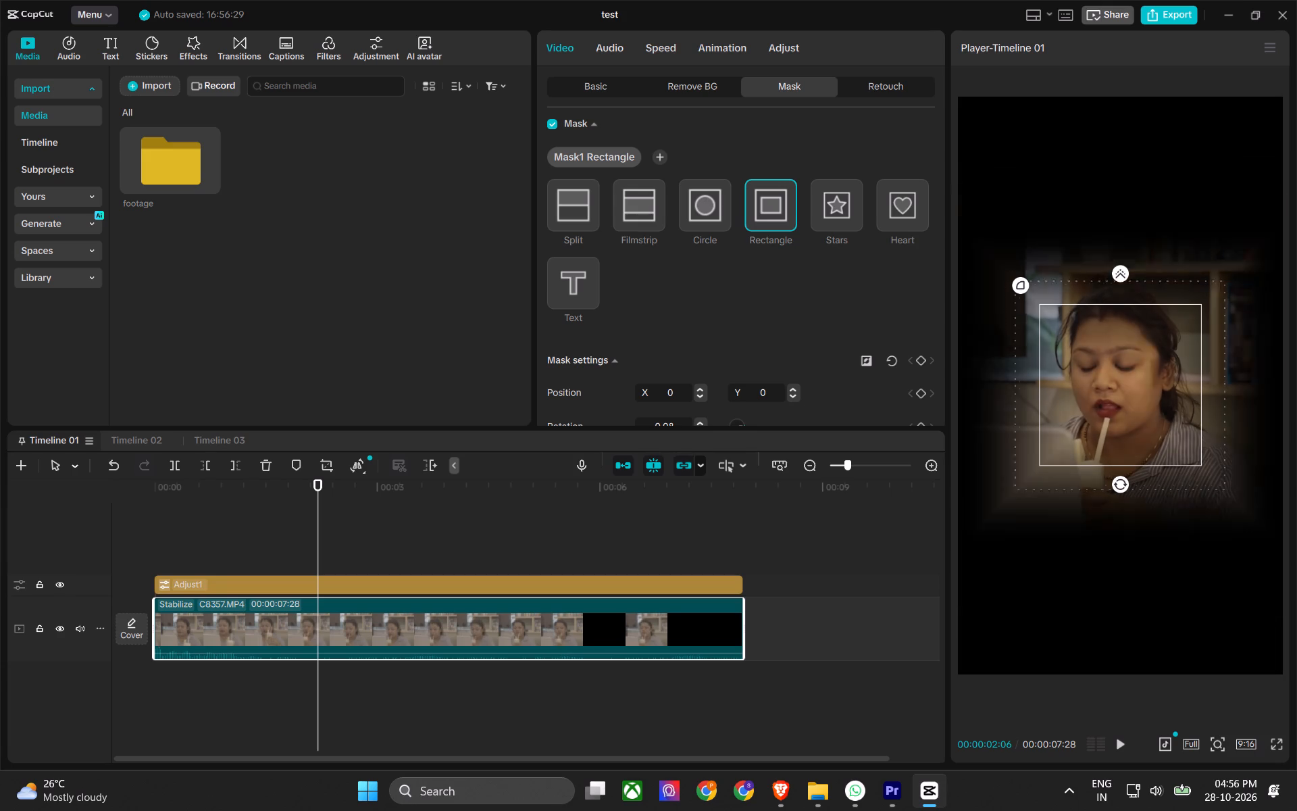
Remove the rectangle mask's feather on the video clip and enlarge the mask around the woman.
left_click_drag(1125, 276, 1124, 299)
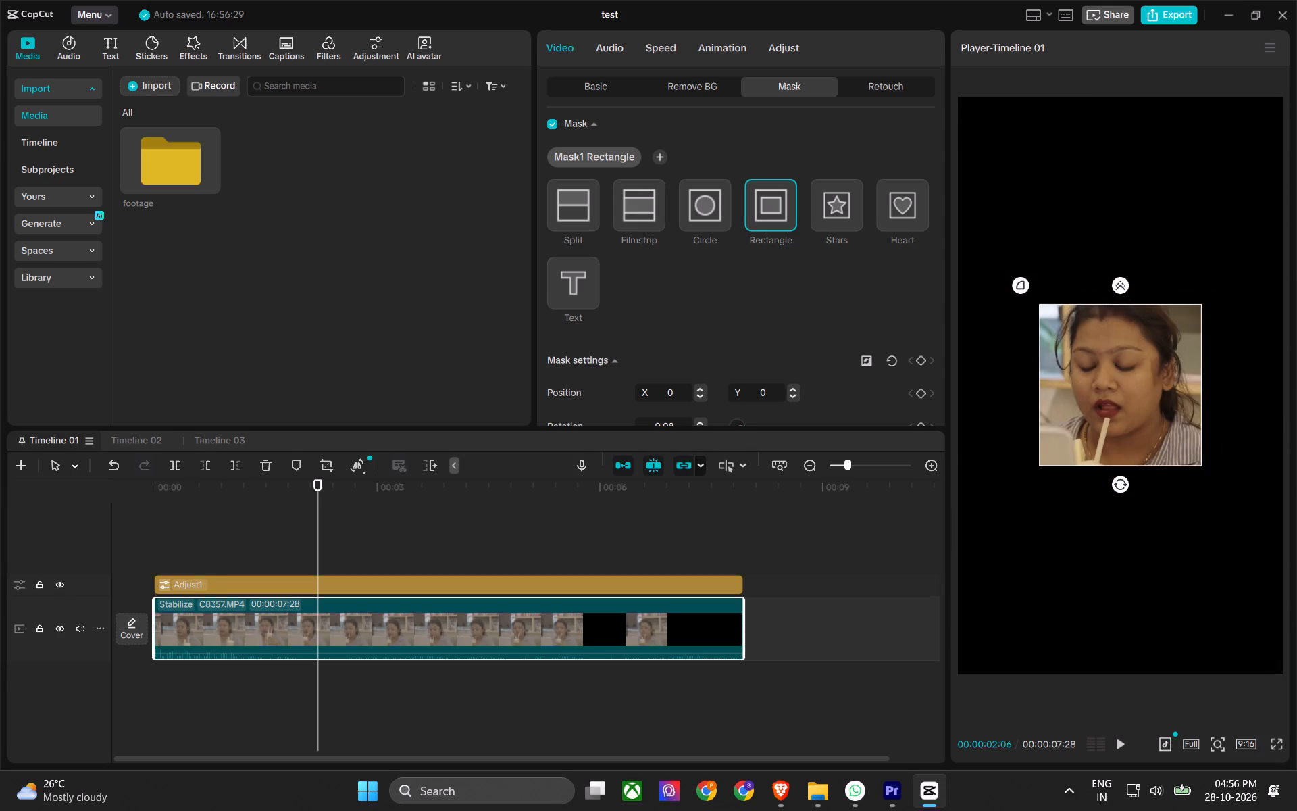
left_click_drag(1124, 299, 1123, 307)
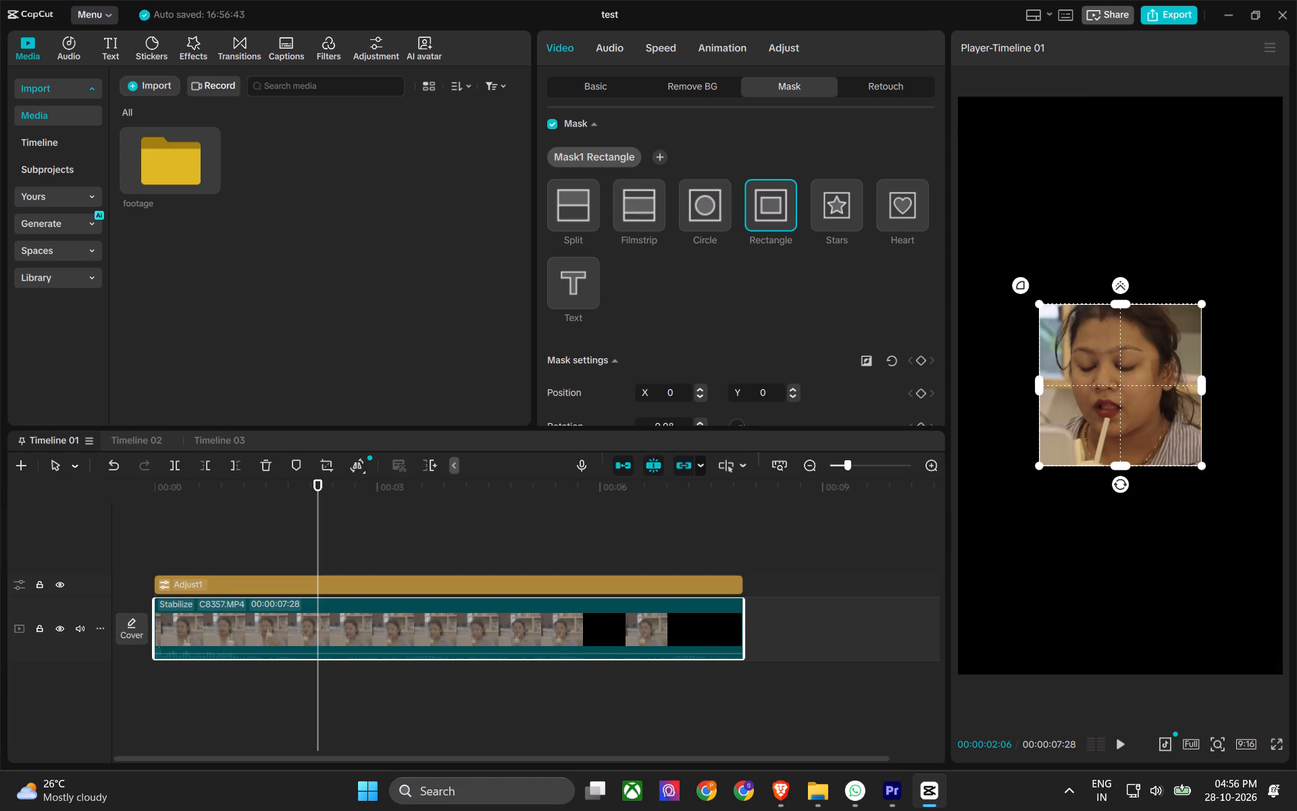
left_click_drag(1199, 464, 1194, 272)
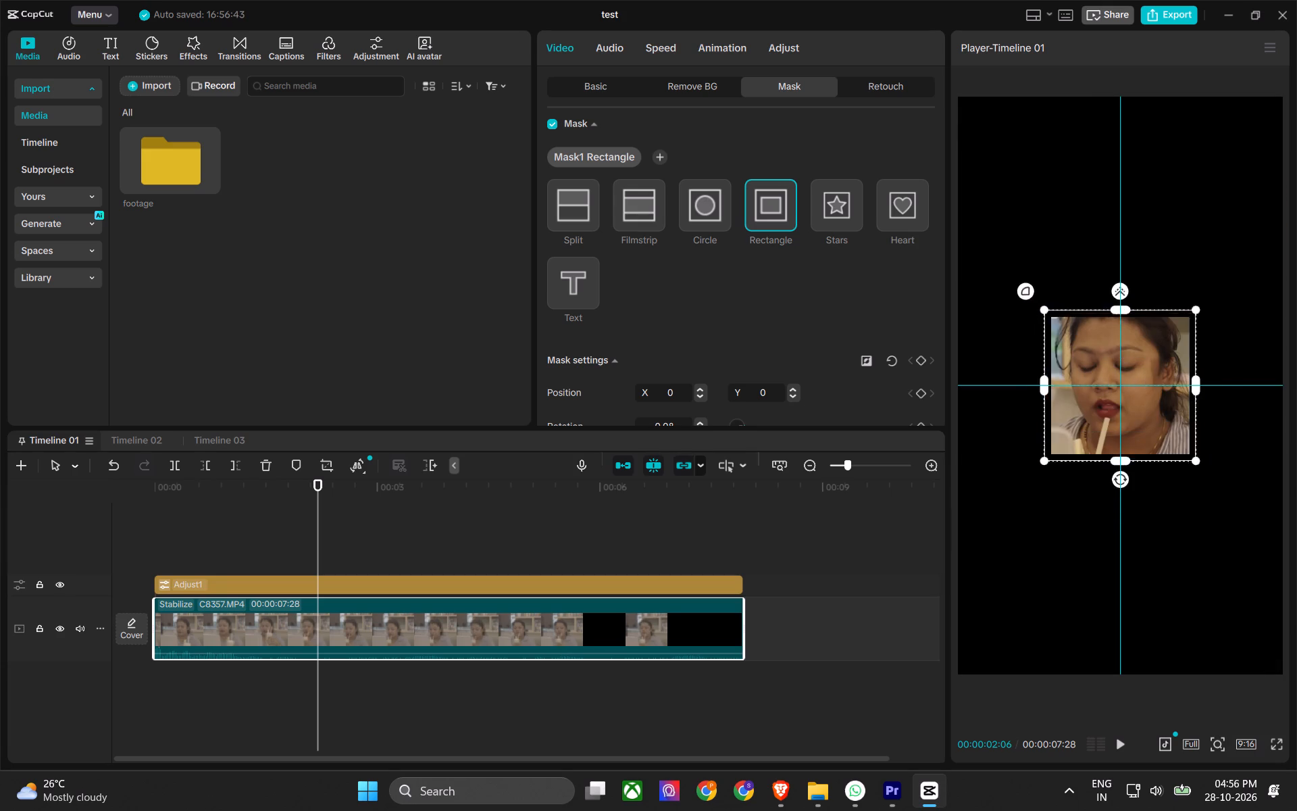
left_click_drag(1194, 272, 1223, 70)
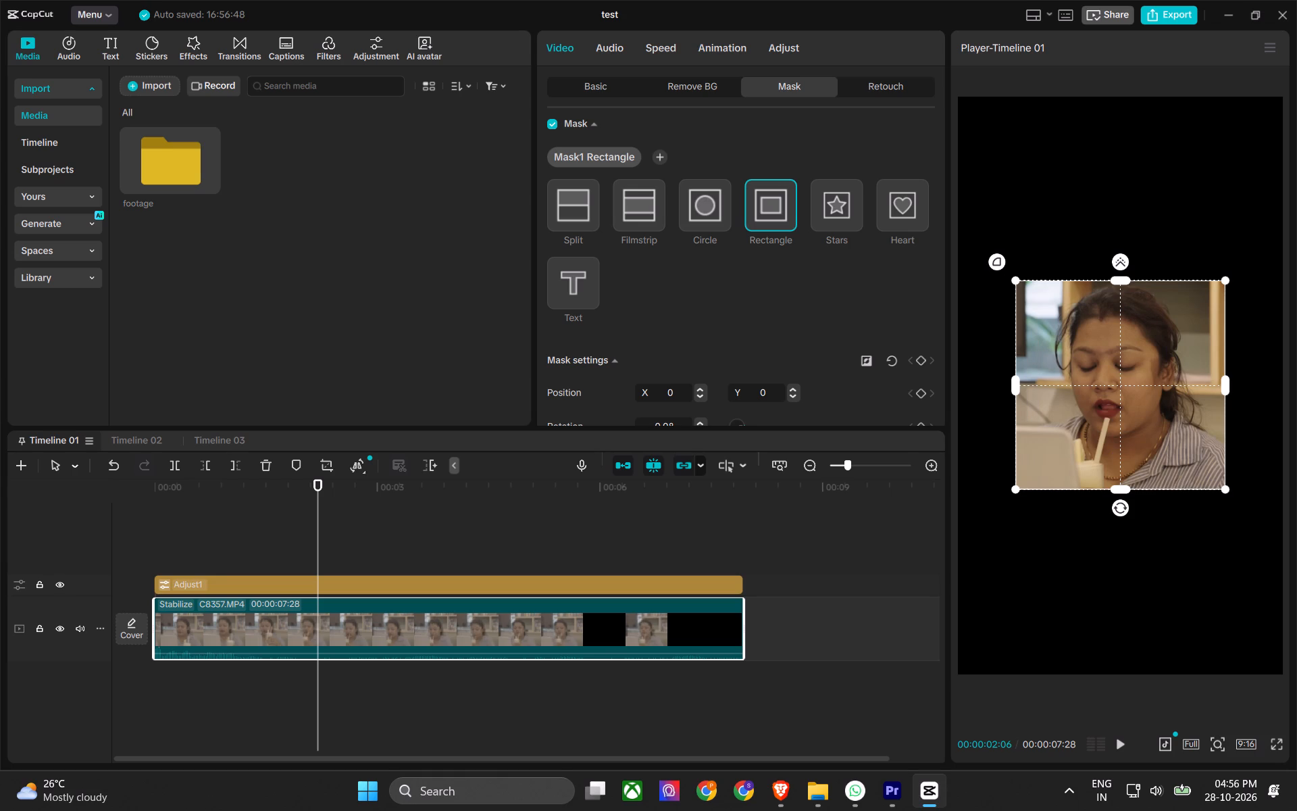
Delete the rectangle mask from the stabilized video clip.
left_click(638, 150)
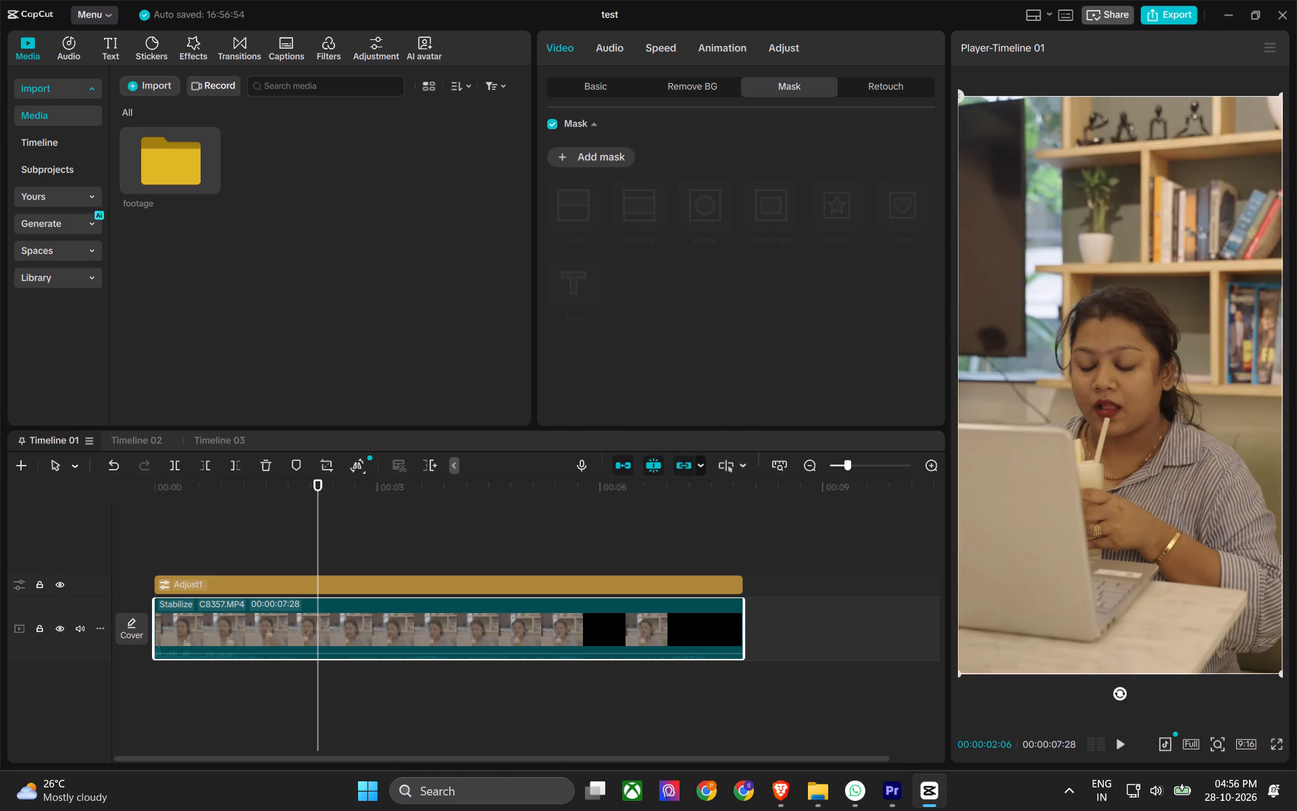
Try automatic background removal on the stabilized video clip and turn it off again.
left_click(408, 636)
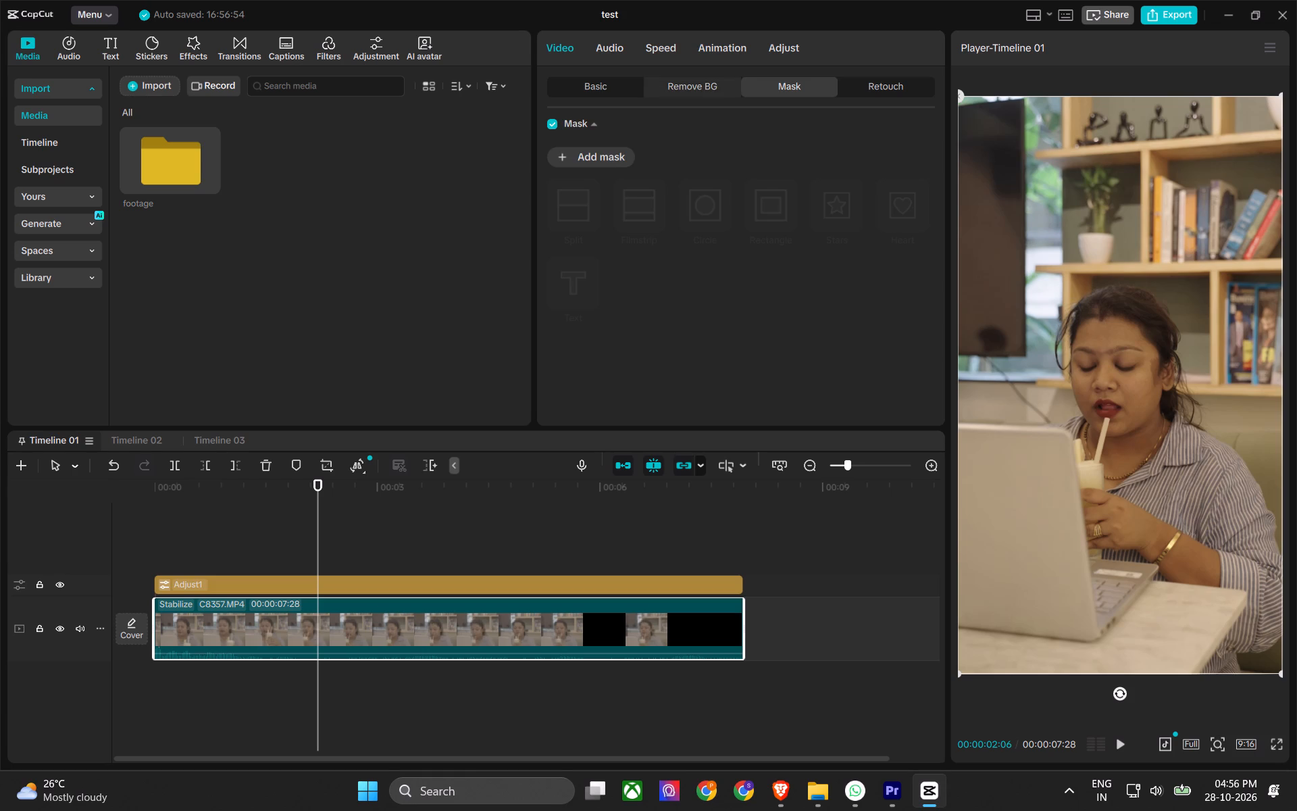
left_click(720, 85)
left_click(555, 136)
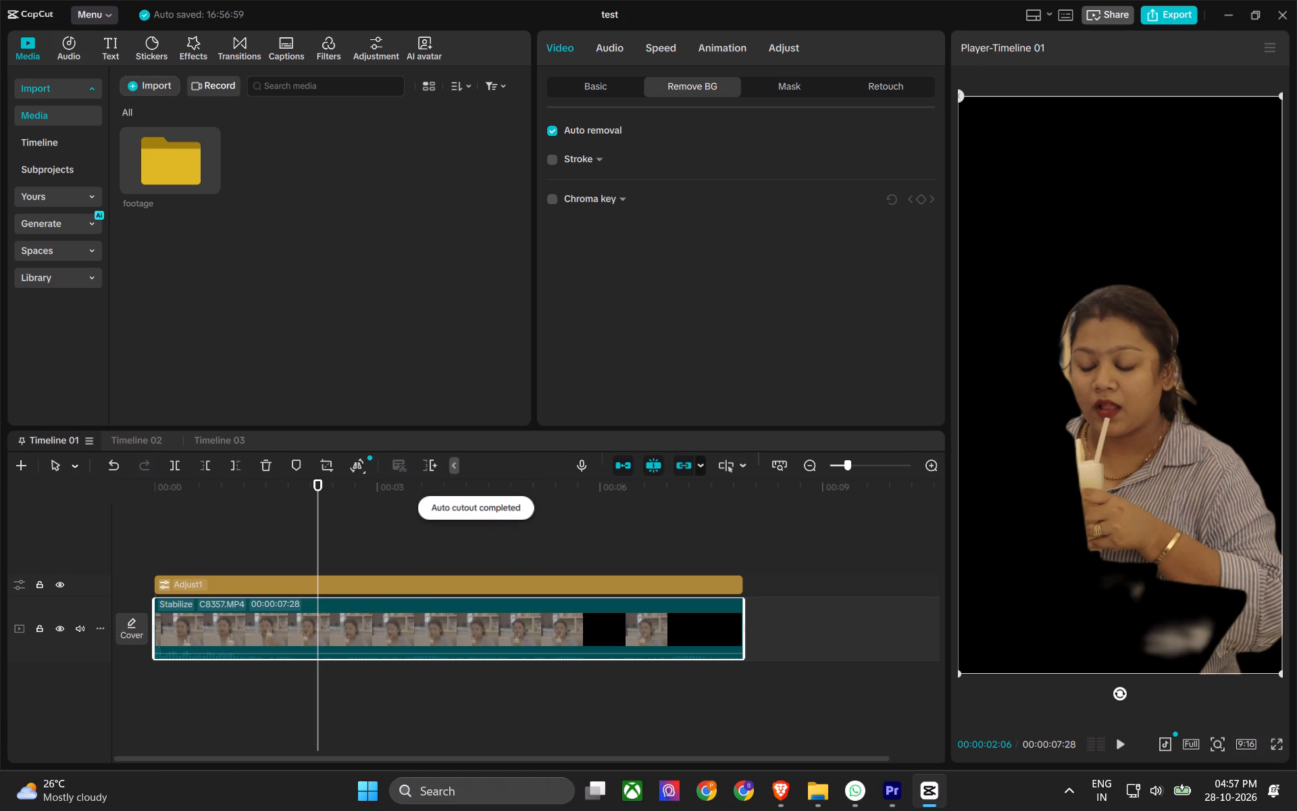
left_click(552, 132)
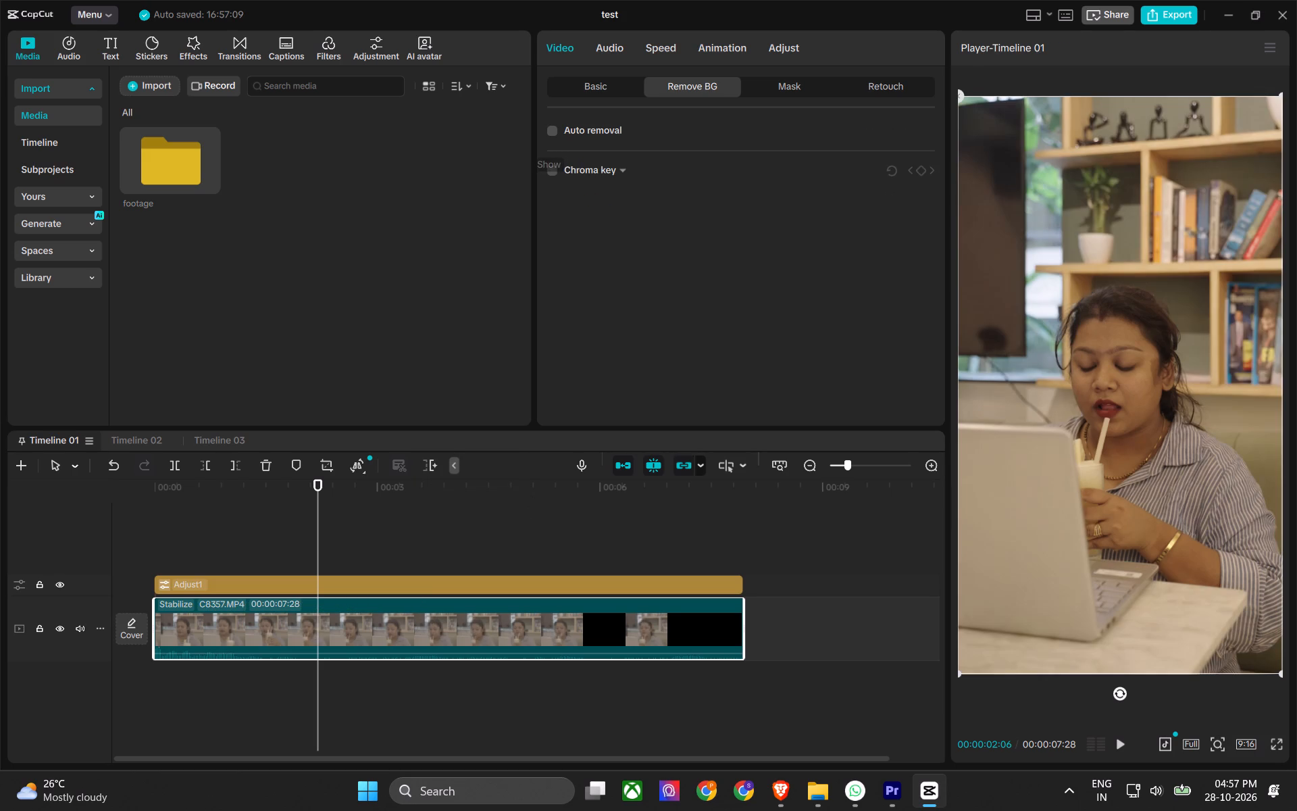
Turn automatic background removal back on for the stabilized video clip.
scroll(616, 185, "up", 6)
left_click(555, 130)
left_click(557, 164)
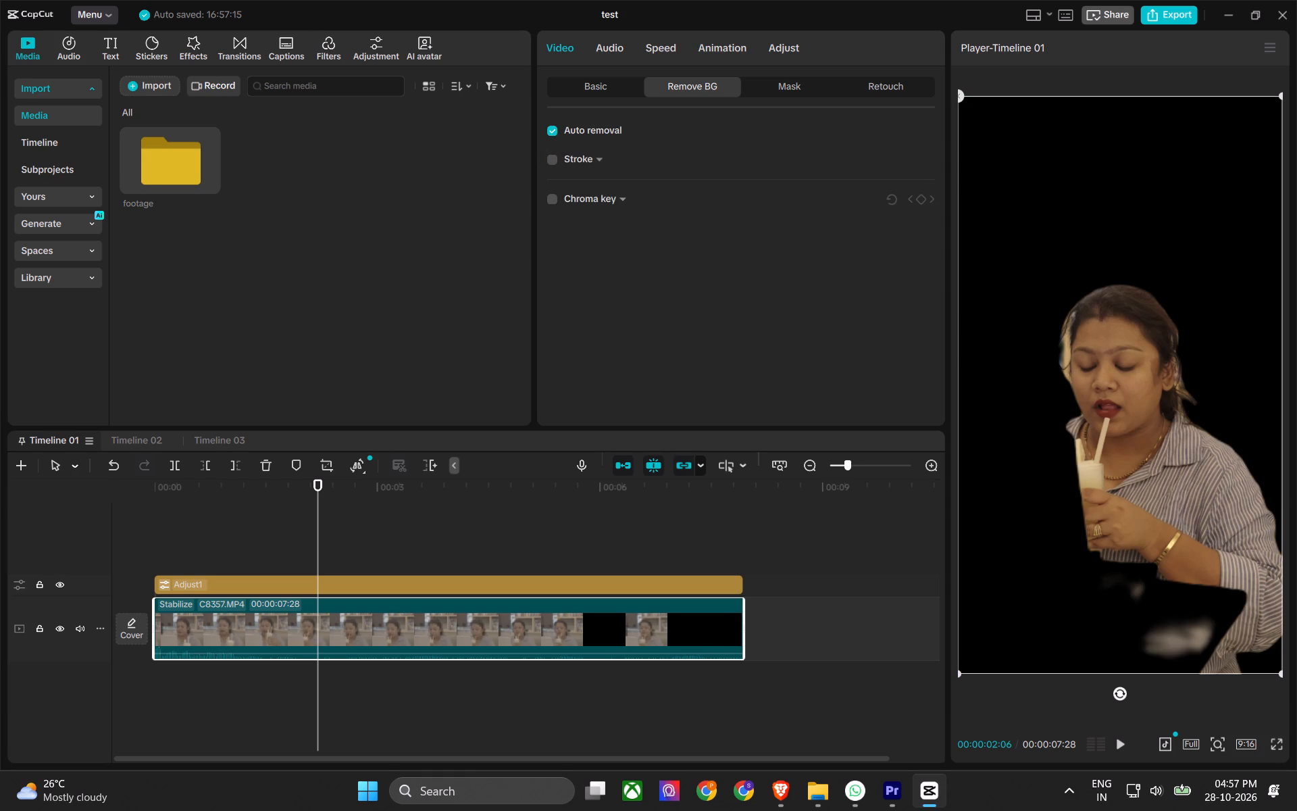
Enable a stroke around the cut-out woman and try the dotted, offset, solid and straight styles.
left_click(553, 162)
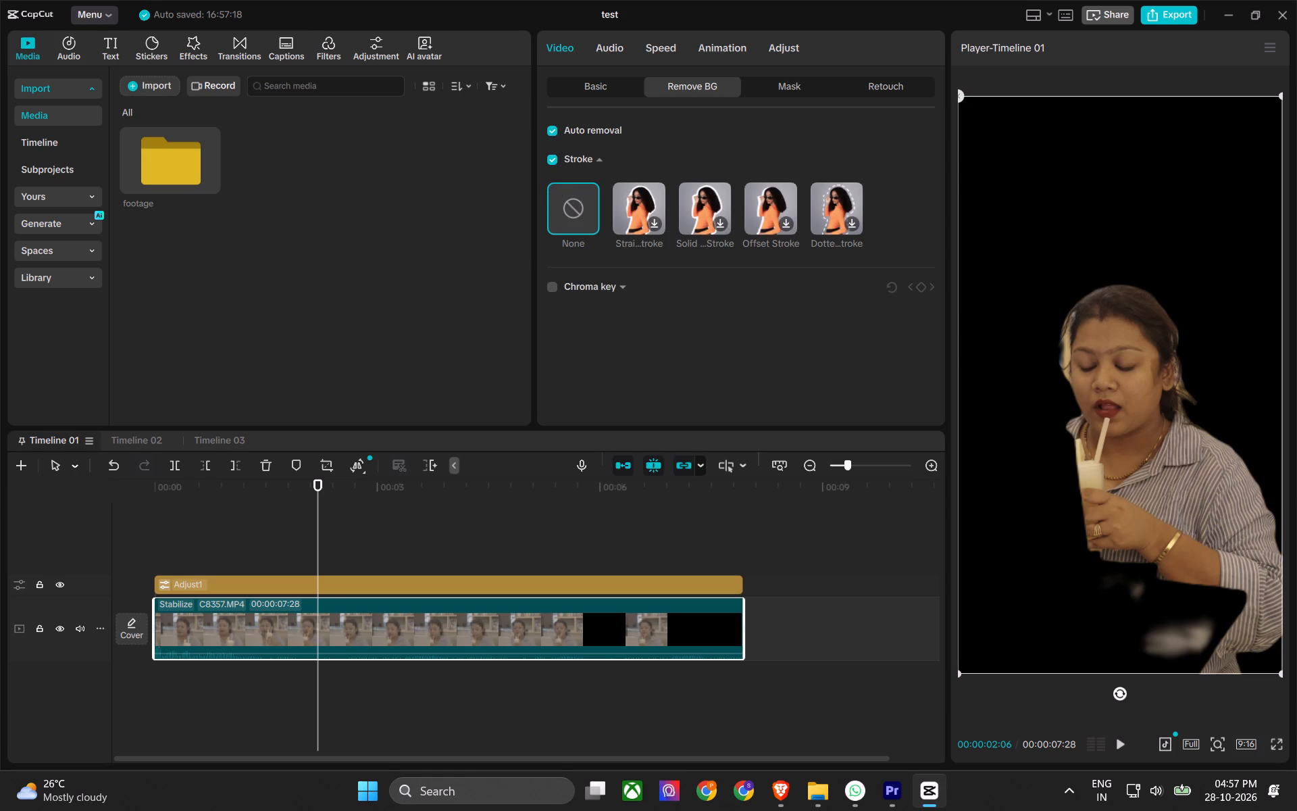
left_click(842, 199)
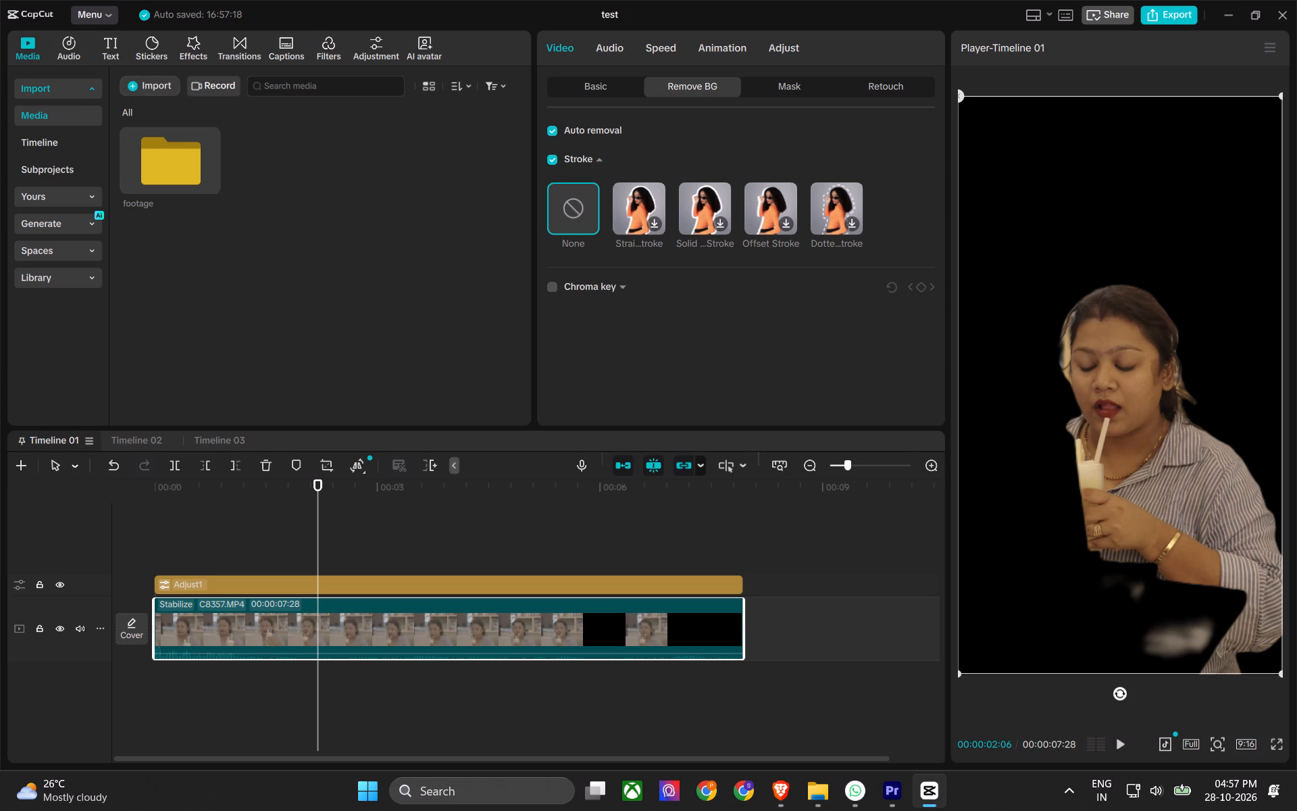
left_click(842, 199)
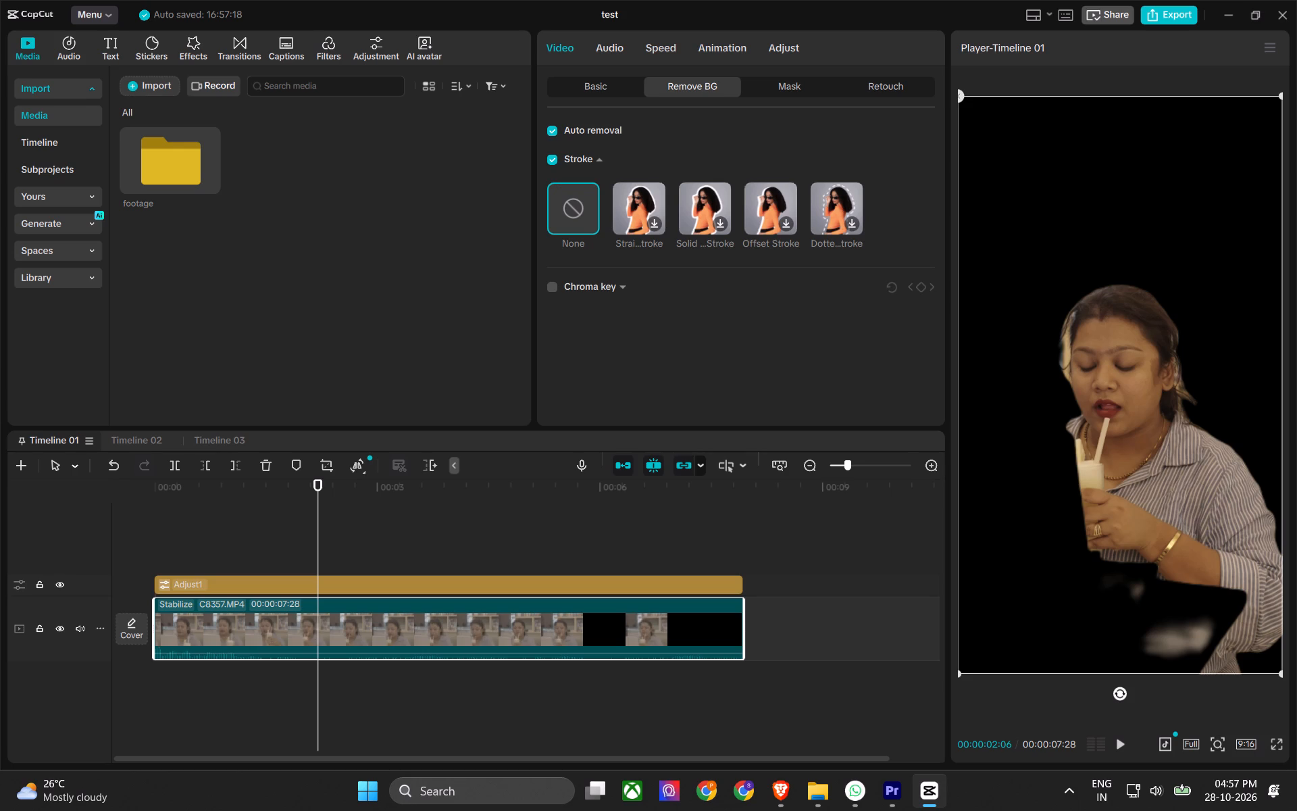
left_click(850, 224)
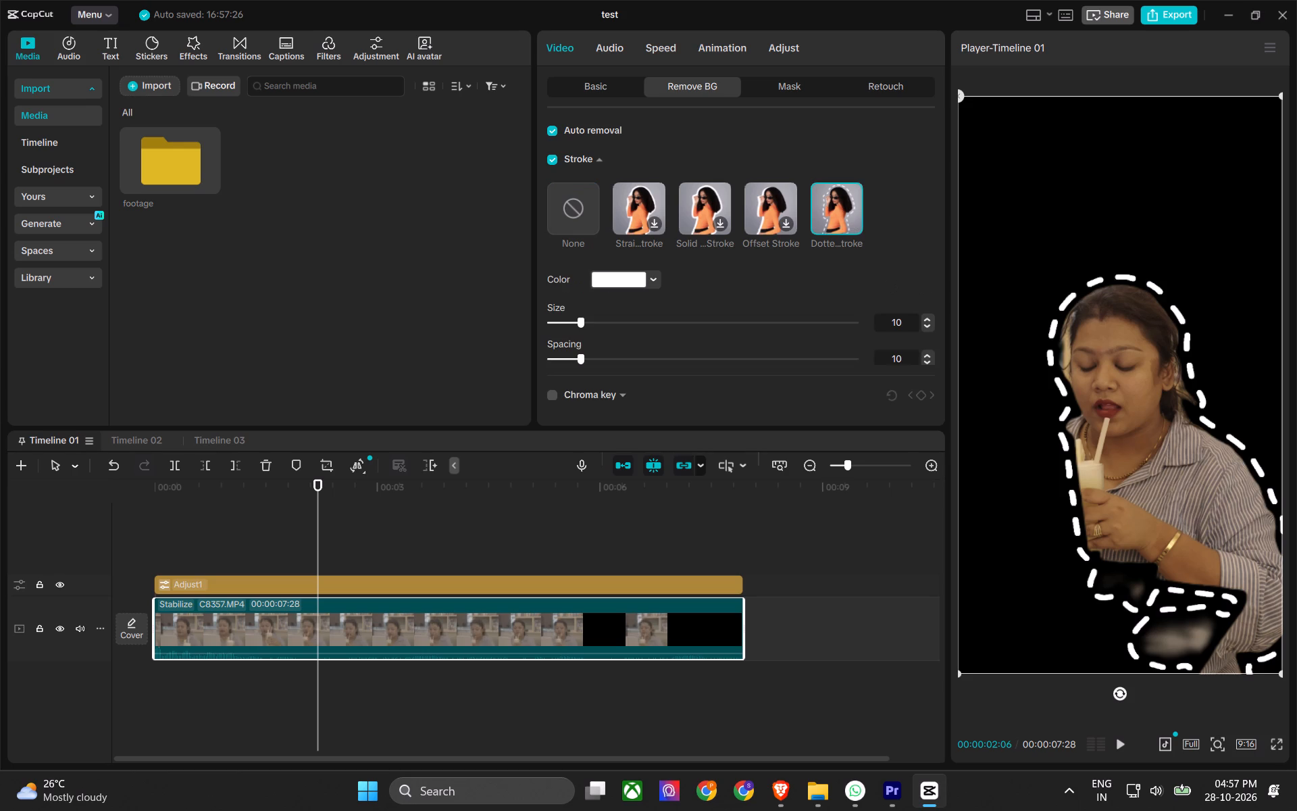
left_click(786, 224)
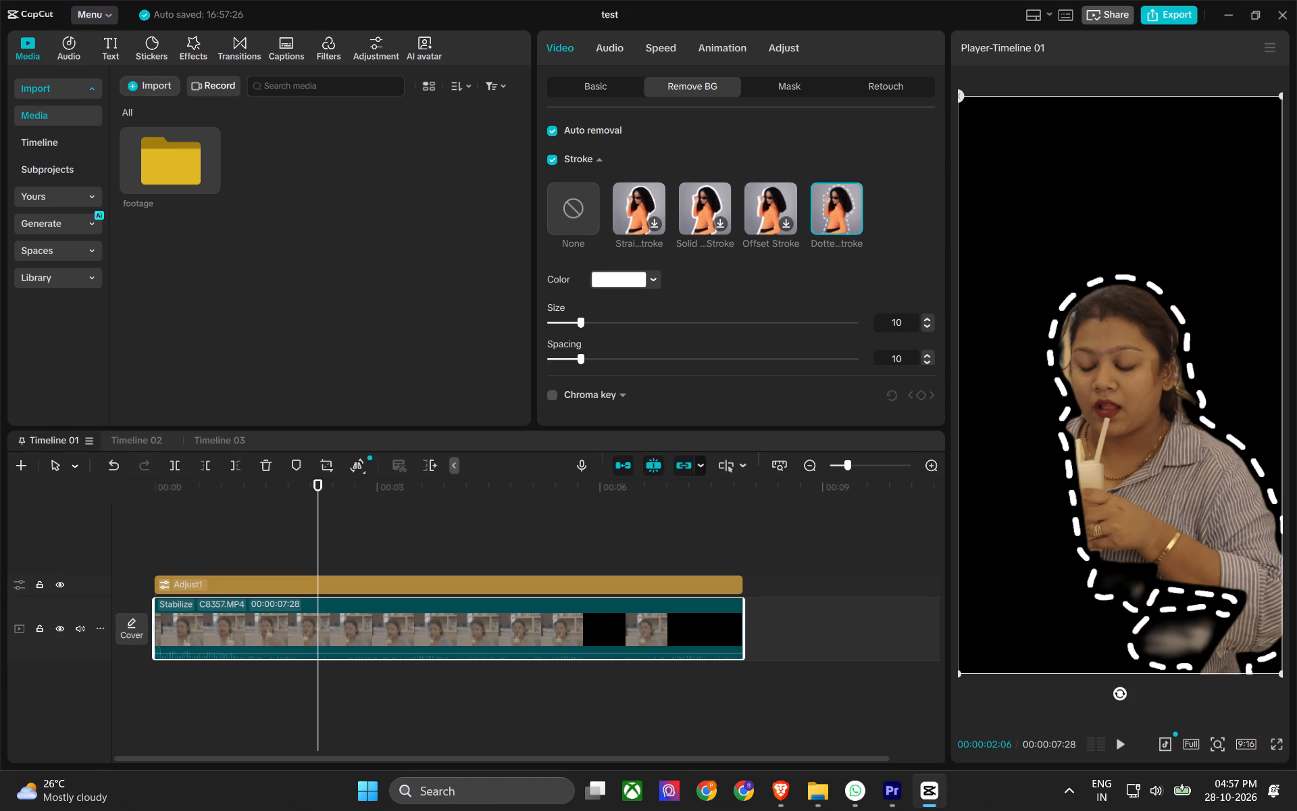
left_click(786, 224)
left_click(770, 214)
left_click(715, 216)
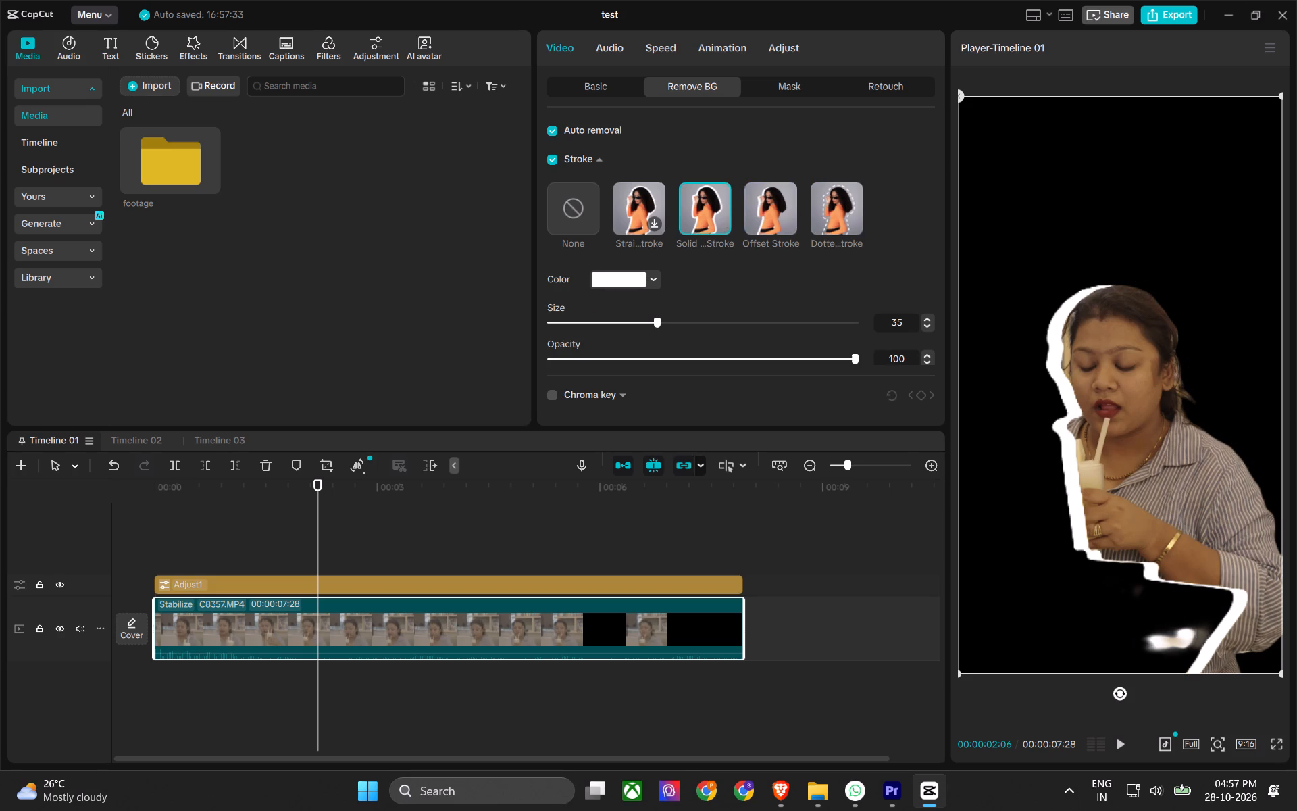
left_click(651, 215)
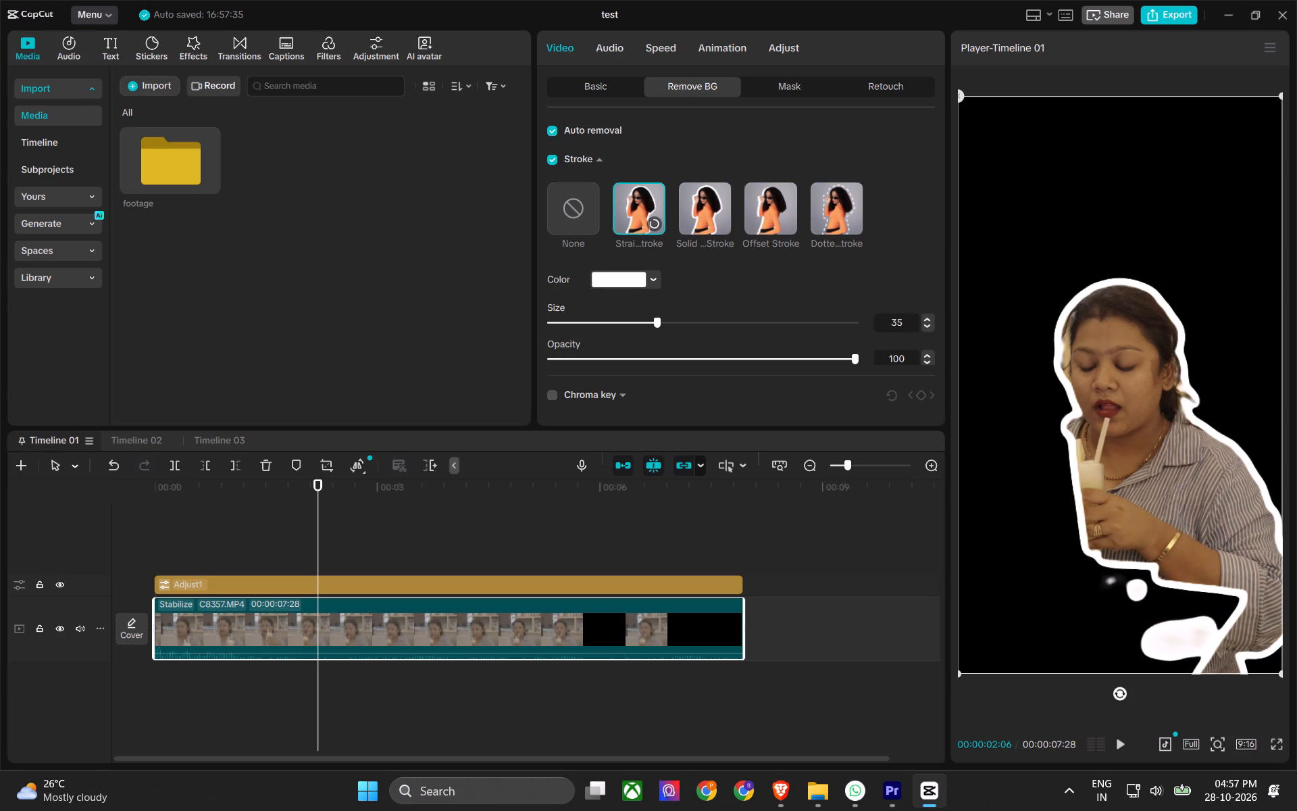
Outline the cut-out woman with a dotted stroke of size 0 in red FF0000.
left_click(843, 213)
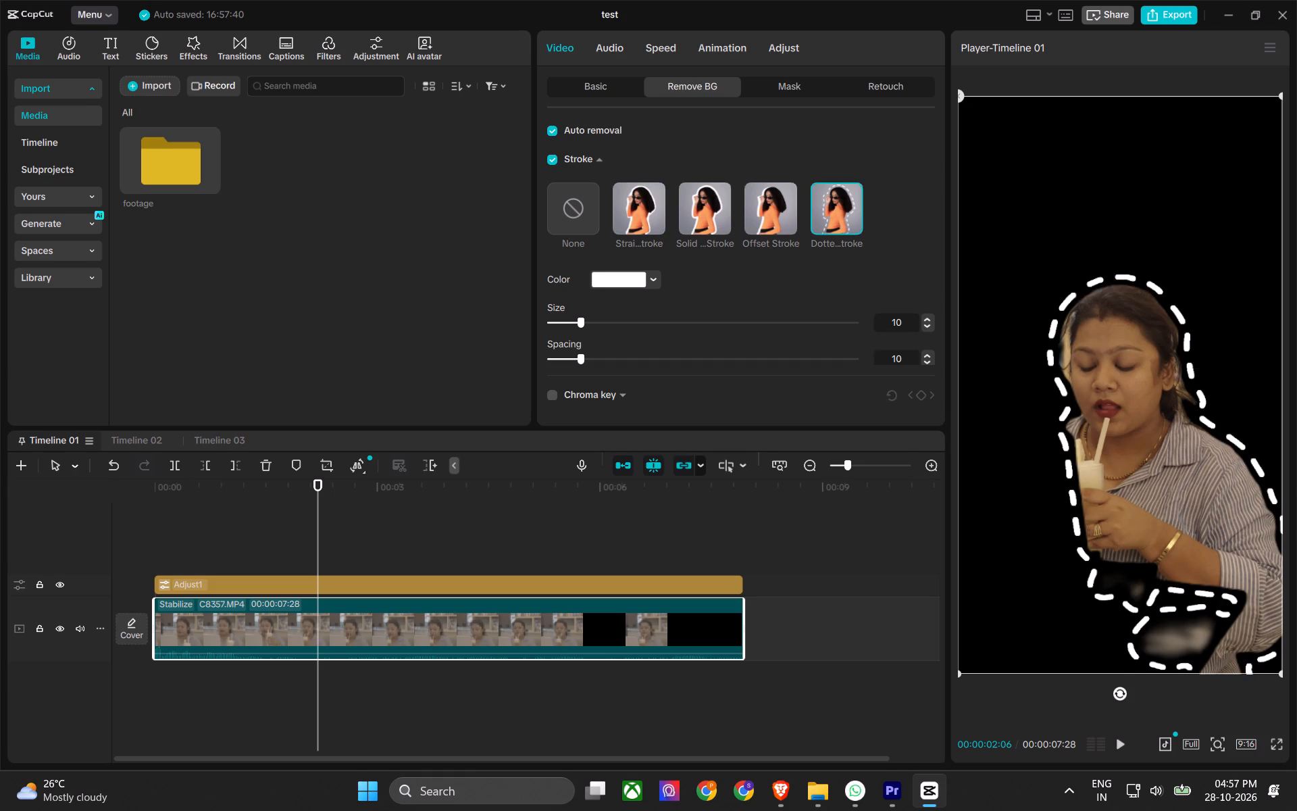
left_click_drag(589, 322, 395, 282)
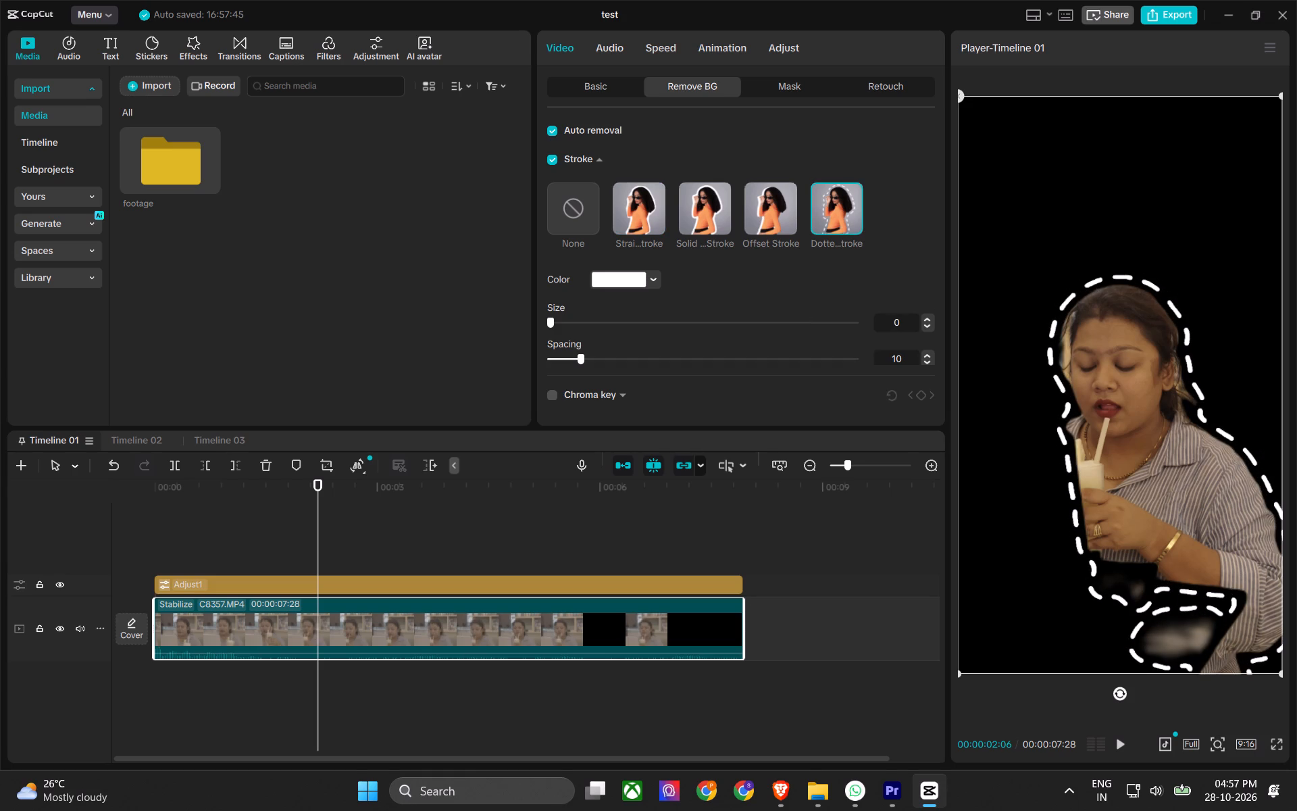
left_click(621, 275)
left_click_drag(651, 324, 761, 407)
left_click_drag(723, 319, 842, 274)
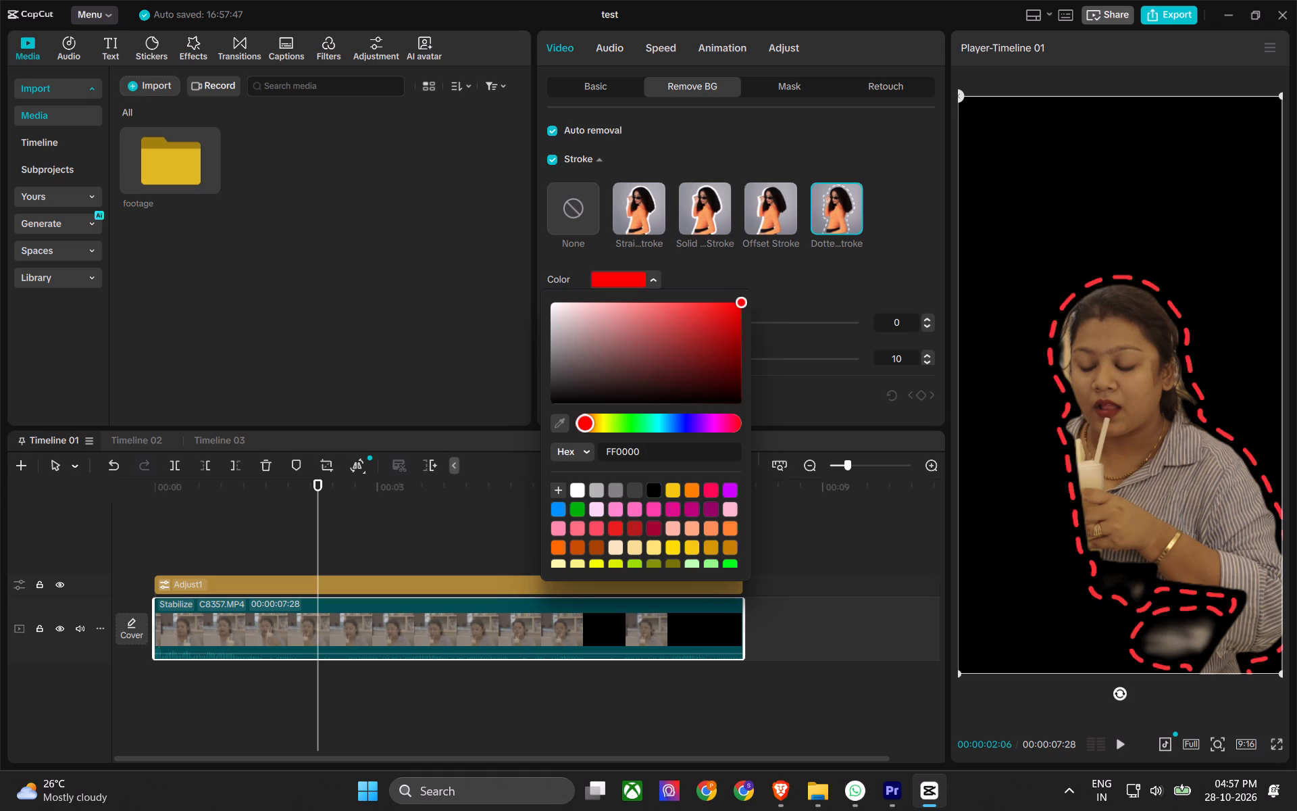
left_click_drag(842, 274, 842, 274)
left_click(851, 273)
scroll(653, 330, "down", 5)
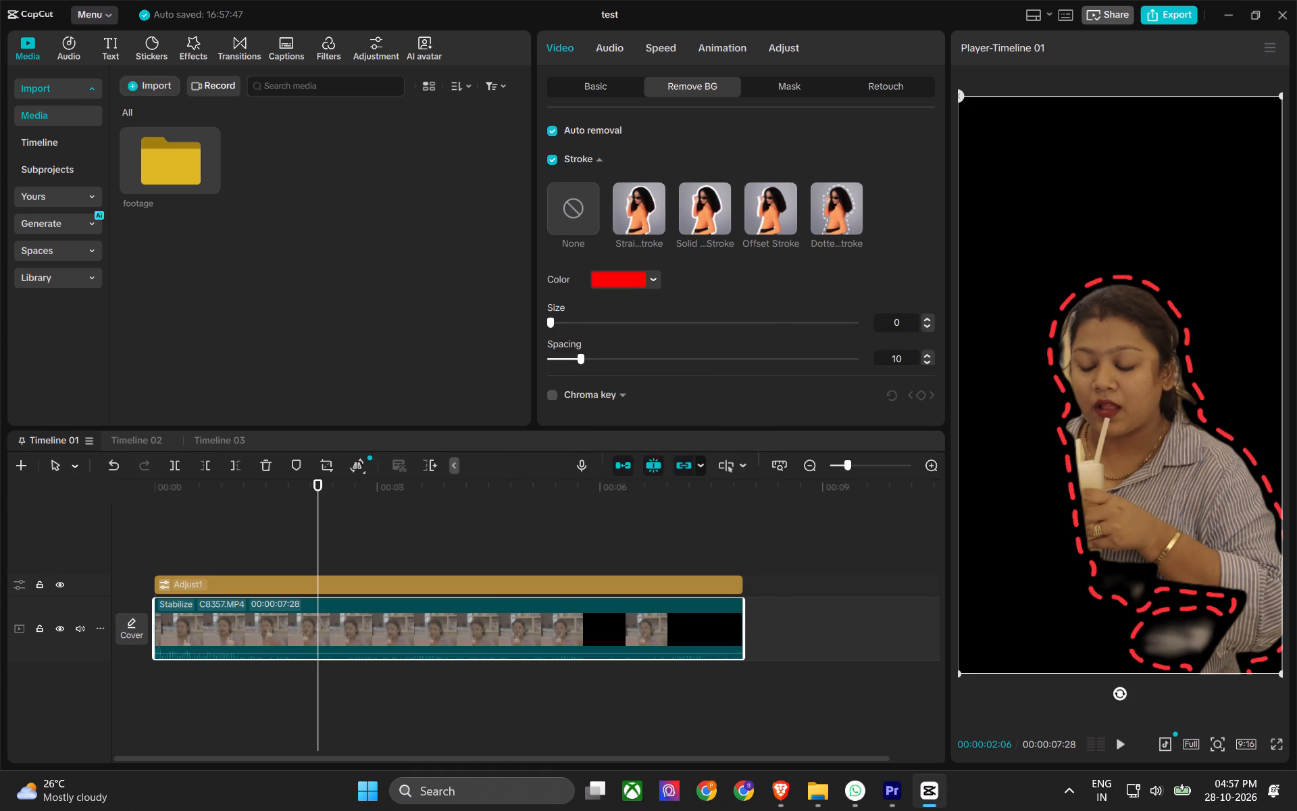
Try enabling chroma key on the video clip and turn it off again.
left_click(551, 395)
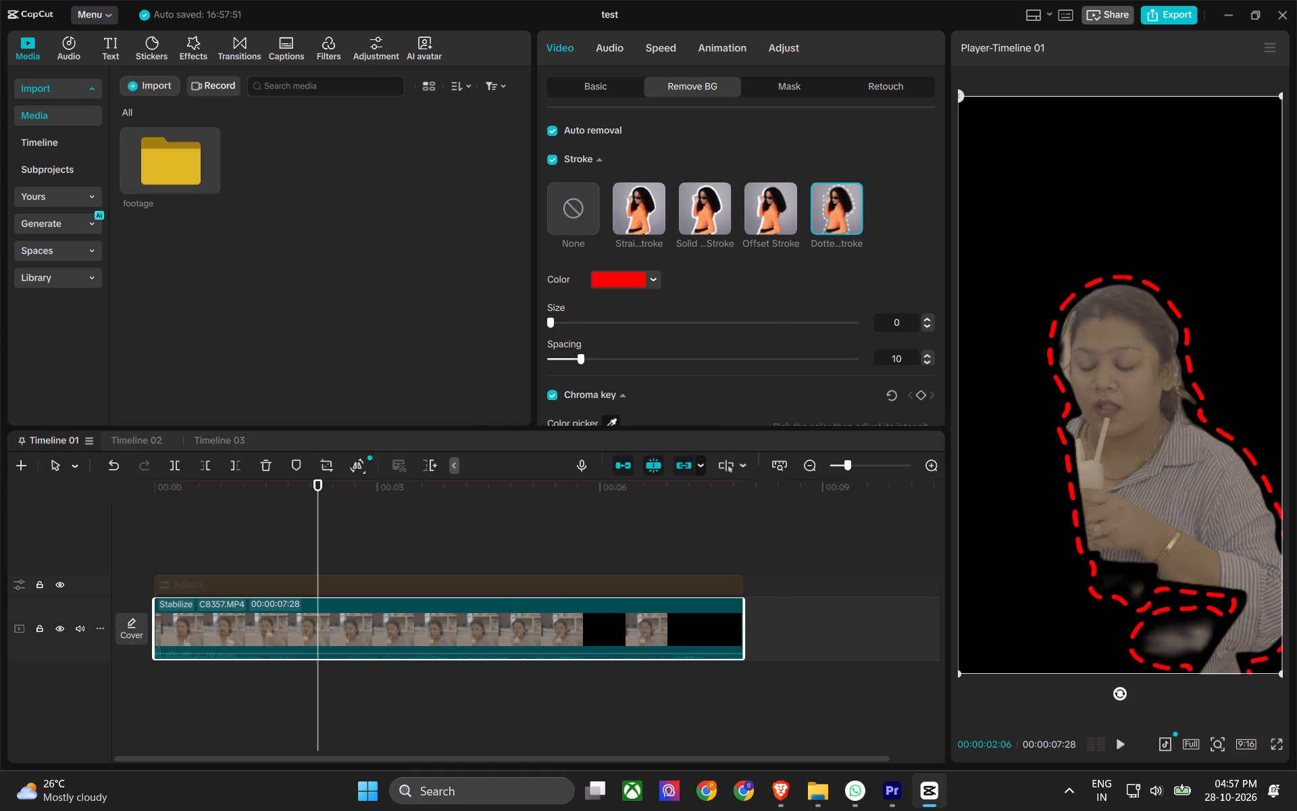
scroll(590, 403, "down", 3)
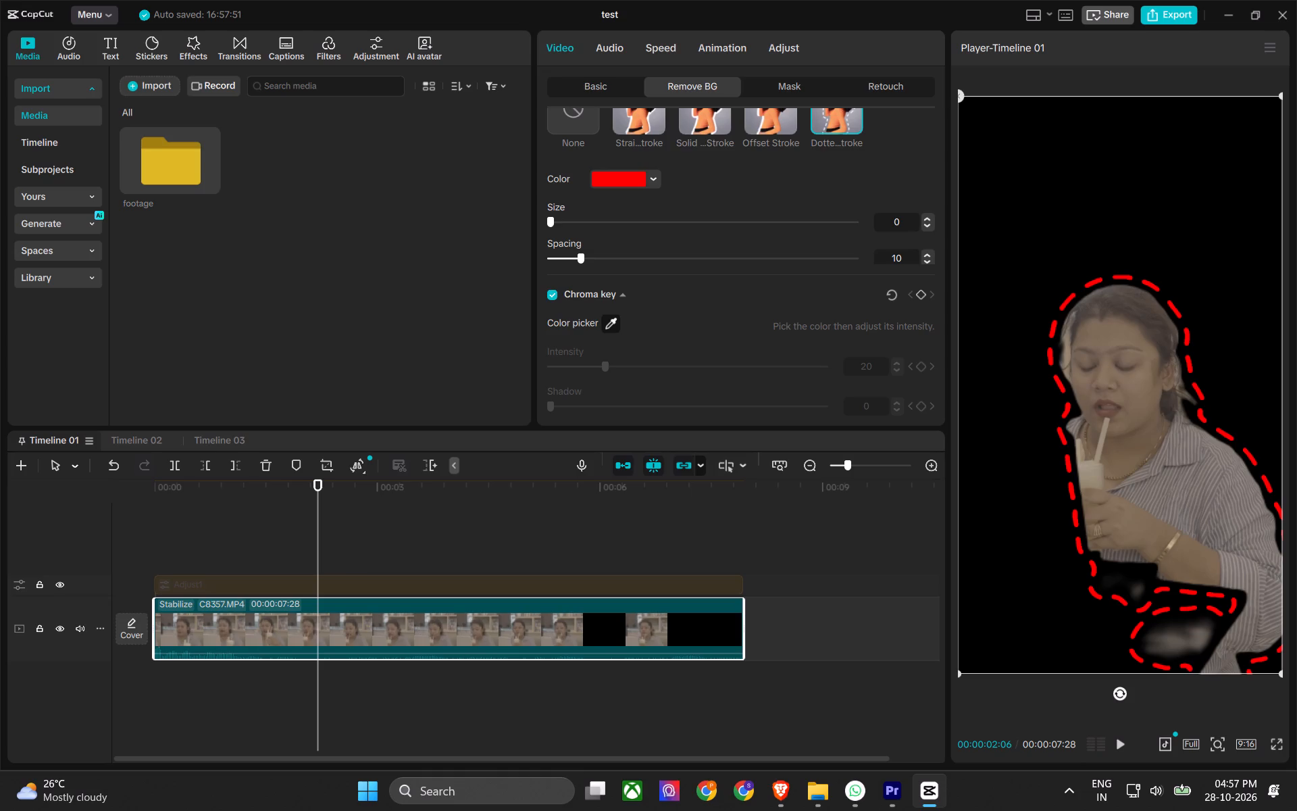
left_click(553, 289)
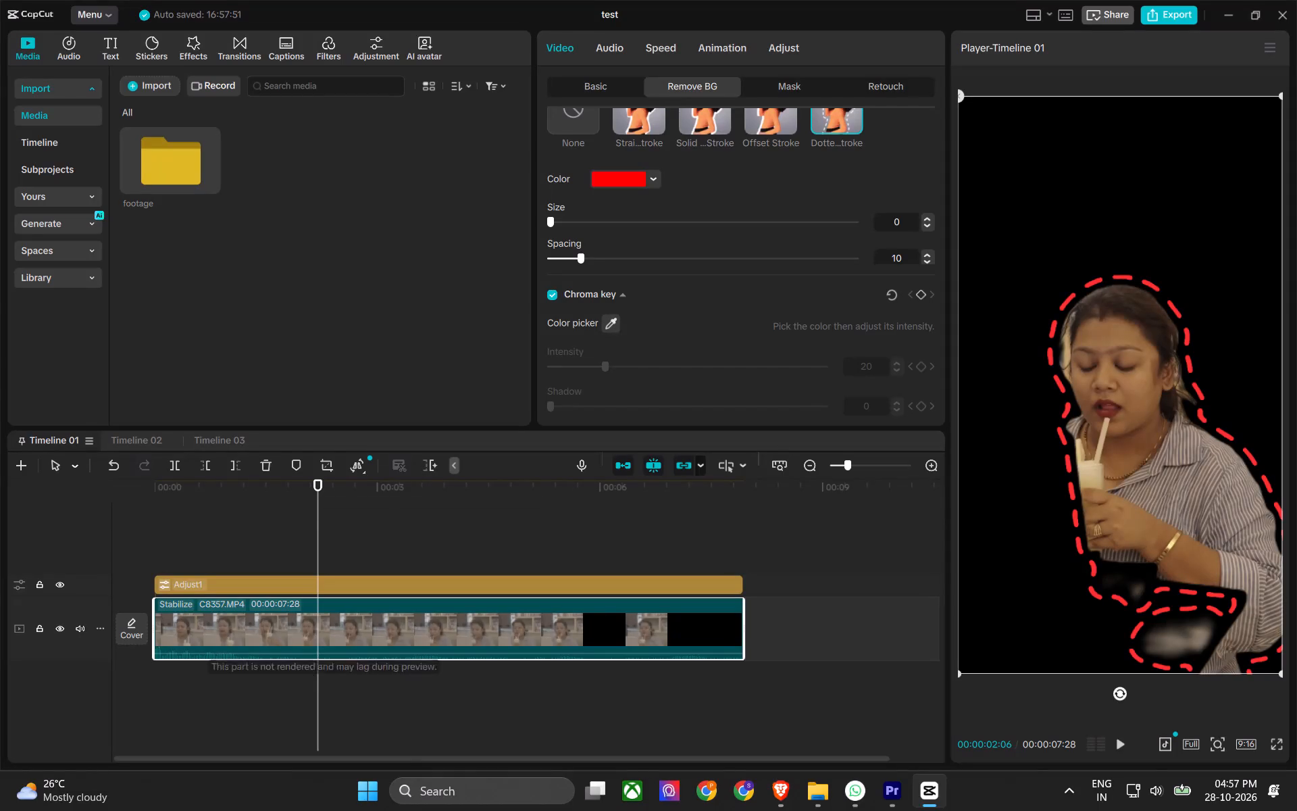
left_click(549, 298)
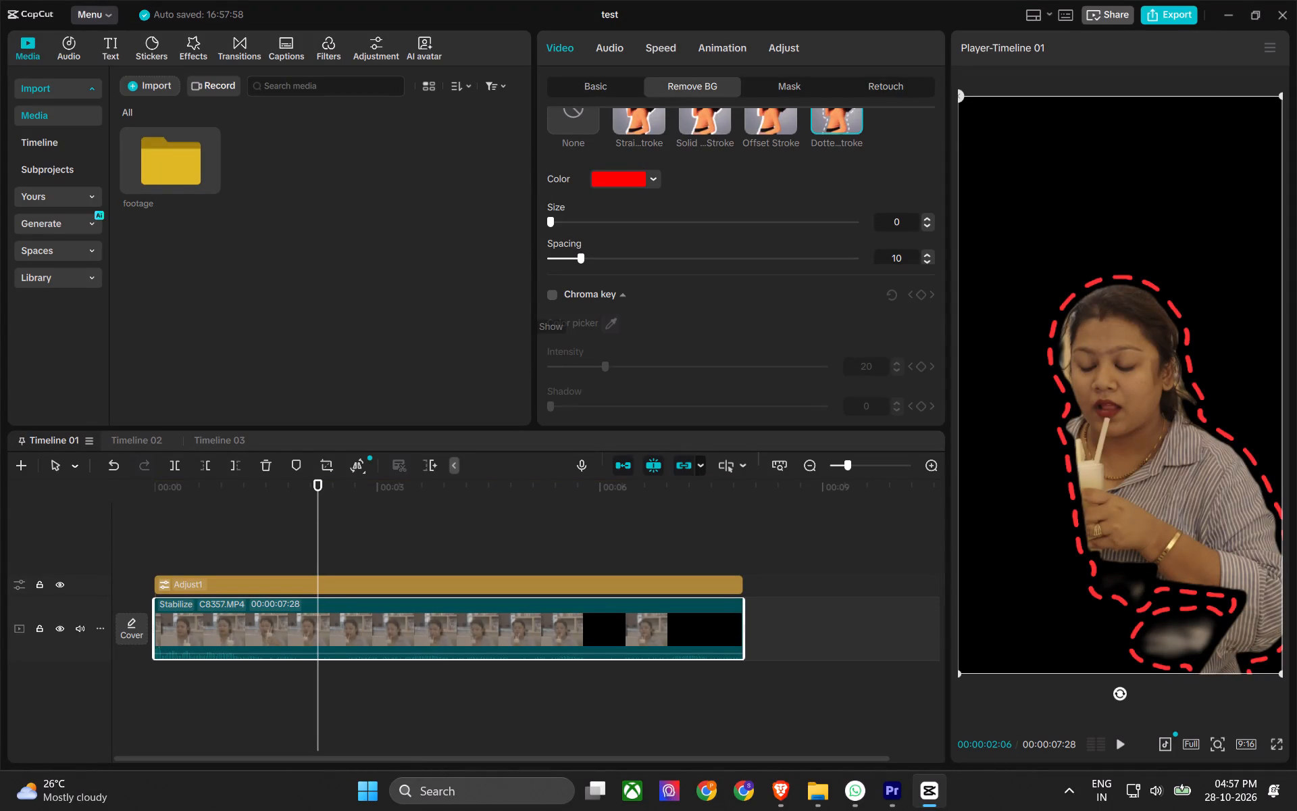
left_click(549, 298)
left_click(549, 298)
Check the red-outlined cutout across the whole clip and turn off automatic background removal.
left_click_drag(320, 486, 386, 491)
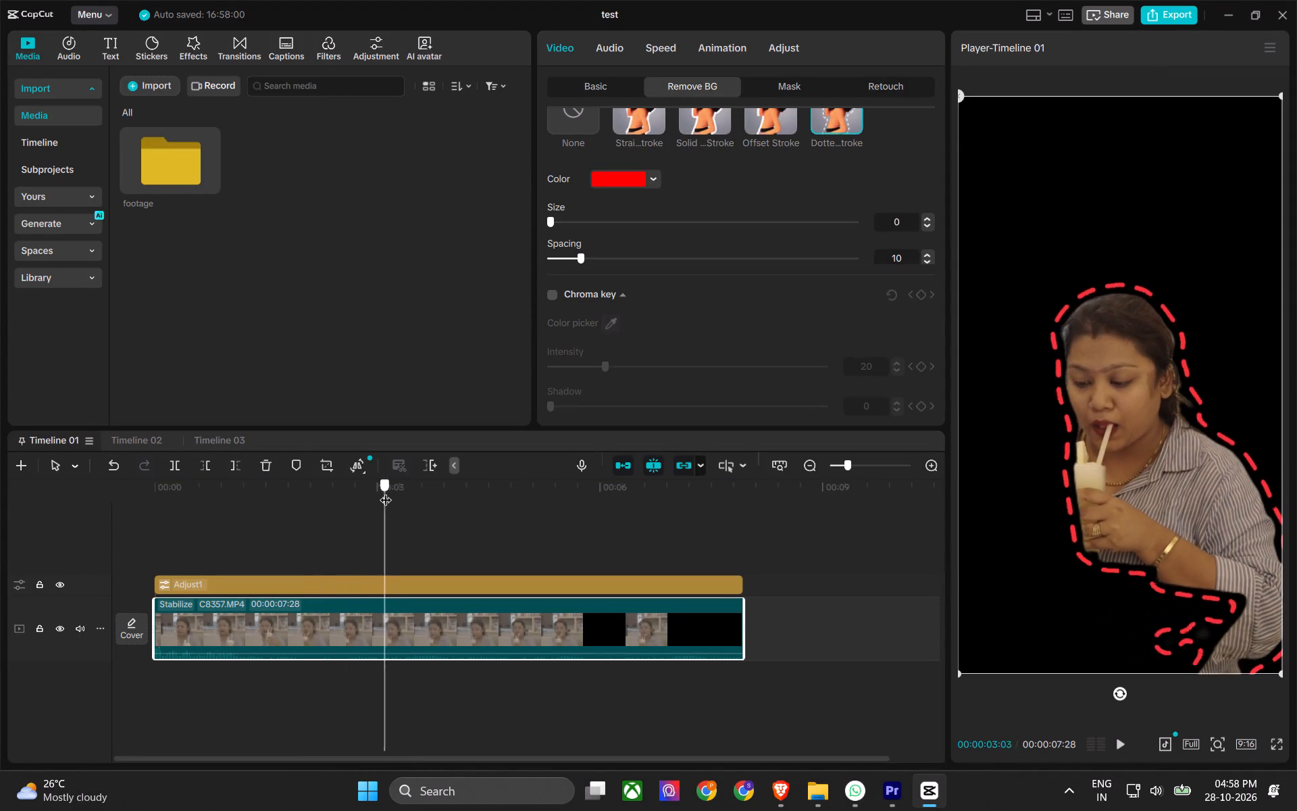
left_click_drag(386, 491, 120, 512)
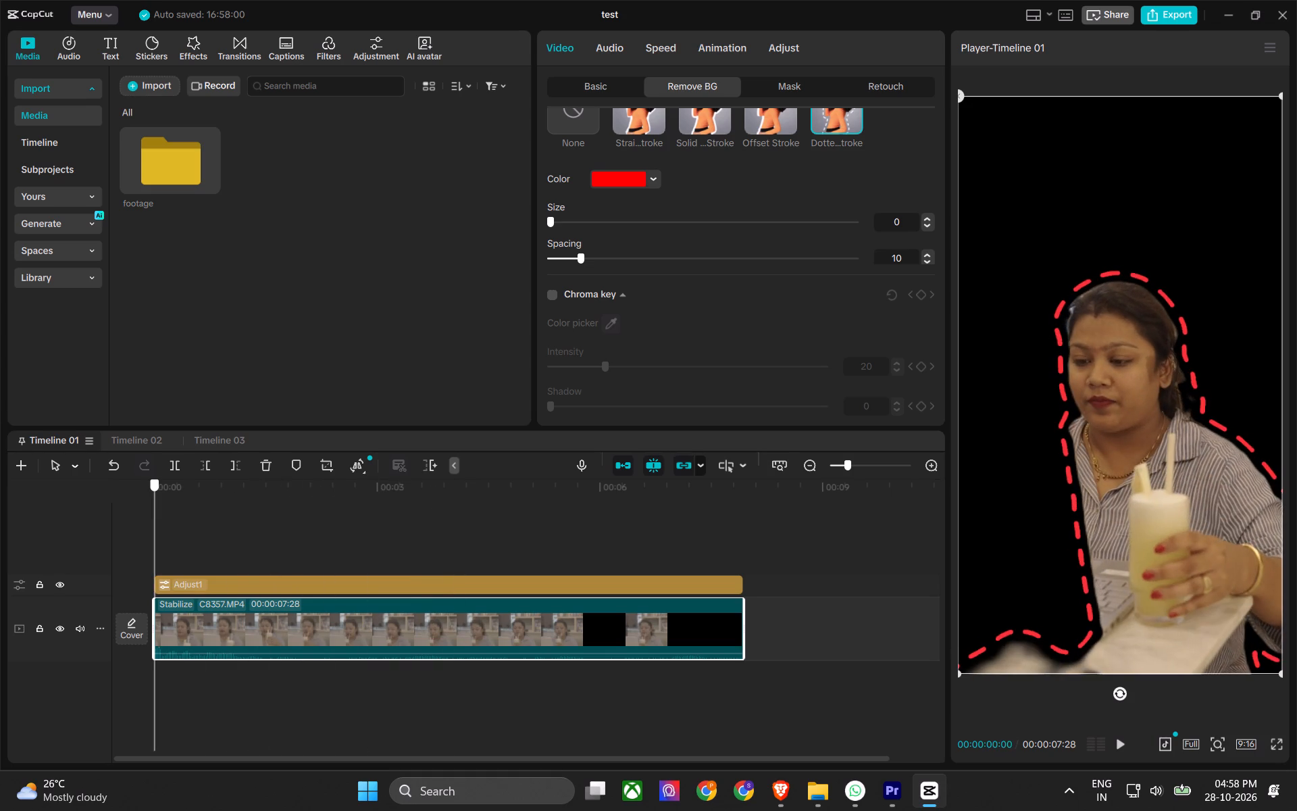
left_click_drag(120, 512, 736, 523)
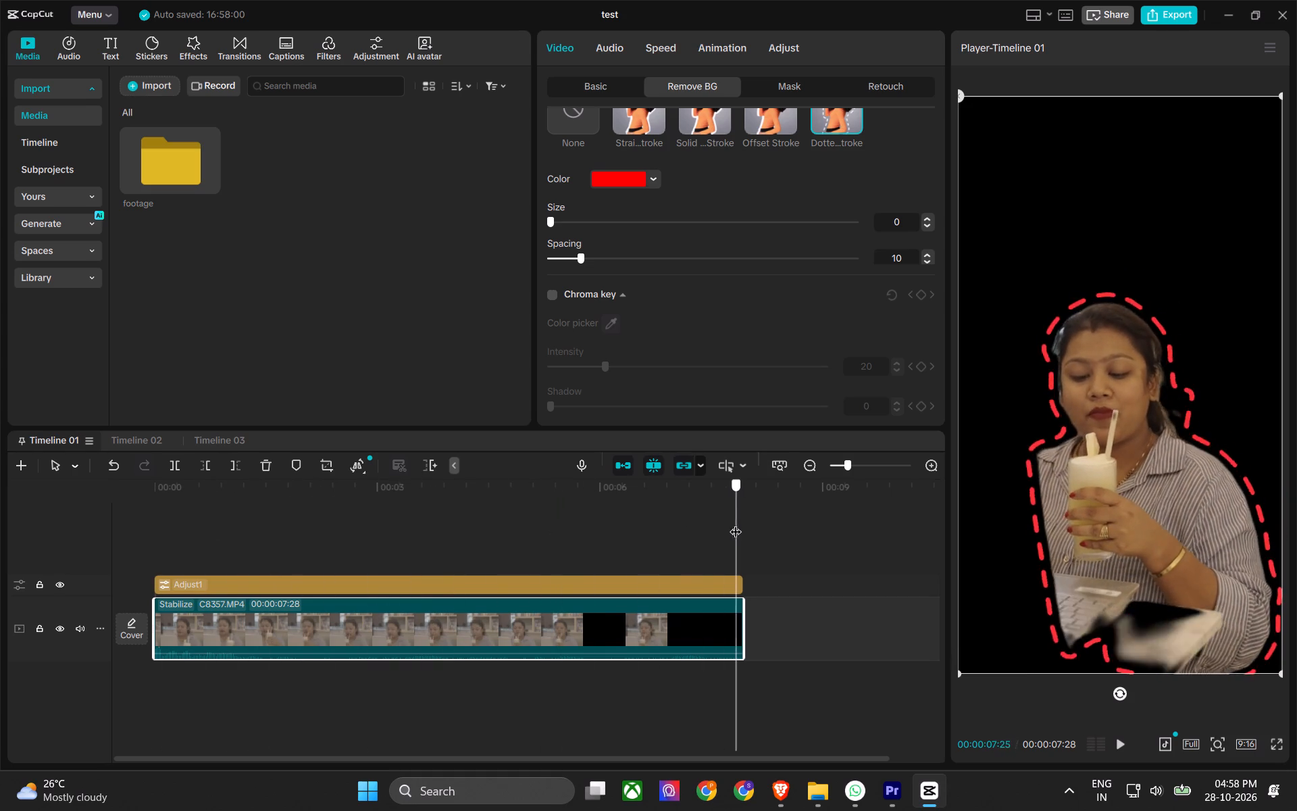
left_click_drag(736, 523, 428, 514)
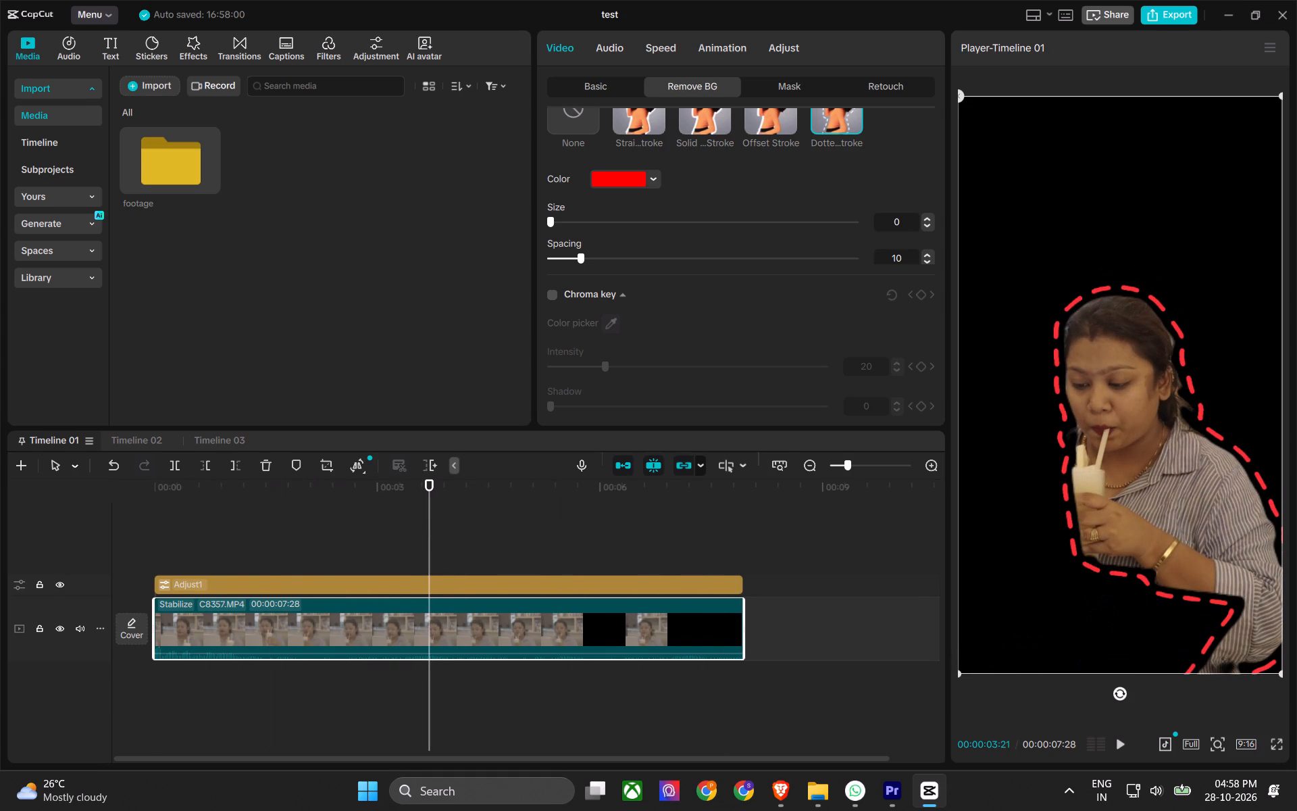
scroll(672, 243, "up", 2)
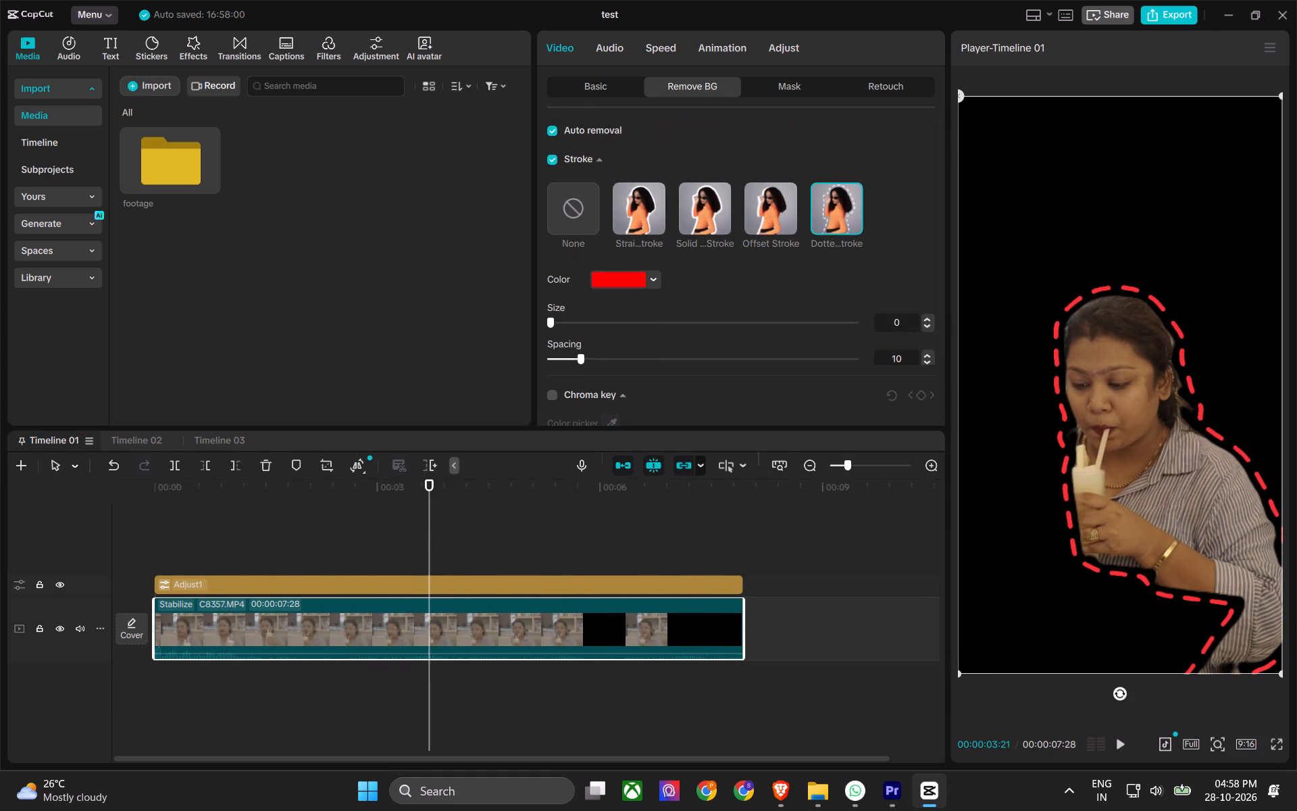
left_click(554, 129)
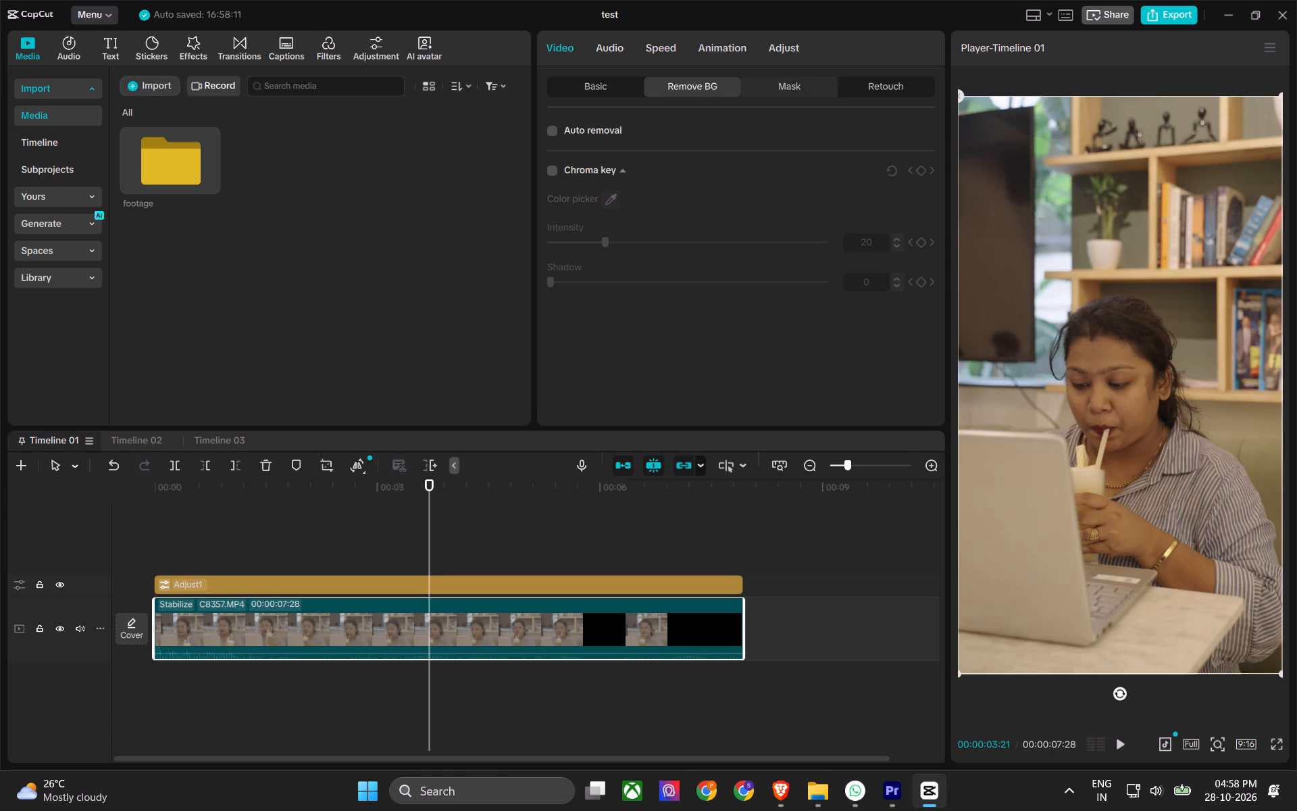
Open the video clip's Retouch options and look through the face auto styles and skin settings.
left_click(864, 84)
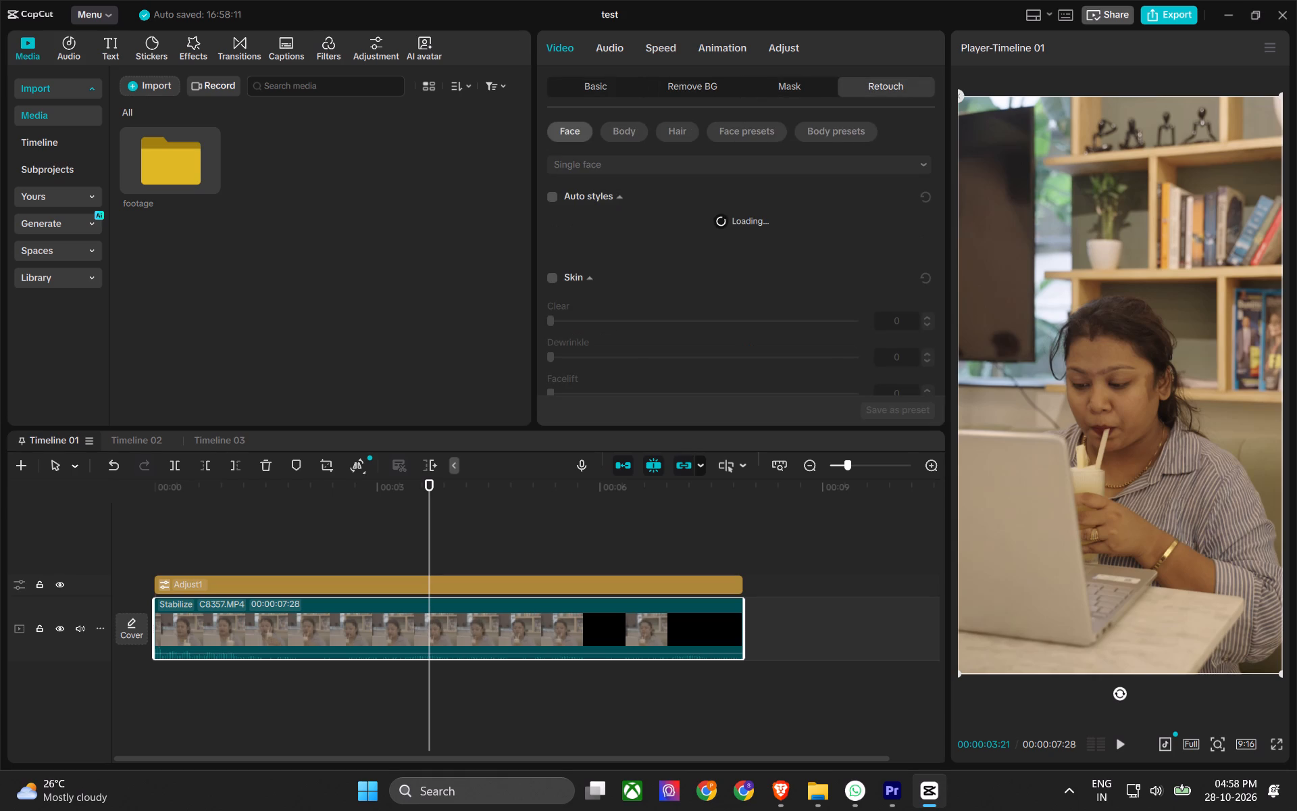
scroll(617, 262, "down", 1)
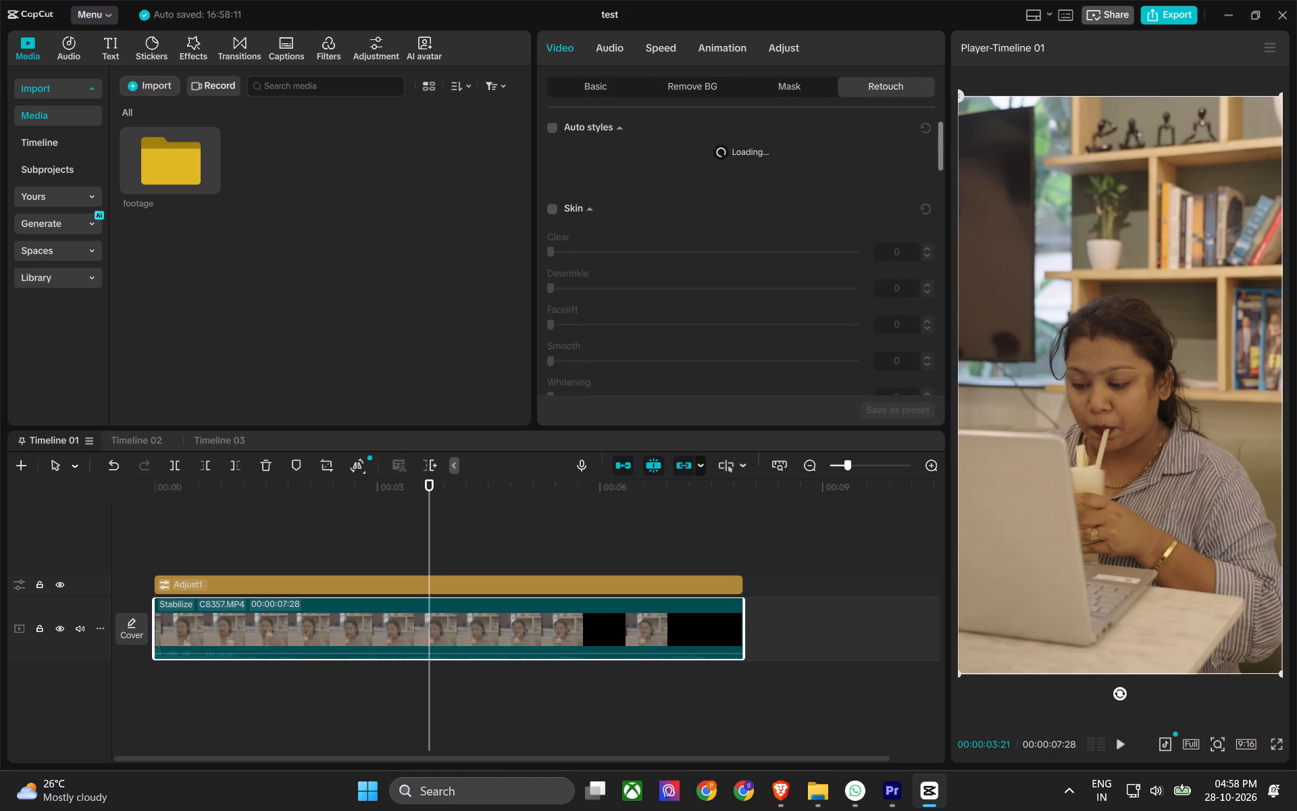
scroll(617, 262, "up", 1)
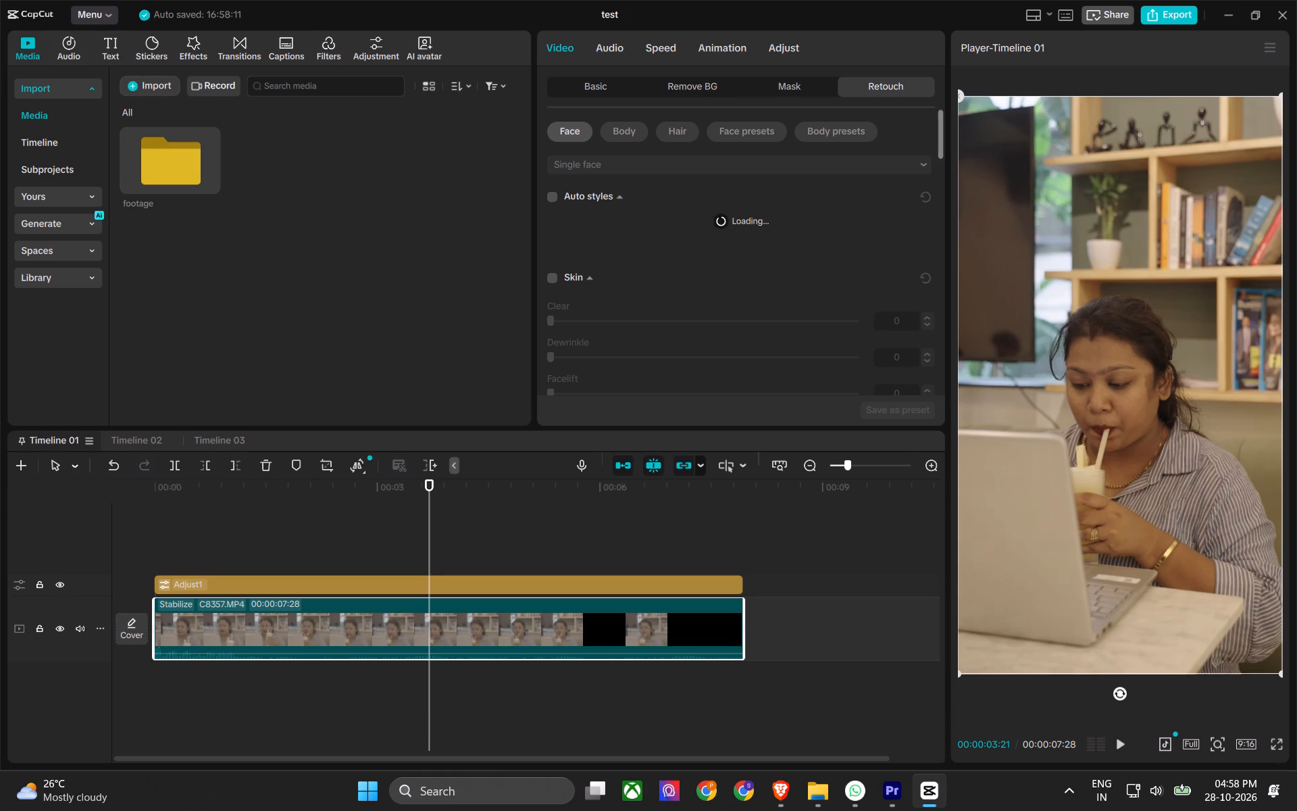
Set the Windows display brightness to 43 and return to the CapCut timeline with the playhead at the clip's end.
left_click(1163, 810)
left_click(1121, 649)
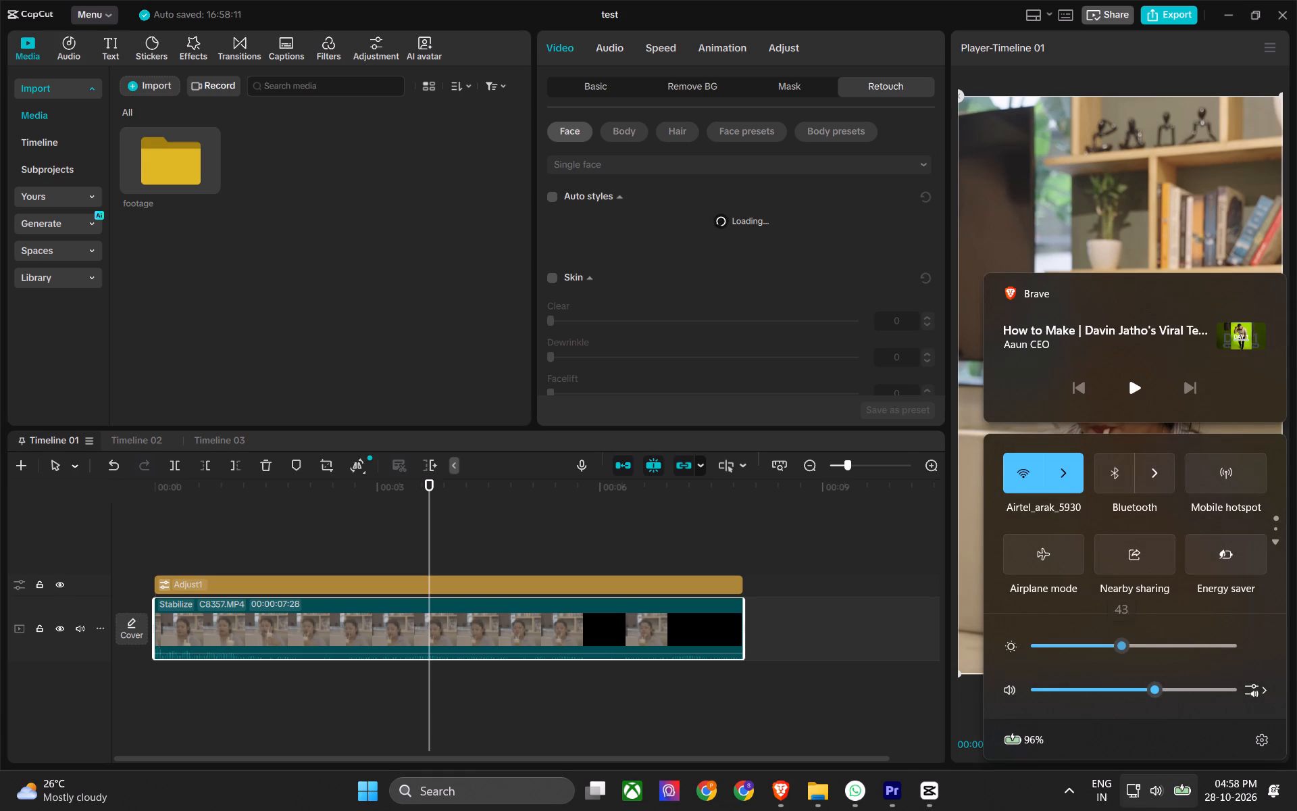
left_click_drag(830, 501, 880, 514)
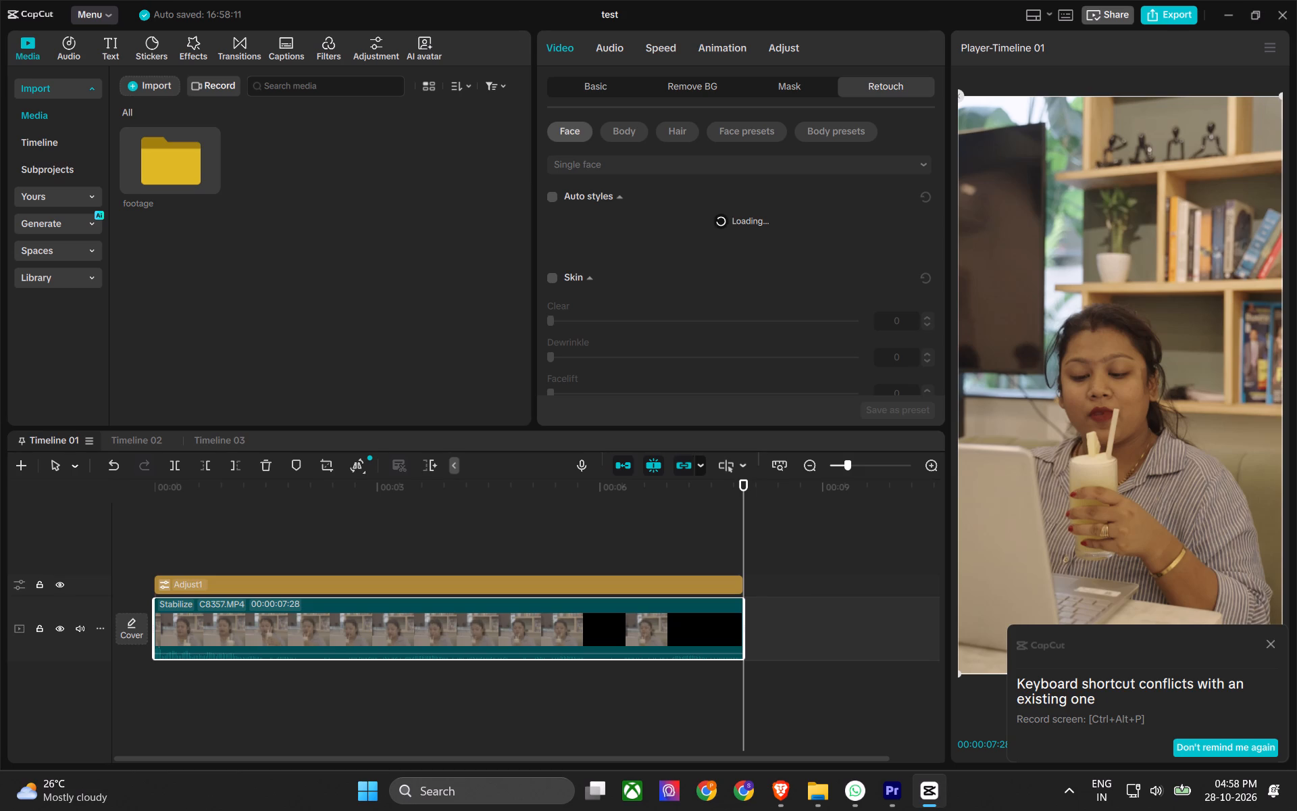
Try enabling Skin face retouching on the video clip.
left_click(552, 284)
Close the test project and return to the project home screen.
left_click(1281, 16)
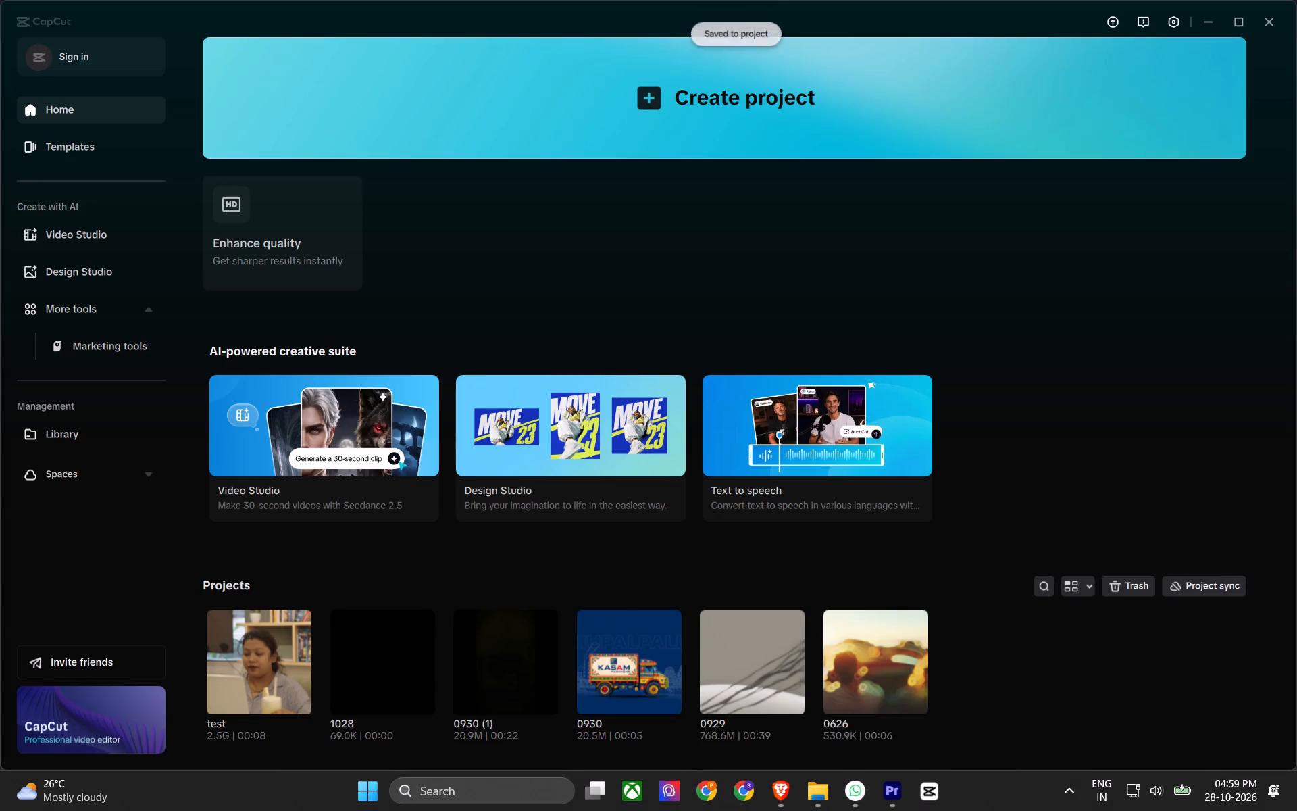
Reopen the test project and bring up the retouch options for its video clip.
left_click(280, 649)
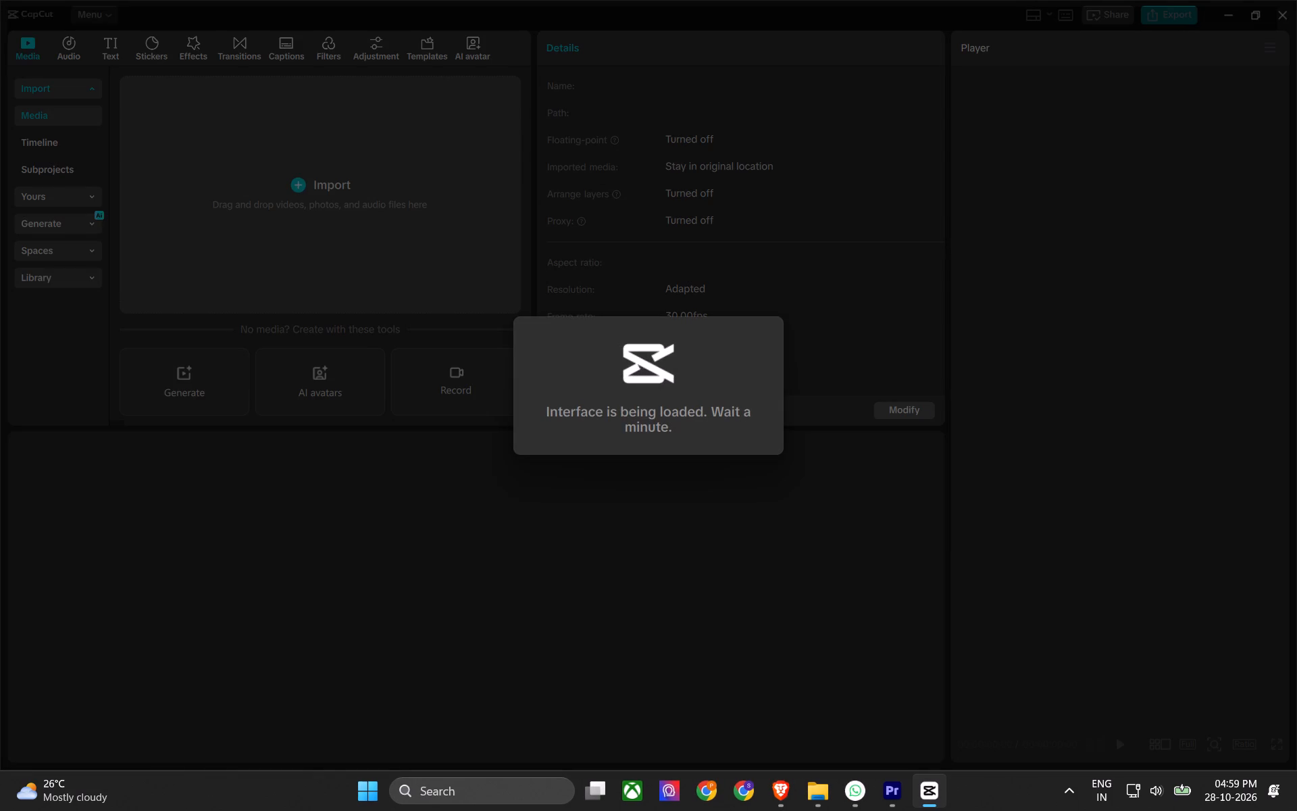
left_click(576, 630)
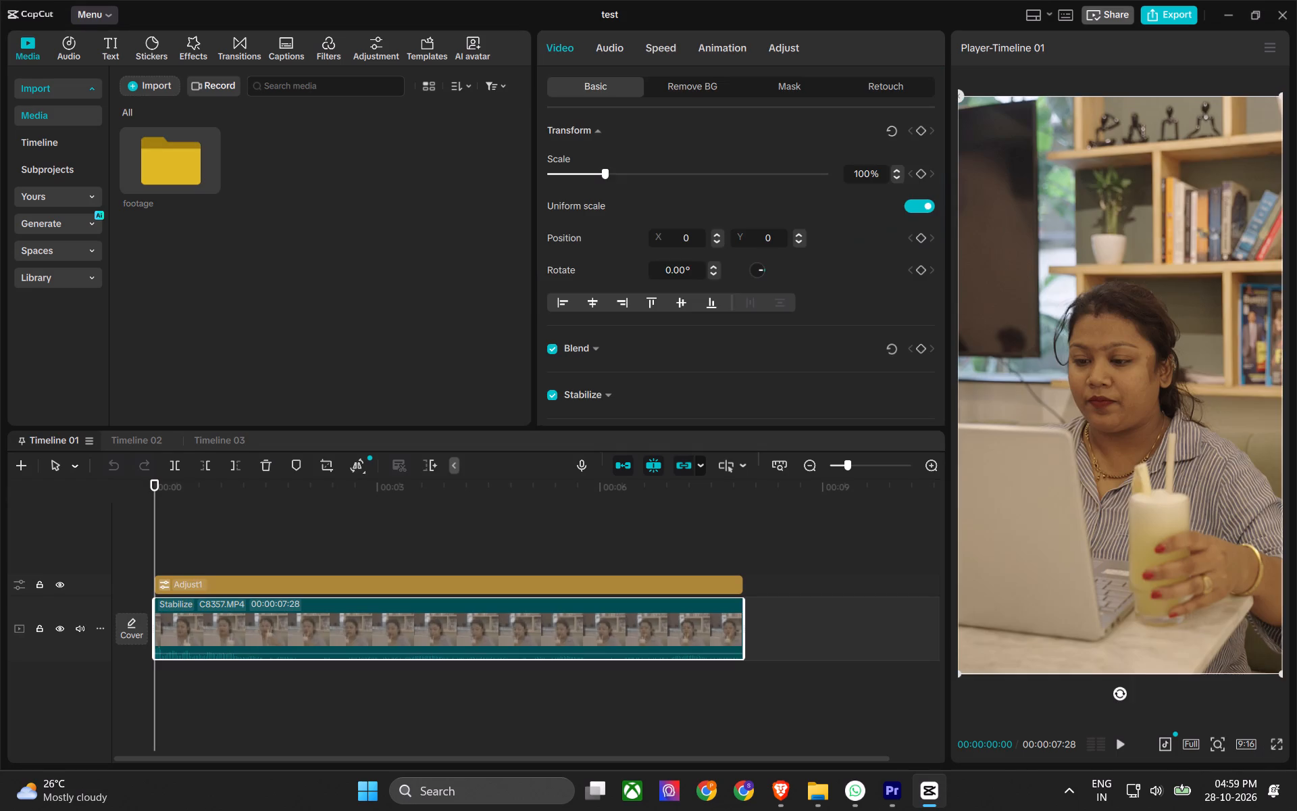
left_click(887, 90)
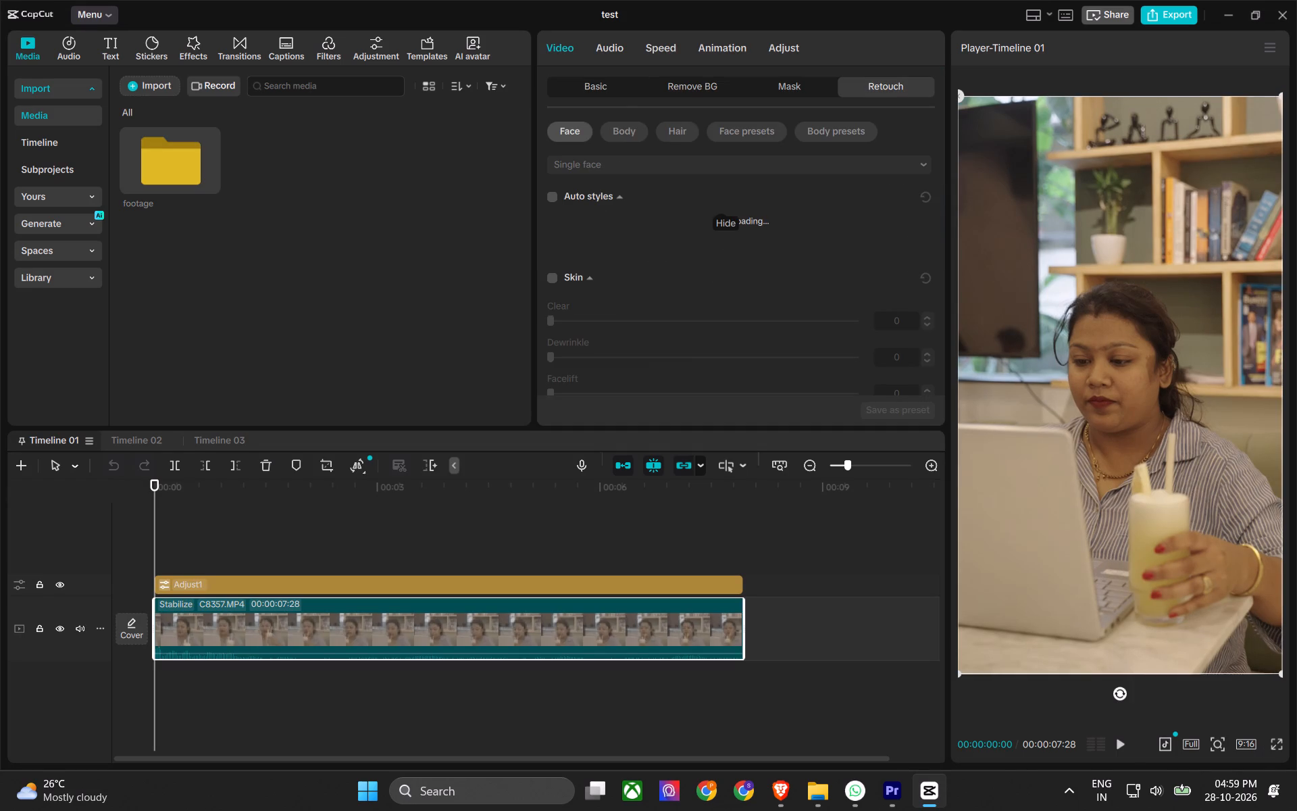
Switch to Adobe Premiere, save the curlcode_oct 28 project and close the application.
left_click(886, 790)
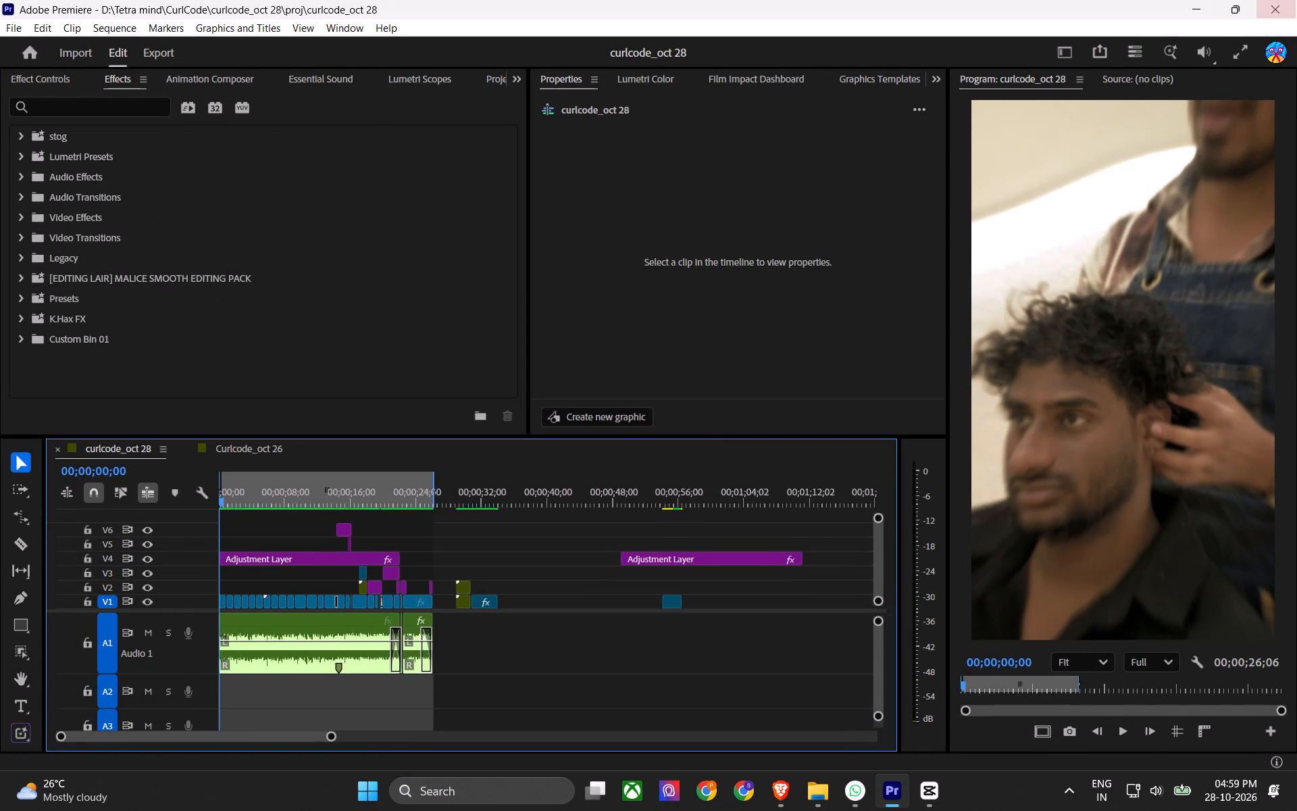
key("ctrl+s")
left_click(1293, 0)
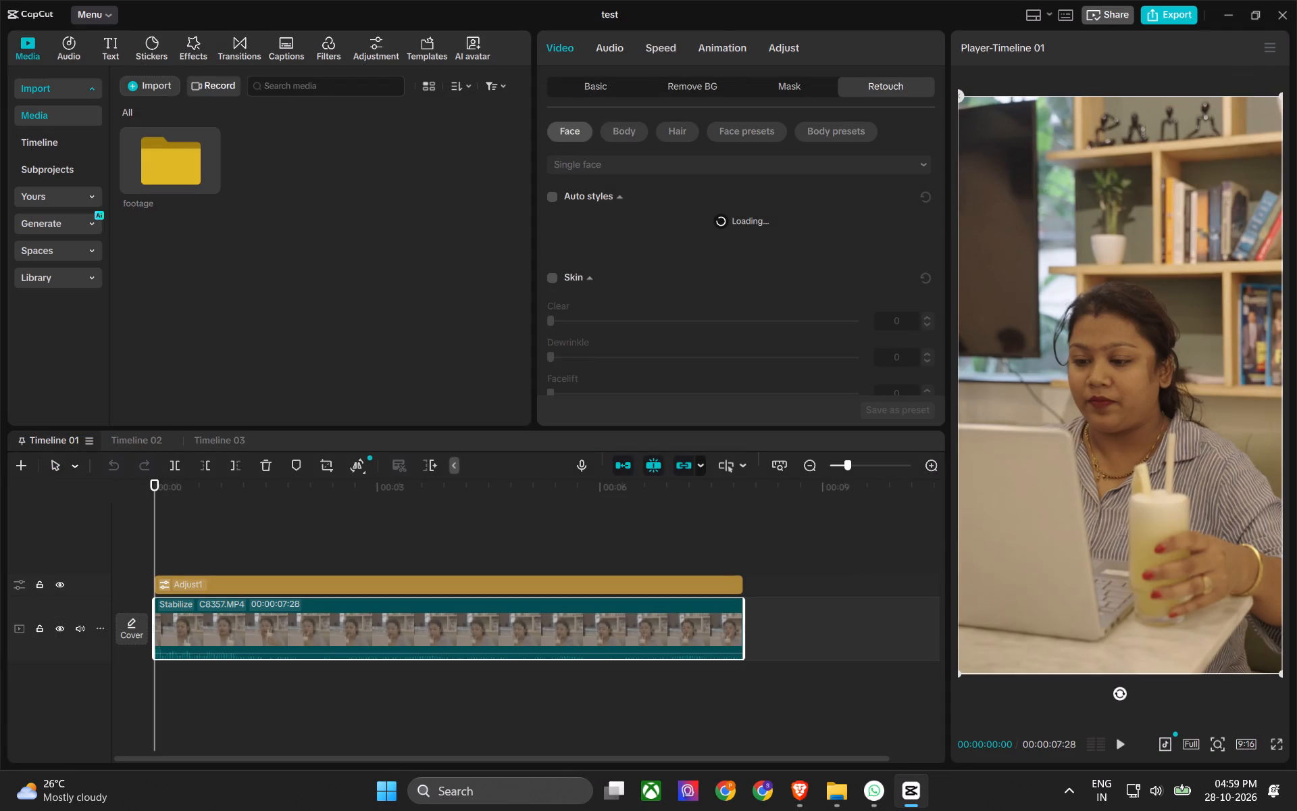
Park the playhead at 00:00:05:25 and enable Auto styles face retouching on the video clip, allowing facial and body feature recognition.
left_click(611, 614)
left_click(607, 587)
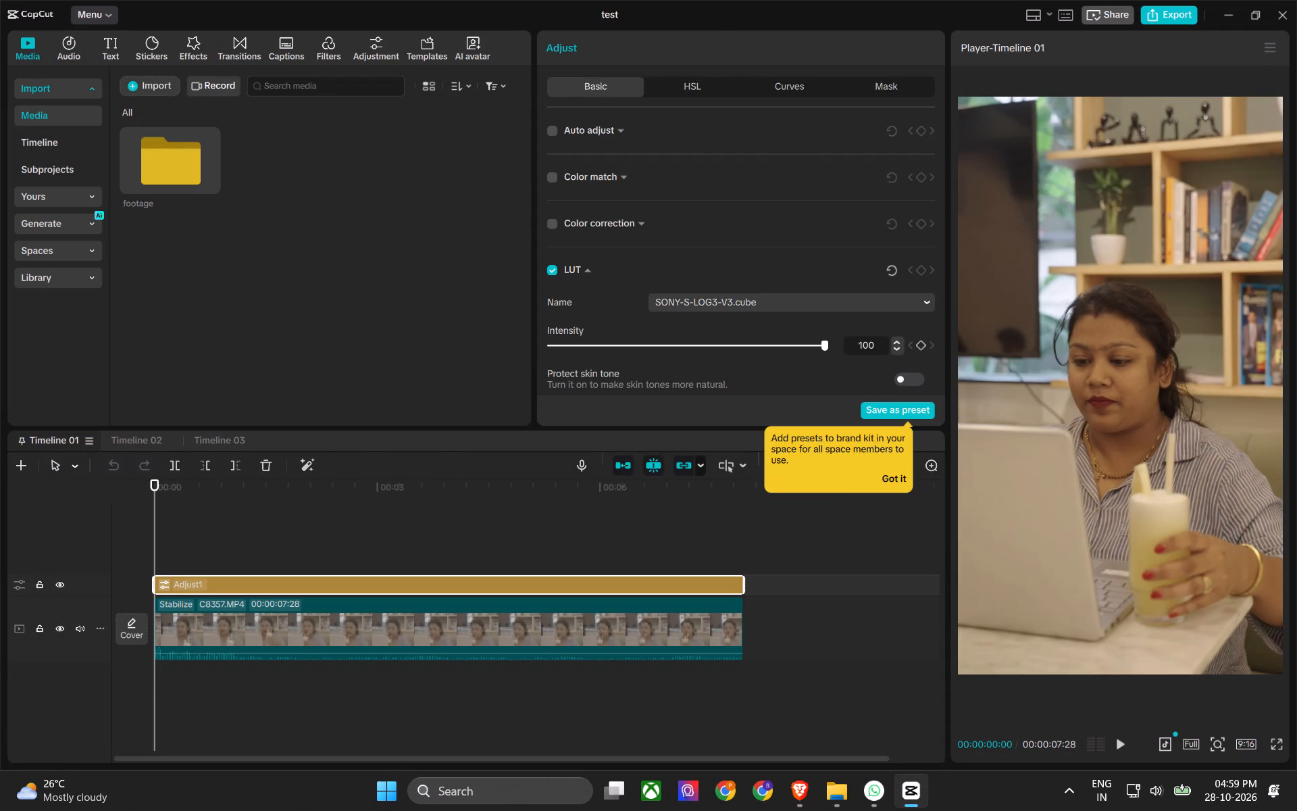
left_click(588, 553)
left_click(569, 584)
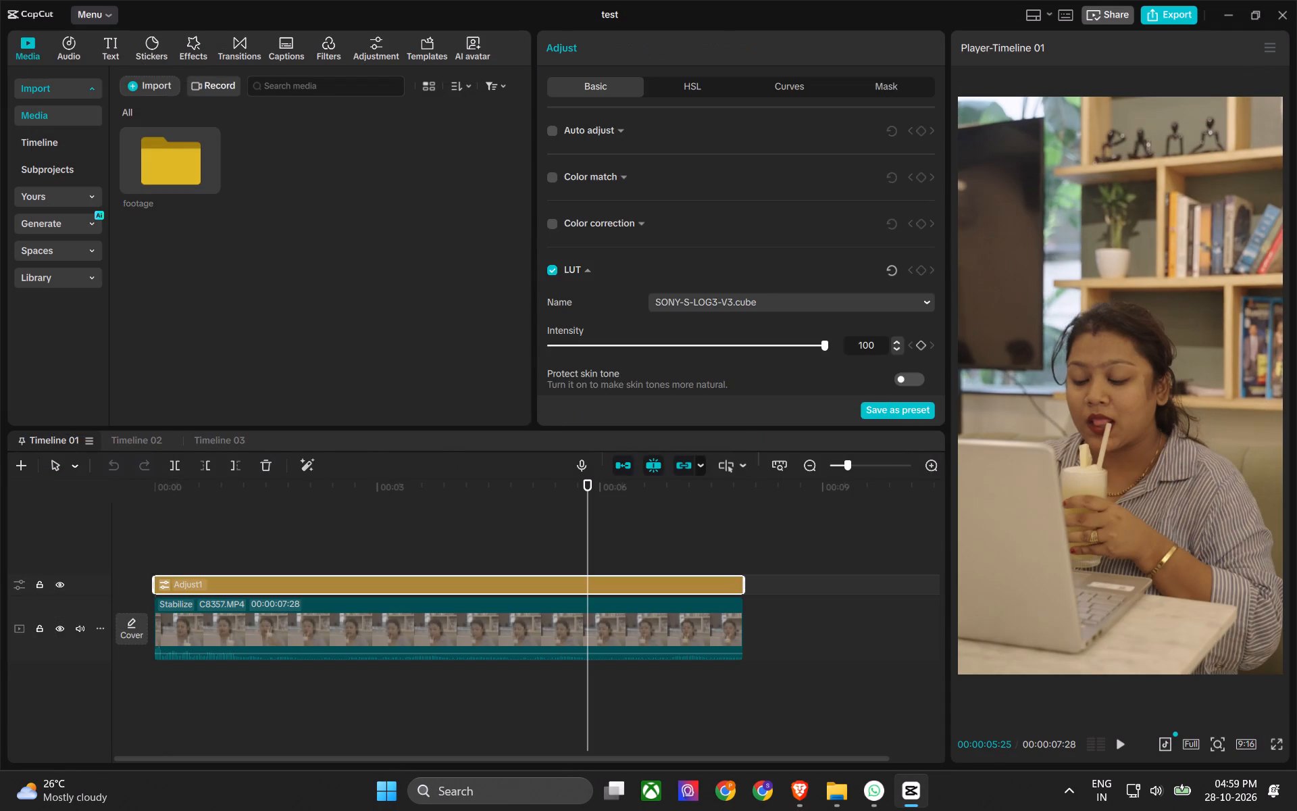
left_click(597, 623)
scroll(758, 272, "down", 1)
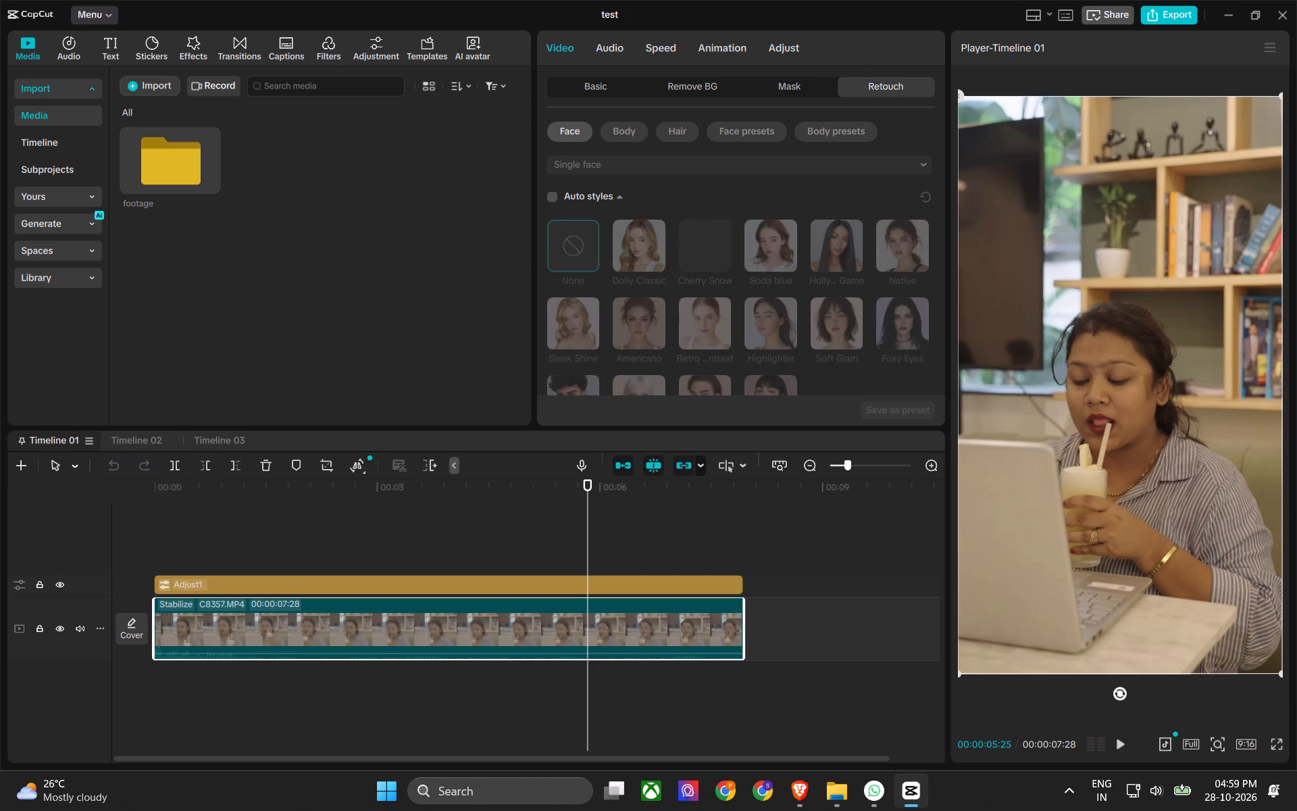
scroll(758, 272, "up", 5)
scroll(758, 272, "down", 4)
scroll(758, 272, "up", 6)
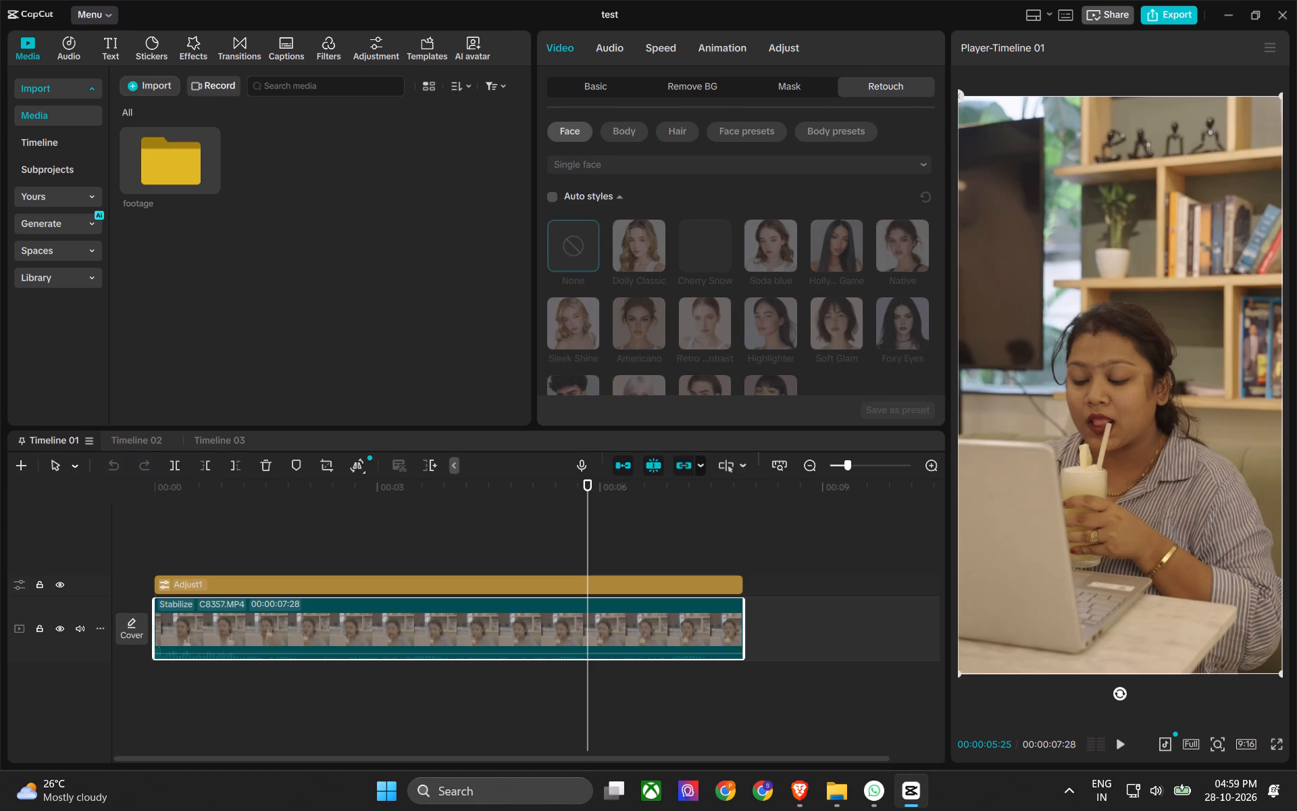
left_click(587, 202)
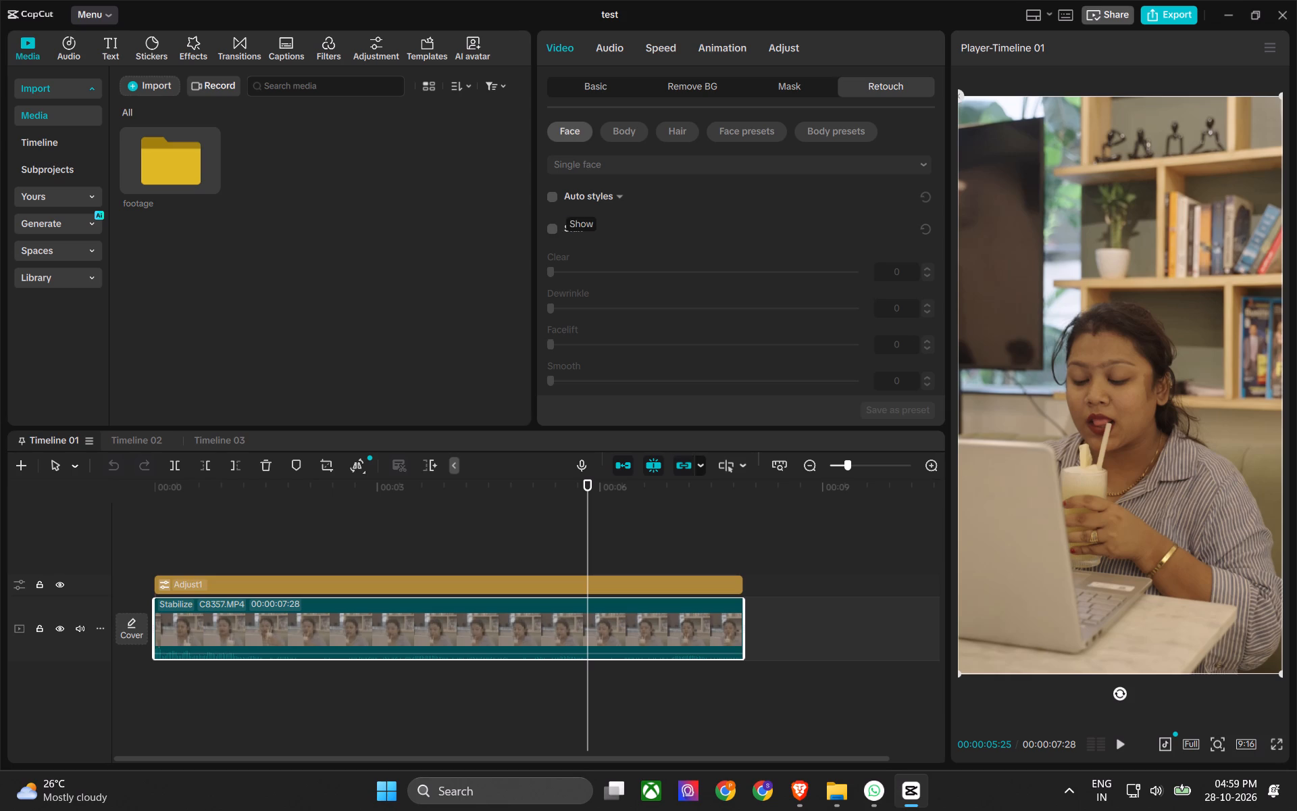
left_click(556, 197)
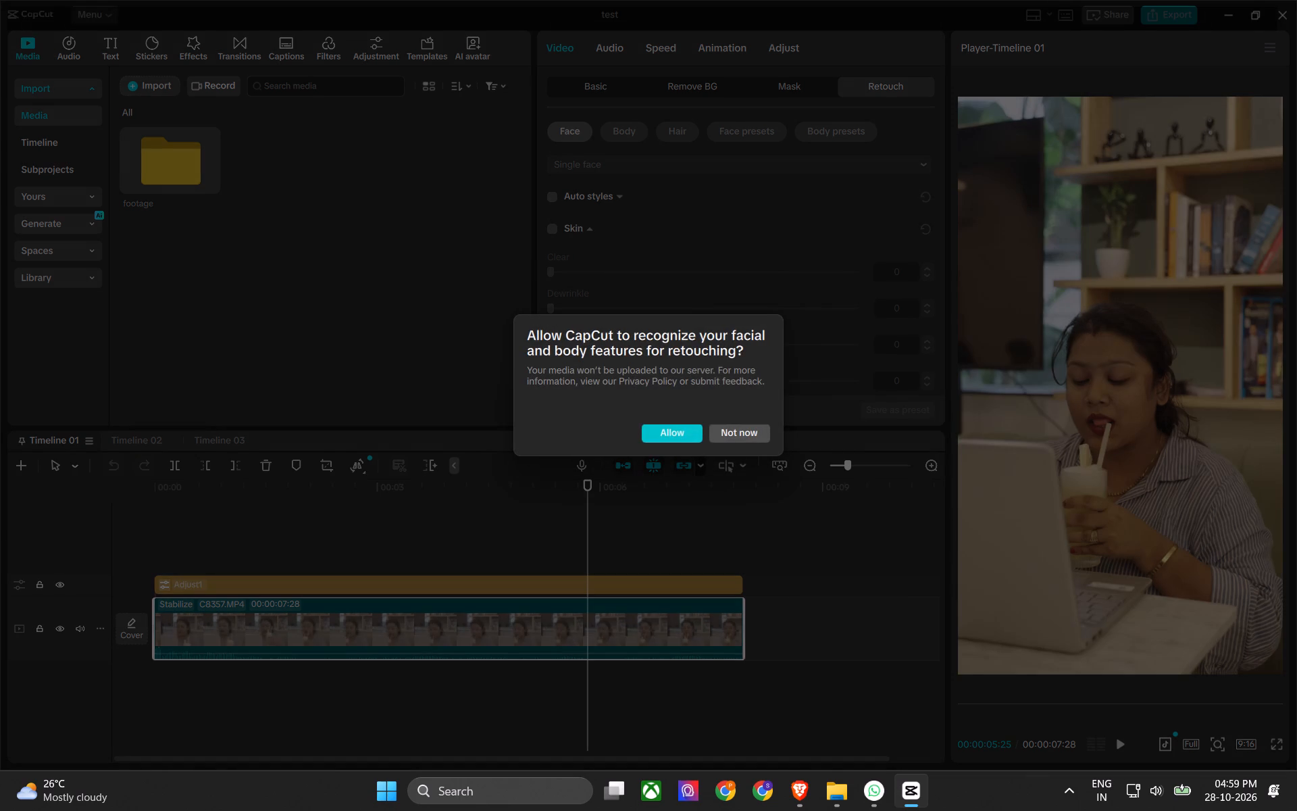
left_click(672, 436)
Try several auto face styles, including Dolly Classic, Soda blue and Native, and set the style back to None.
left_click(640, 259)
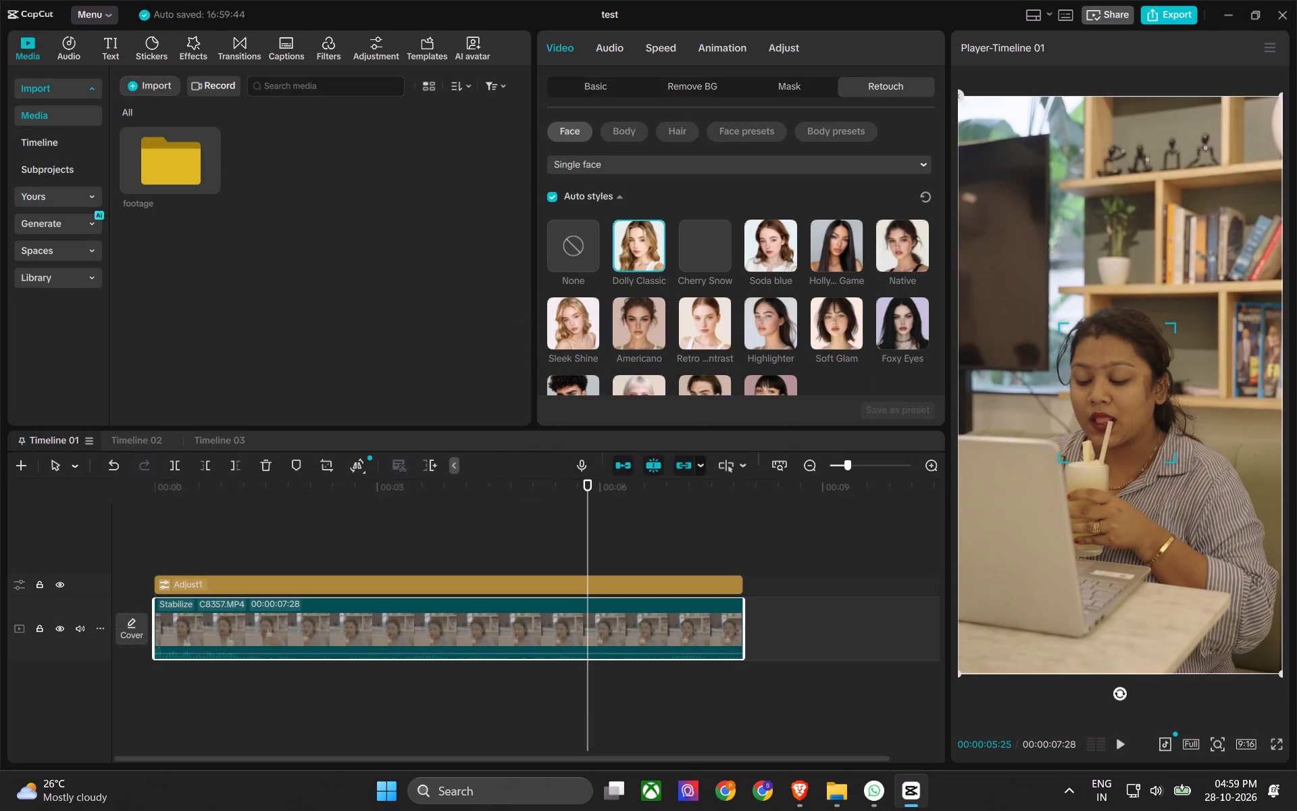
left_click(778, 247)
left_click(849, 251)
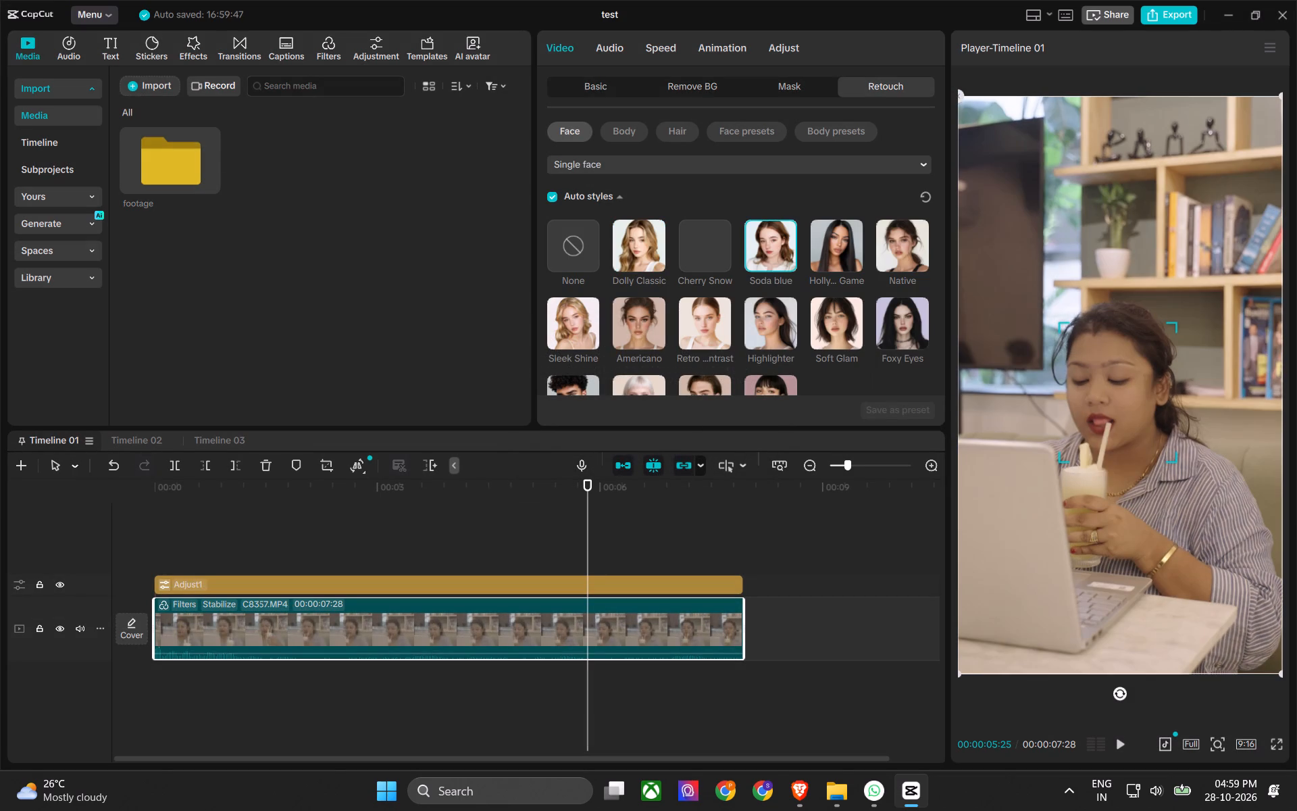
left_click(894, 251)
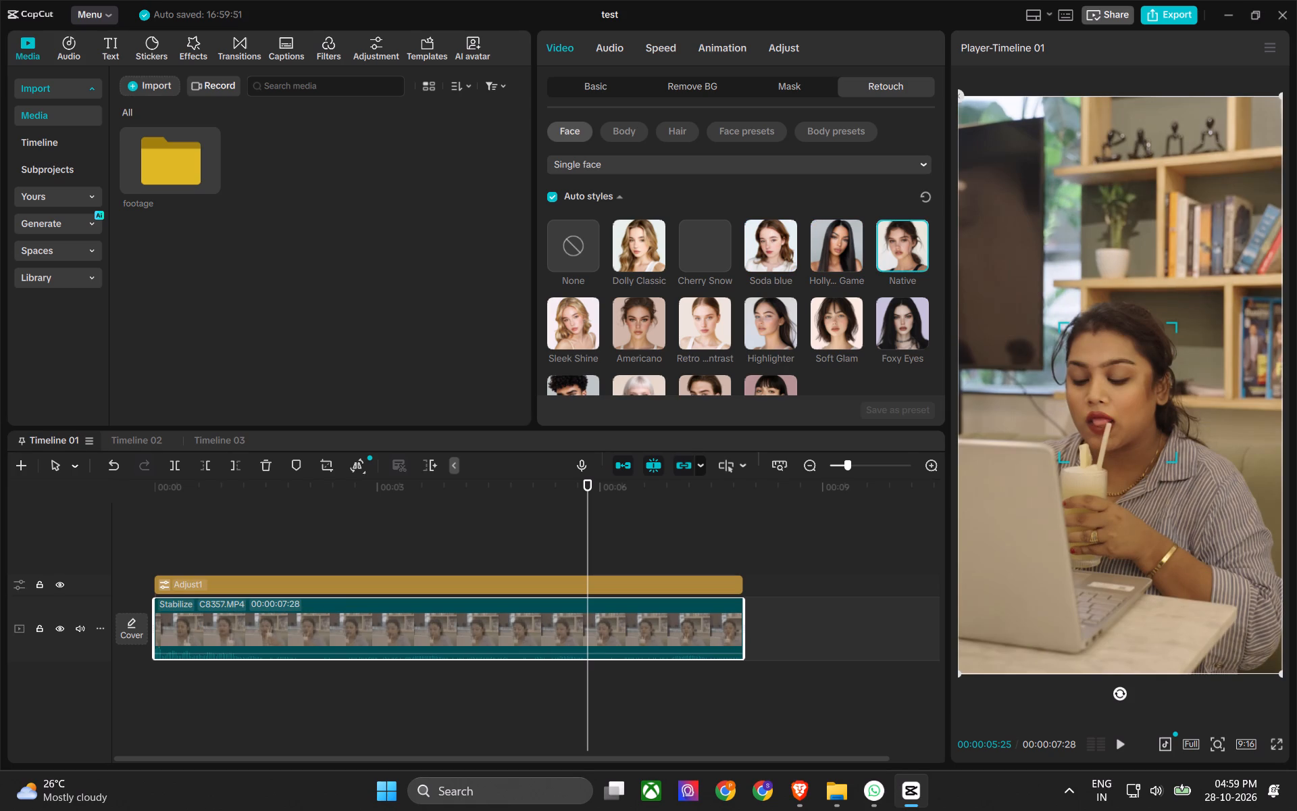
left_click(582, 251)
Enable Skin retouching on the video clip.
scroll(619, 197, "down", 4)
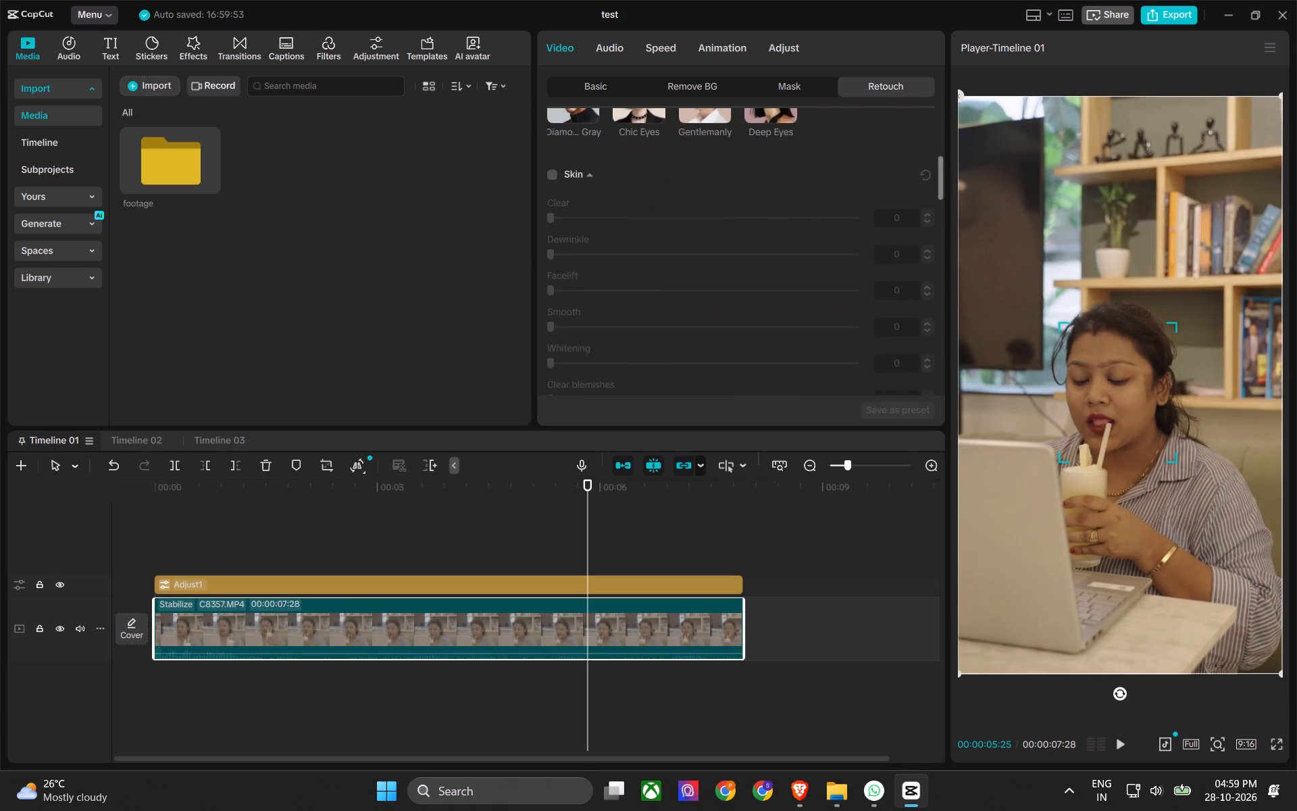
scroll(619, 197, "up", 4)
scroll(607, 213, "down", 2)
scroll(564, 282, "down", 1)
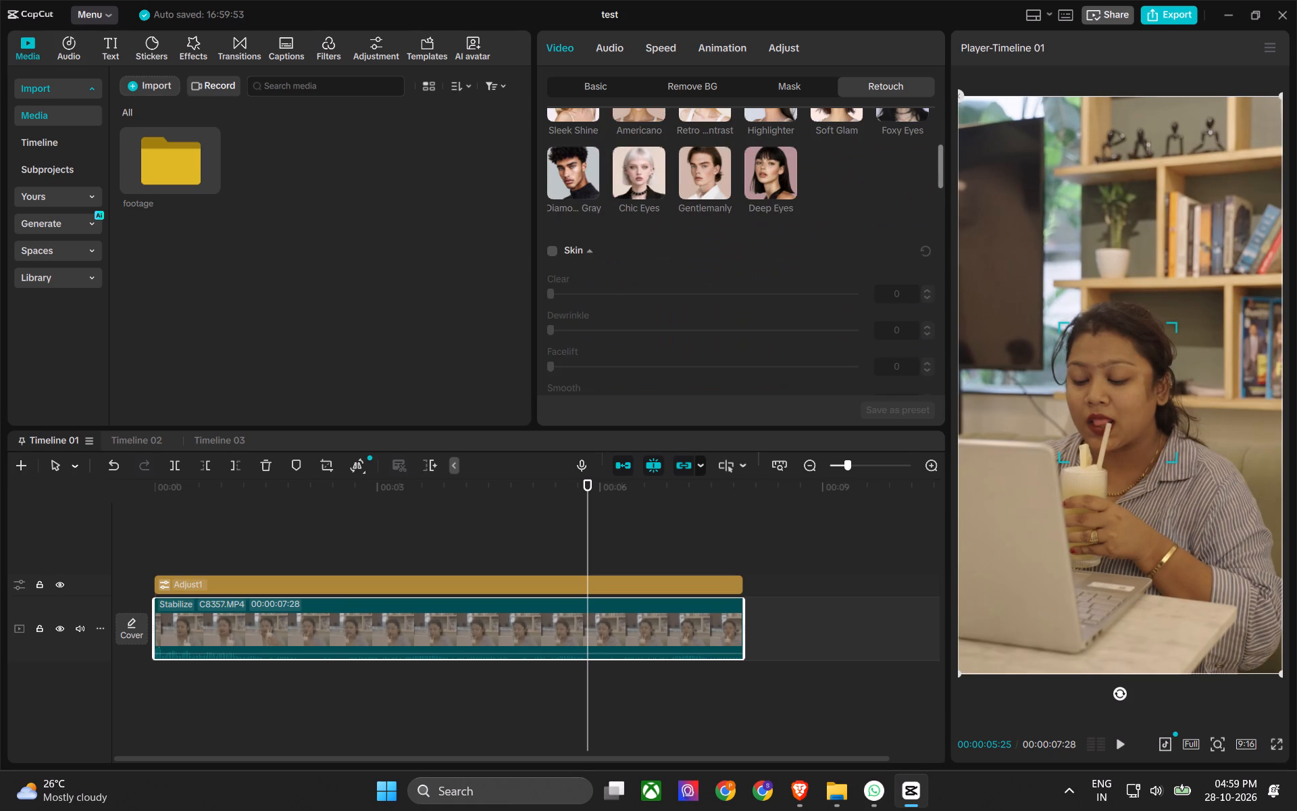
left_click(553, 255)
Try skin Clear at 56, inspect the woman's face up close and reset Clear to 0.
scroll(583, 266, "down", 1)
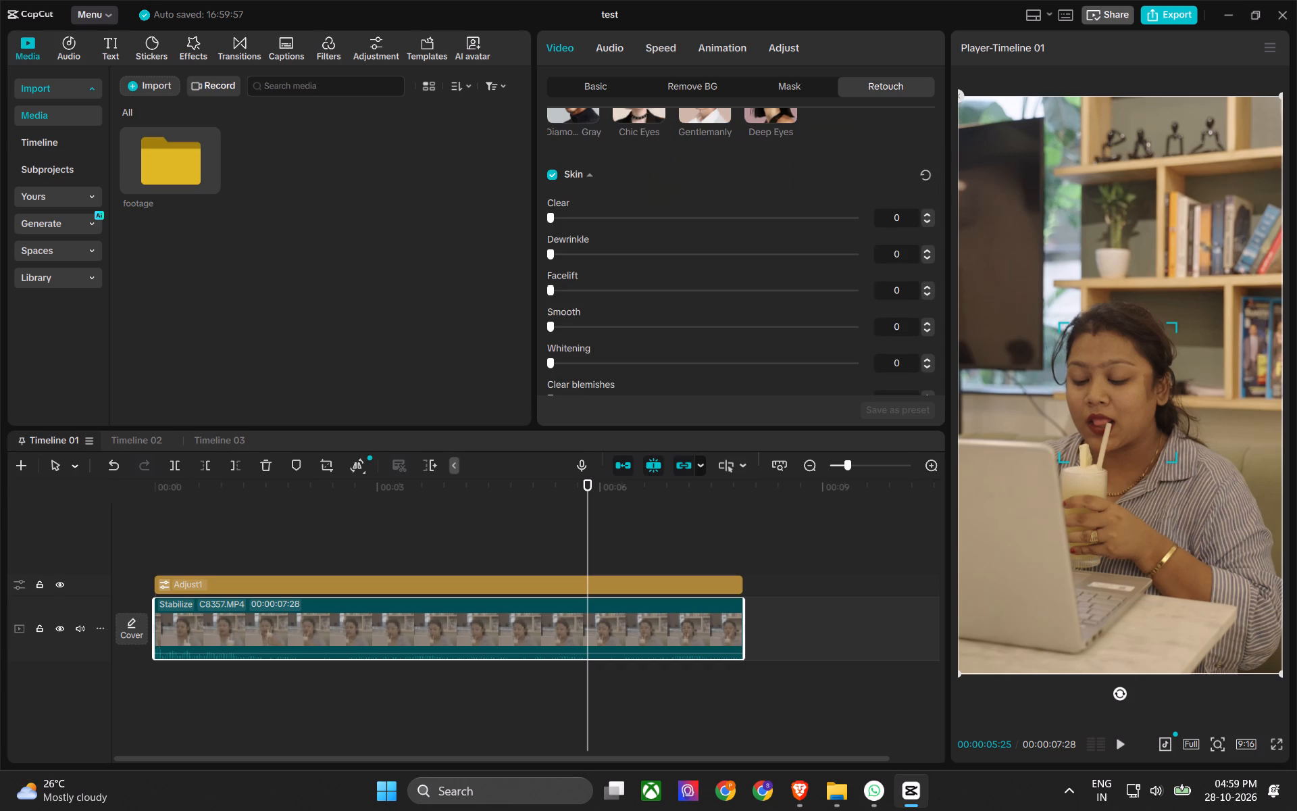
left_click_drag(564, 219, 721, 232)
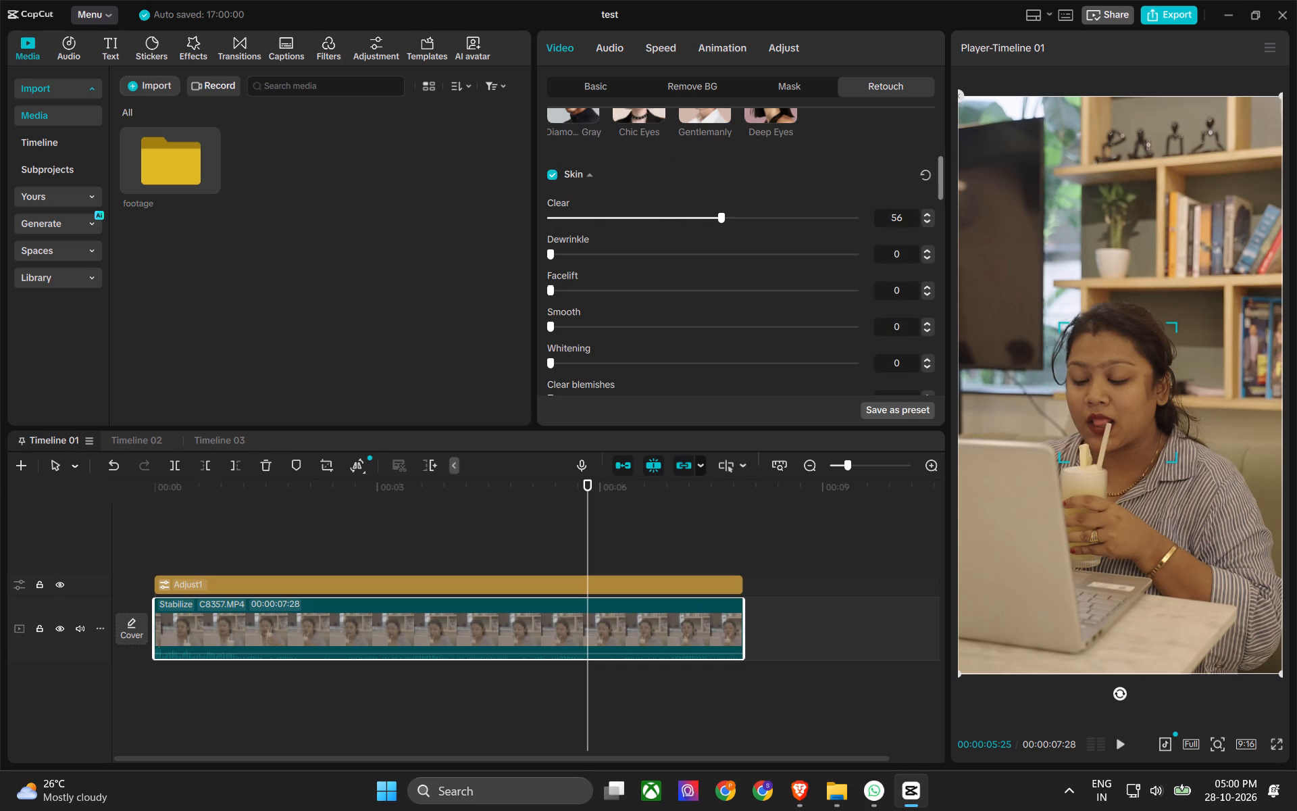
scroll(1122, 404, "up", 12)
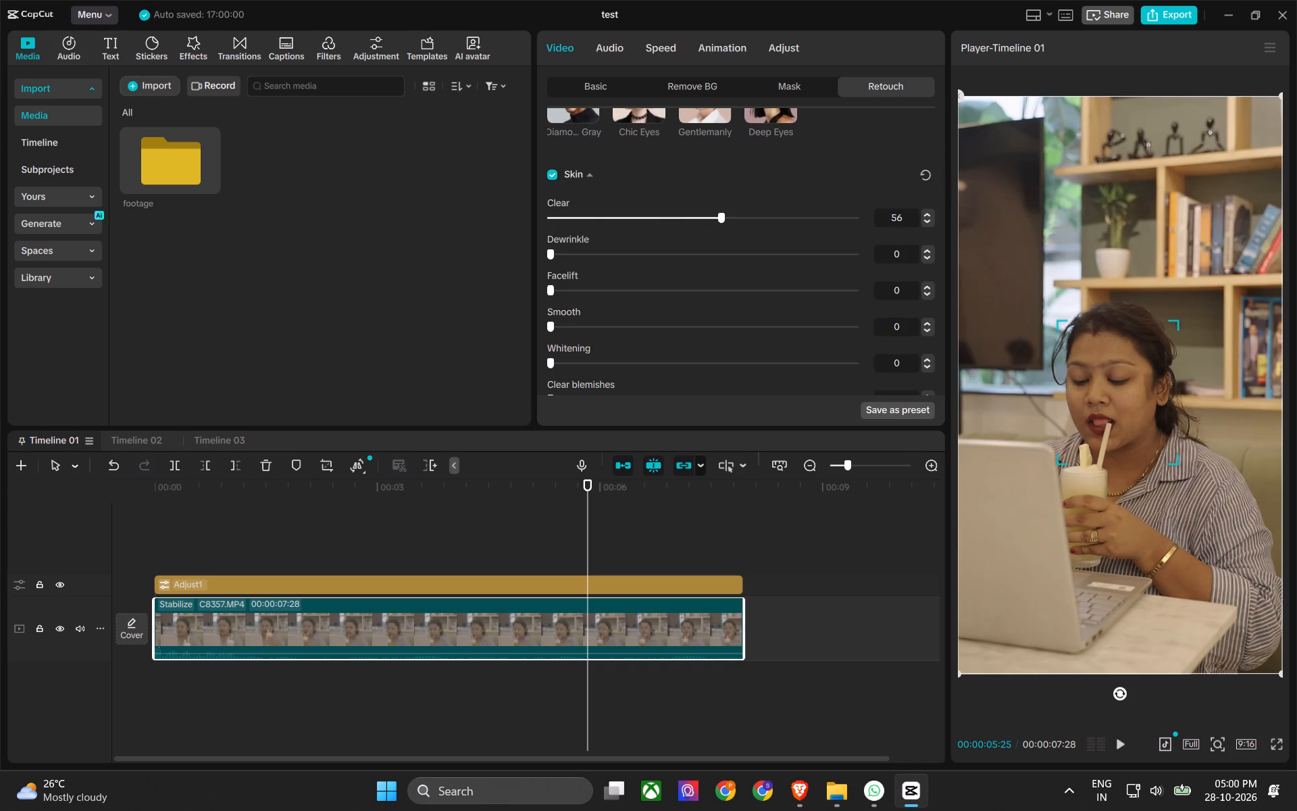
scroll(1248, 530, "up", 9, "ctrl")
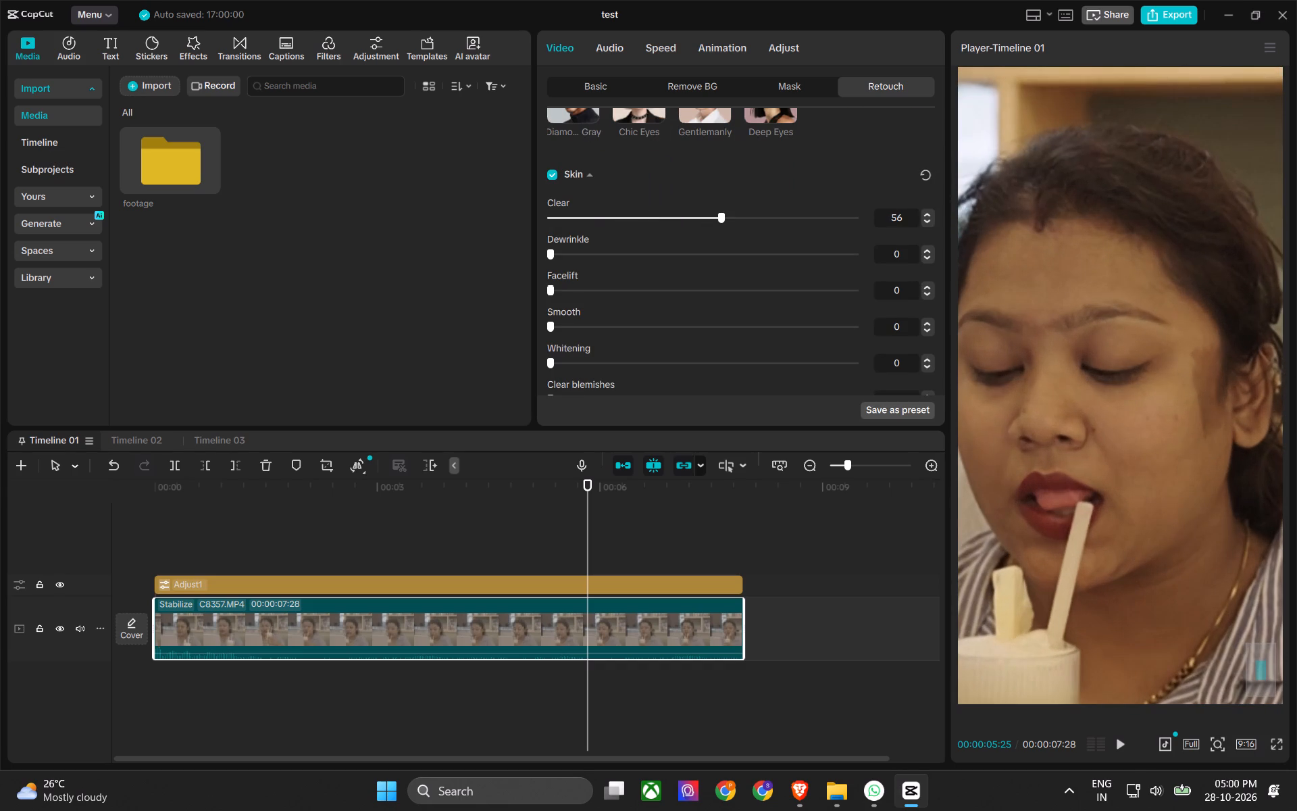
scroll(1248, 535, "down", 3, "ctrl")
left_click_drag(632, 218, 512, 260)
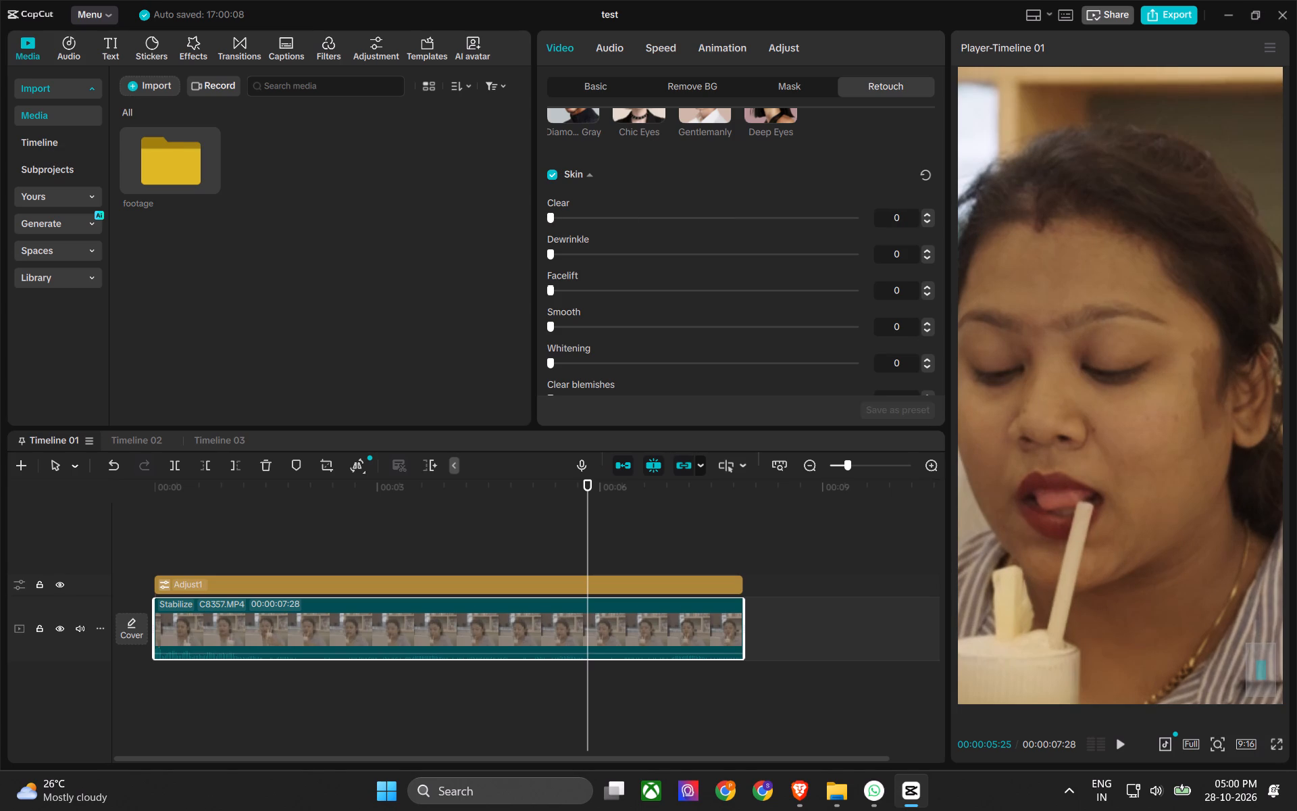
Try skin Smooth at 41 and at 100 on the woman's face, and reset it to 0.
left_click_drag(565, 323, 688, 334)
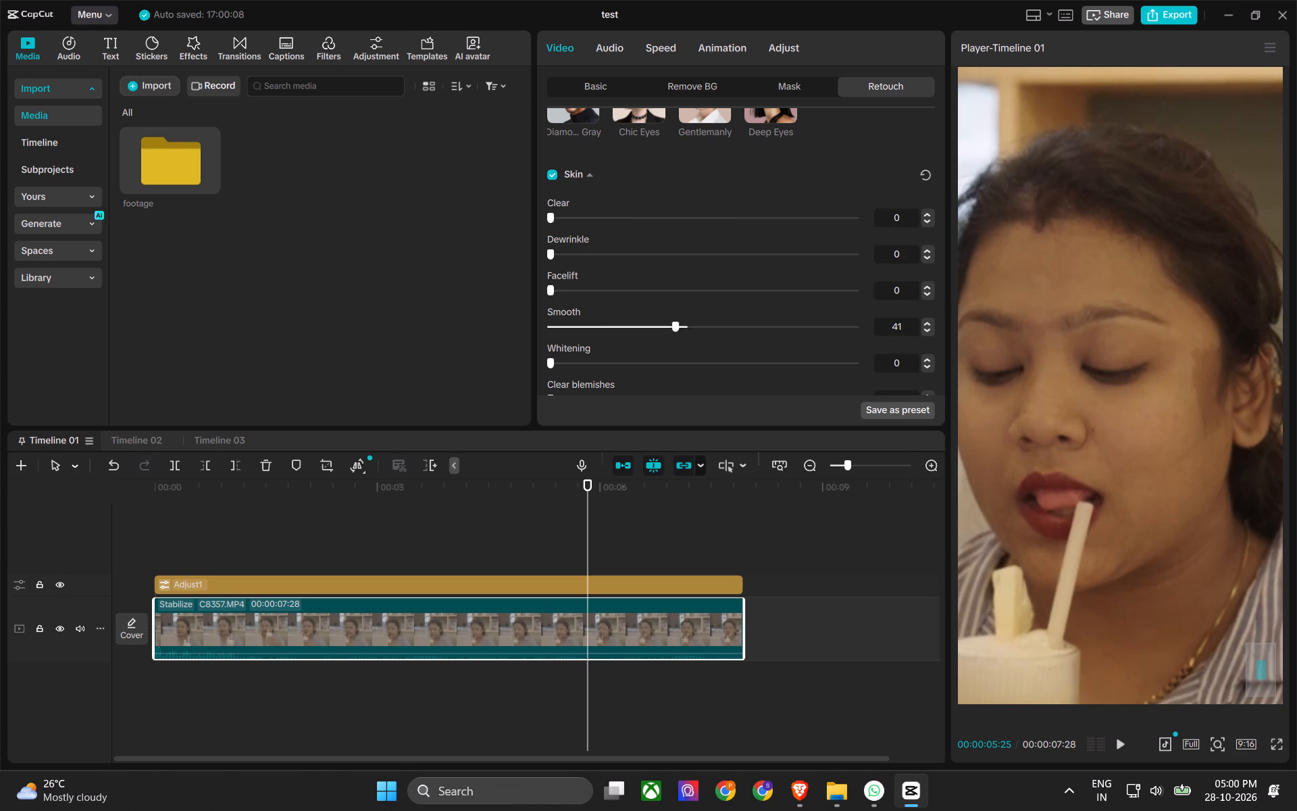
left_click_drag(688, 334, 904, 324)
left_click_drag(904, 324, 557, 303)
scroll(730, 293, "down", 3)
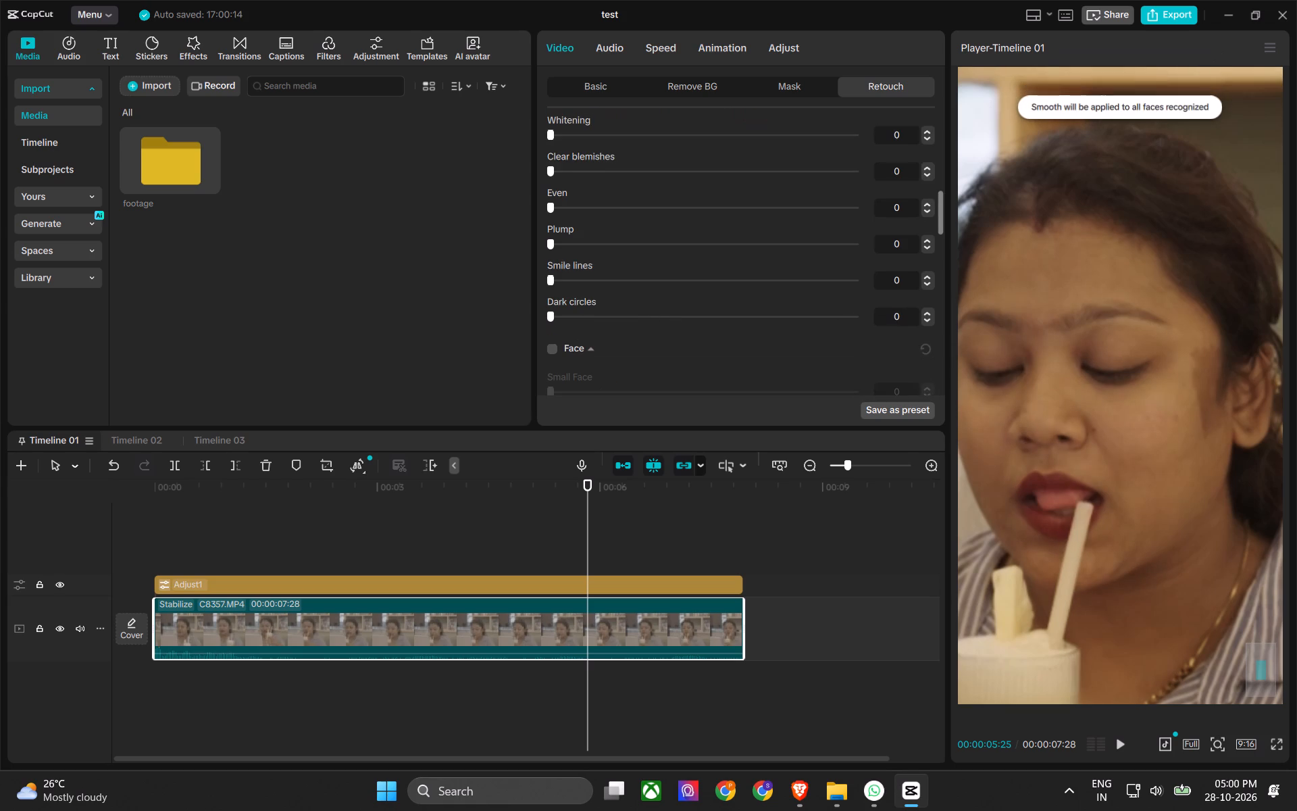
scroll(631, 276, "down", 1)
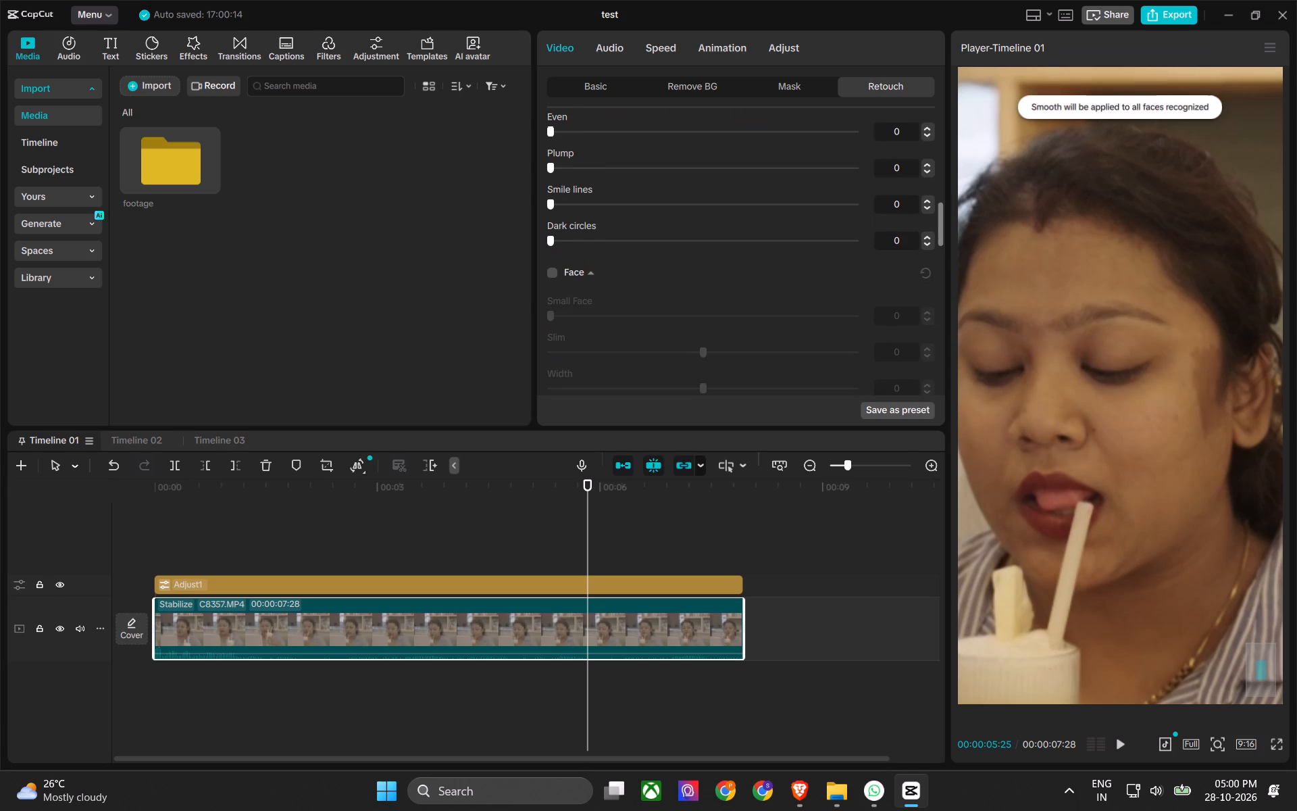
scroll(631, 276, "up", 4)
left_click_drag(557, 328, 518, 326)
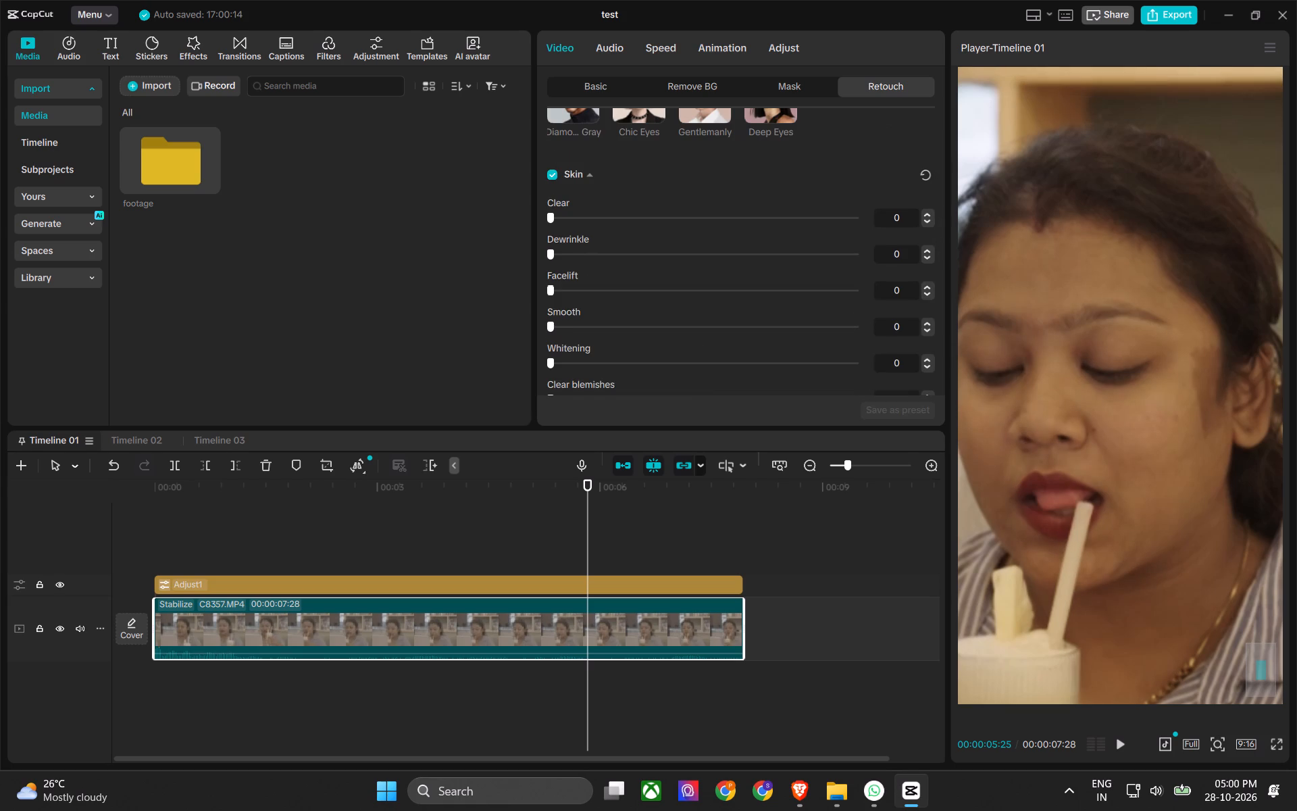
Look through the remaining face retouch settings, covering Skin, Face, Features and Makeup.
scroll(693, 358, "down", 10)
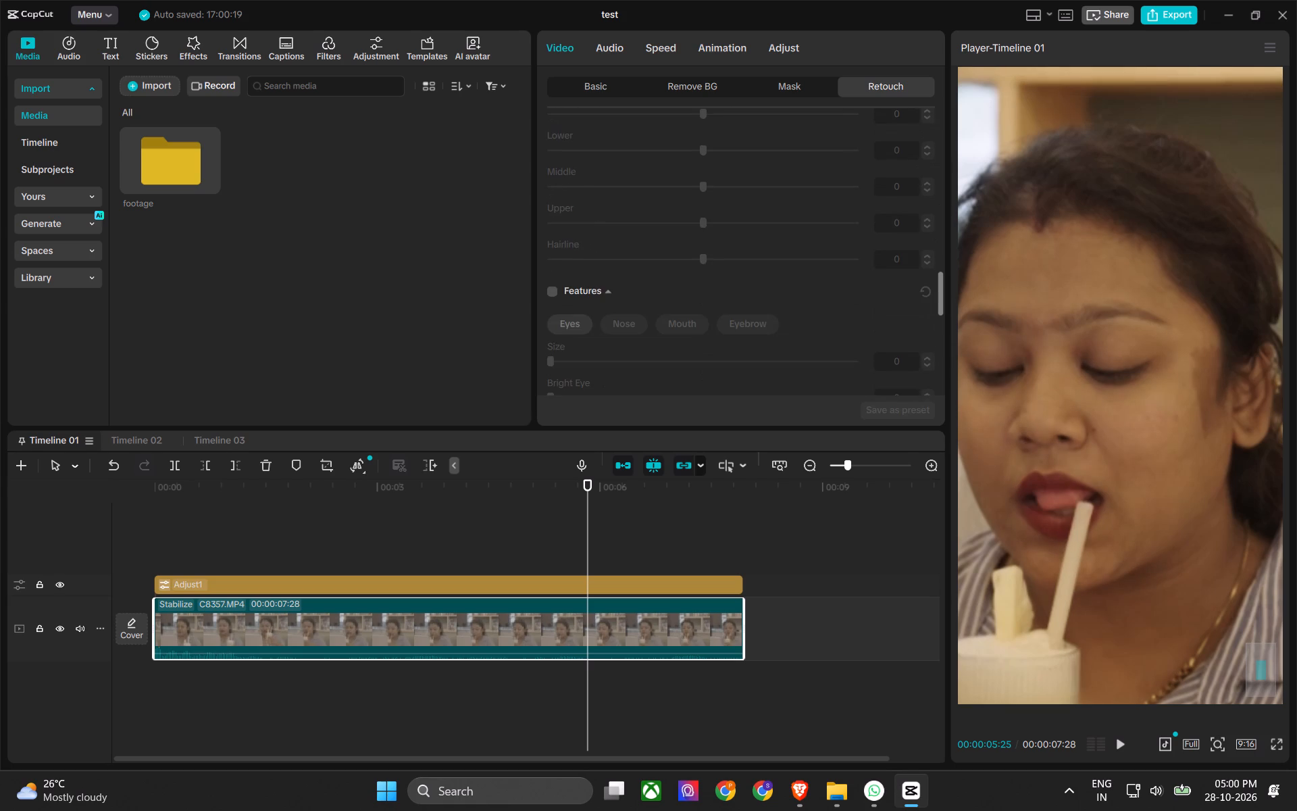
scroll(698, 335, "down", 1)
scroll(627, 246, "down", 2)
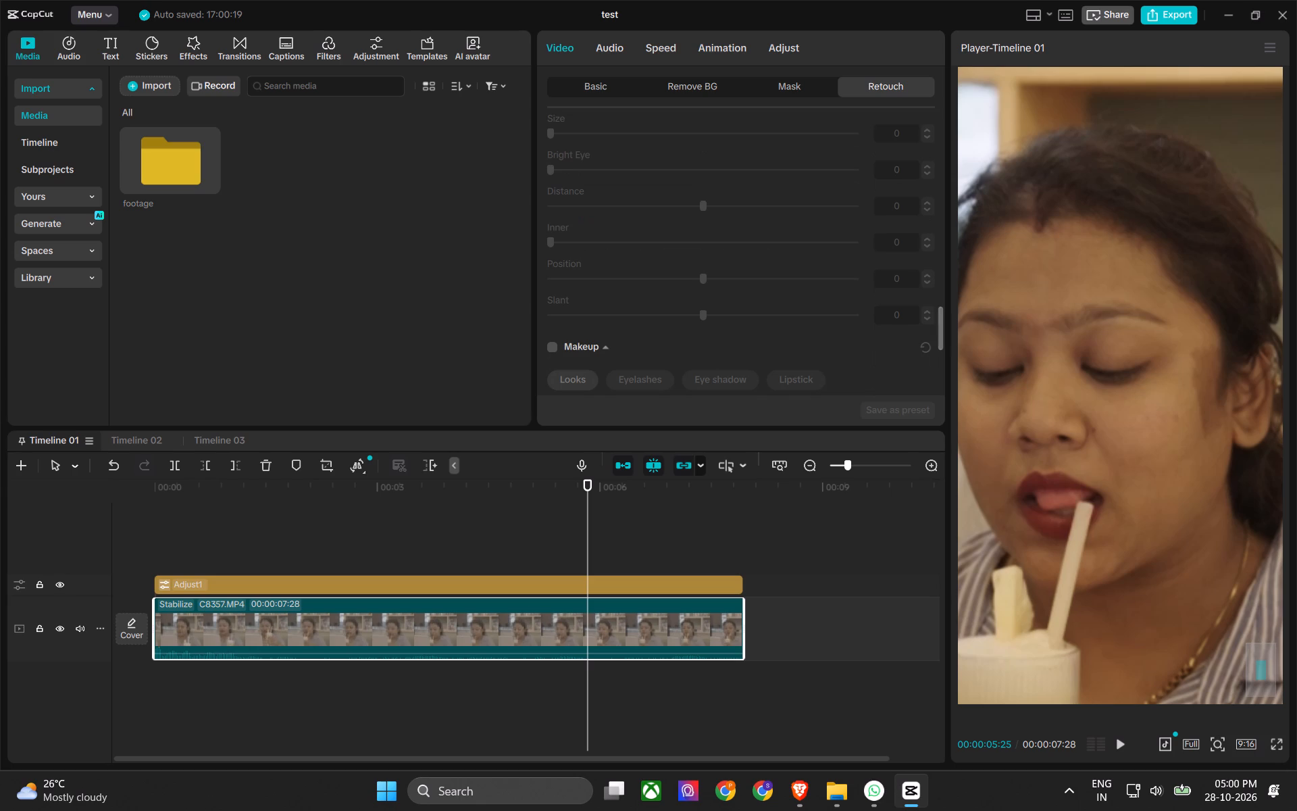
scroll(853, 276, "down", 1)
scroll(605, 215, "up", 7)
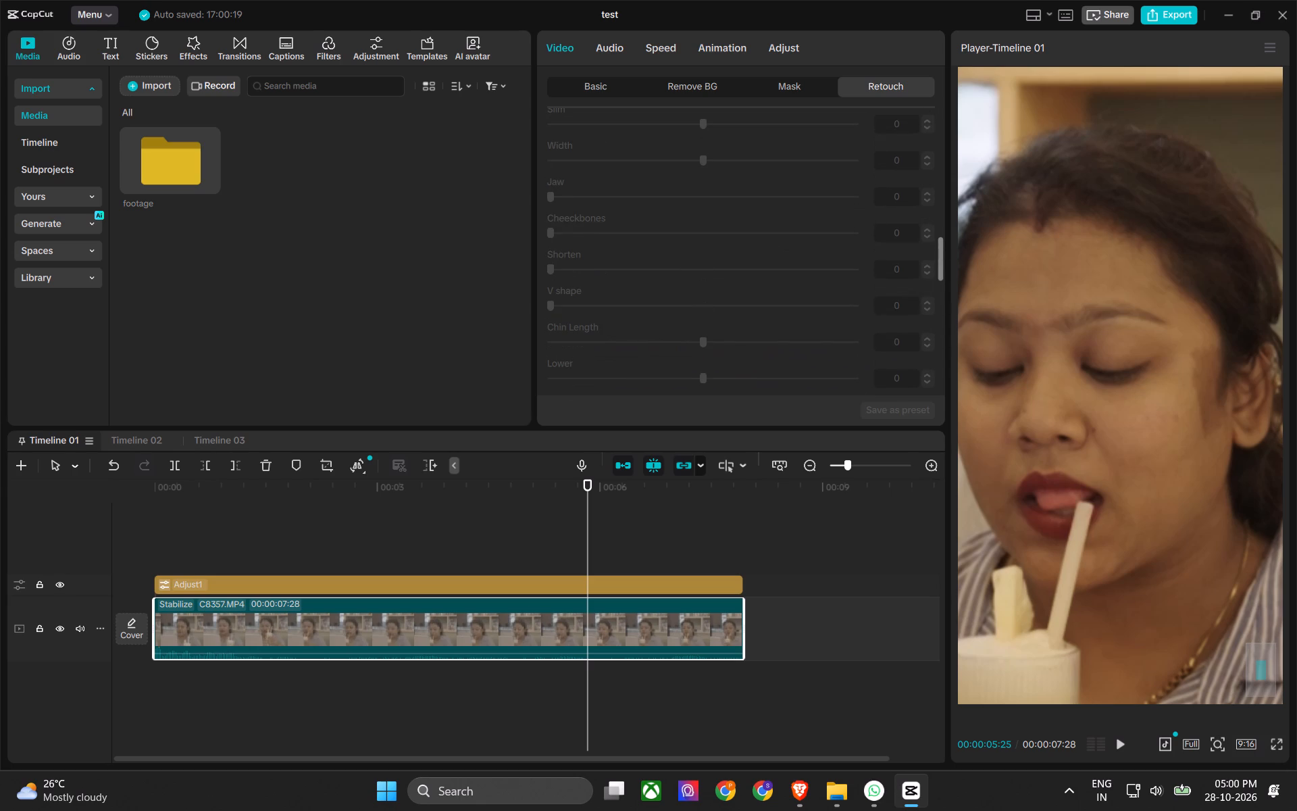
scroll(647, 260, "down", 2)
scroll(628, 265, "up", 3)
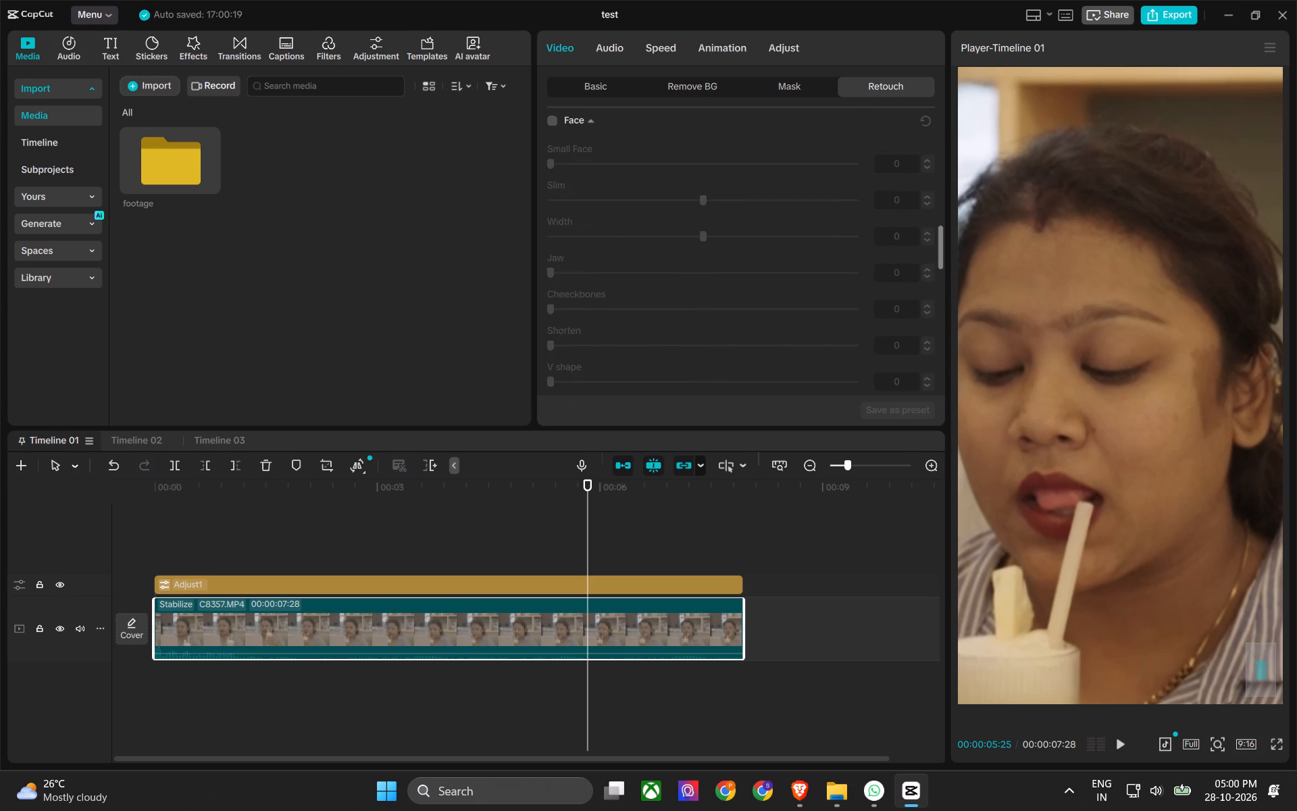
scroll(628, 265, "up", 2)
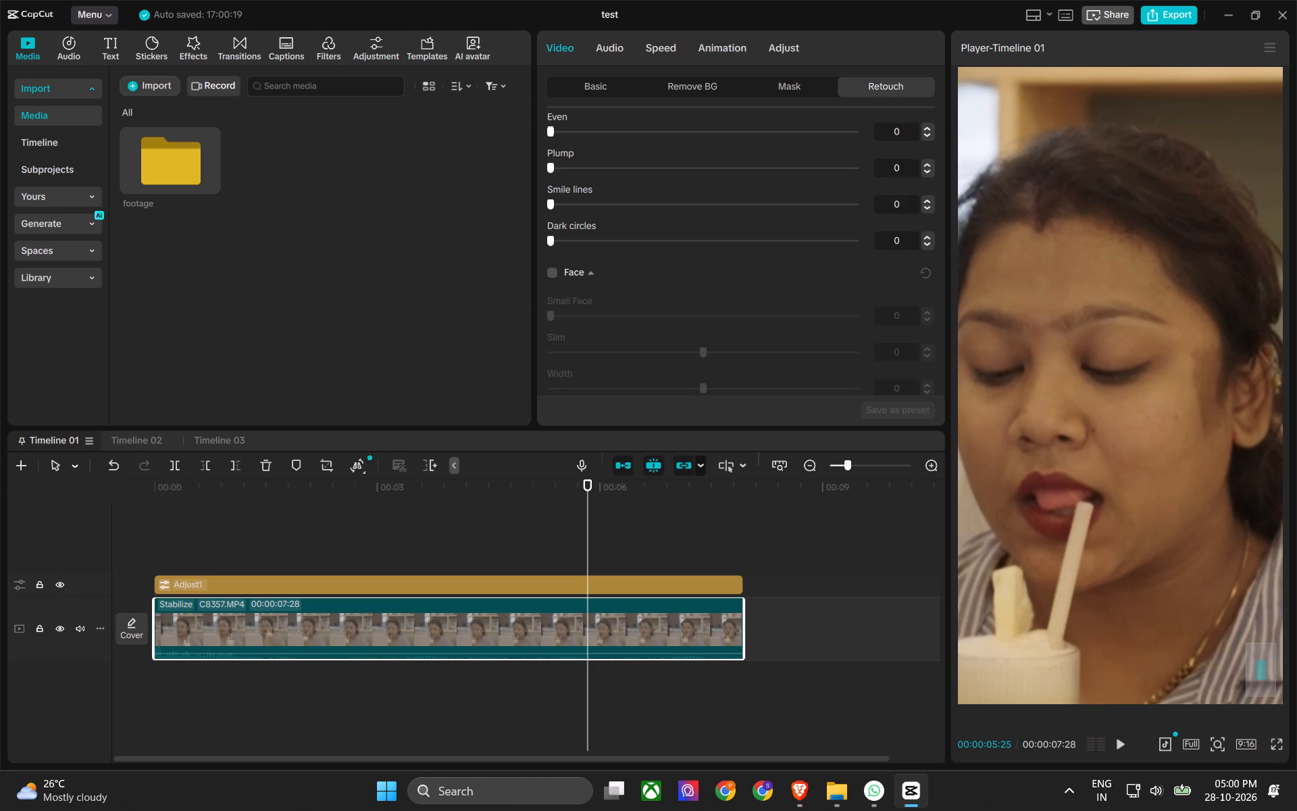
Enable the Face and Features retouching groups on the video clip.
left_click(552, 272)
scroll(644, 270, "down", 4)
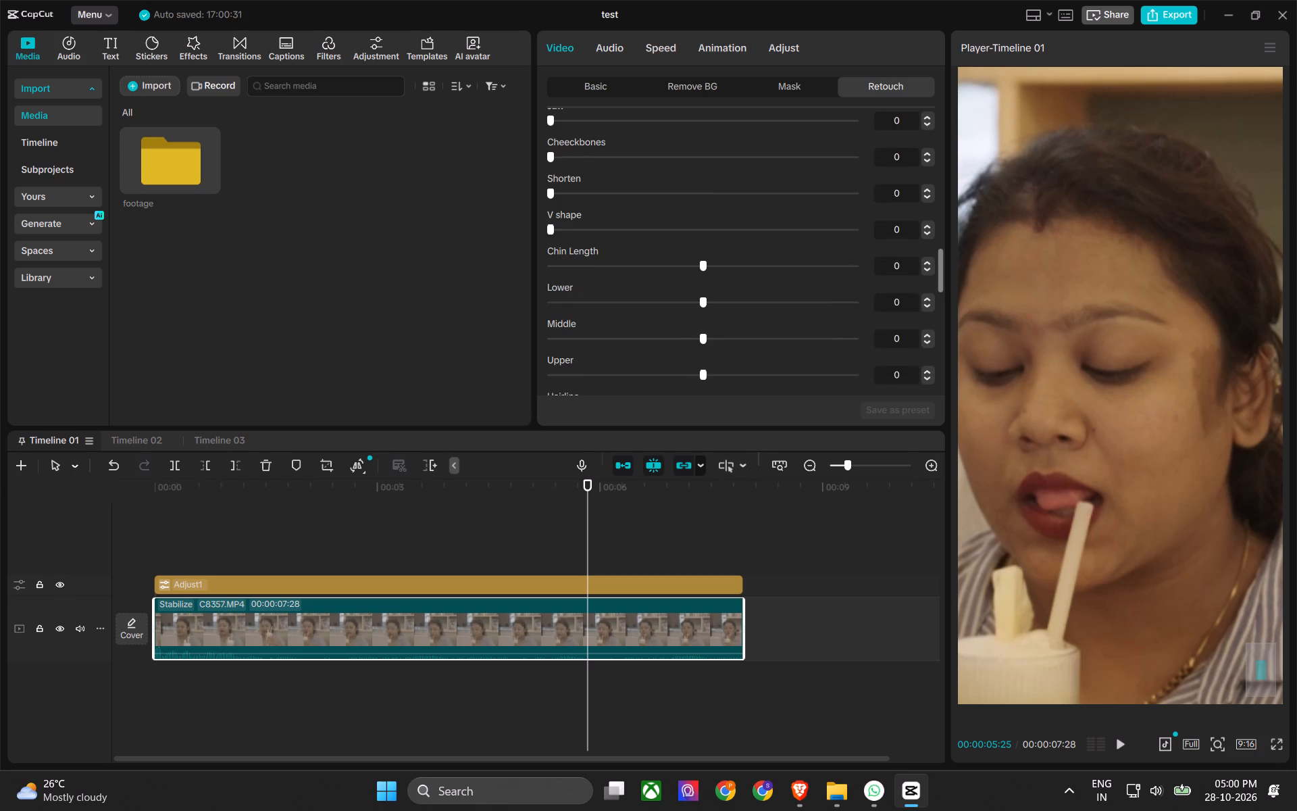
scroll(644, 270, "down", 3)
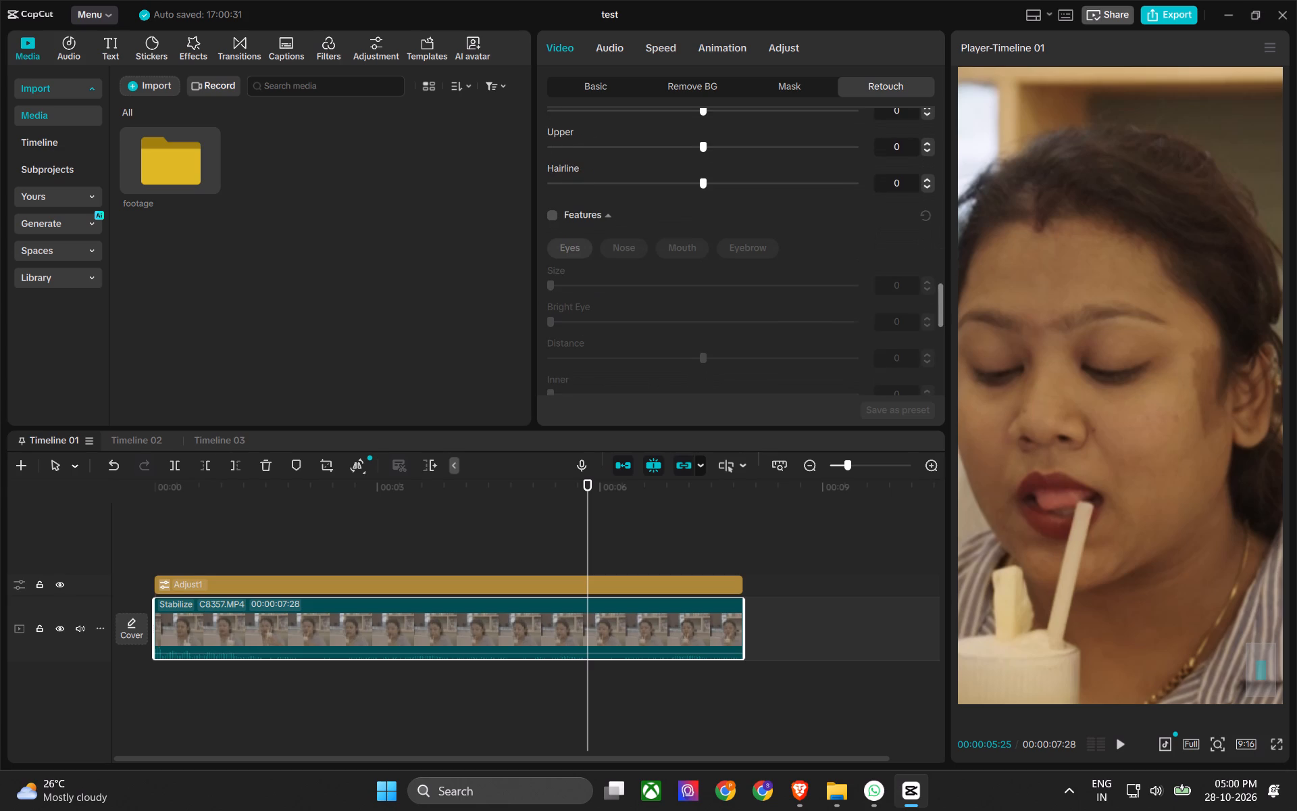
left_click(552, 217)
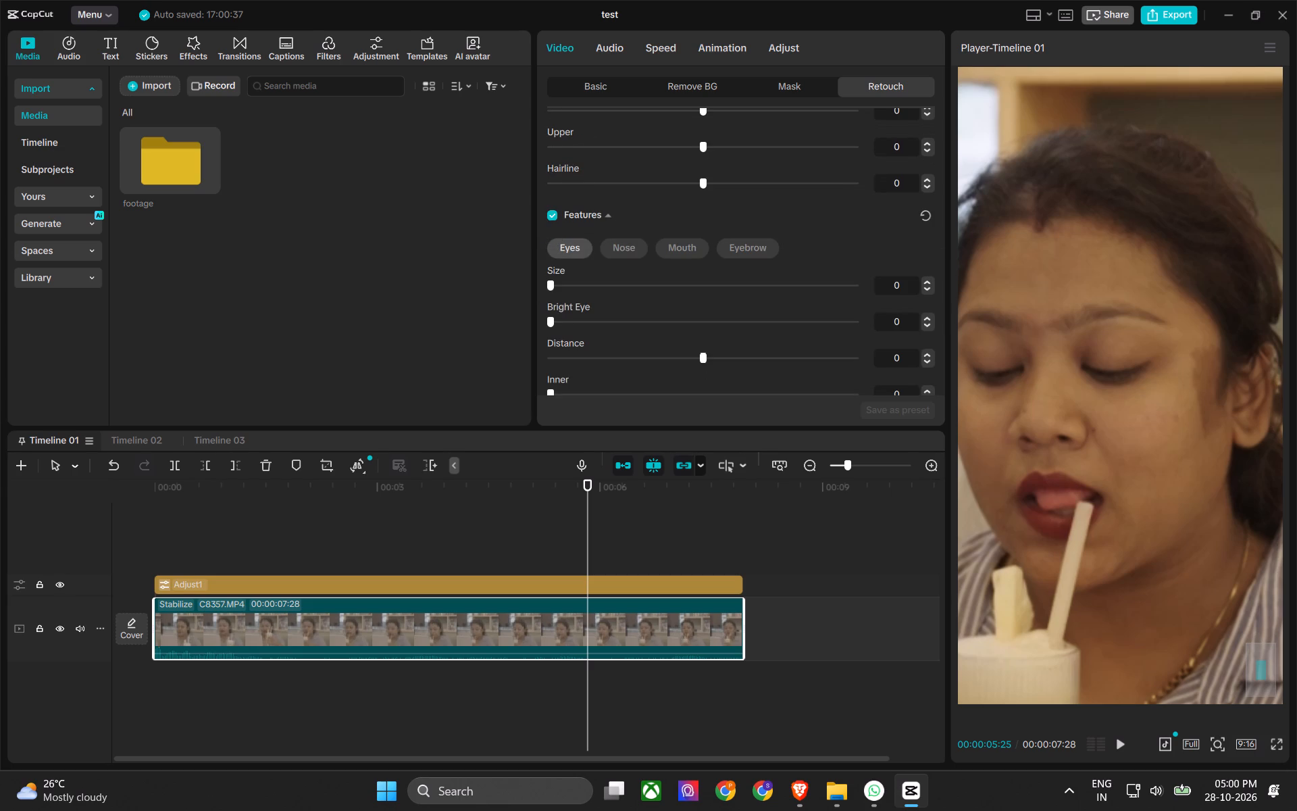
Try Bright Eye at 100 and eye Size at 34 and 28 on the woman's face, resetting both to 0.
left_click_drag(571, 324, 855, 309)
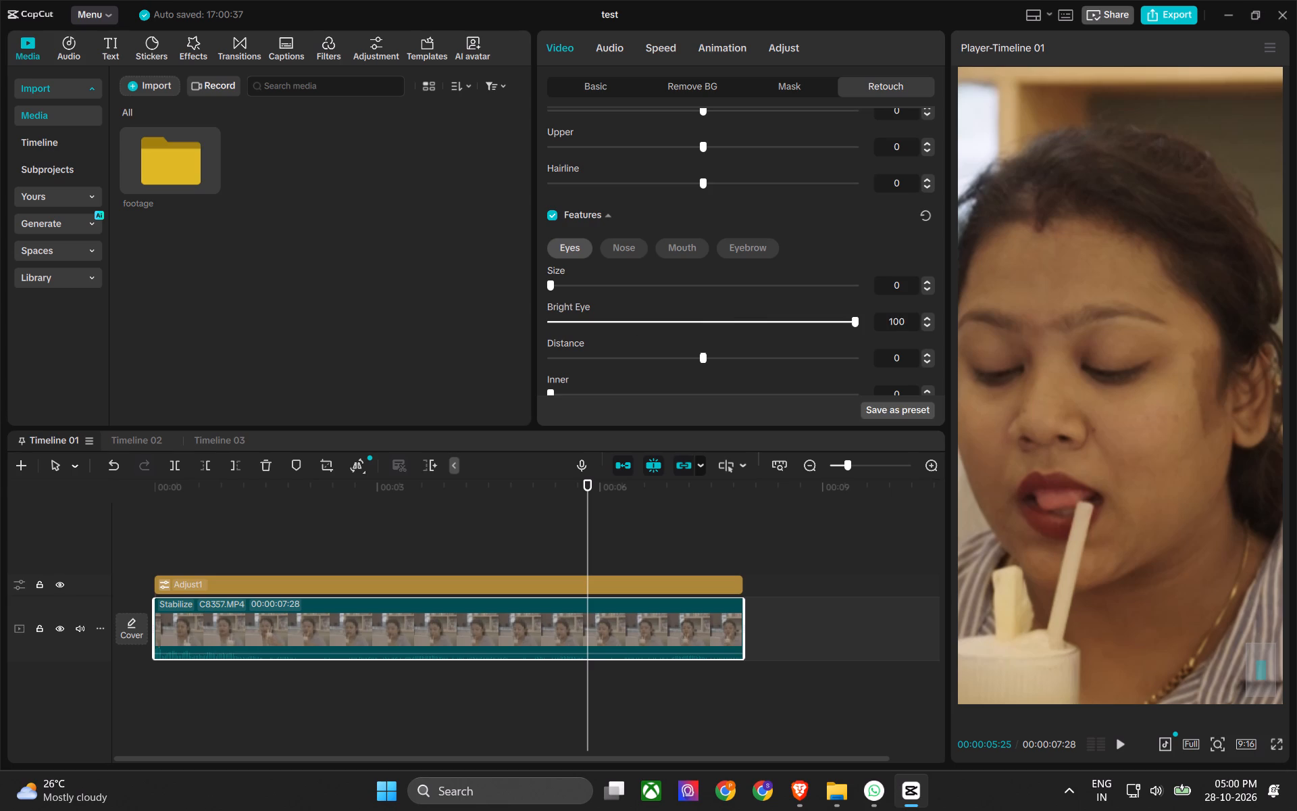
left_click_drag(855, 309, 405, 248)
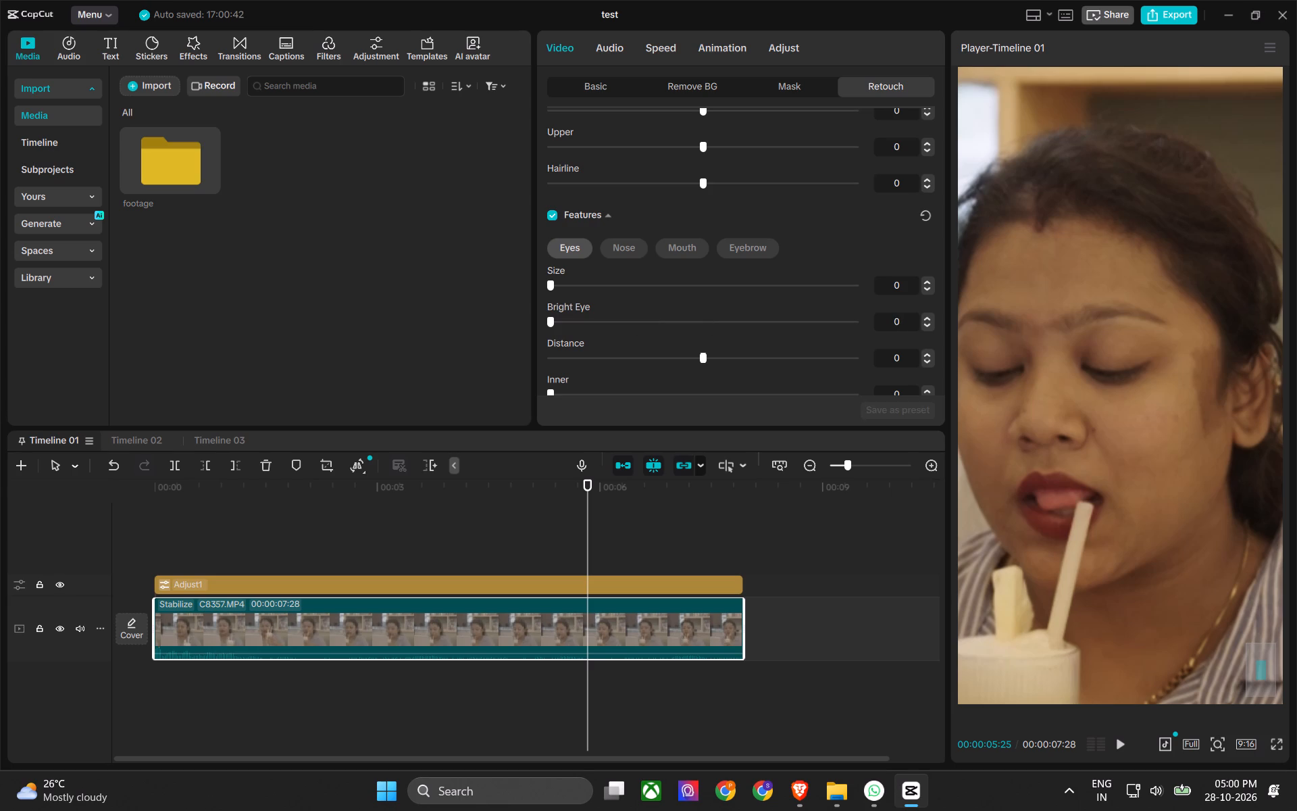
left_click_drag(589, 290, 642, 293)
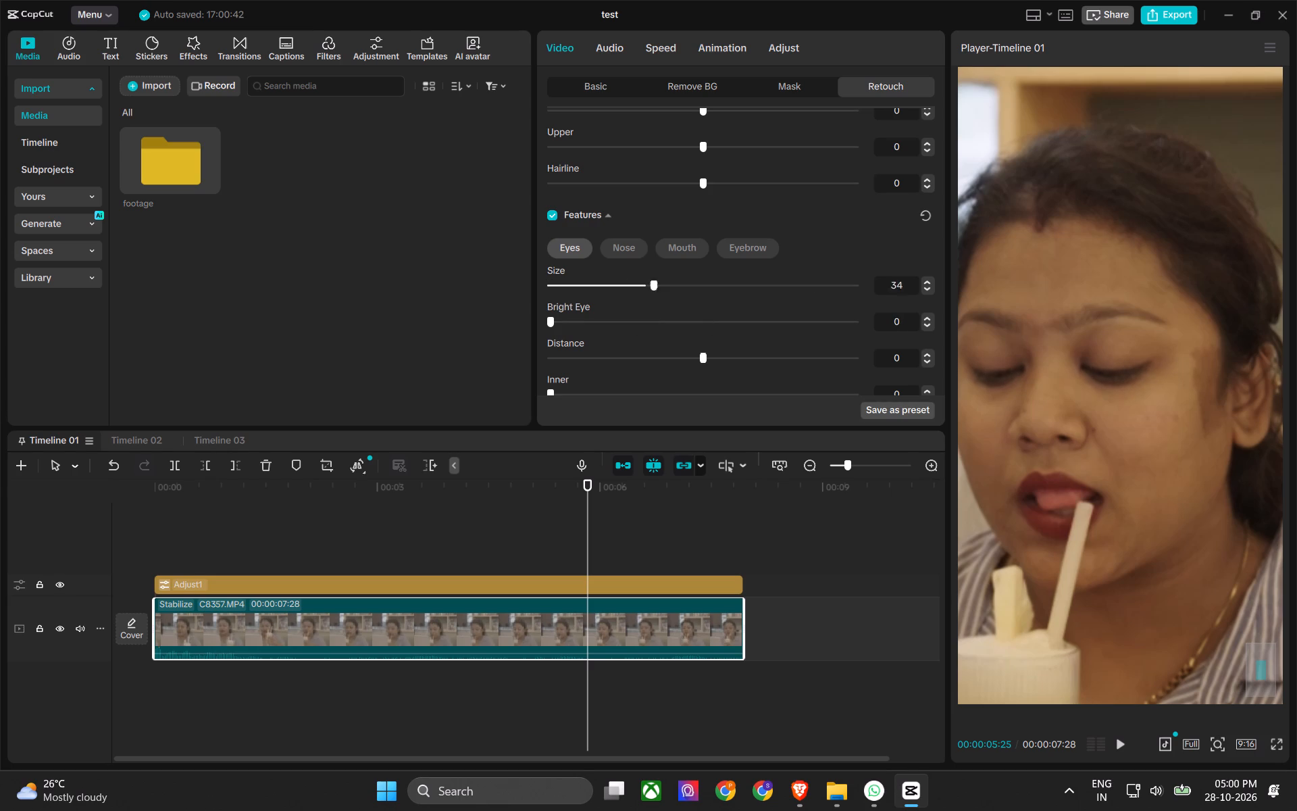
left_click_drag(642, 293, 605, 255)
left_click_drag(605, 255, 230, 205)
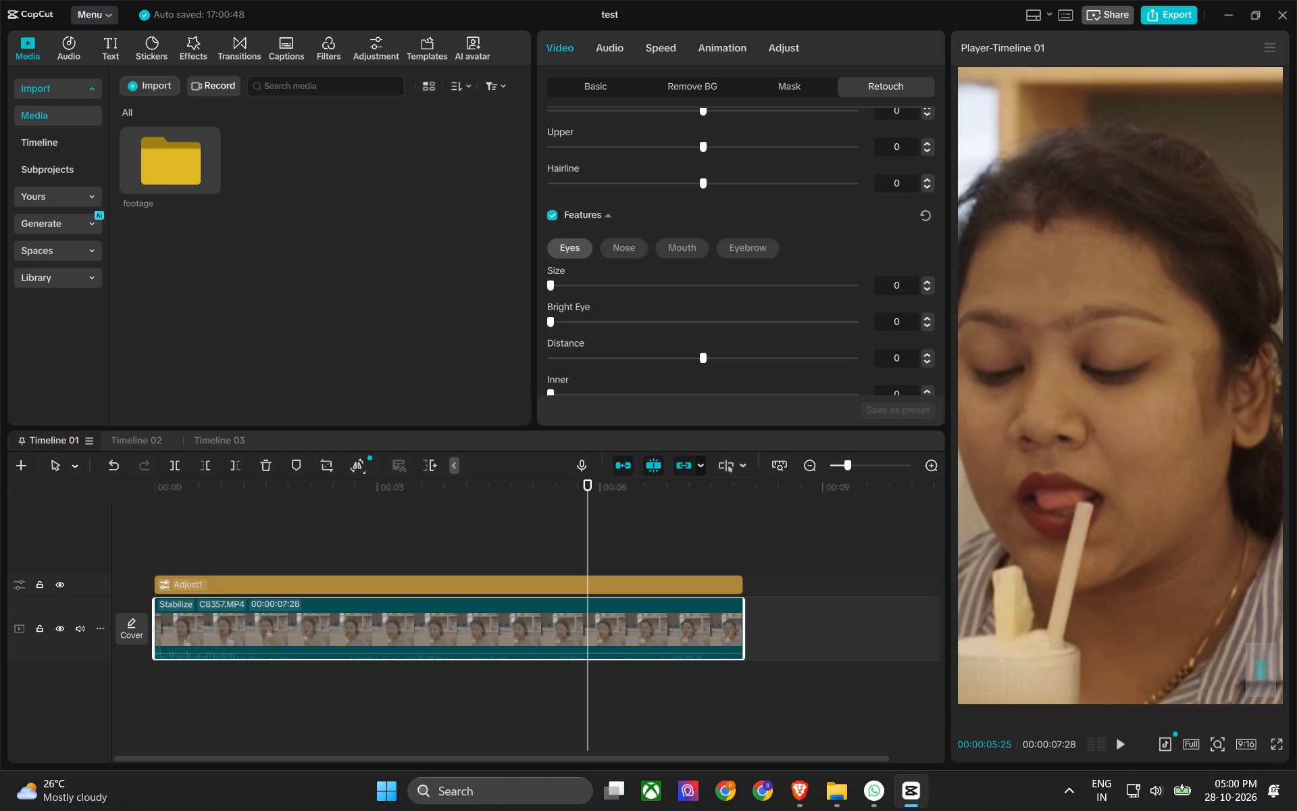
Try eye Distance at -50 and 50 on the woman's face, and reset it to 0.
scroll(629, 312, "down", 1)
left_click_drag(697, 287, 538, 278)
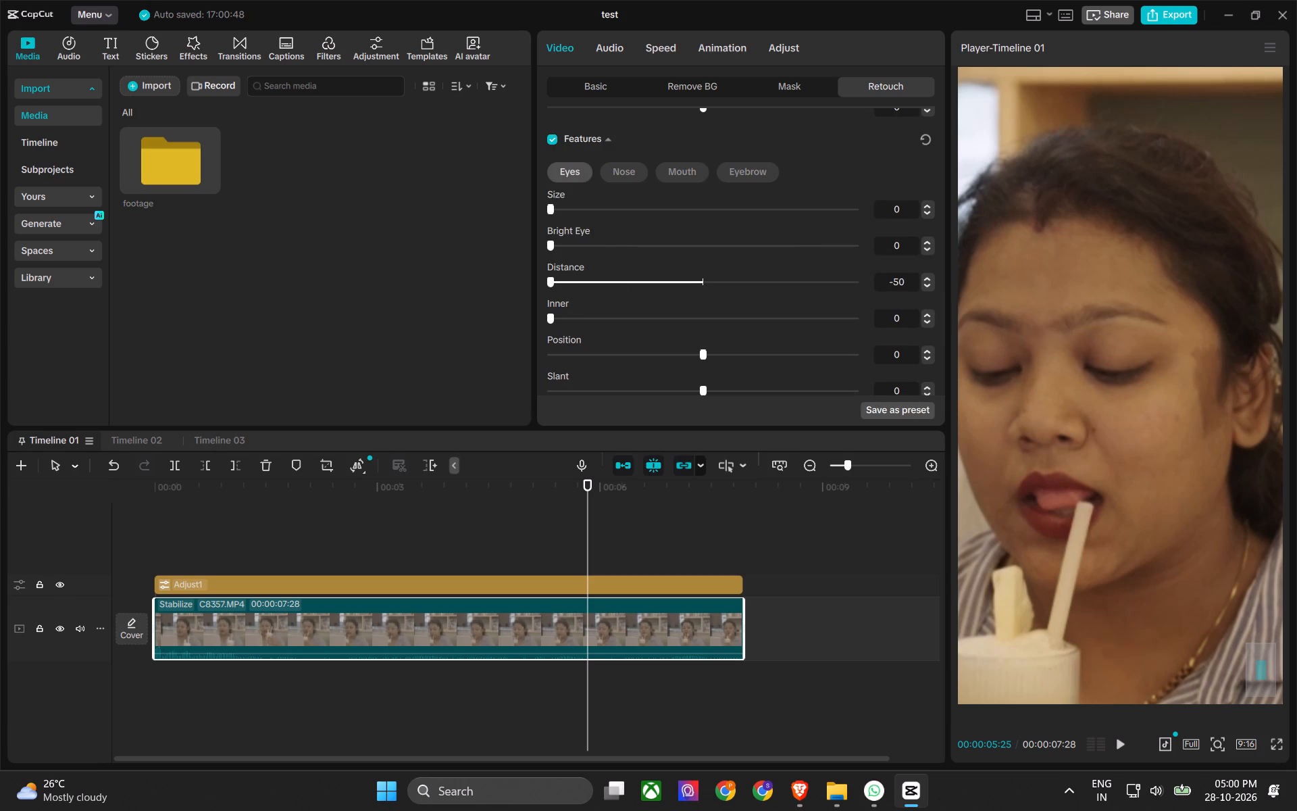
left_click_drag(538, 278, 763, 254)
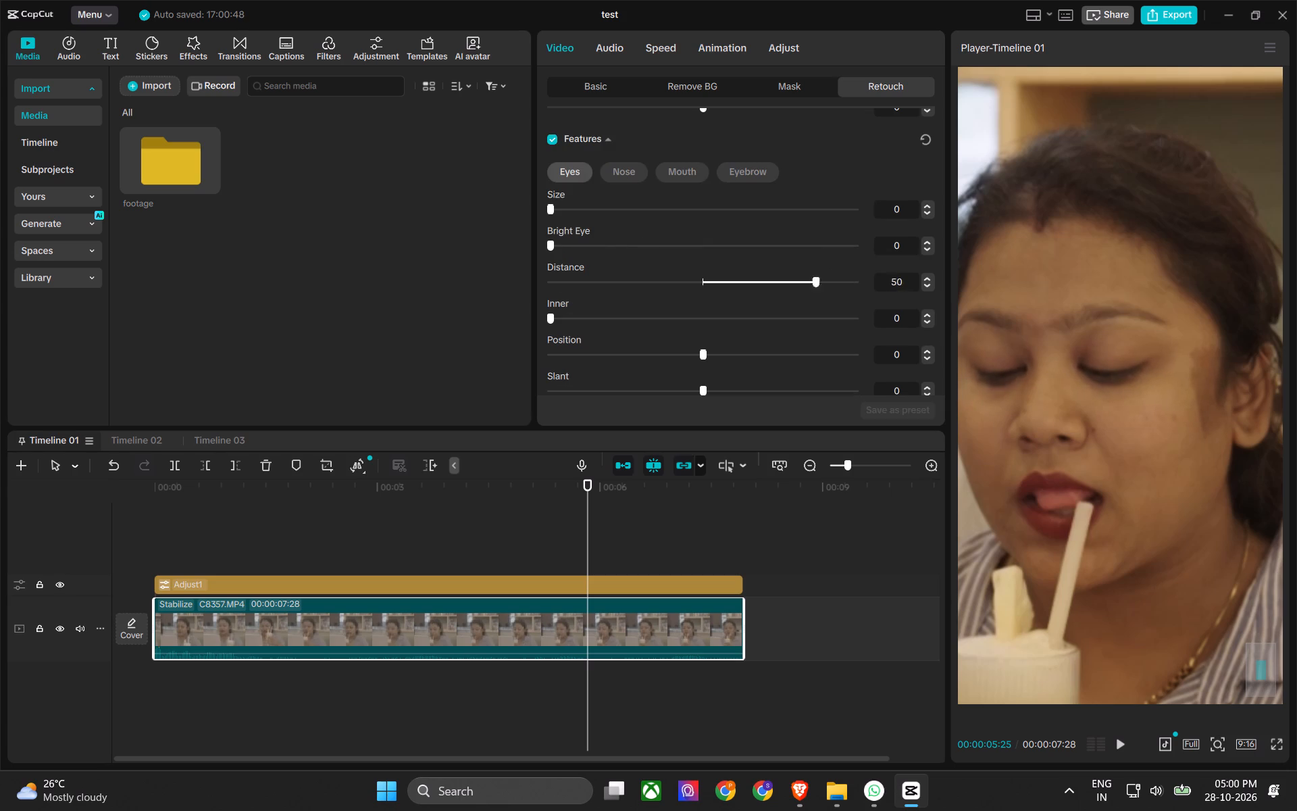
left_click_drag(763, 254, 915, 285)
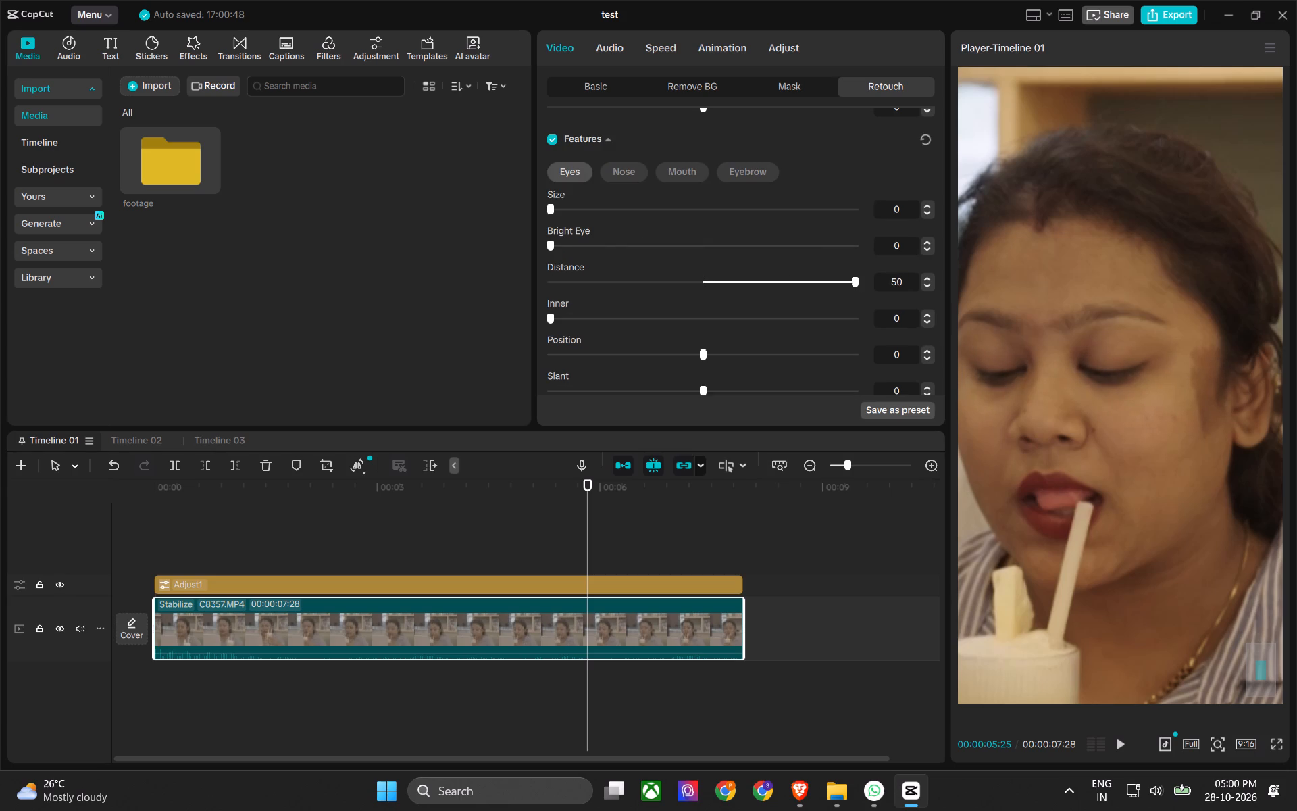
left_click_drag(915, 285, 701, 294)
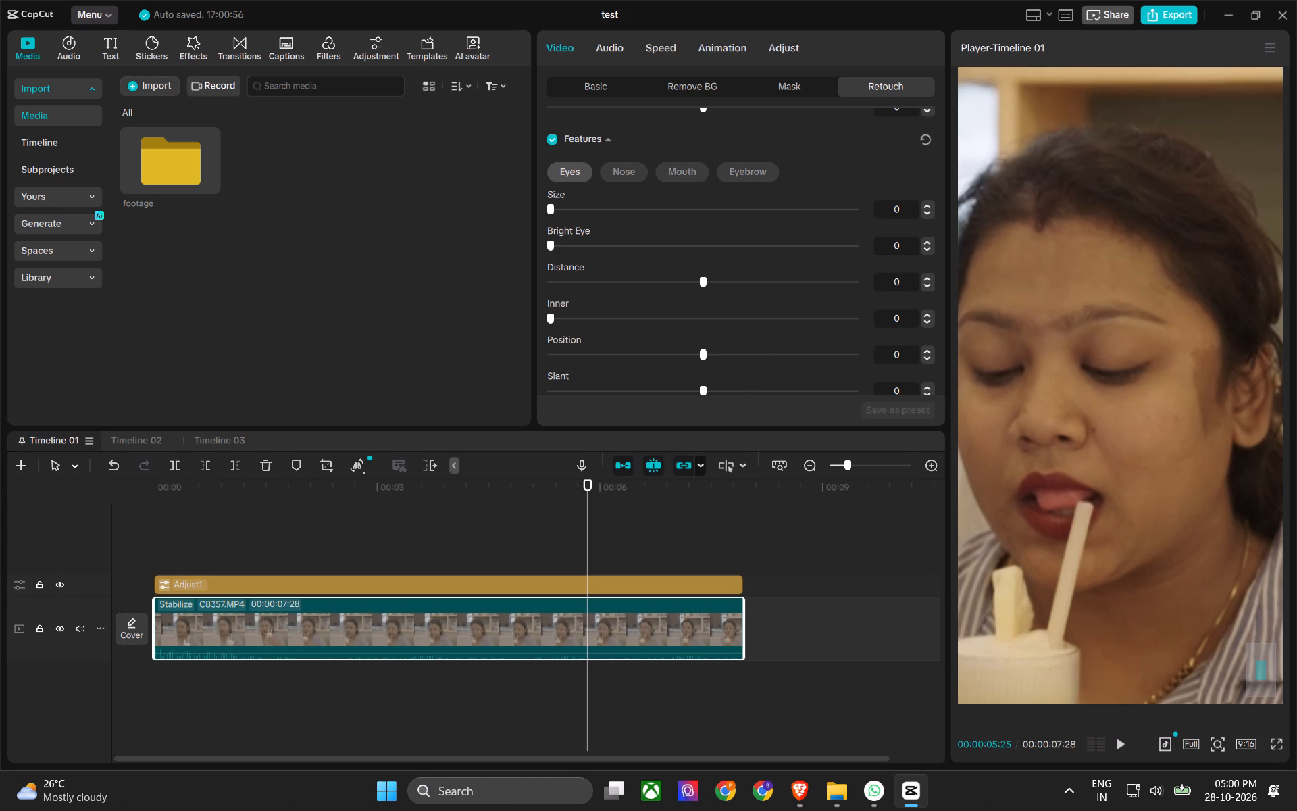
Enable Makeup retouching on the video clip.
scroll(702, 291, "down", 2)
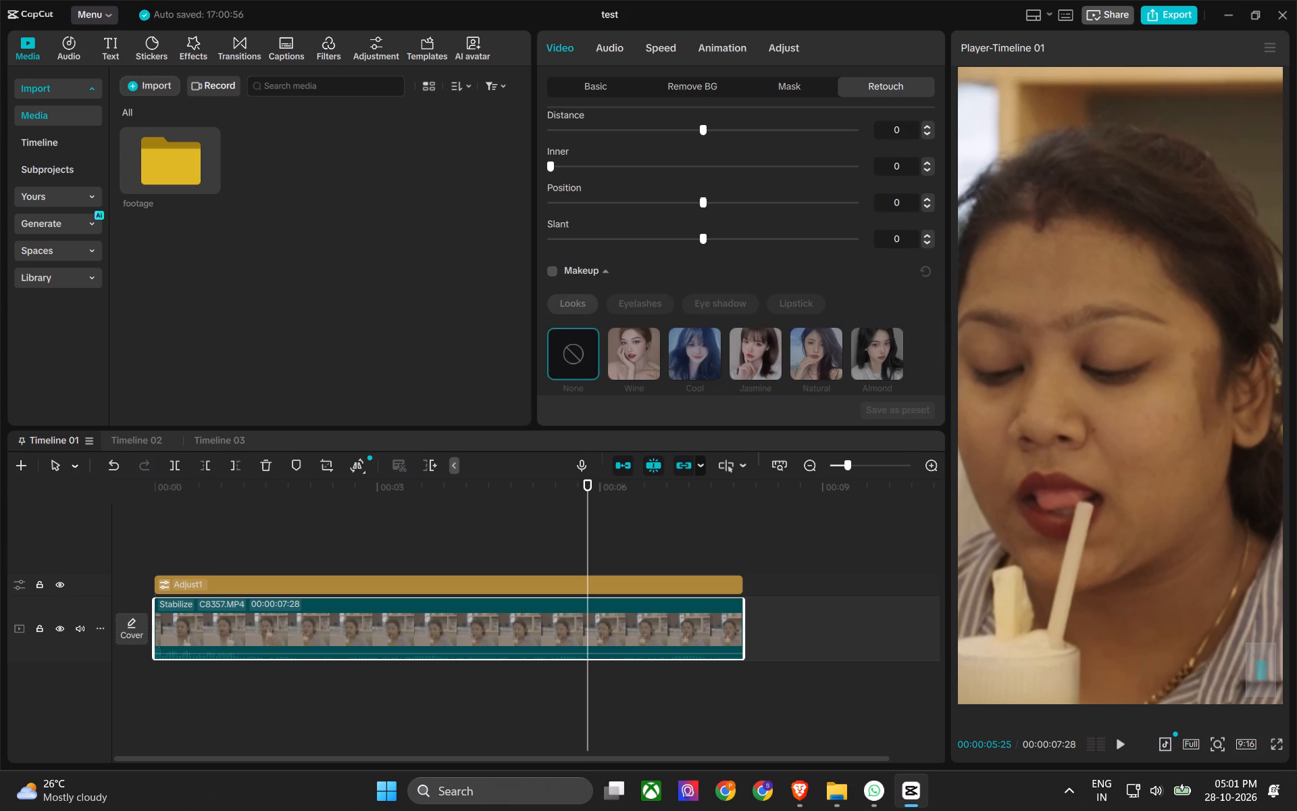
scroll(737, 226, "up", 2)
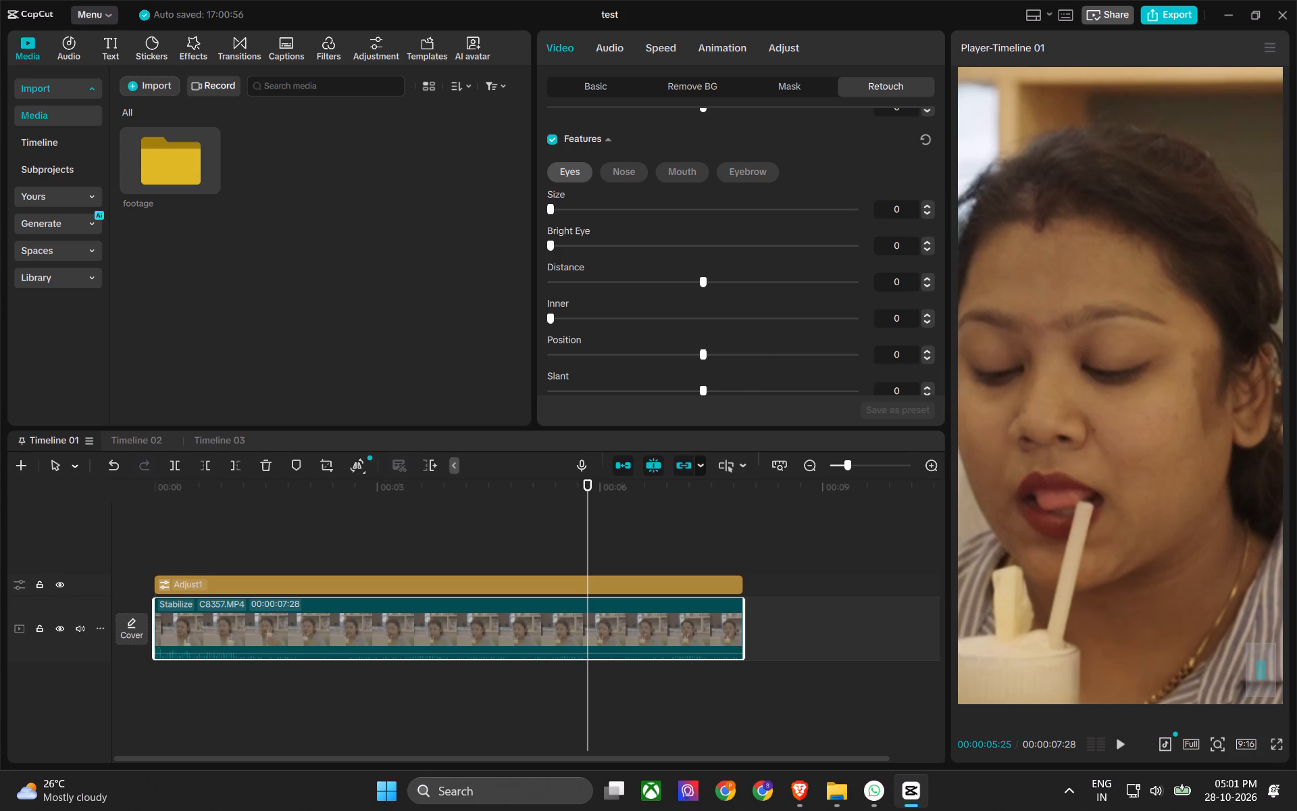
scroll(648, 301, "down", 2)
scroll(646, 232, "down", 2)
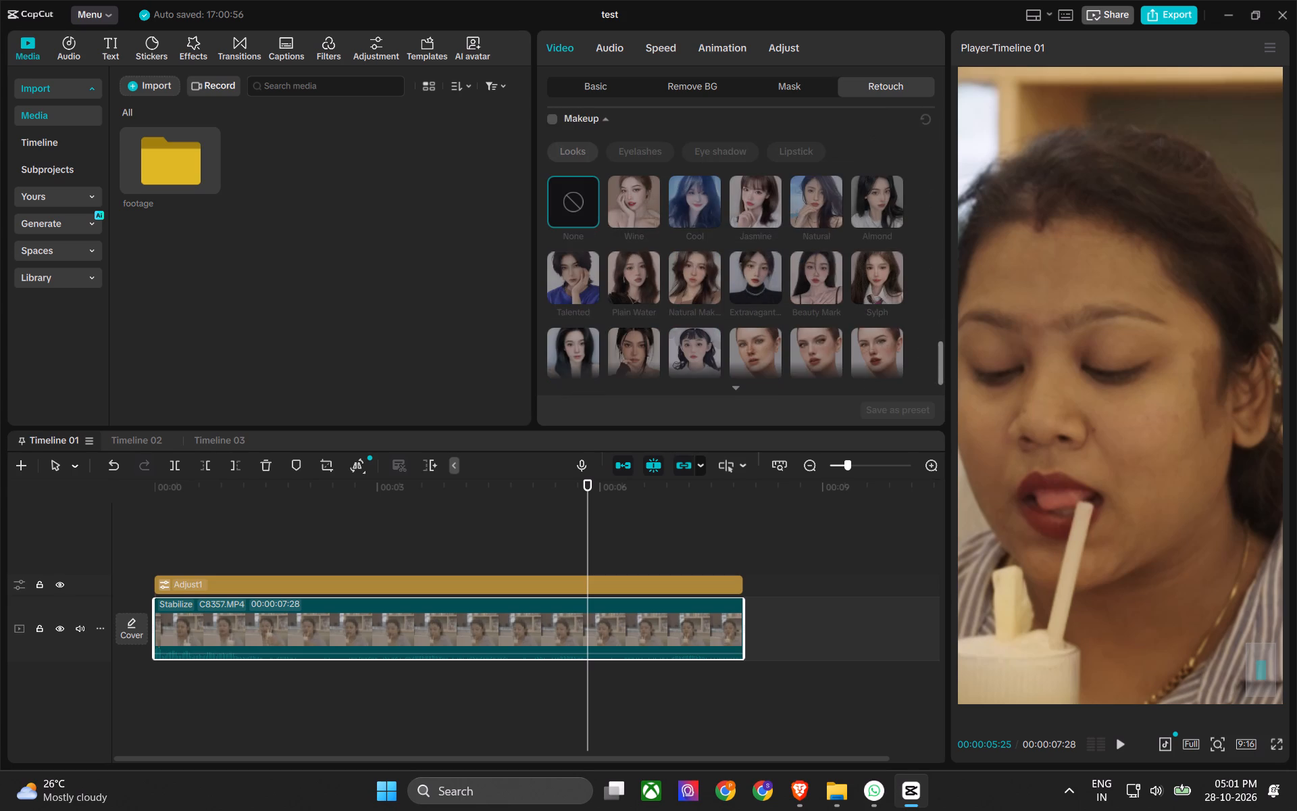
scroll(619, 237, "up", 1)
left_click(554, 204)
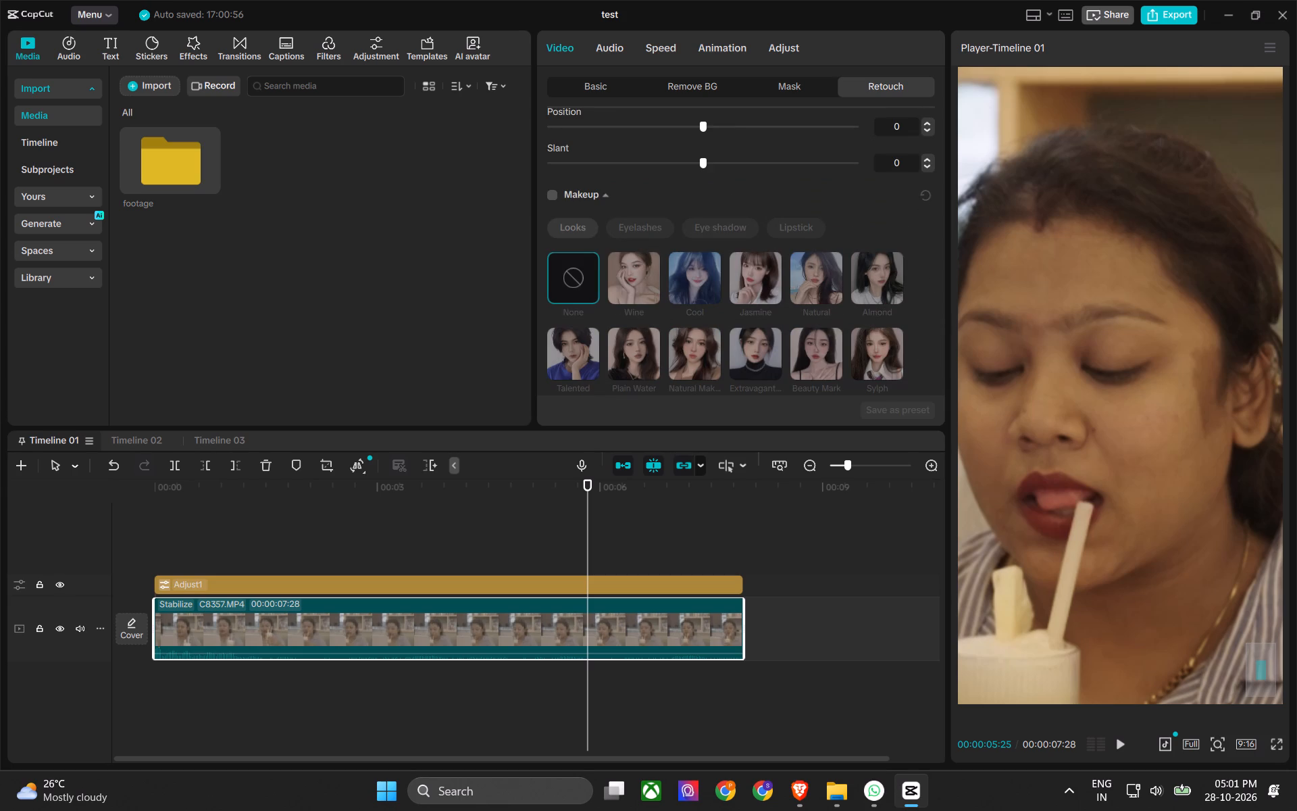
left_click(555, 199)
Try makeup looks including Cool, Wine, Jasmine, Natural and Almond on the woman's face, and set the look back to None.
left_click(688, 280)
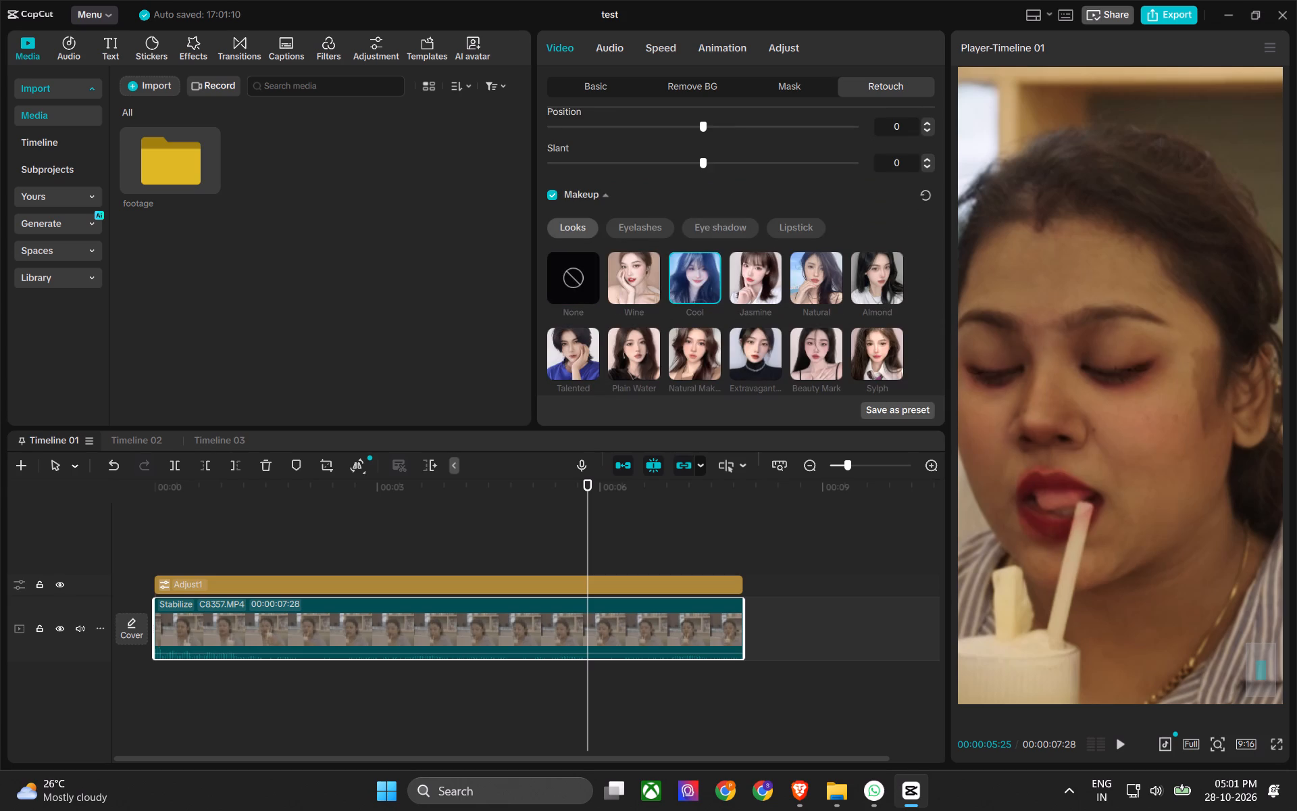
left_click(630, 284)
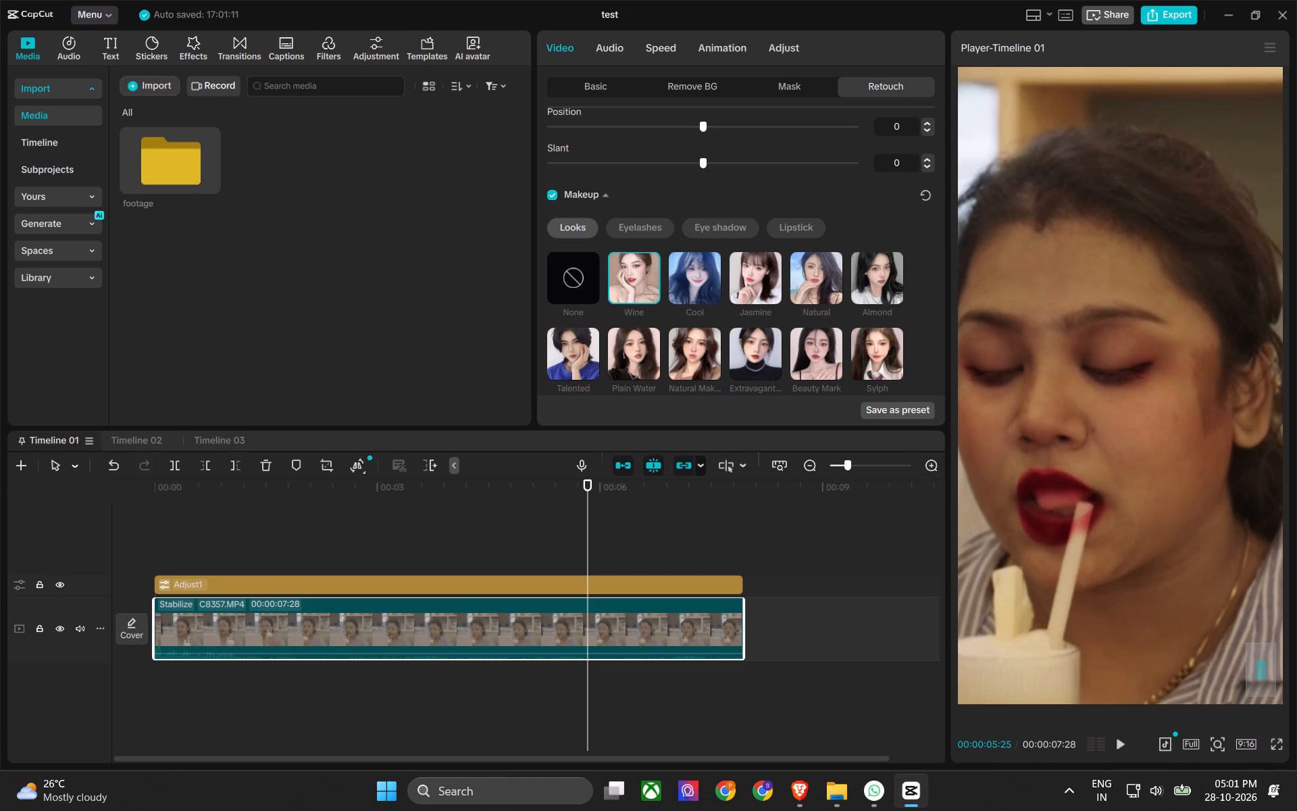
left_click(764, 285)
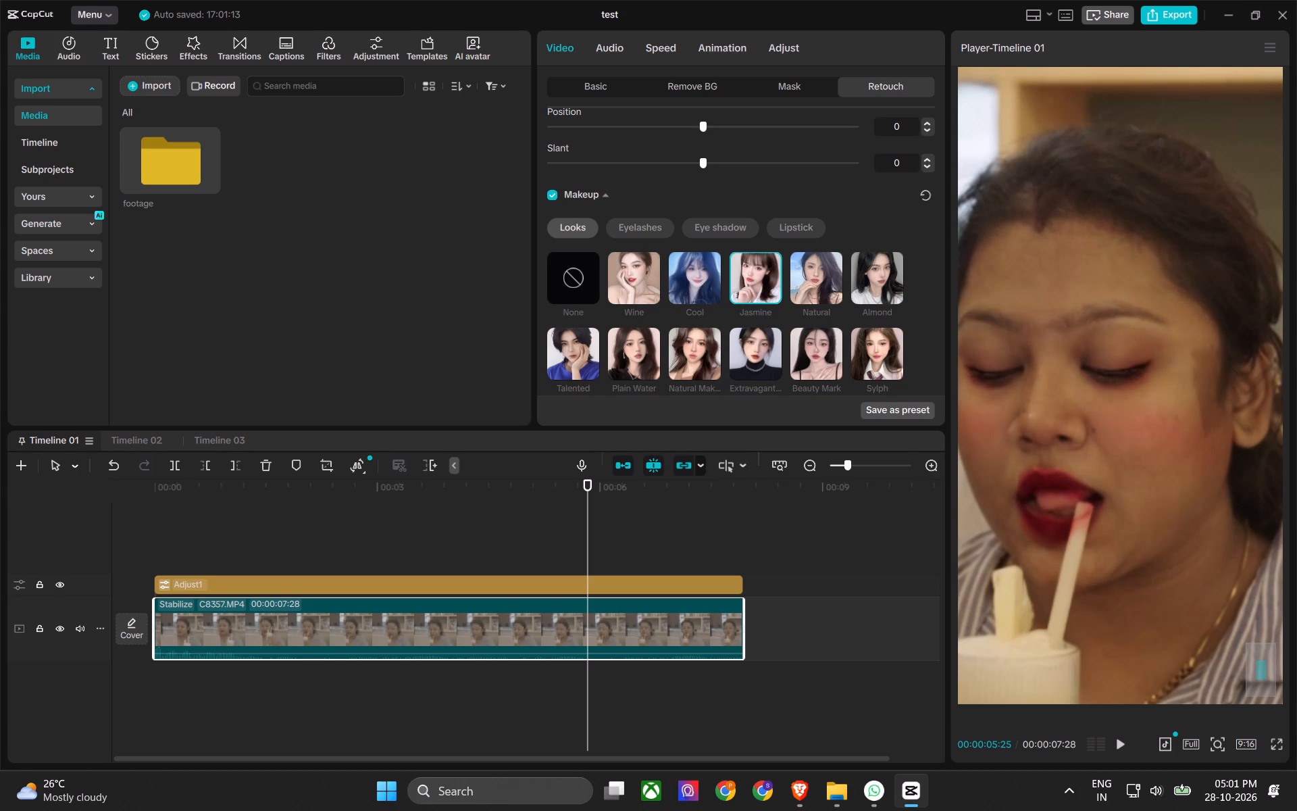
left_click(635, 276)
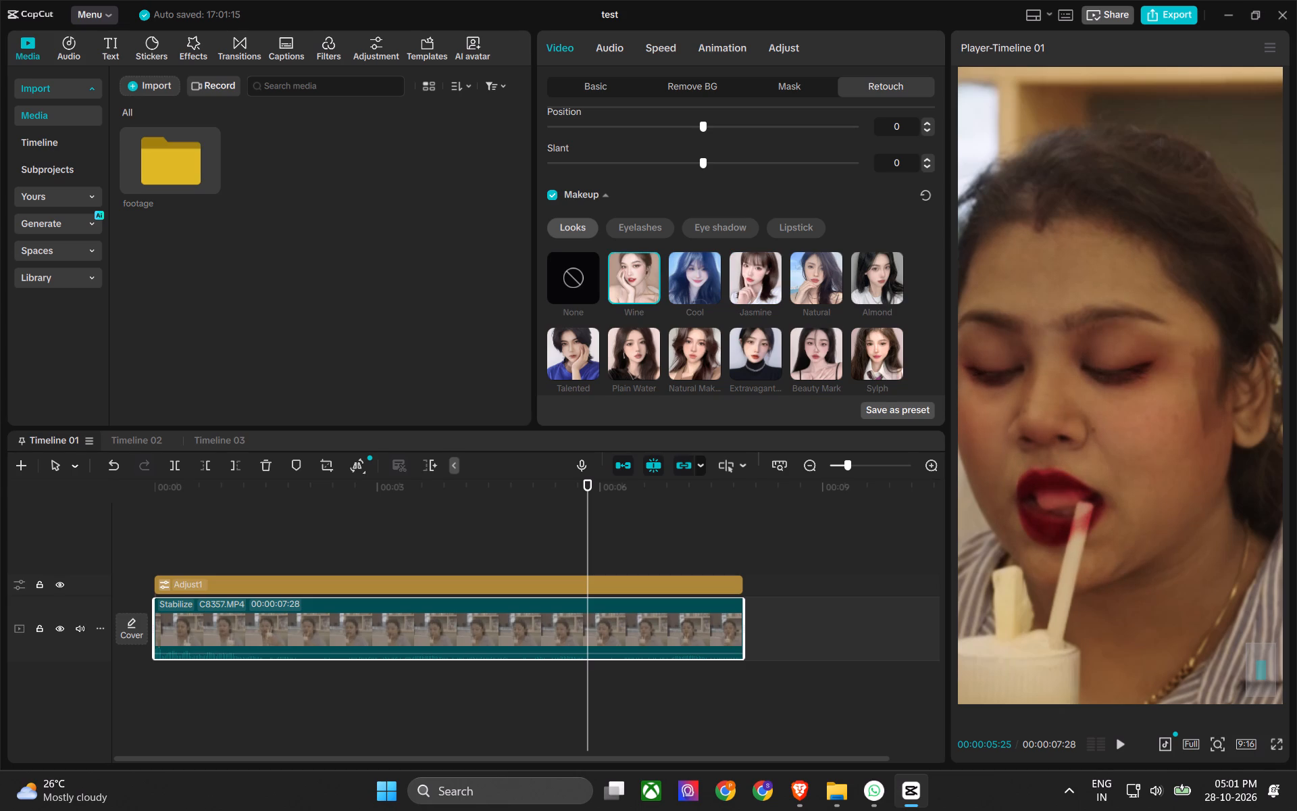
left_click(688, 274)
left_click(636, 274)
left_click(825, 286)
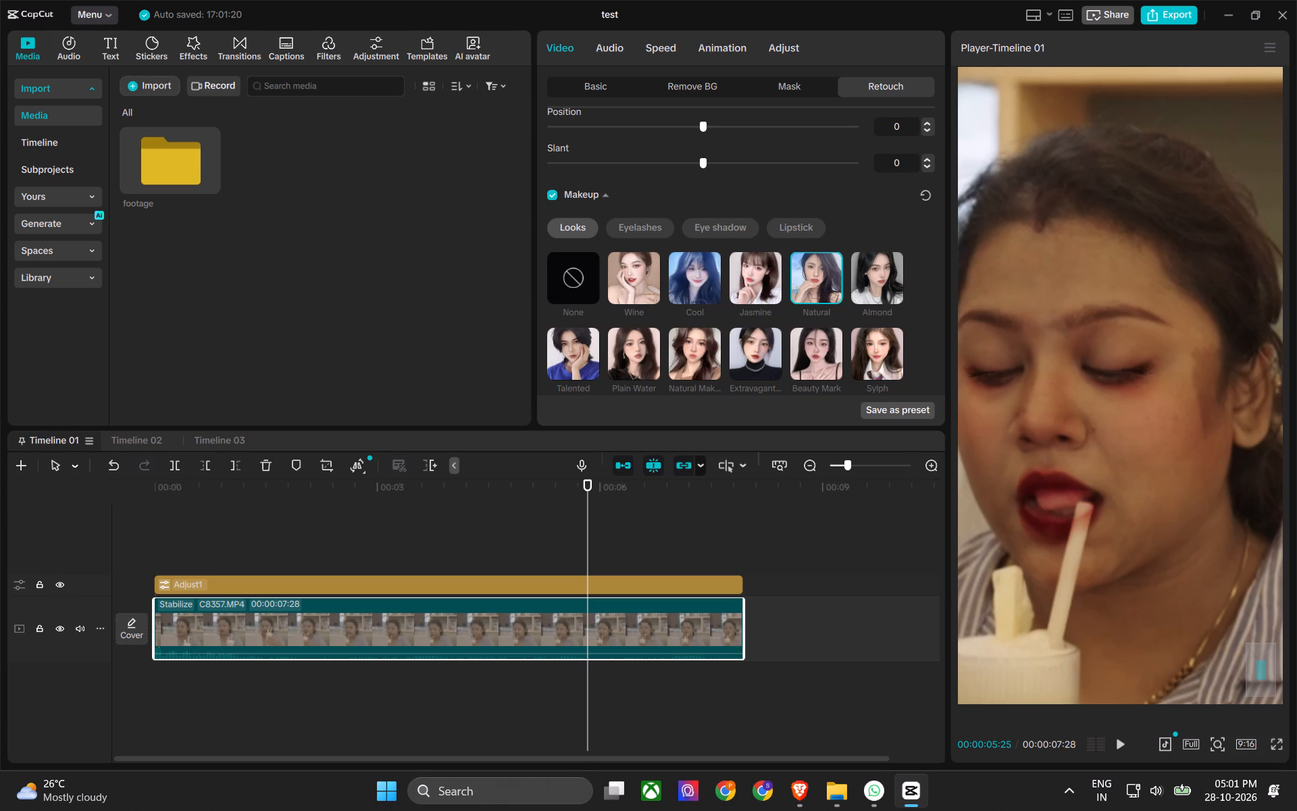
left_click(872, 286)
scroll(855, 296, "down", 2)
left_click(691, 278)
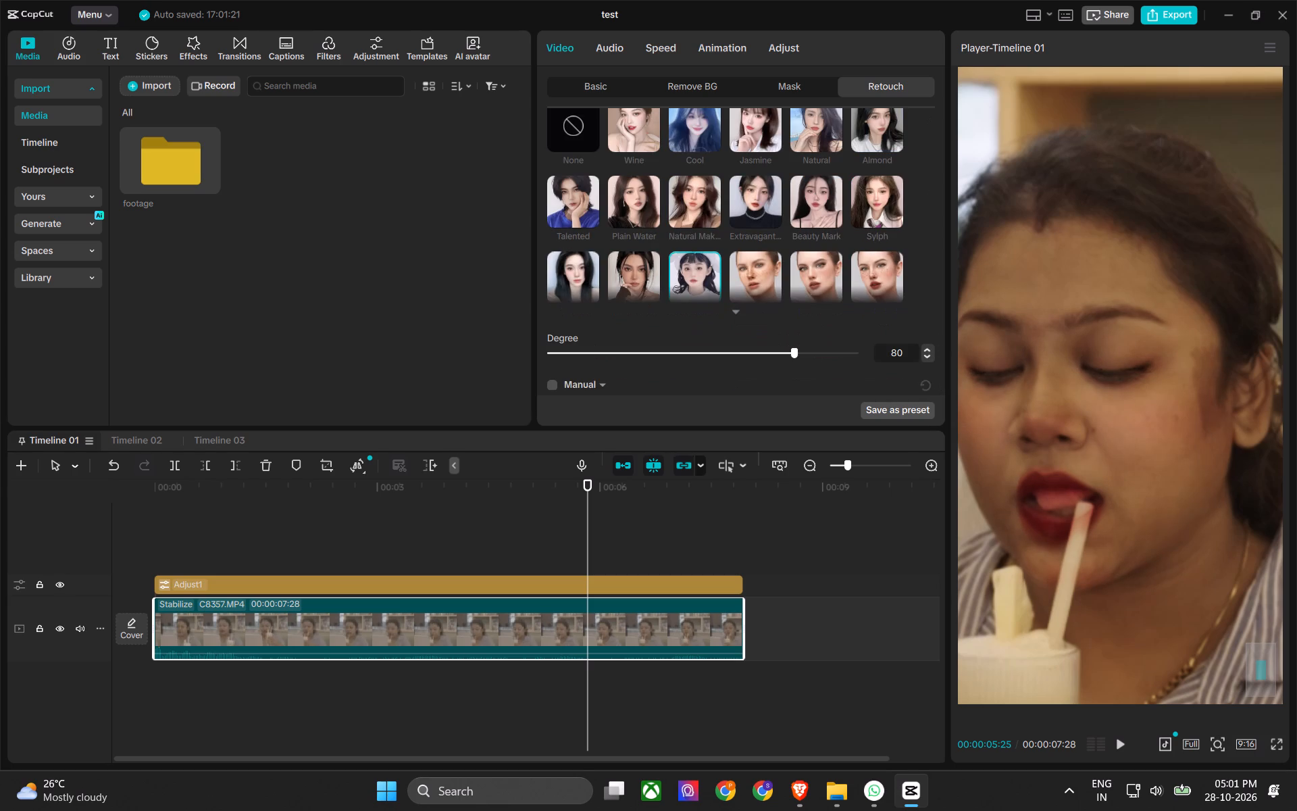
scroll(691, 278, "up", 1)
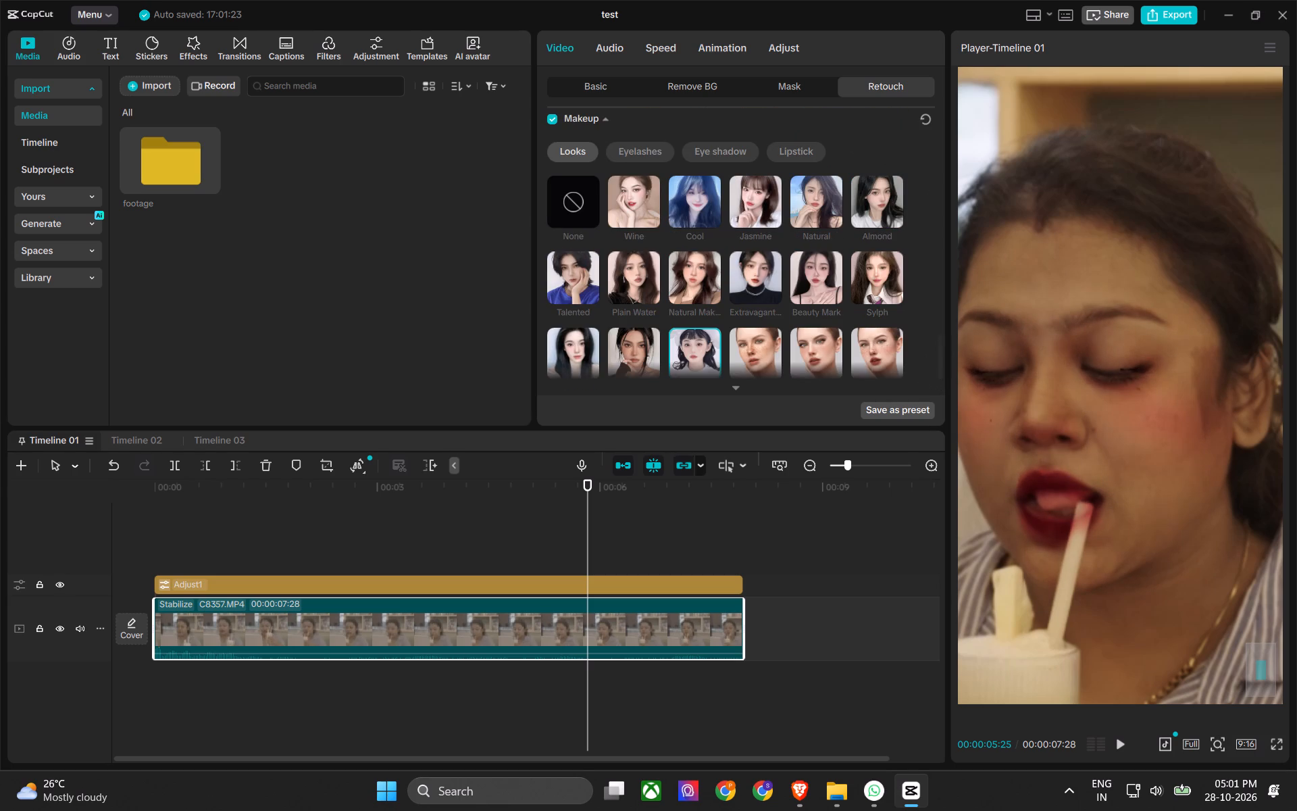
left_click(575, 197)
Enable Manual face retouching on the video clip.
scroll(599, 234, "down", 5)
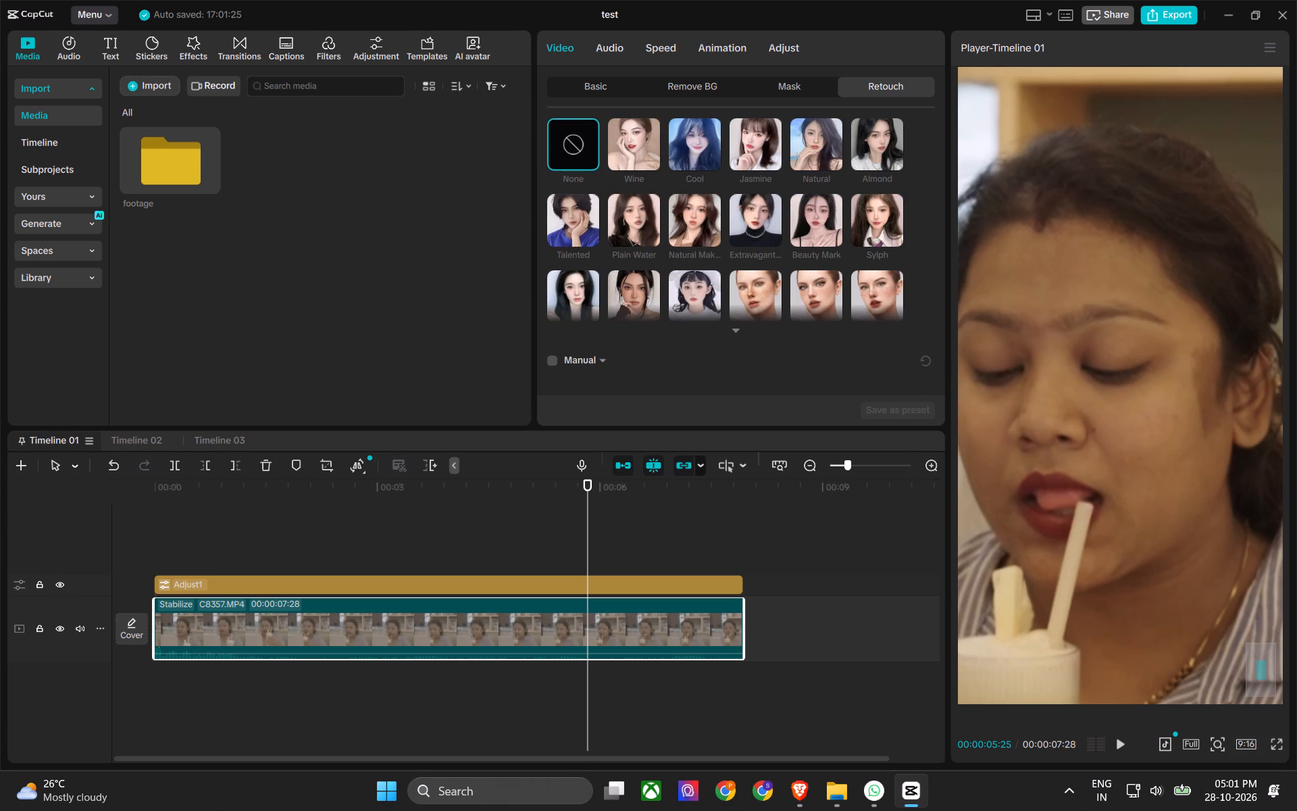
left_click(555, 358)
scroll(590, 362, "down", 4)
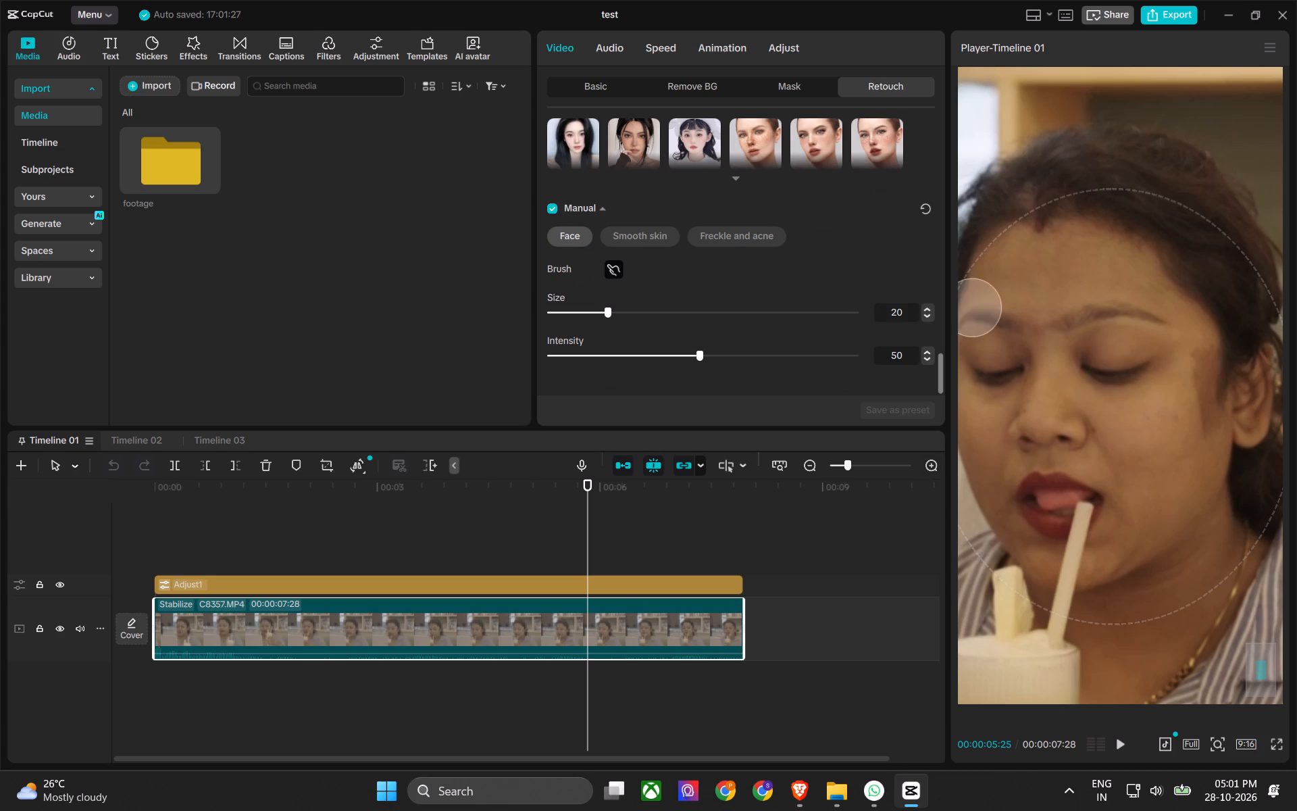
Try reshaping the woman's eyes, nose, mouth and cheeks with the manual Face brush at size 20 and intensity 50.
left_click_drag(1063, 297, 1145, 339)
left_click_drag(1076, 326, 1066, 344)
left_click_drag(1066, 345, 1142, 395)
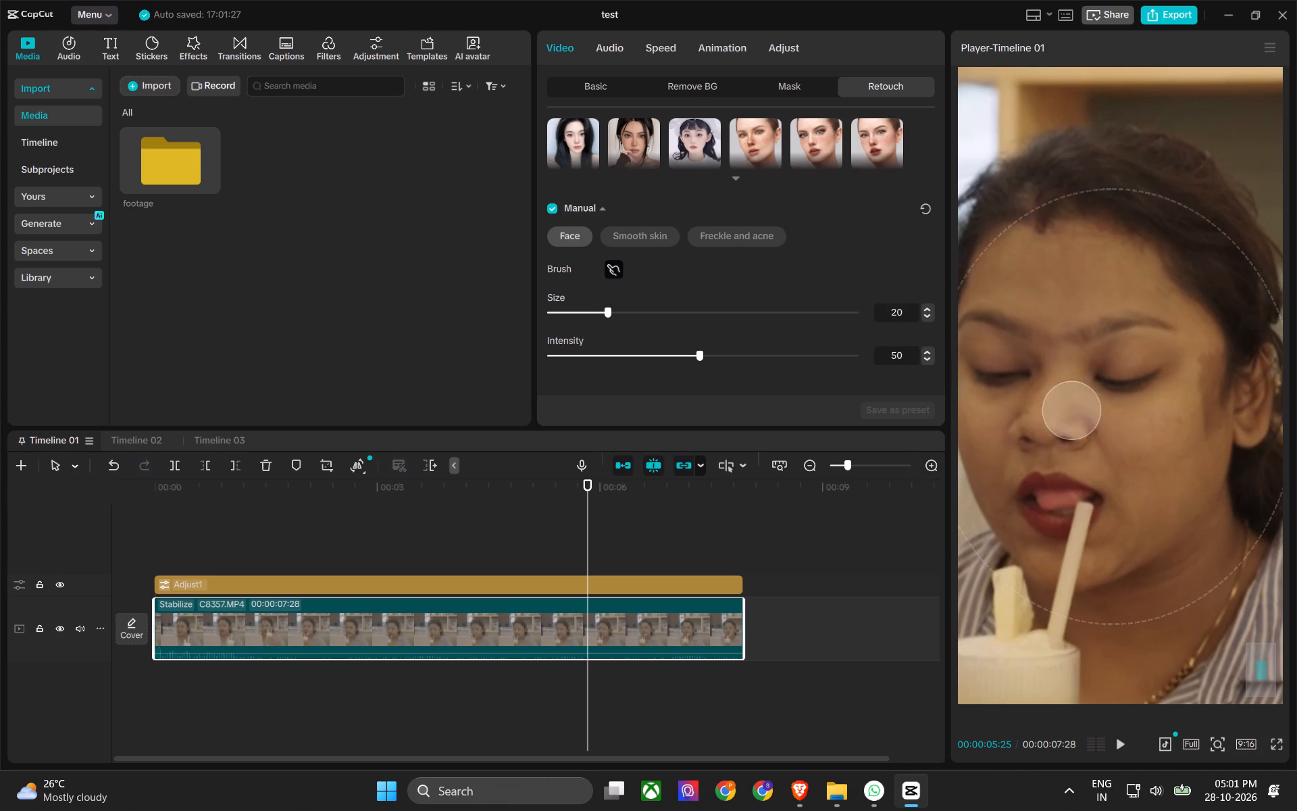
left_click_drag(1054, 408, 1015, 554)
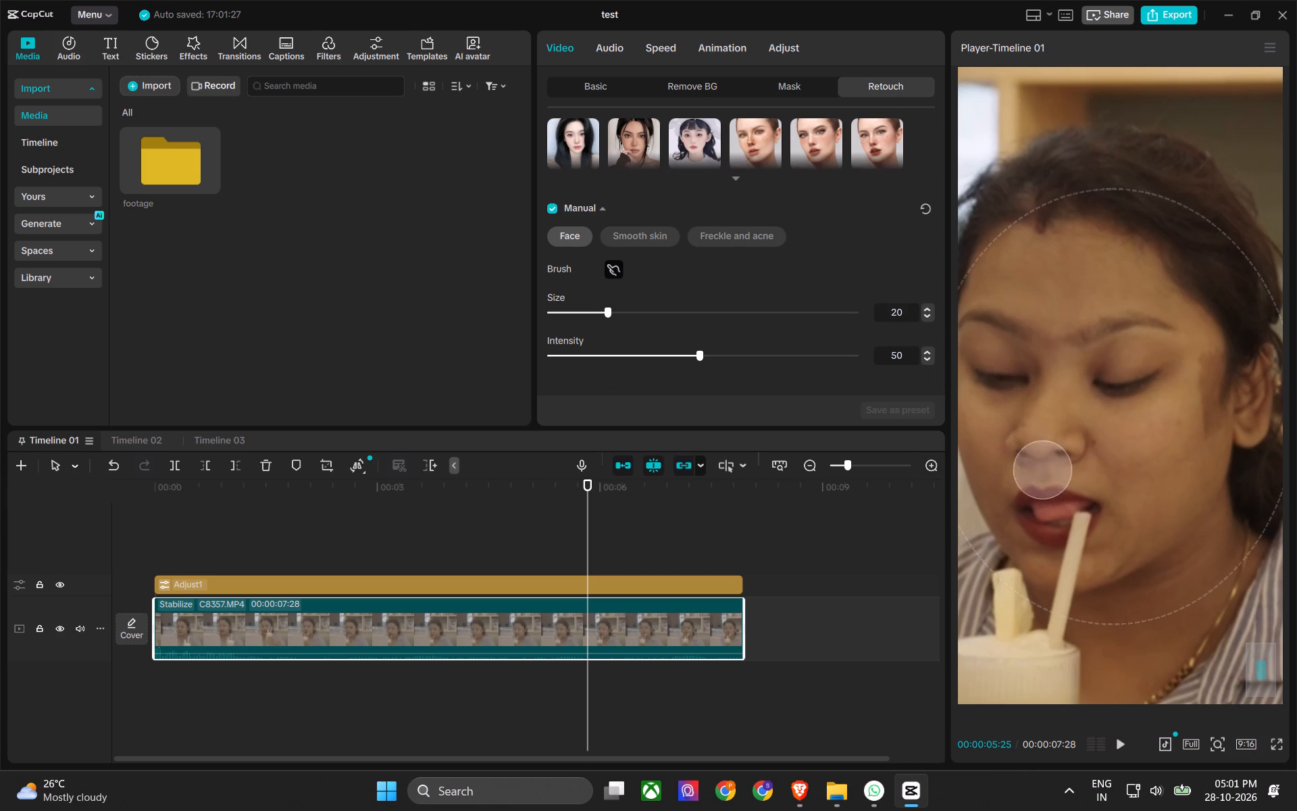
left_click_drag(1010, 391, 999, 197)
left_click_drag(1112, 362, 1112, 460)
Play the clip from the start to check the manual face reshaping over time.
left_click_drag(589, 489, 70, 484)
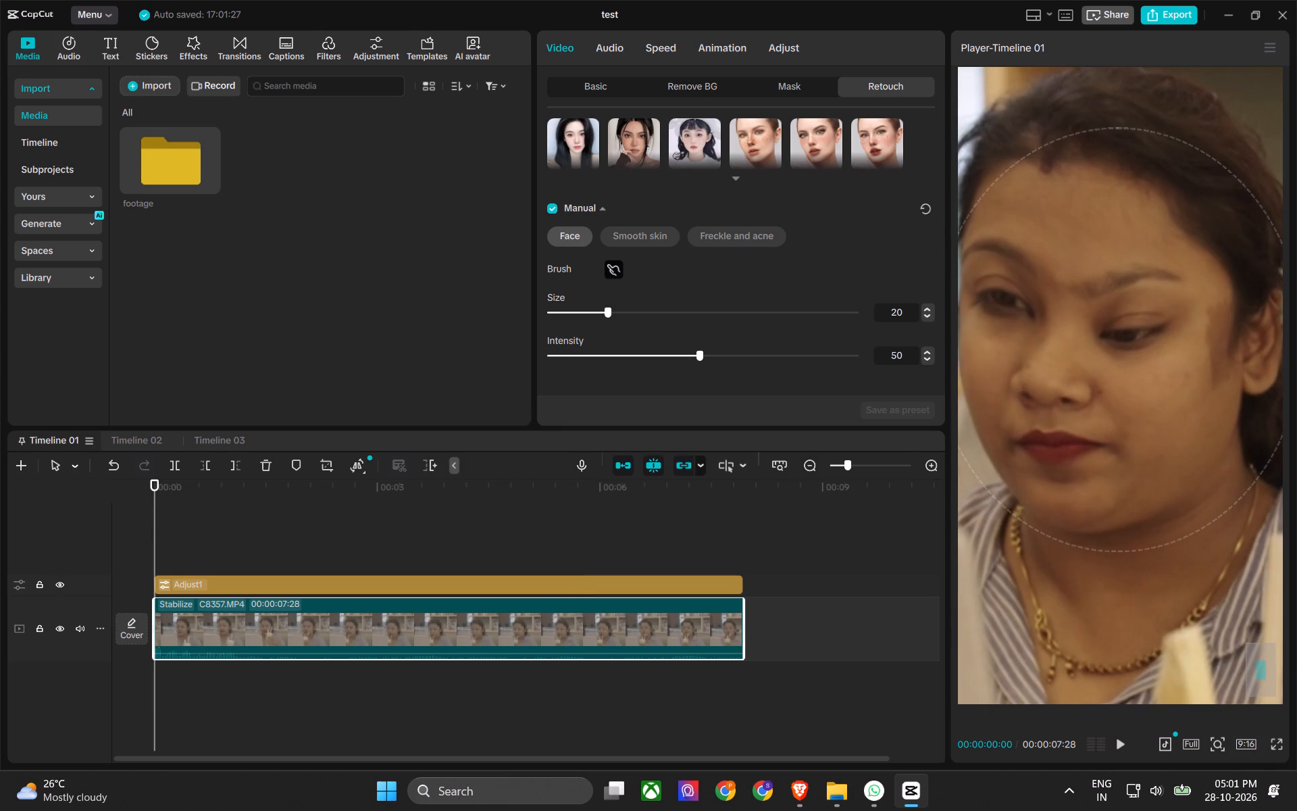
key("space")
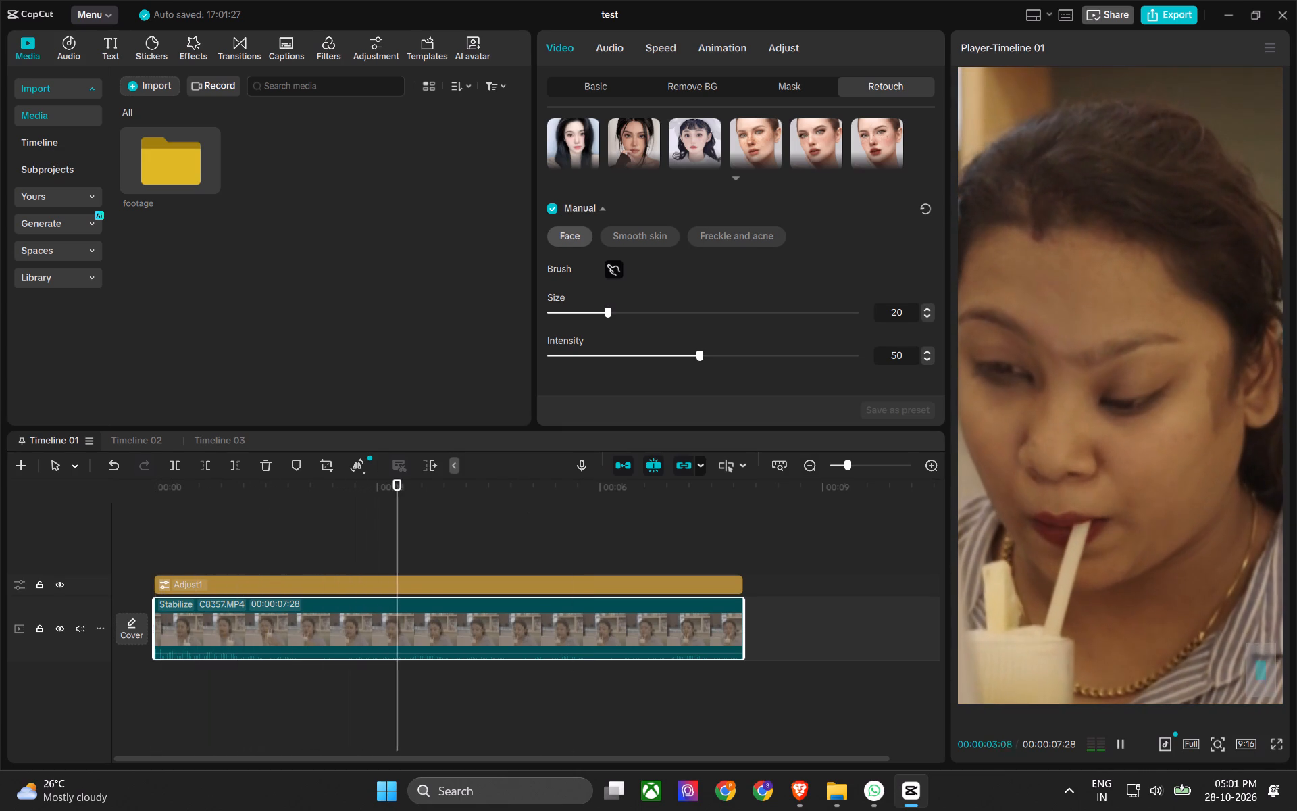
key("space")
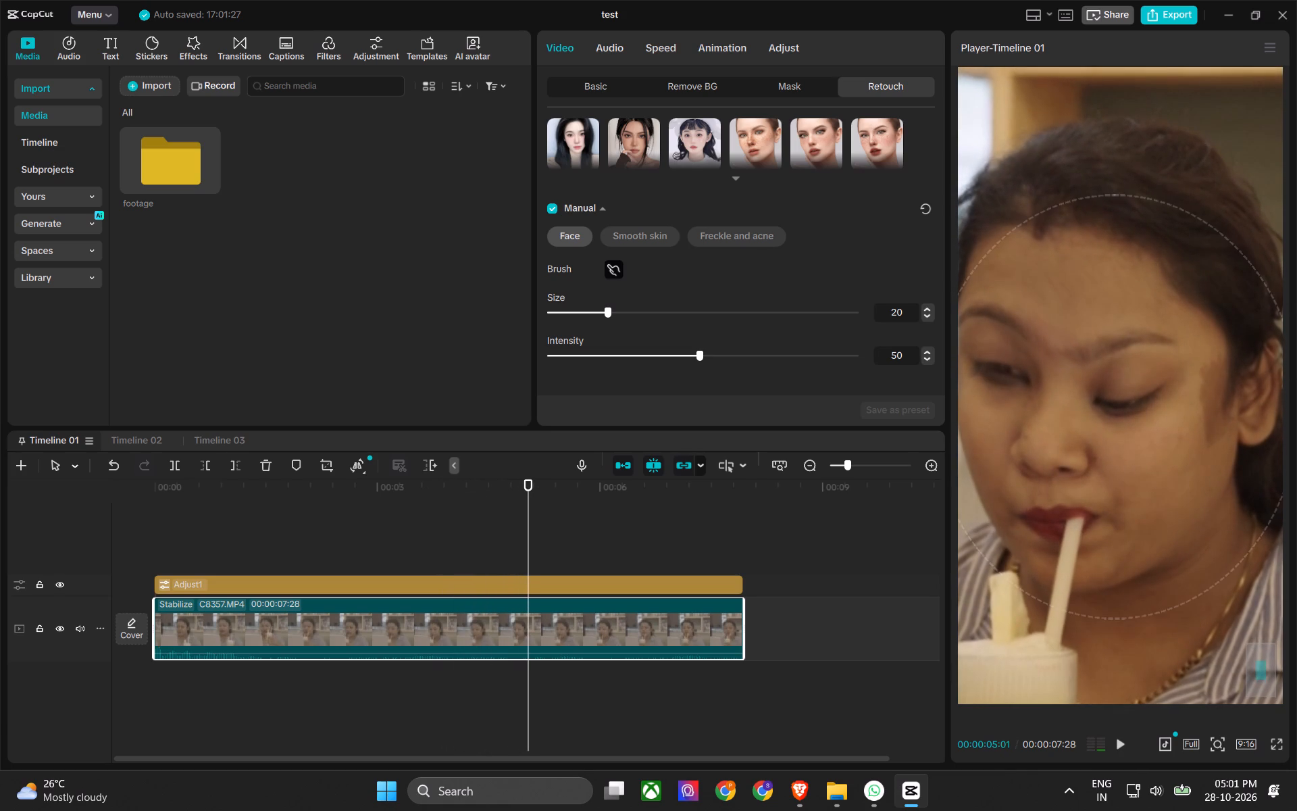
Reset the Manual, Features, Face, Skin and Auto styles retouch settings to their defaults.
left_click(923, 205)
scroll(919, 206, "up", 12)
scroll(916, 226, "down", 4)
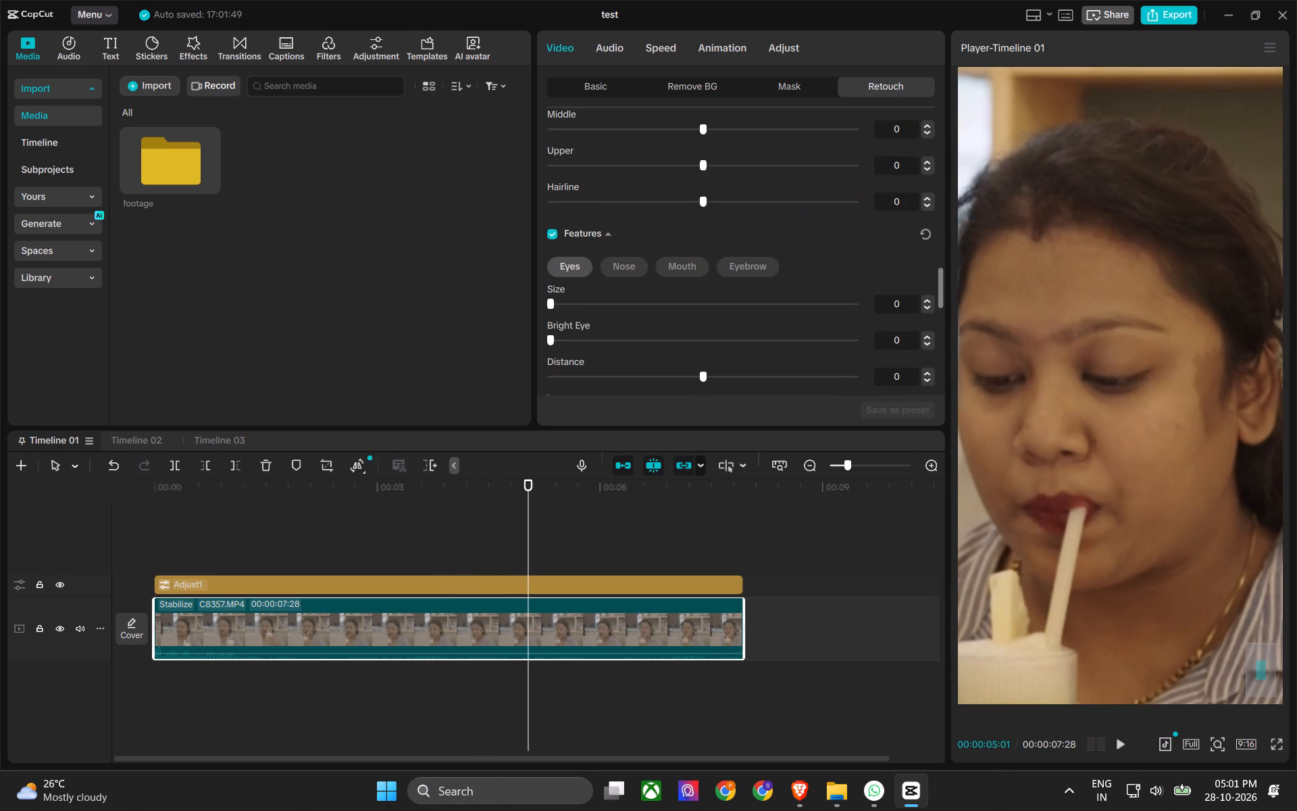
left_click(927, 239)
scroll(927, 239, "up", 6)
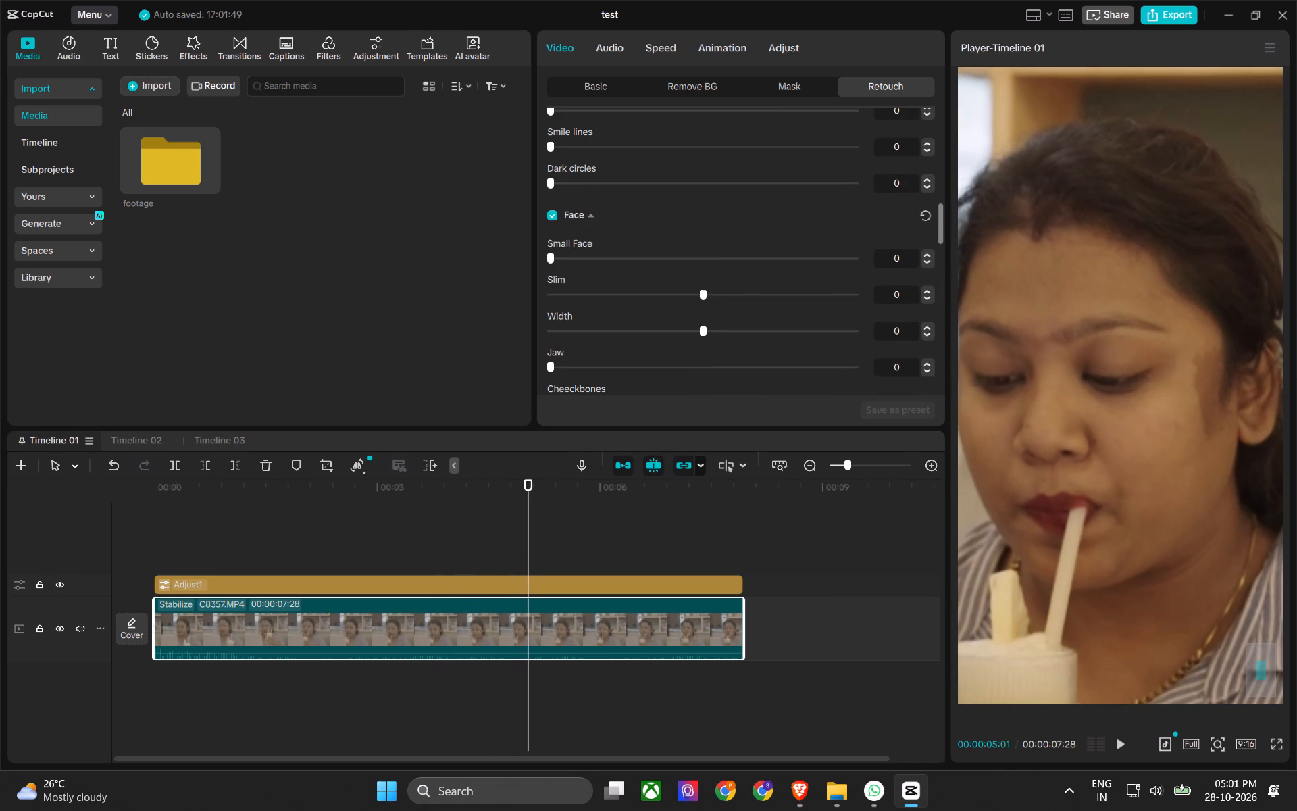
left_click(925, 222)
scroll(925, 222, "up", 5)
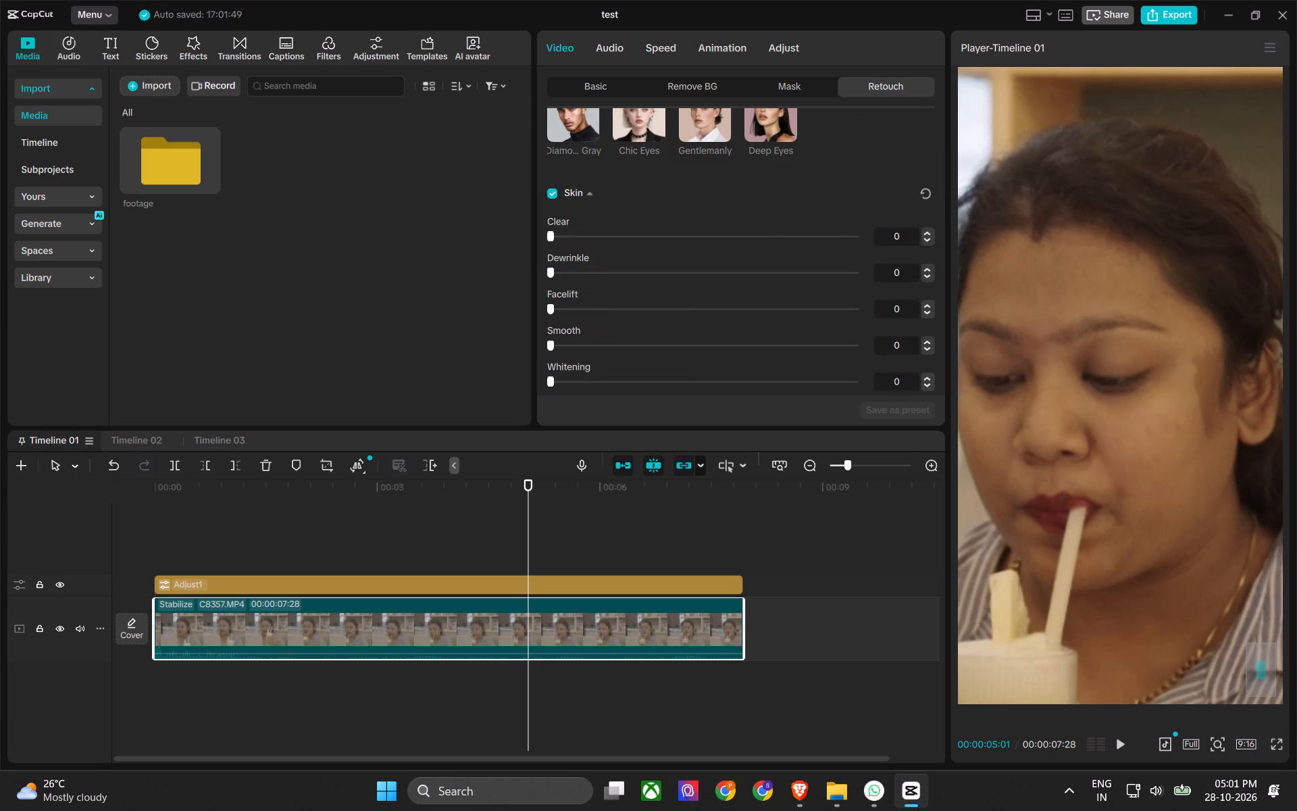
left_click(926, 199)
scroll(898, 210, "up", 7)
left_click(925, 200)
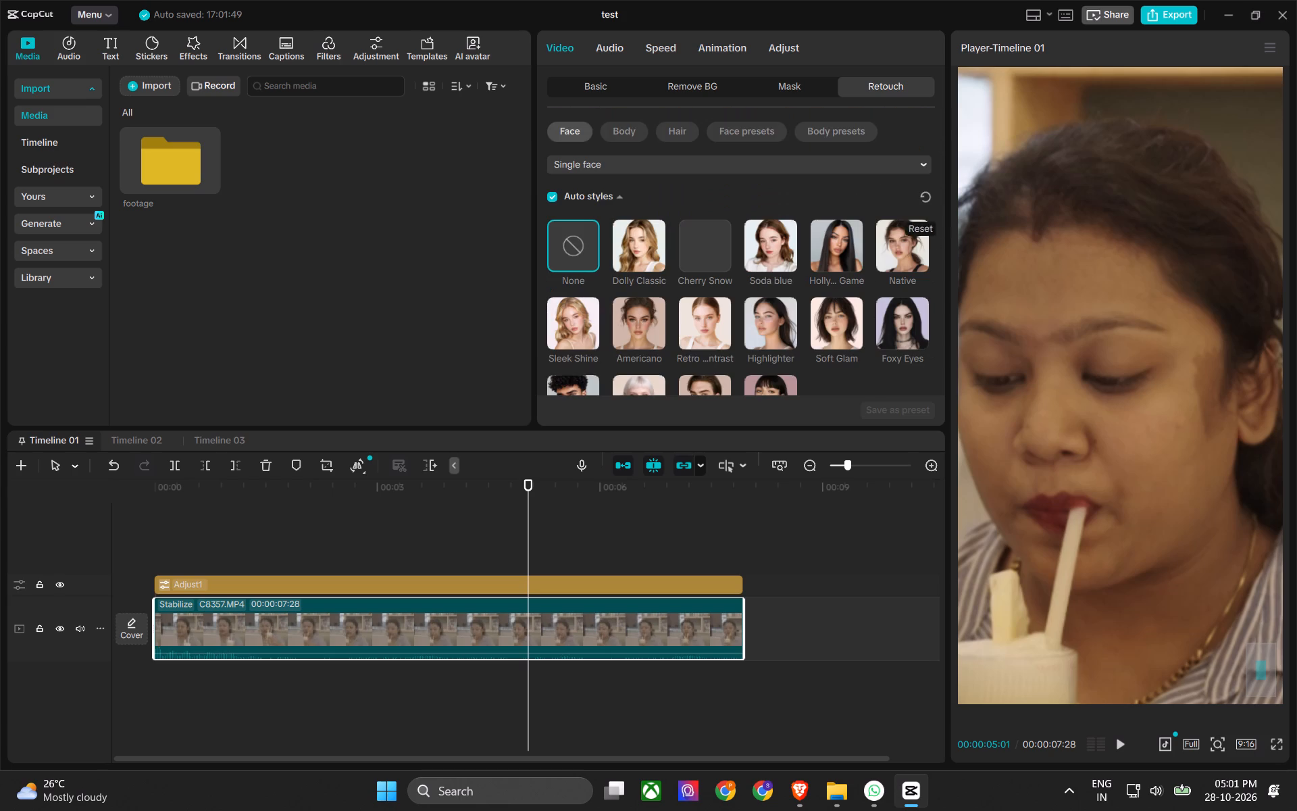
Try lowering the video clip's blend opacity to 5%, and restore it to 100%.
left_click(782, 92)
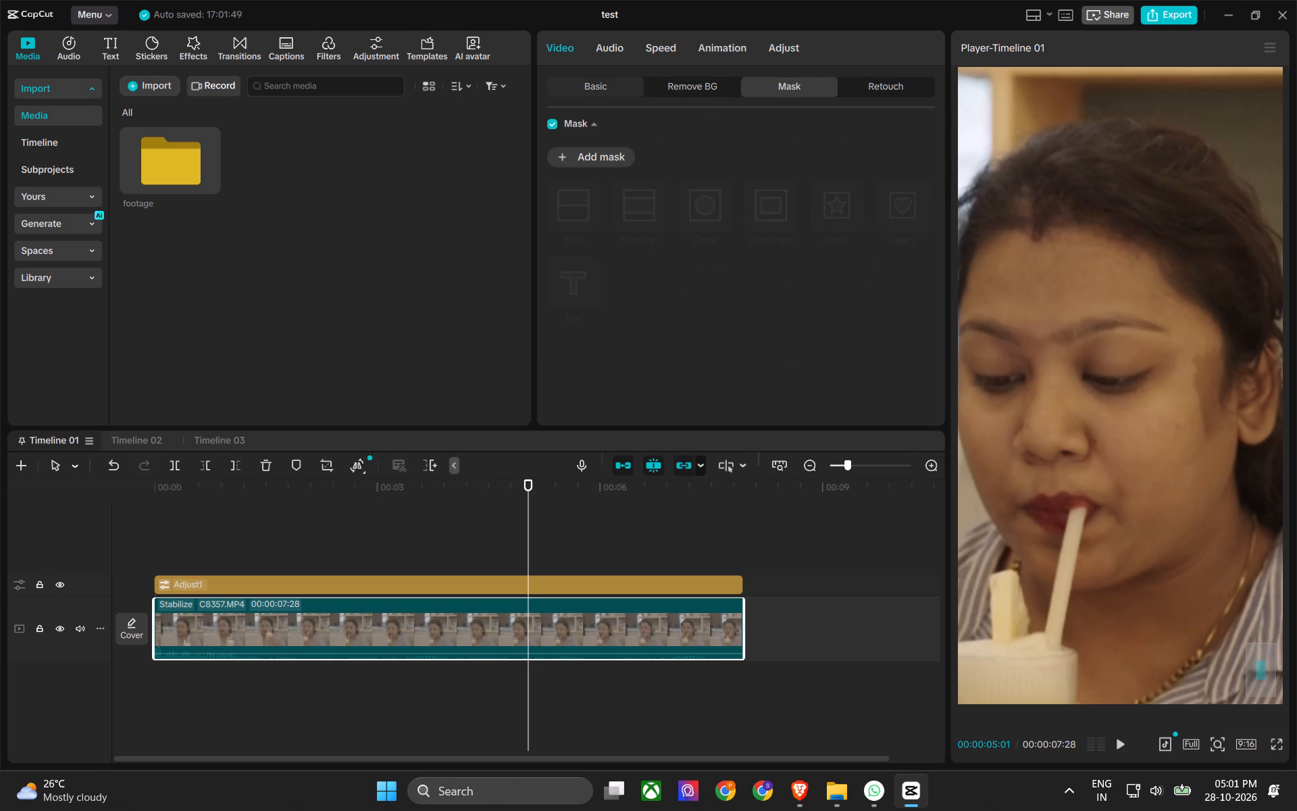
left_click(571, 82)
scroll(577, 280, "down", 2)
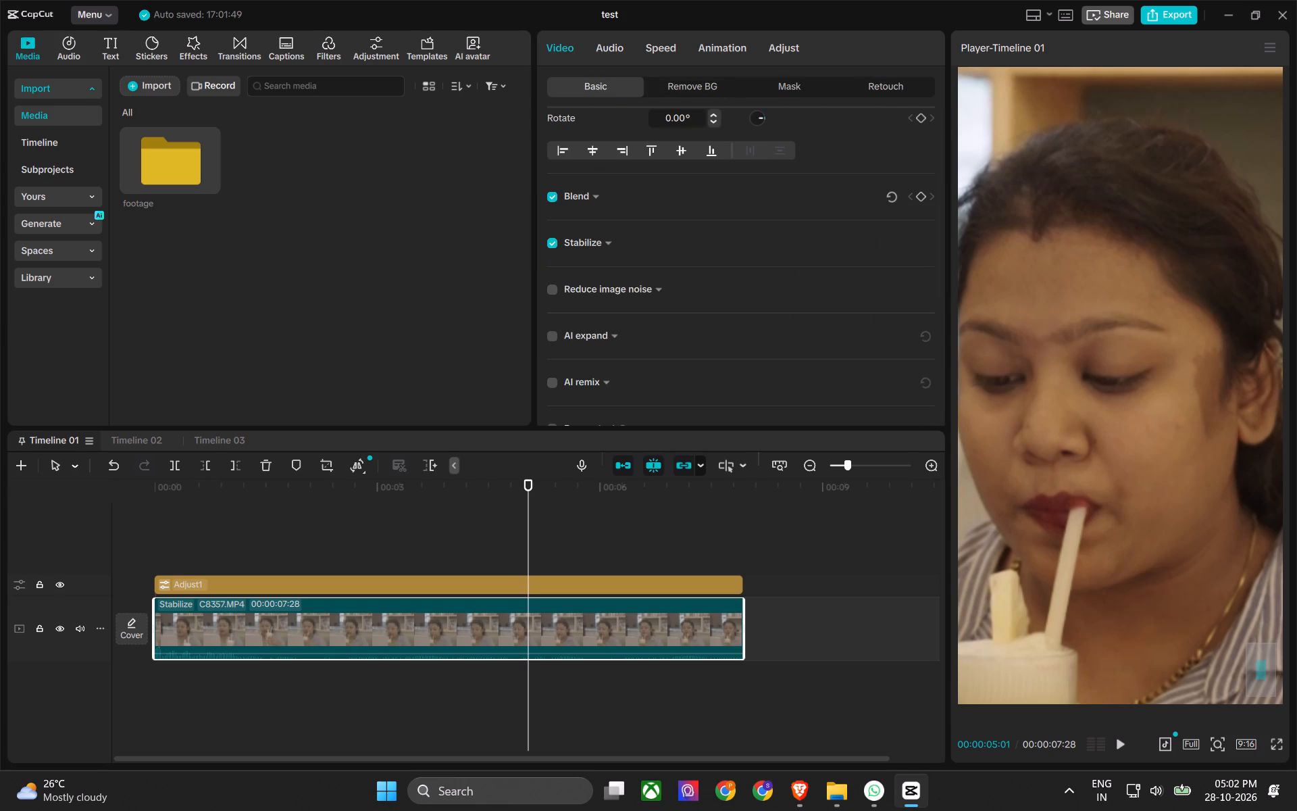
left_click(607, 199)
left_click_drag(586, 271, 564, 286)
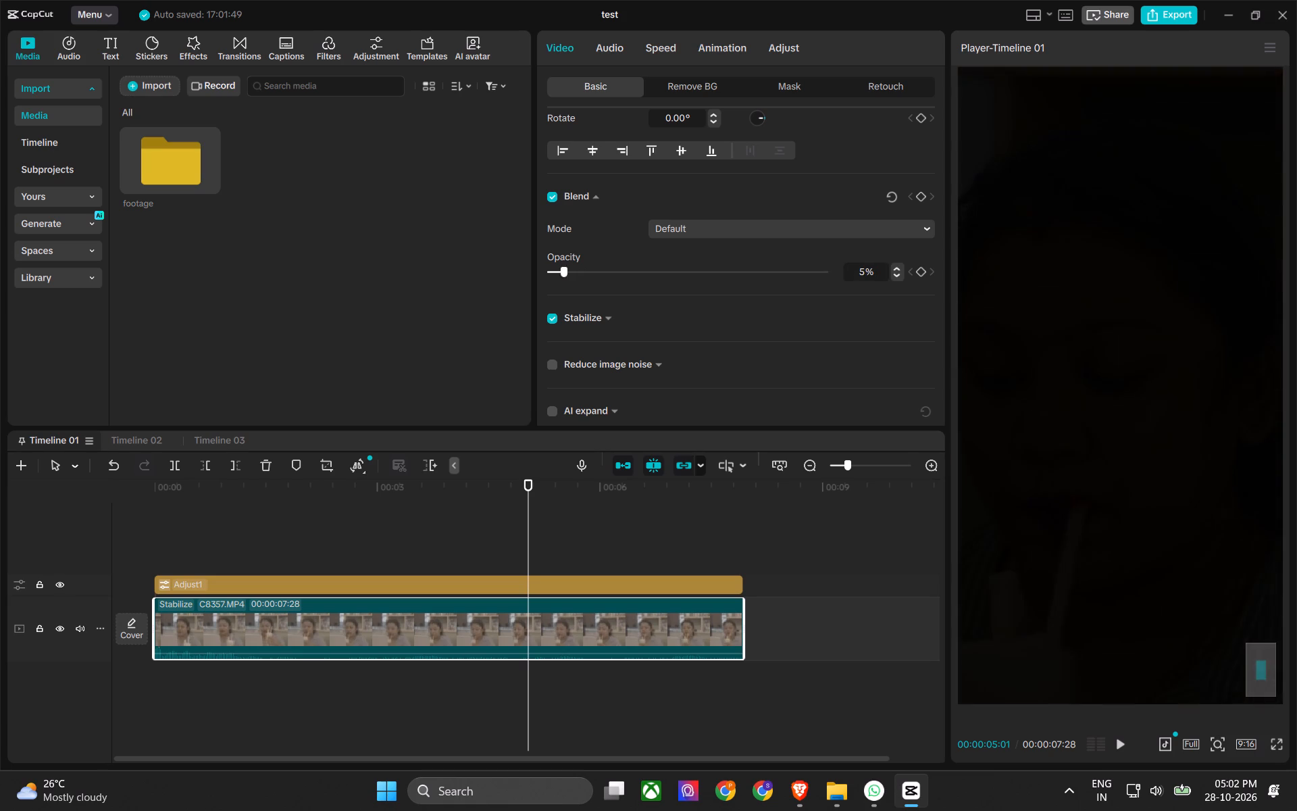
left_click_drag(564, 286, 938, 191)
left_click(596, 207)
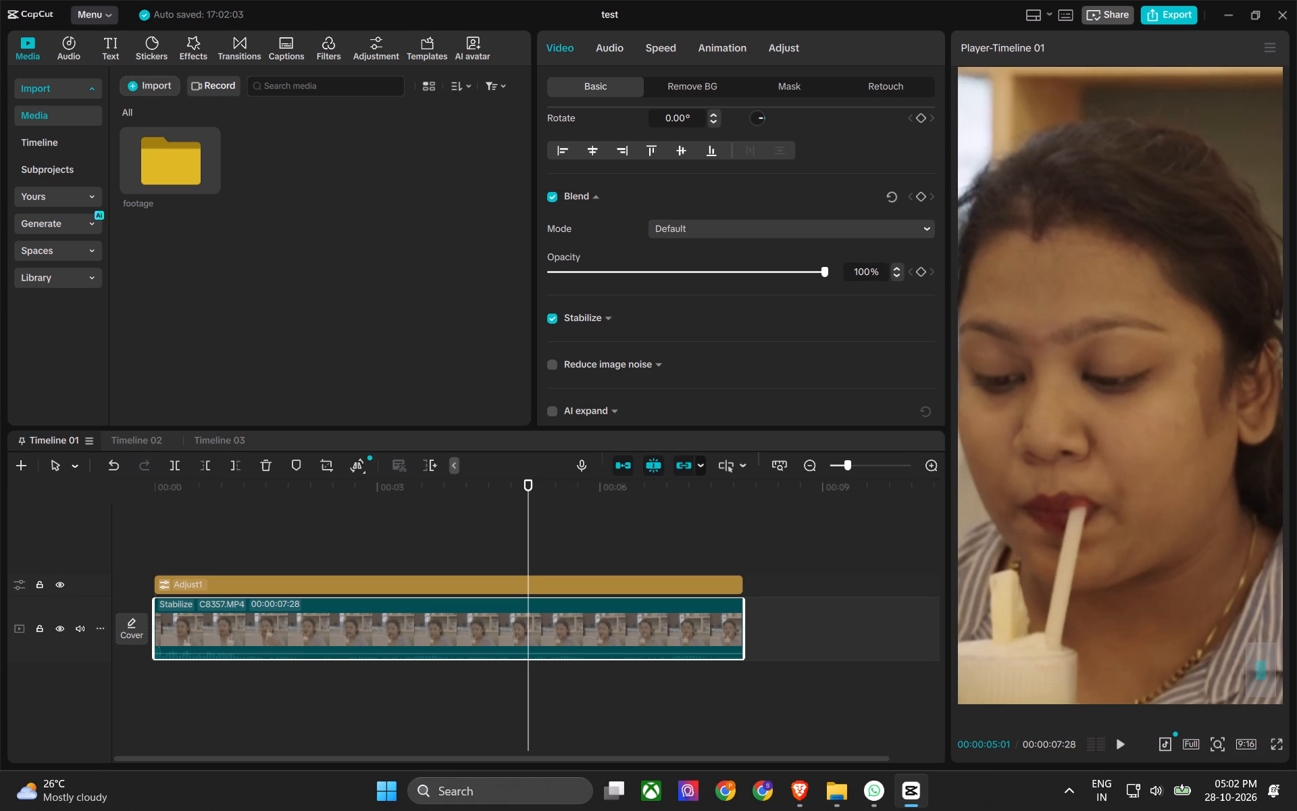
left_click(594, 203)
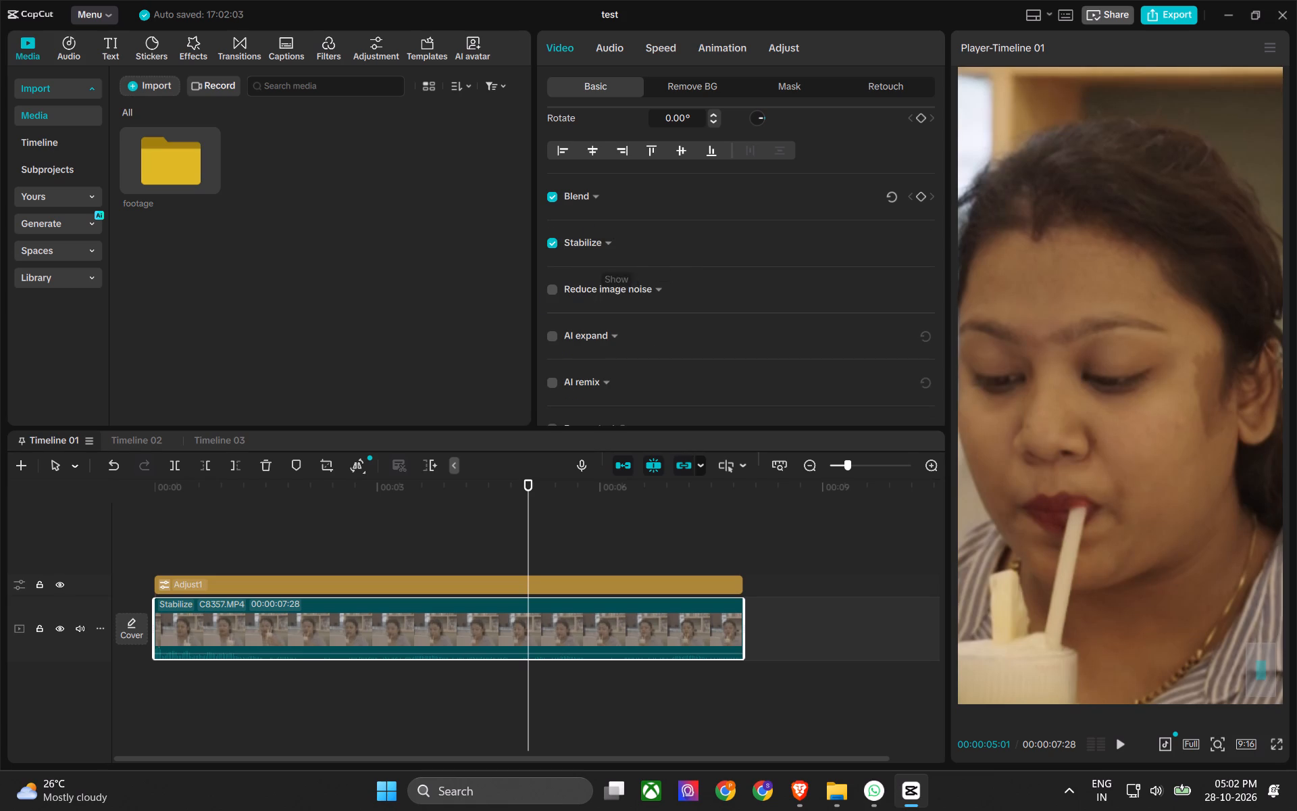
Review the Stabilize and Reduce image noise options and enable Relight on the video clip.
left_click(604, 246)
scroll(609, 243, "down", 1)
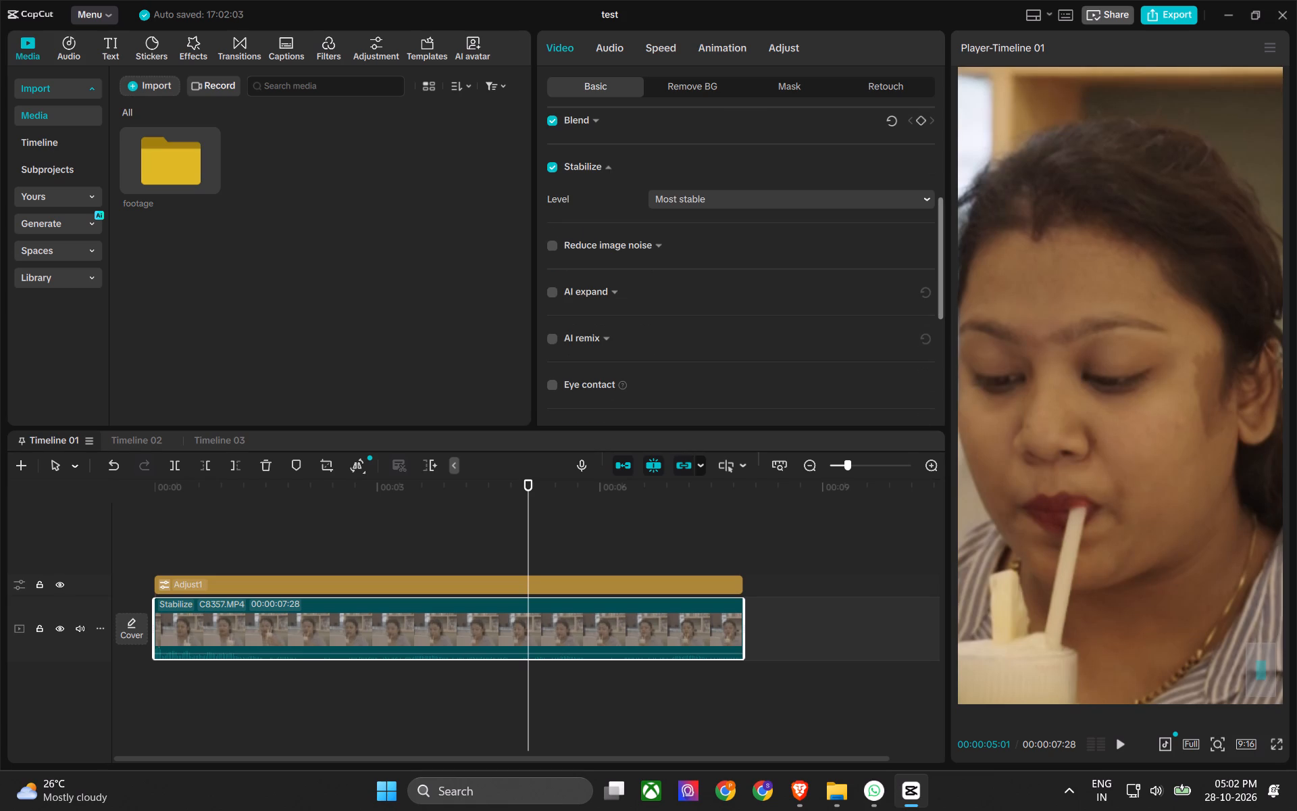
left_click(651, 245)
scroll(659, 250, "down", 2)
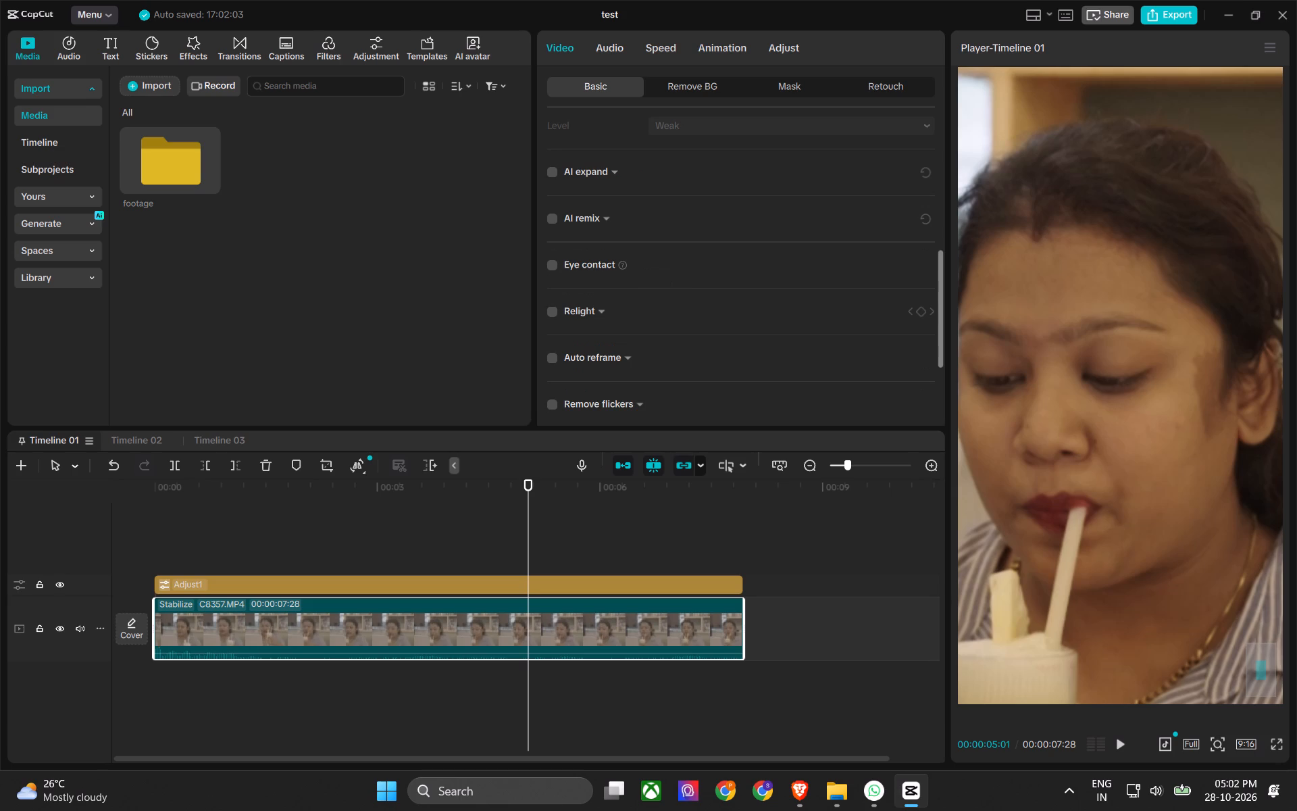
left_click(604, 312)
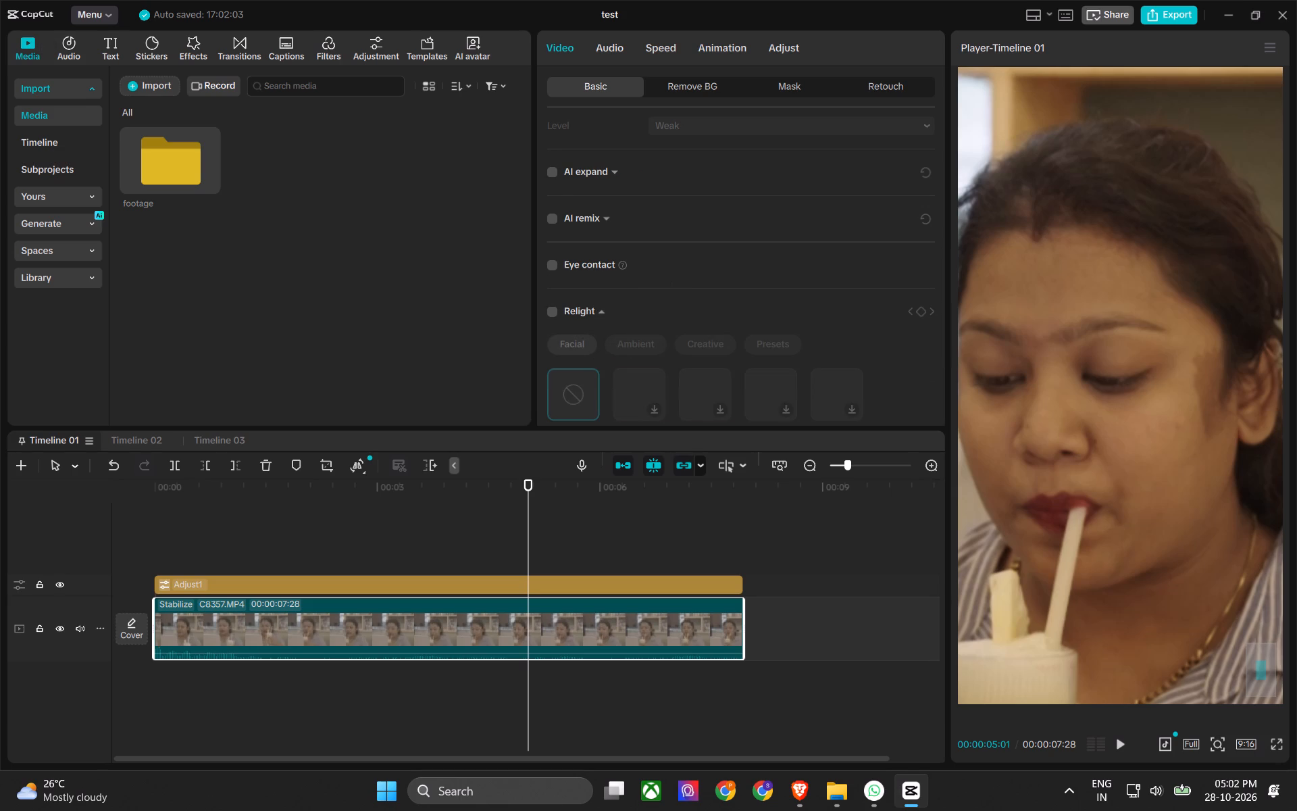
scroll(708, 305, "down", 1)
left_click(554, 234)
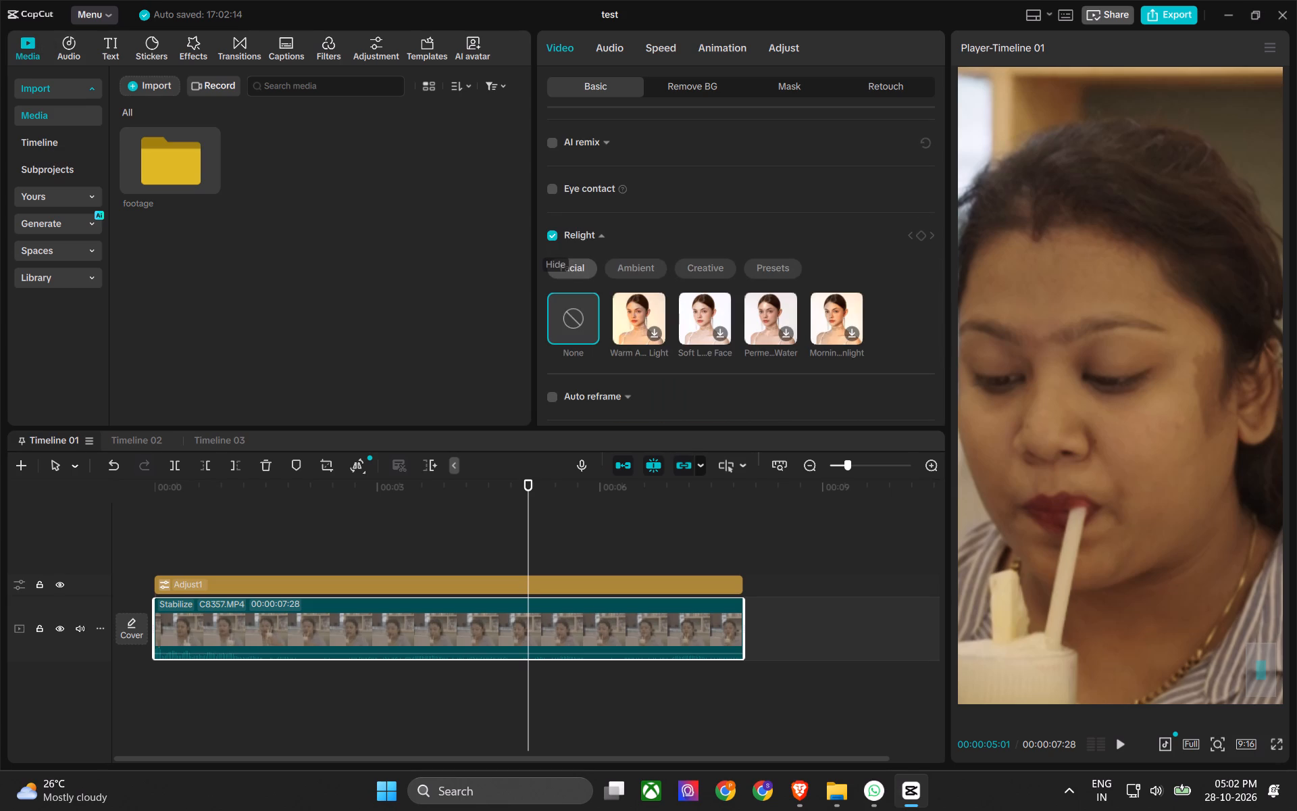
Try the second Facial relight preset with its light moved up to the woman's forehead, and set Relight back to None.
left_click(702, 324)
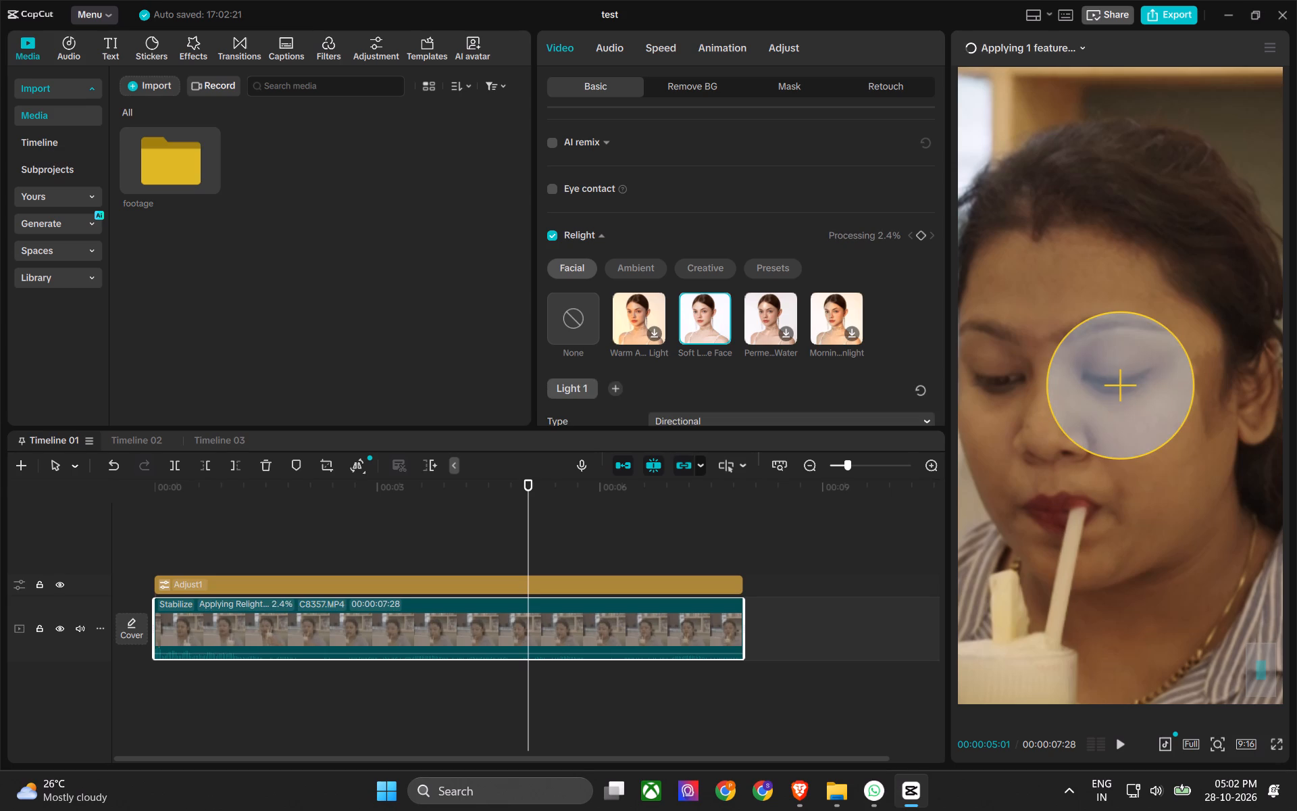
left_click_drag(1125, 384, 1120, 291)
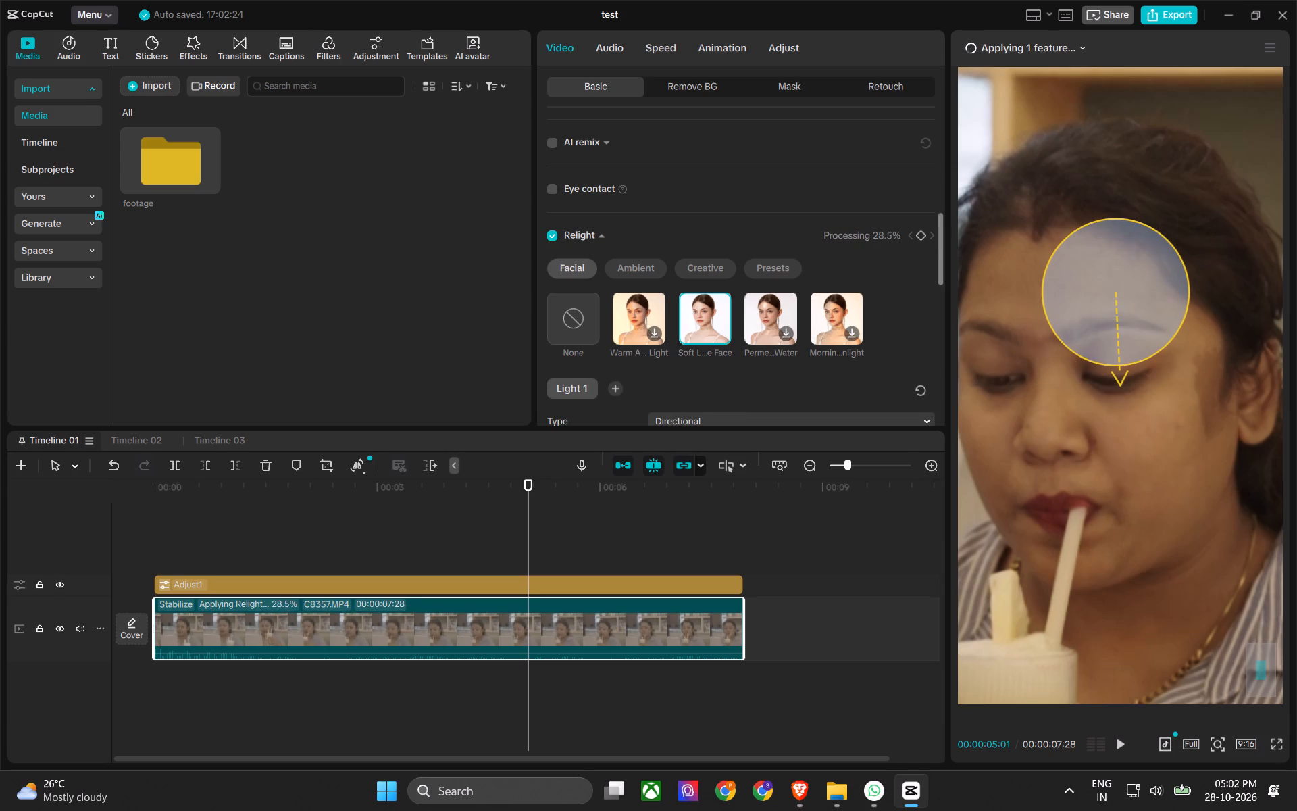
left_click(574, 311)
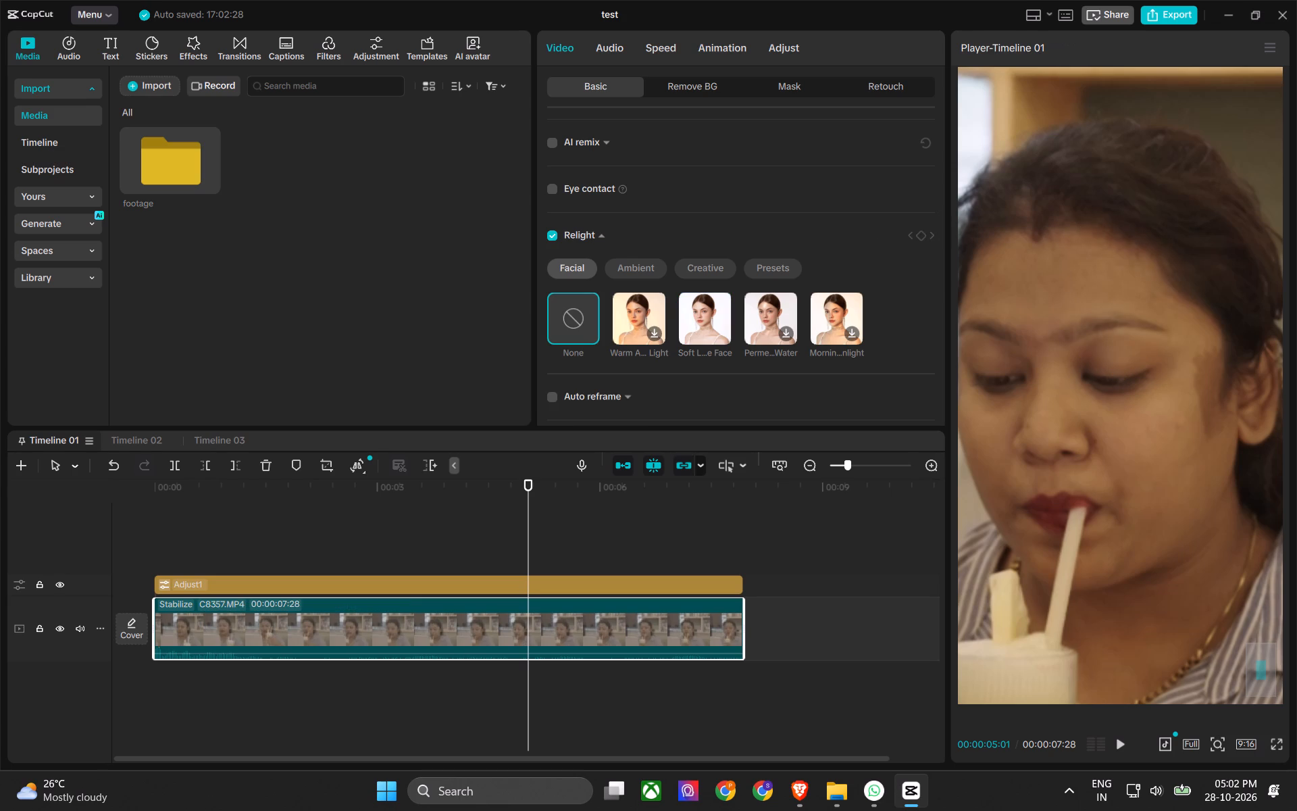
Look through the clip's remaining basic settings, from Auto reframe to Canvas.
scroll(638, 253, "down", 1)
scroll(609, 300, "down", 2)
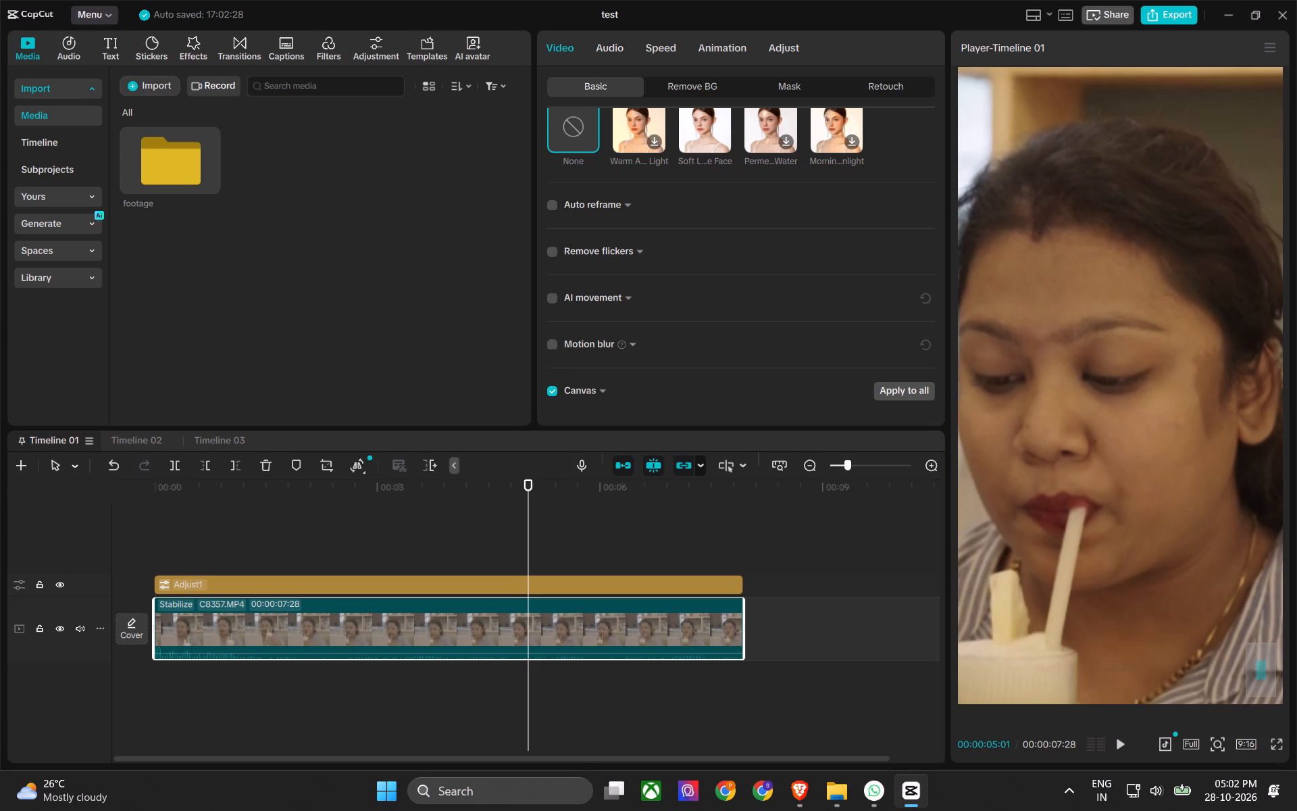
scroll(602, 343, "down", 3)
scroll(1067, 548, "down", 11, "ctrl")
Fit the whole frame in the preview and scrub through the test clip to examine the footage of the woman drinking.
scroll(1129, 391, "up", 1, "ctrl")
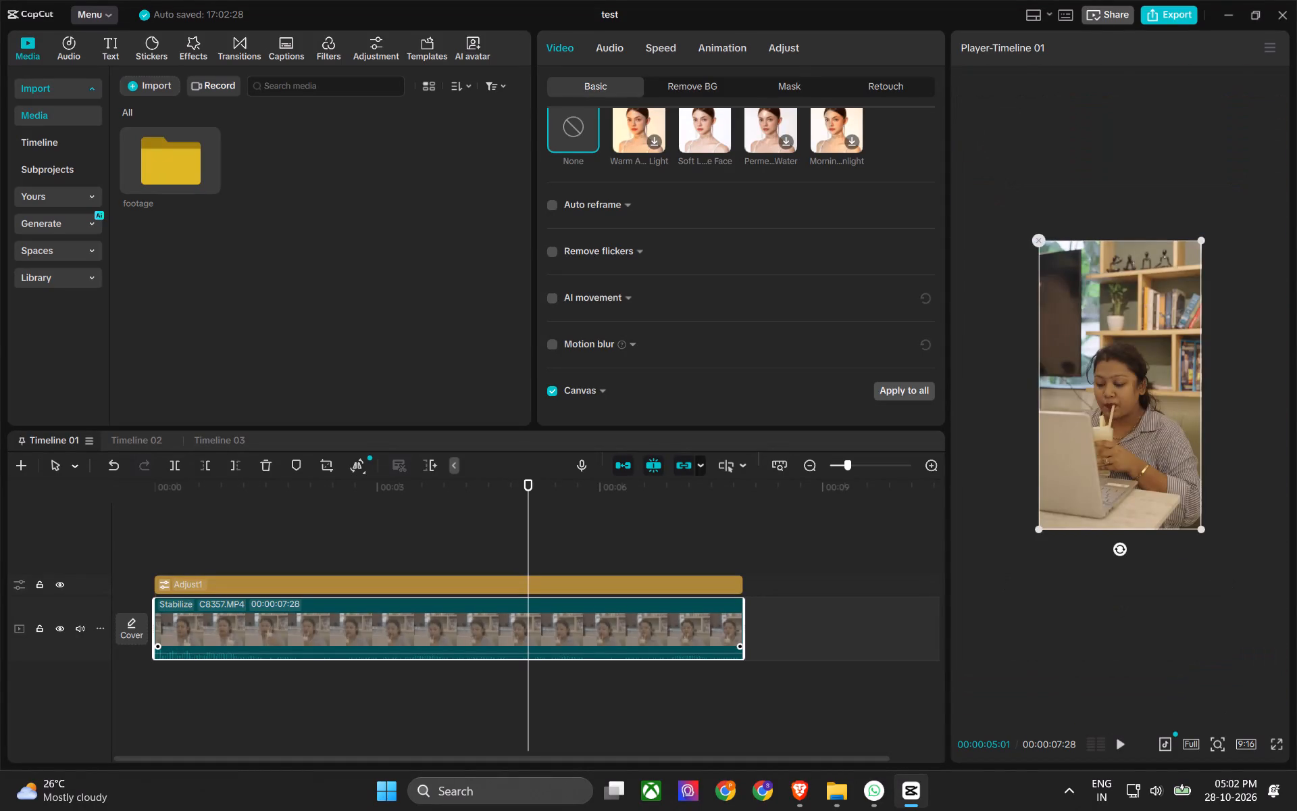
scroll(1129, 391, "up", 2, "ctrl")
left_click_drag(524, 487, 439, 472)
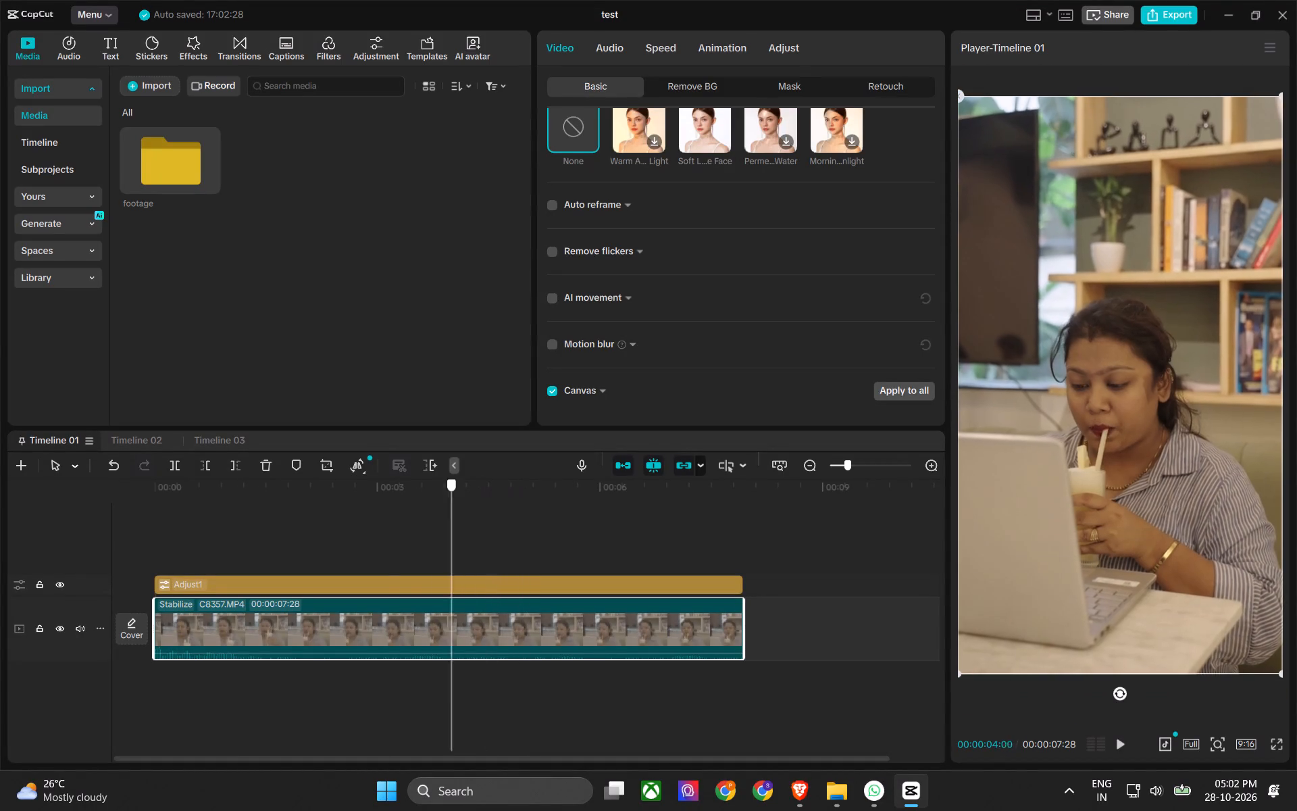
left_click_drag(439, 472, 252, 520)
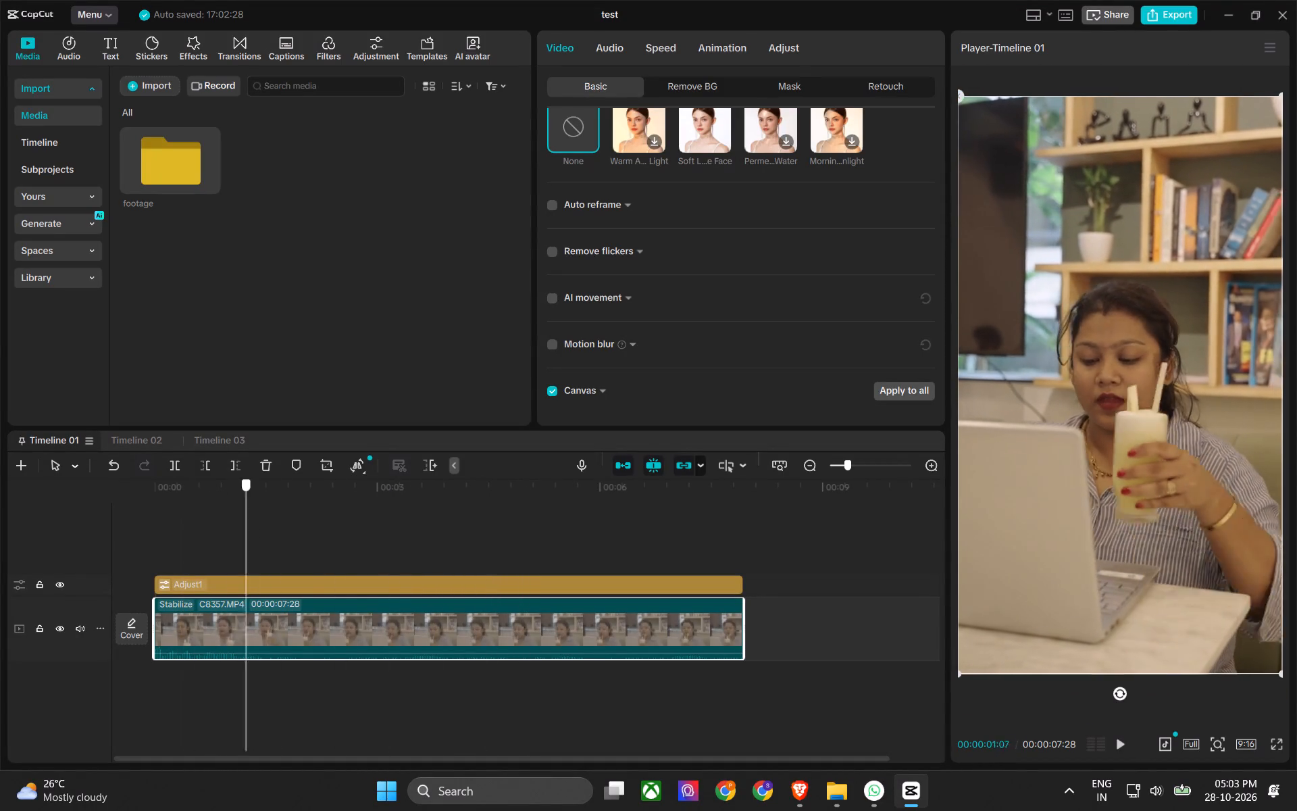
left_click_drag(252, 520, 280, 539)
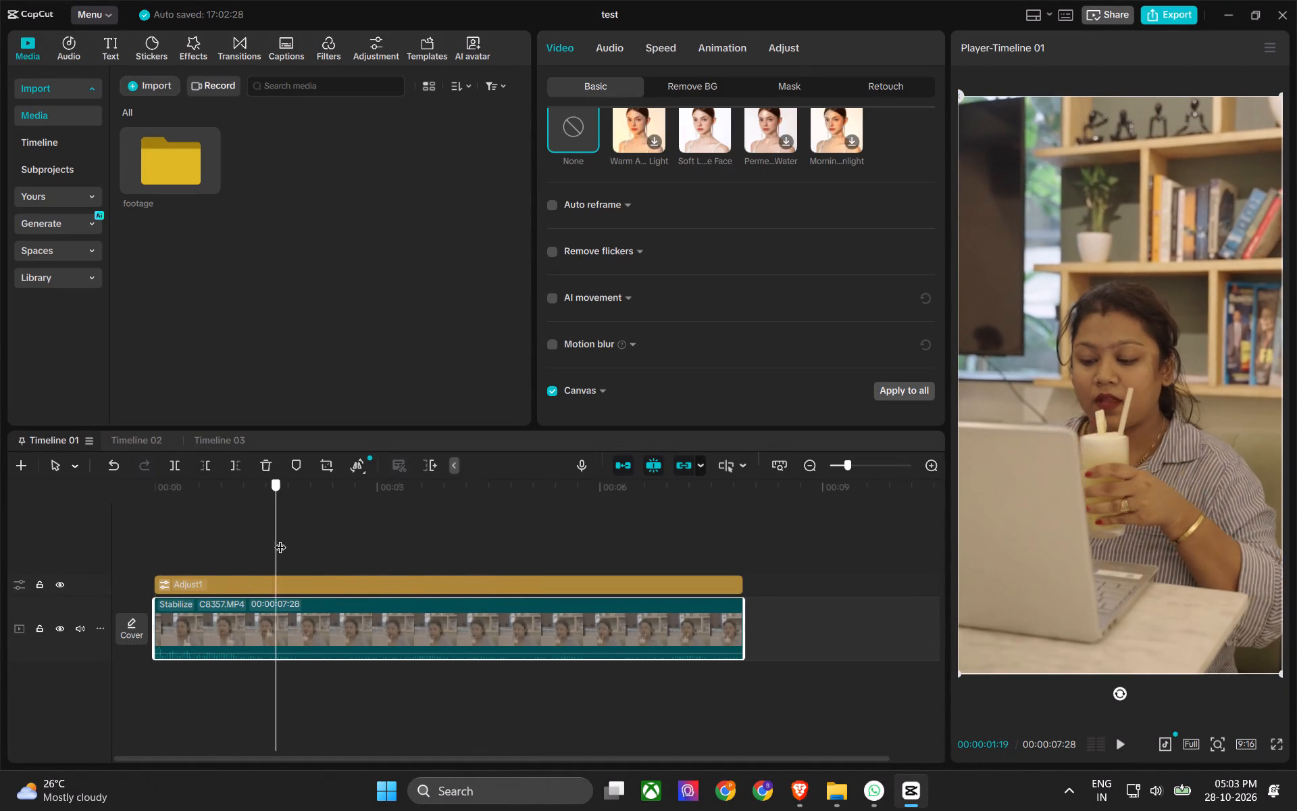
left_click_drag(280, 539, 301, 568)
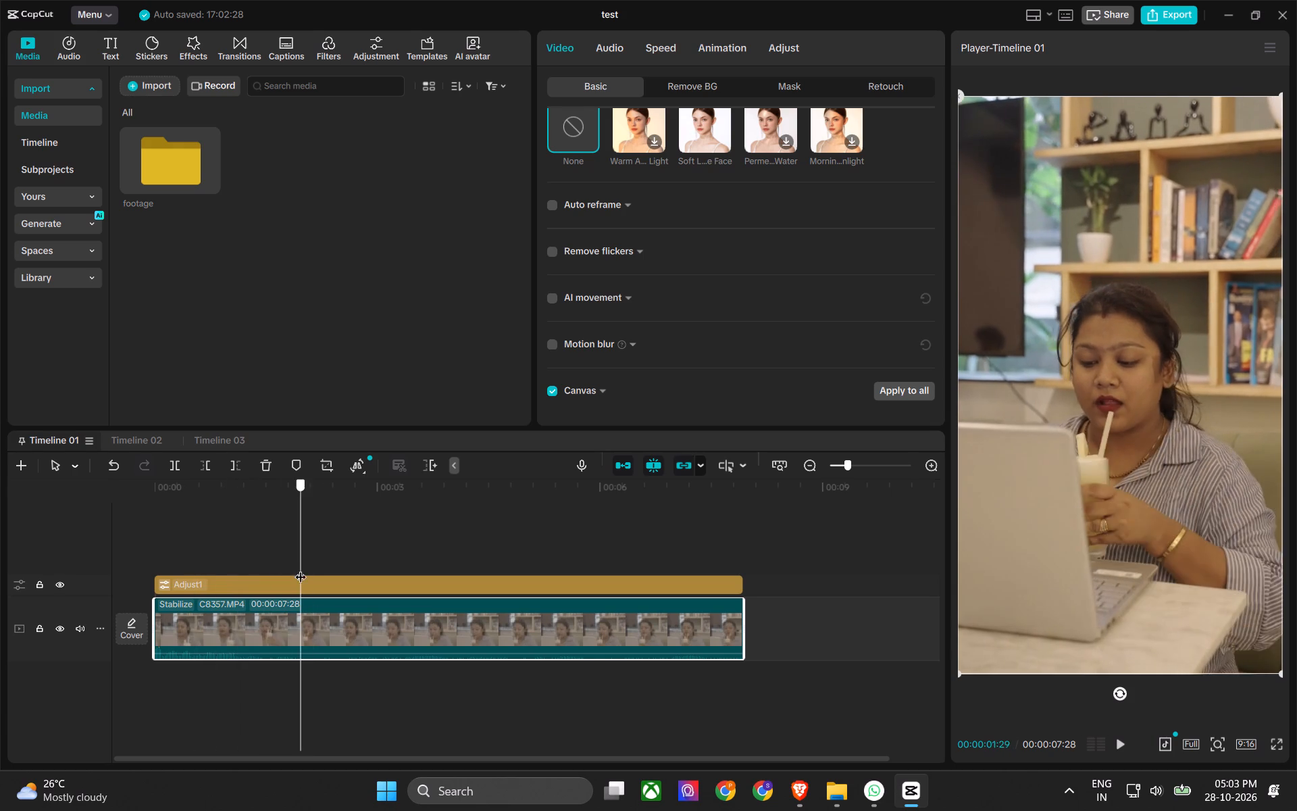
left_click_drag(301, 568, 227, 547)
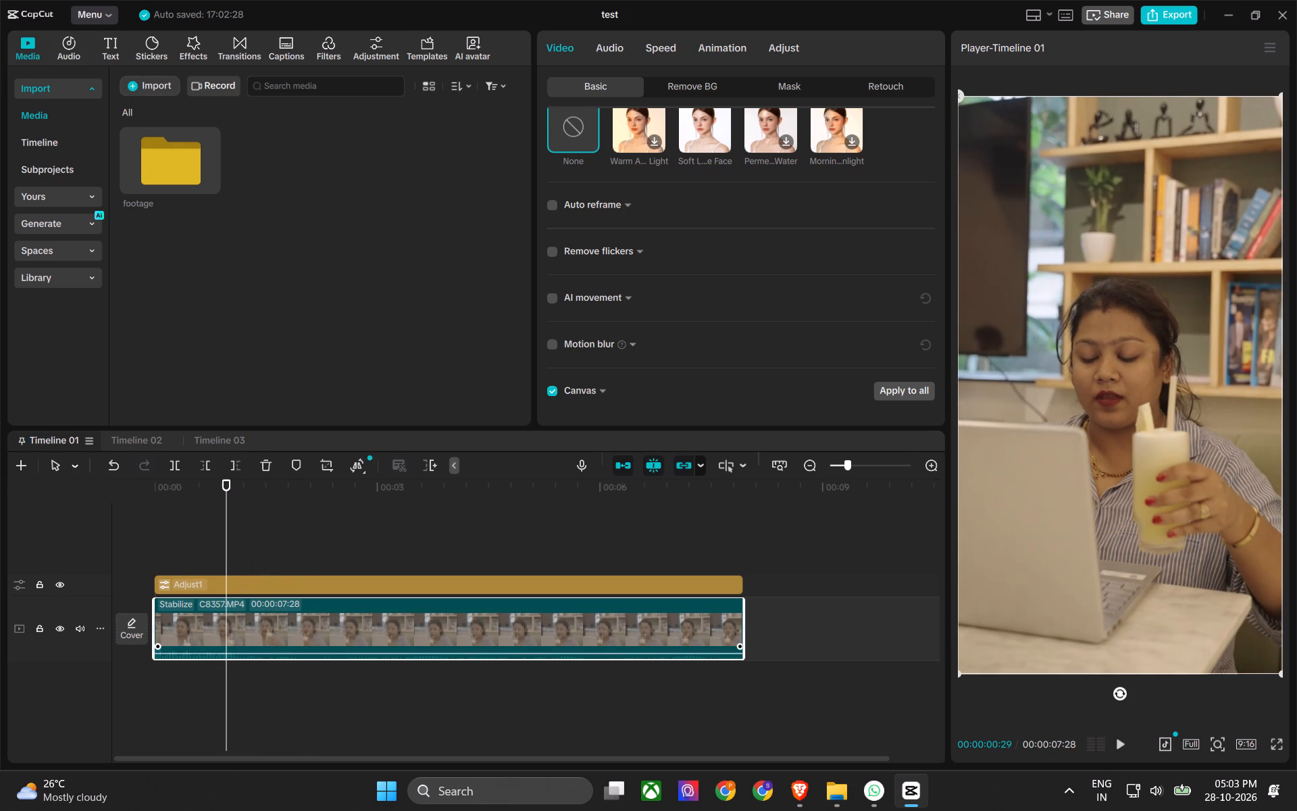
left_click_drag(228, 522, 176, 512)
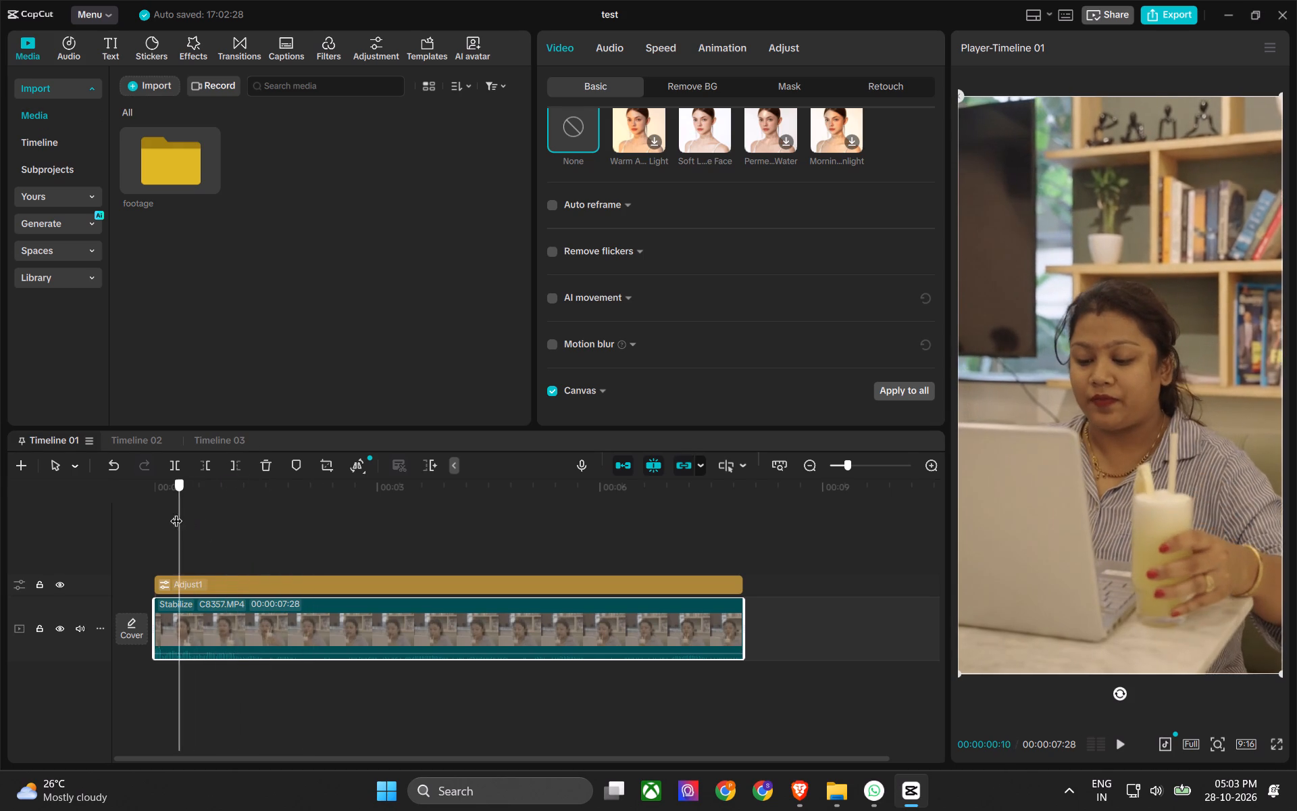
left_click_drag(176, 512, 301, 592)
left_click_drag(298, 529, 291, 530)
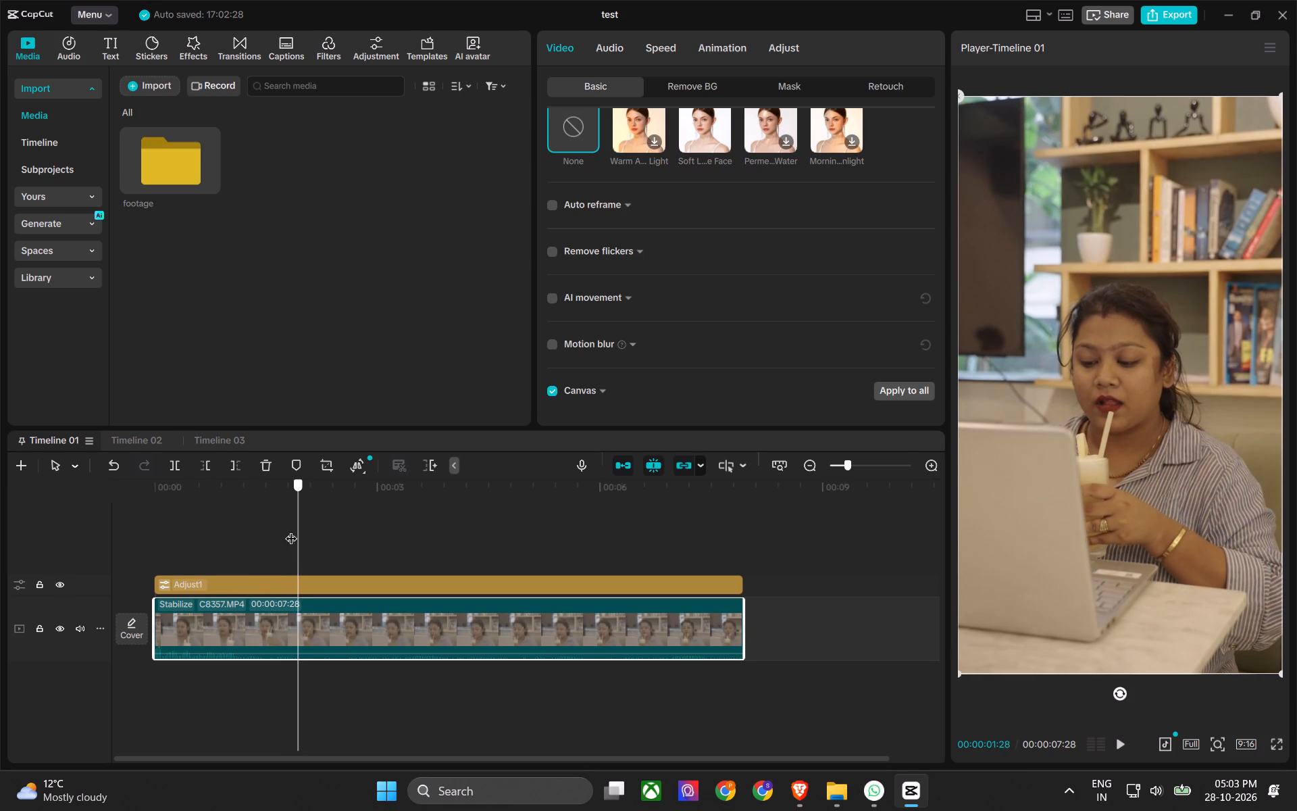
left_click_drag(291, 530, 290, 531)
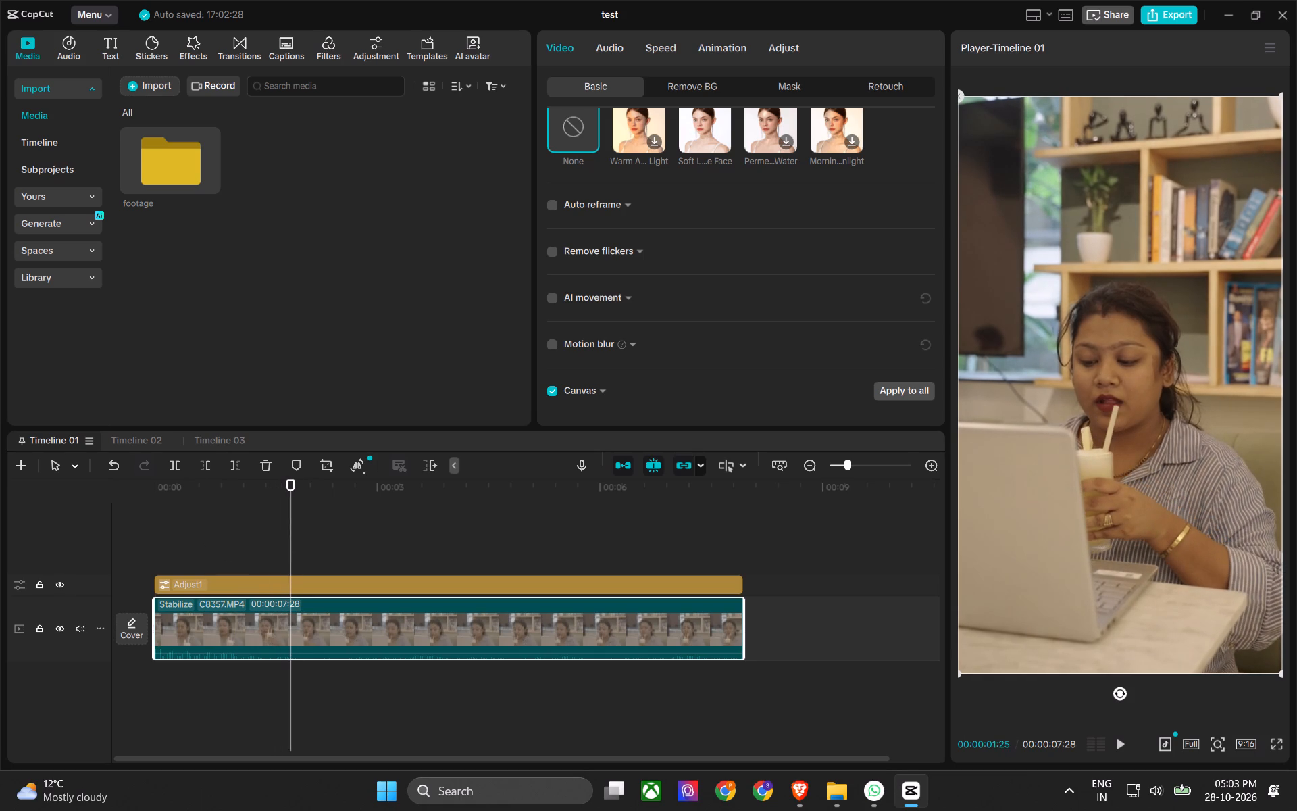
left_click(289, 622)
Open Timeline 02, play its beginning and jump from clip to clip up to the coffee and snack shot near 00:36.
left_click(147, 435)
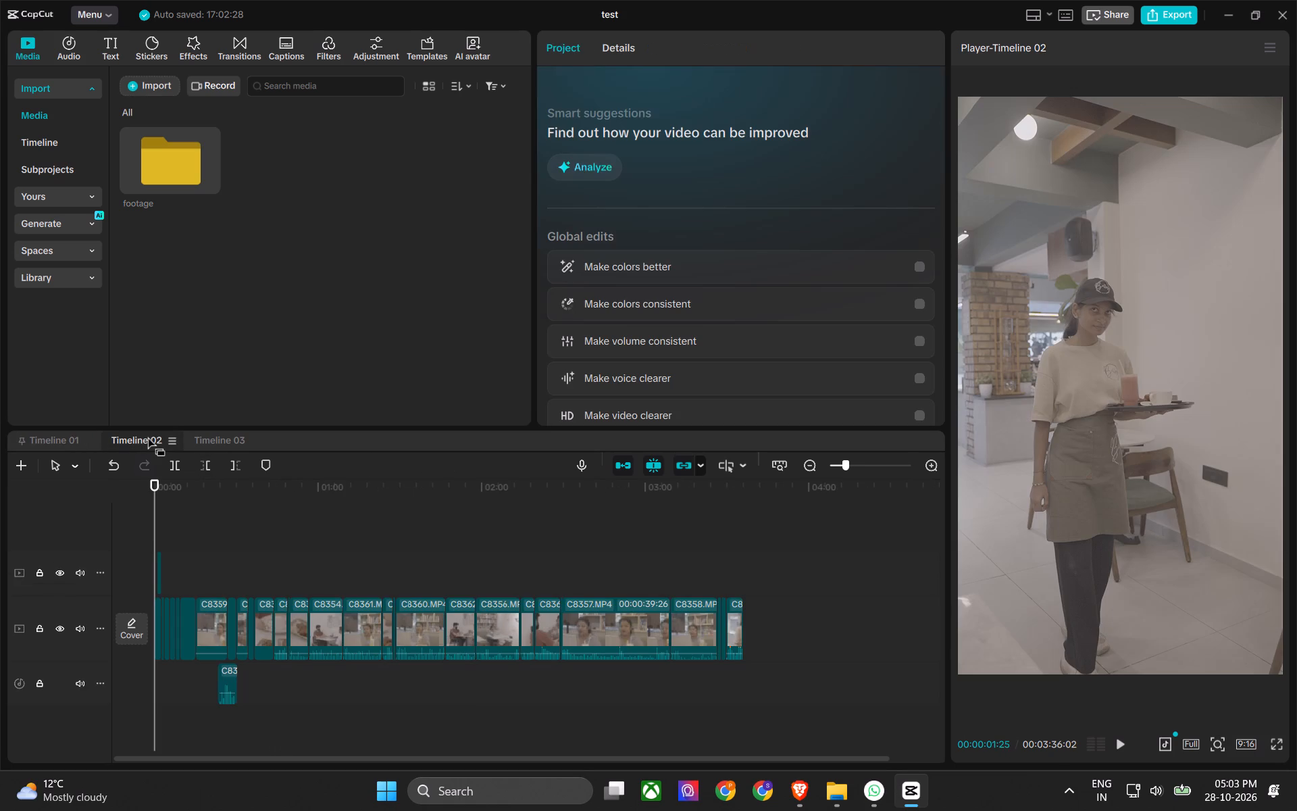
key("space")
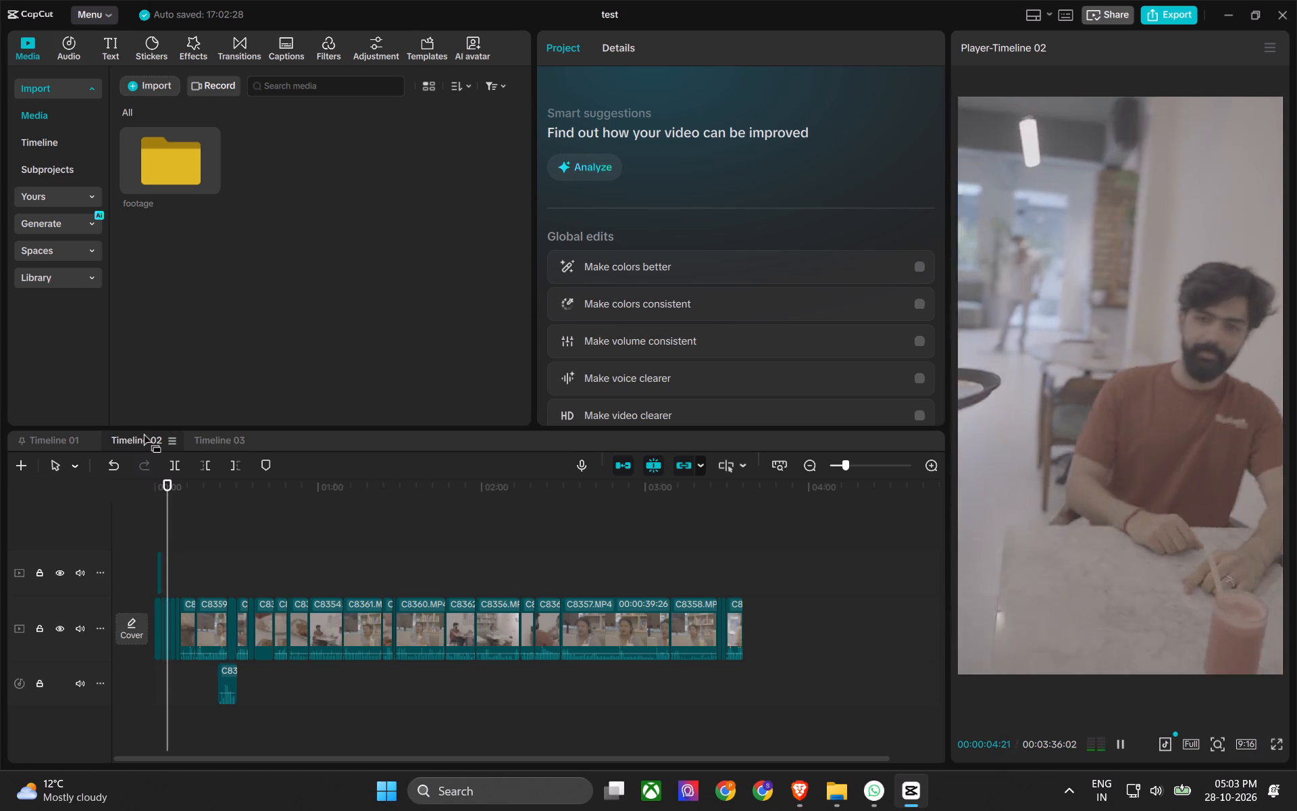
key("Down")
key("Down")
key("Down")
key("Down")
key("Down")
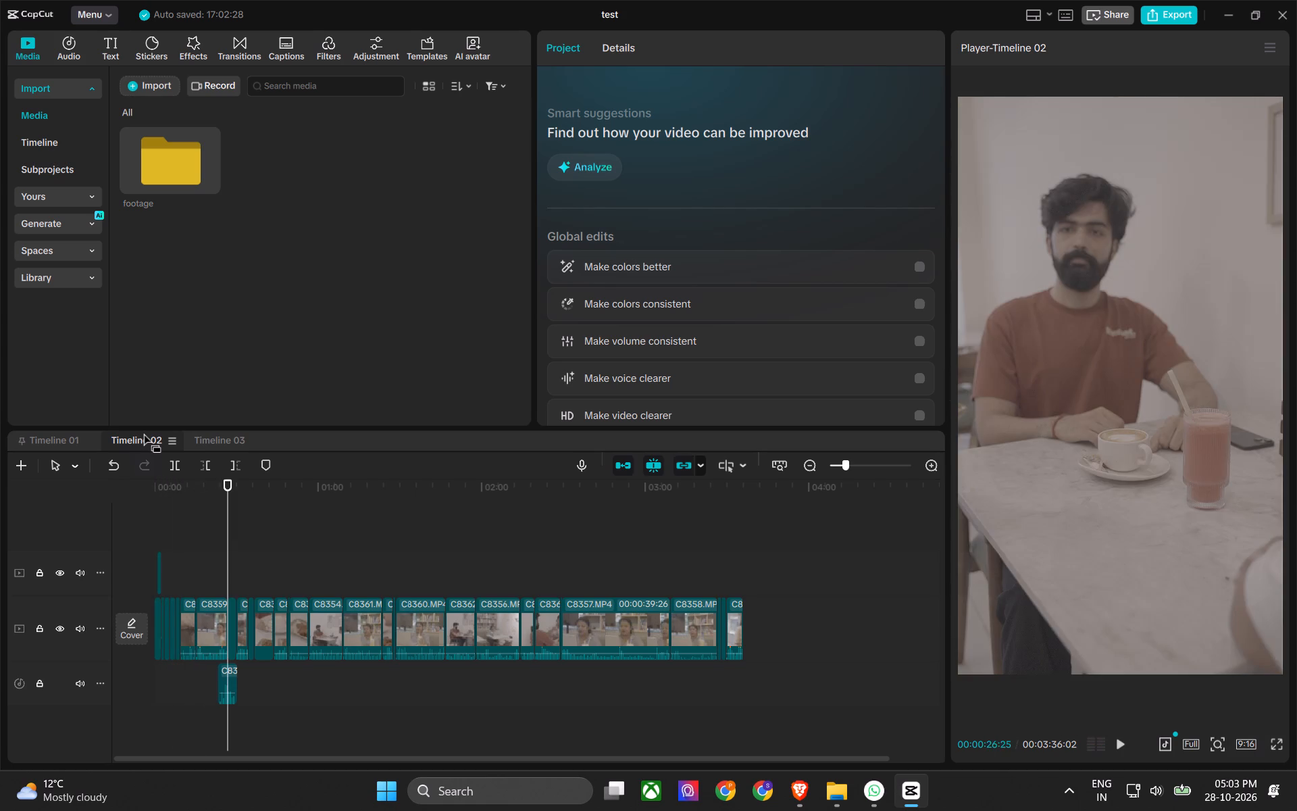
key("Down")
key("Down")
key("Up")
key("Down")
key("Down")
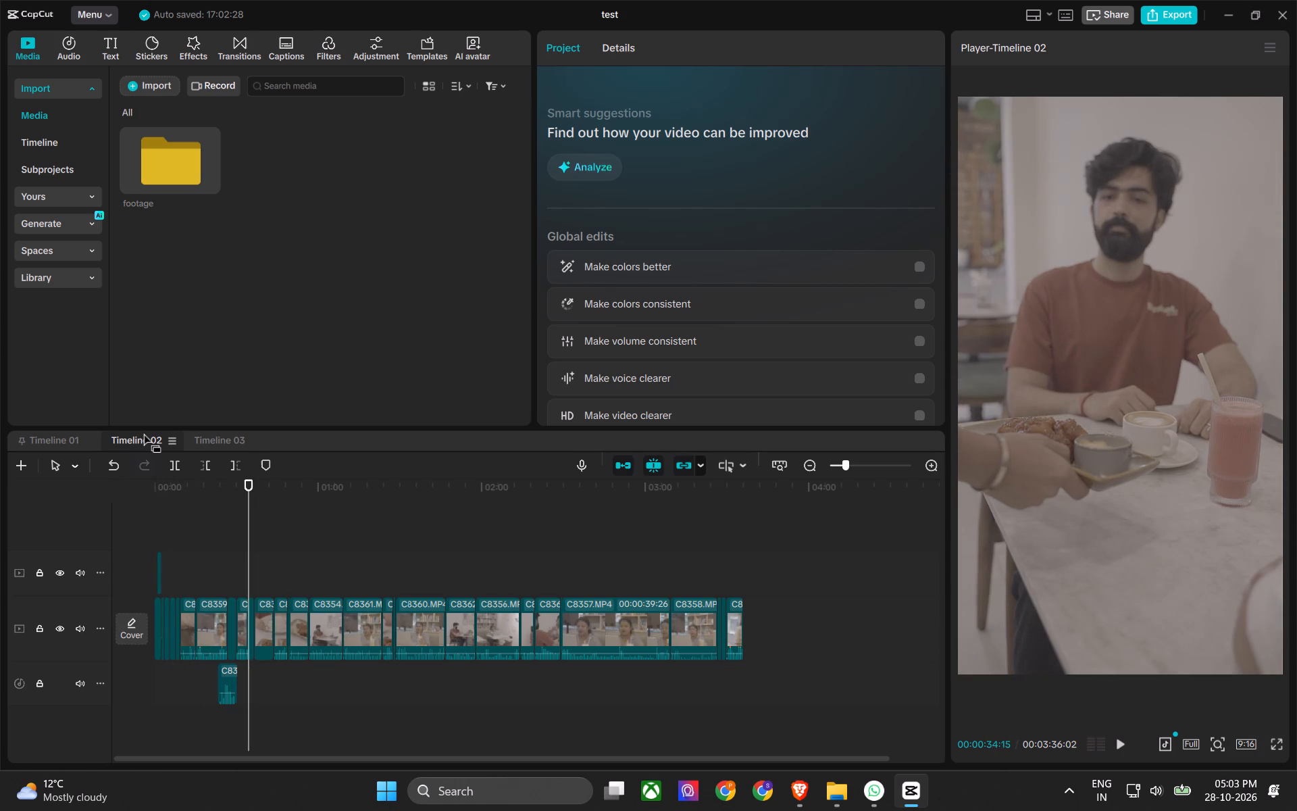
key("Down")
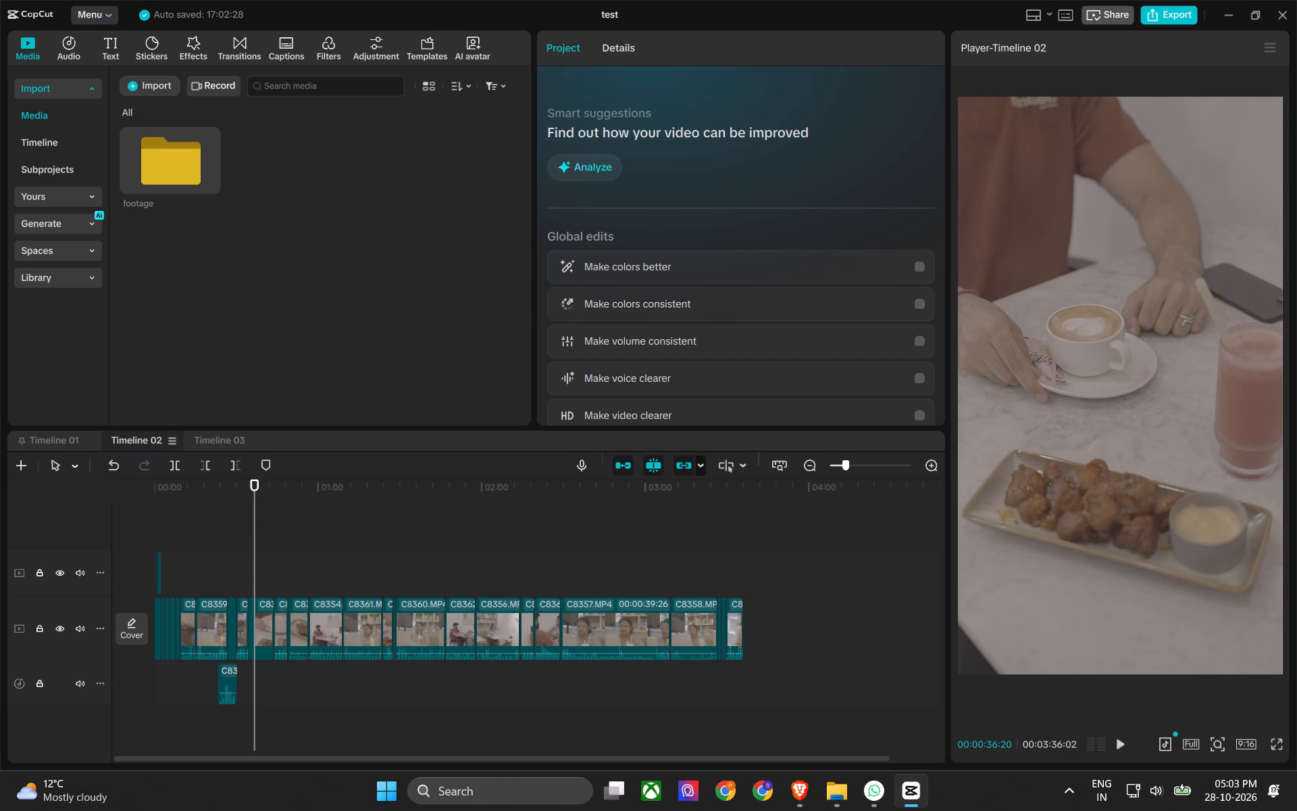
Browse the remaining Timeline 02 clips up to the woman with the laptop in C8357.MP4, and return to Timeline 01.
key("Down")
key("Down")
key("Down")
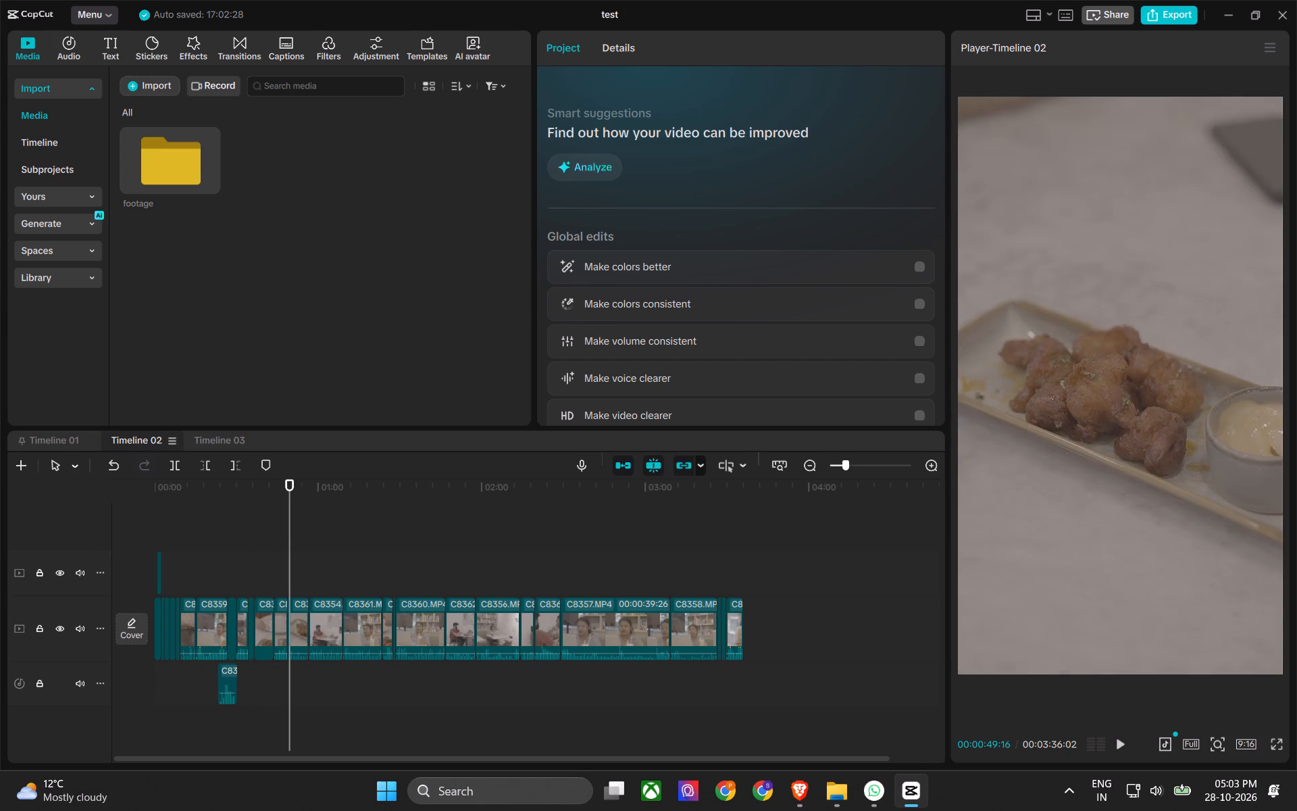
key("Up")
key("Down")
key("Down")
key("Down")
key("Down")
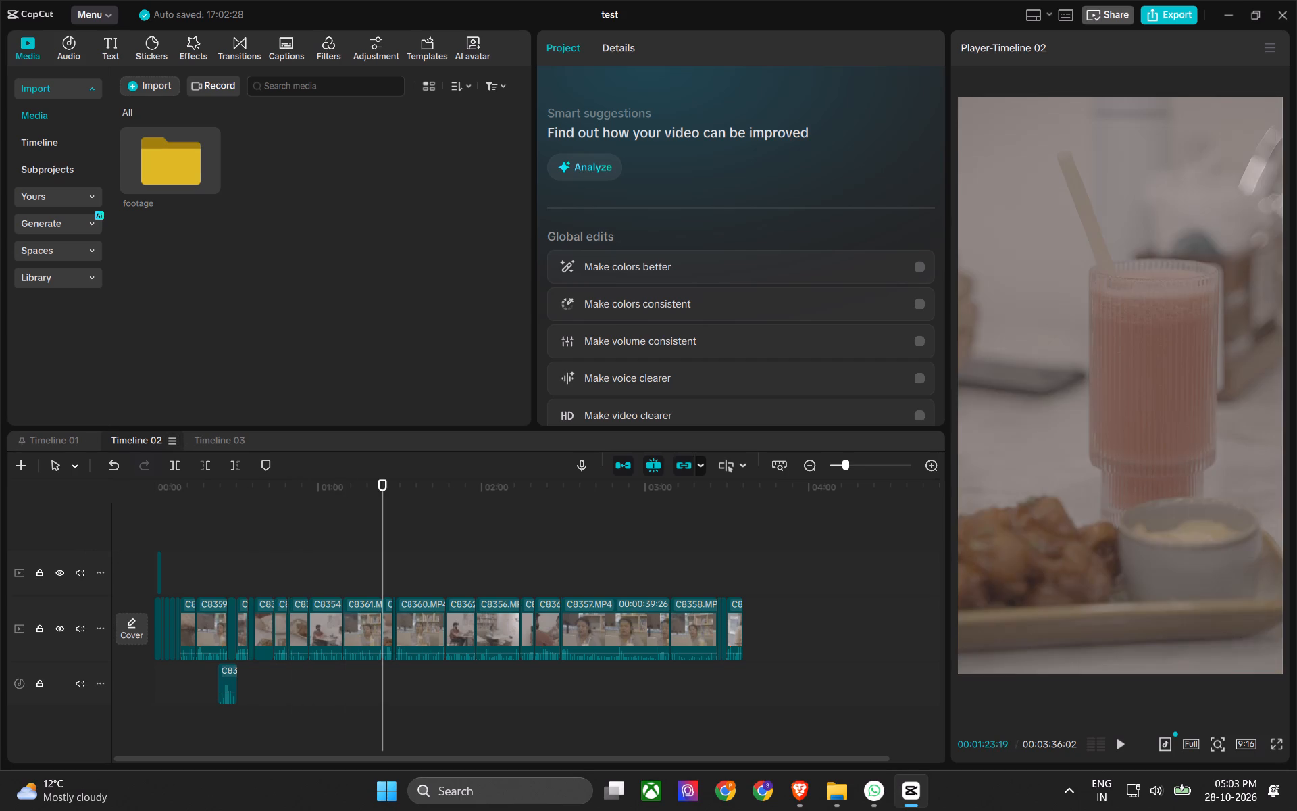
key("Down")
key("Down")
key("Down")
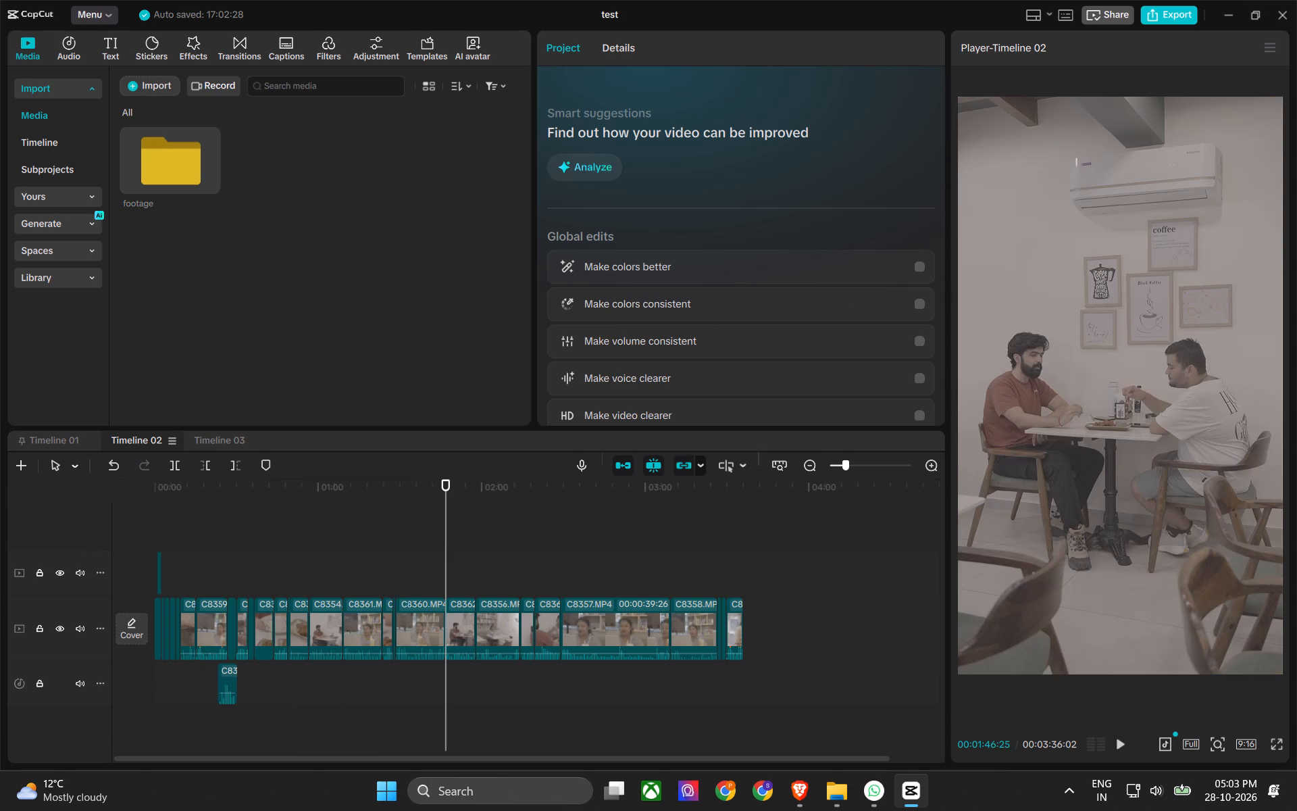
key("Down")
key("Up")
key("space")
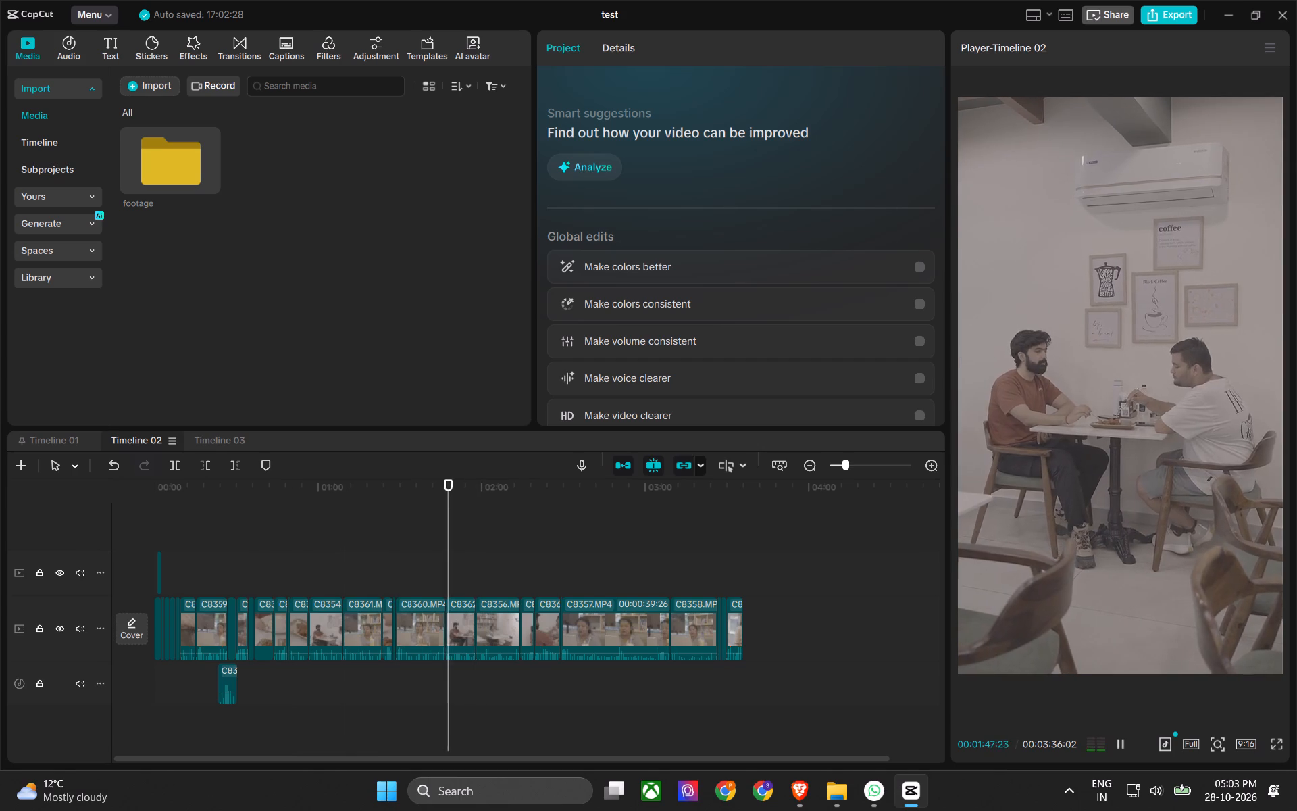
key("Down")
key("Down")
key("Down")
key("space")
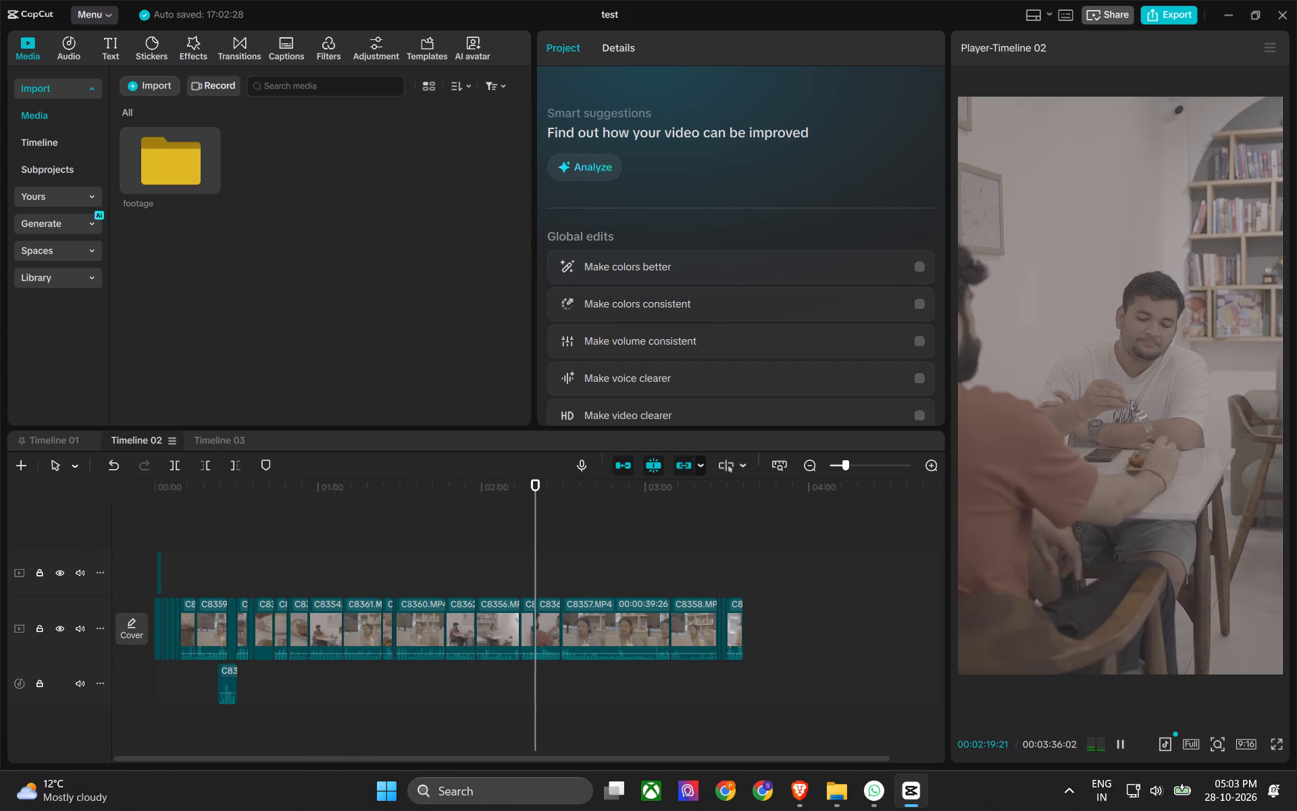
key("Down")
key("Down")
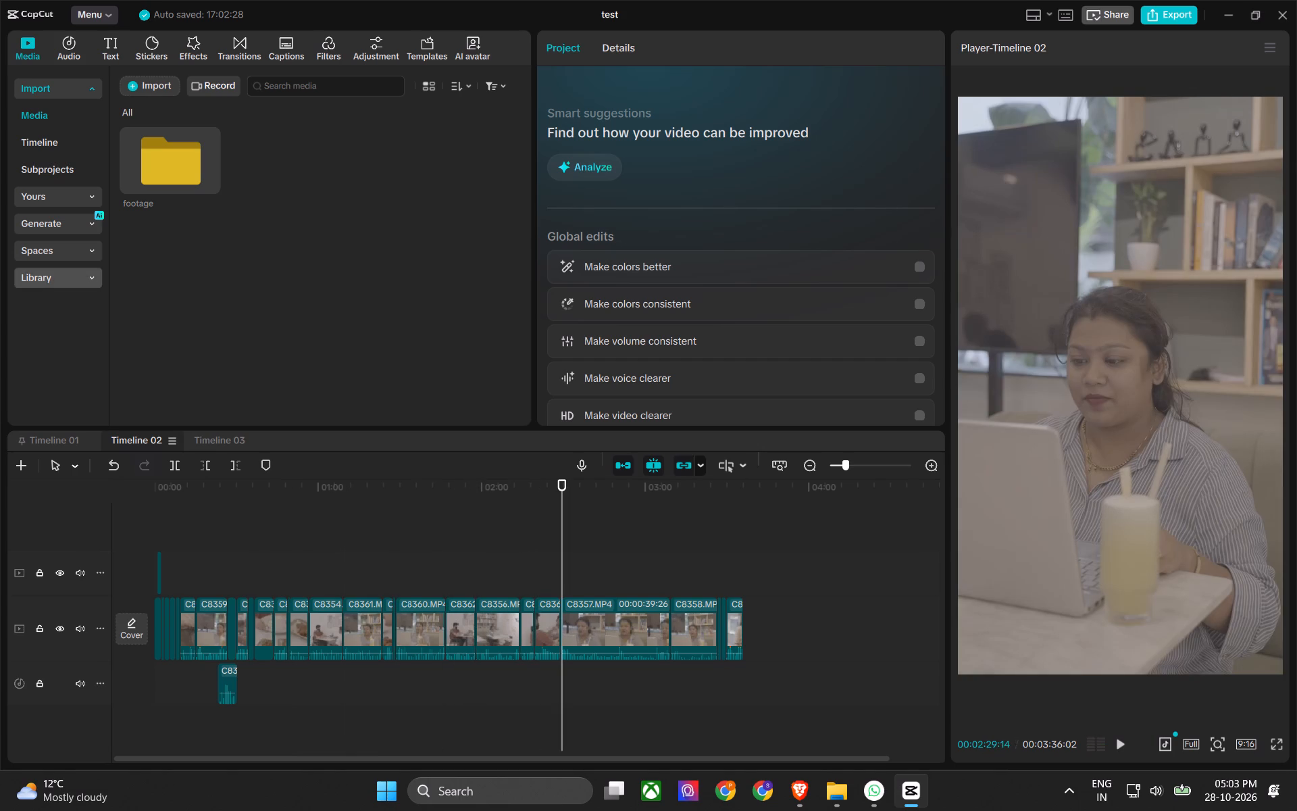
left_click(43, 443)
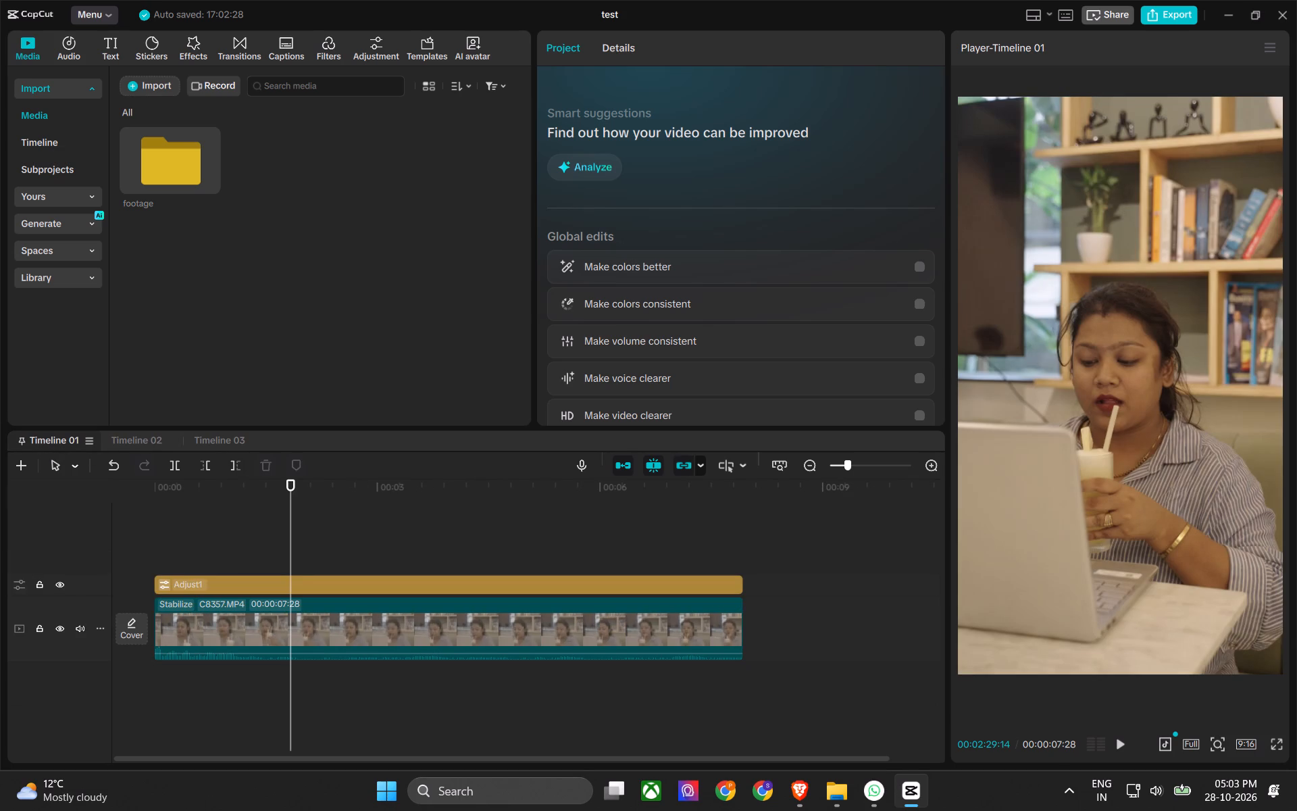
Split the C8357.MP4 clip on Timeline 01 at 00:00:02:01.
left_click_drag(293, 536, 270, 545)
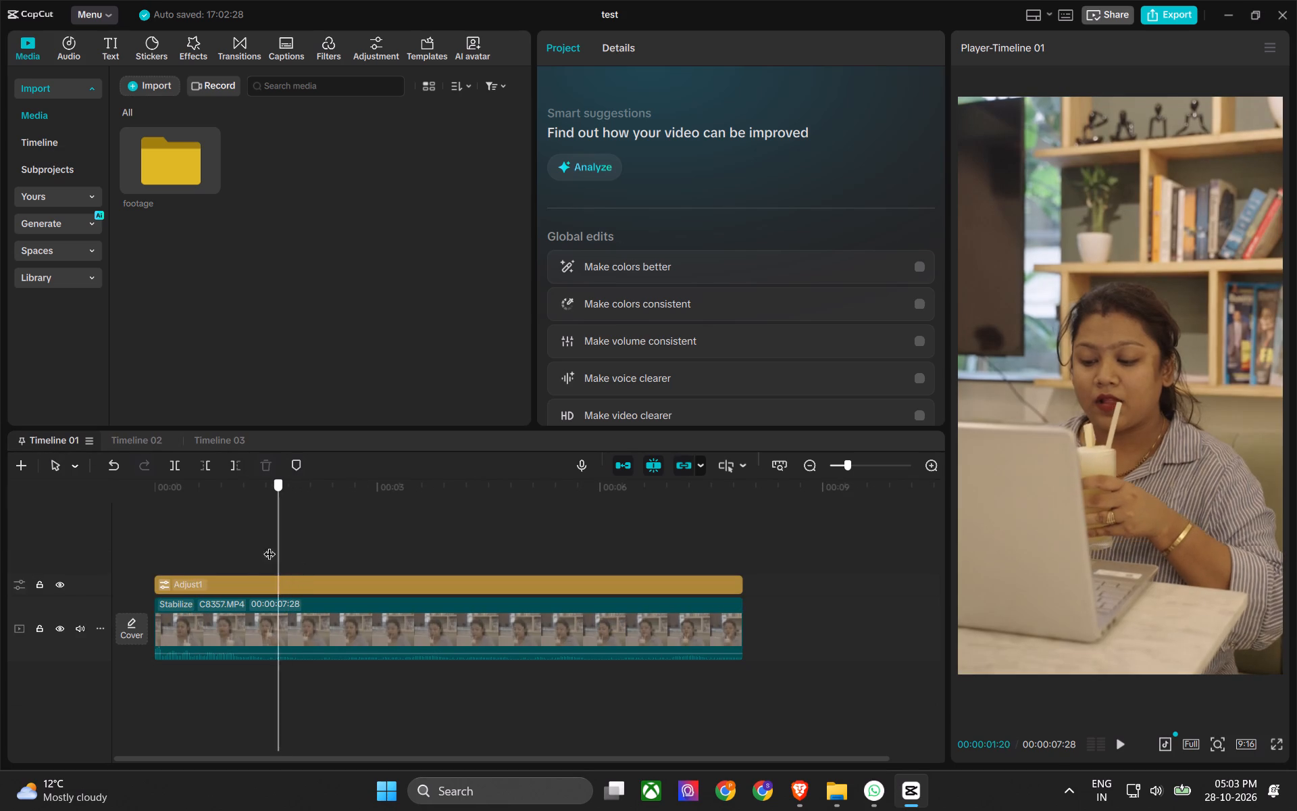
left_click_drag(270, 545, 307, 614)
left_click(308, 648)
key("c")
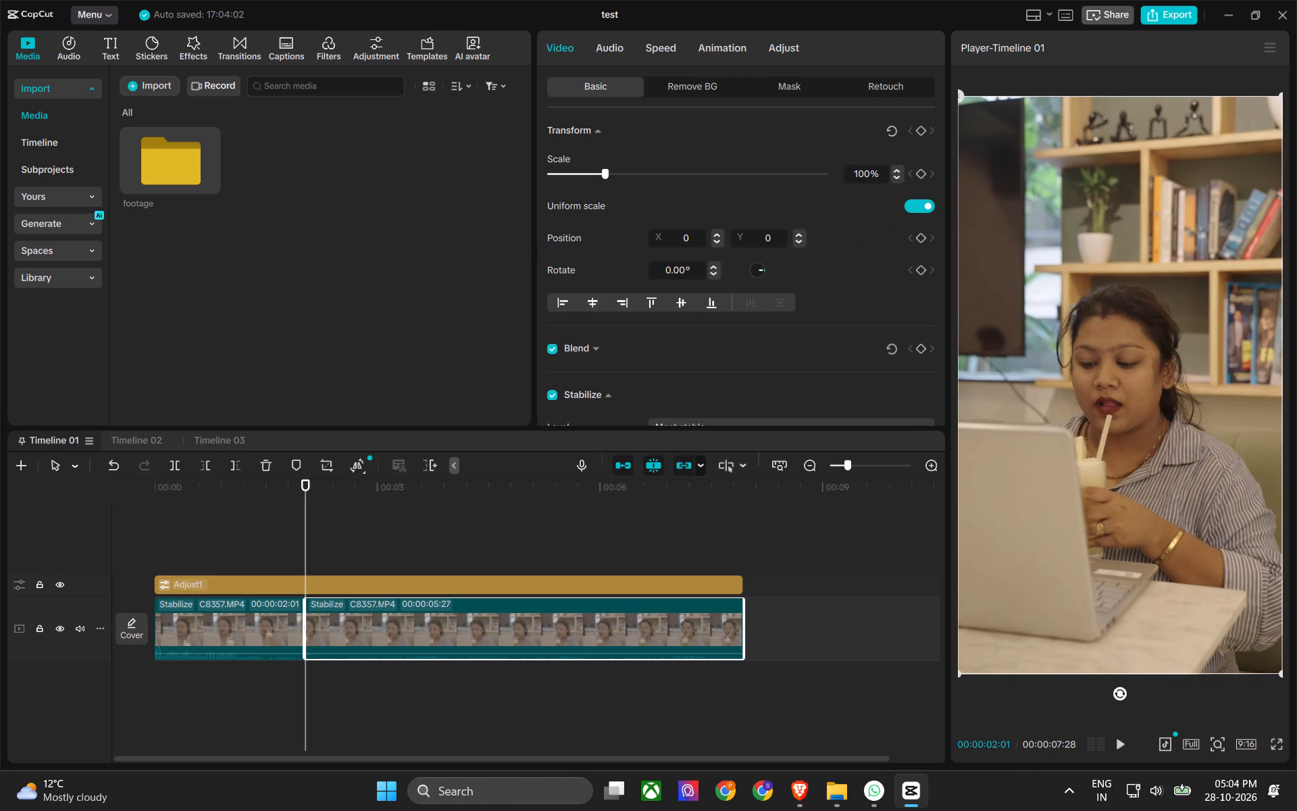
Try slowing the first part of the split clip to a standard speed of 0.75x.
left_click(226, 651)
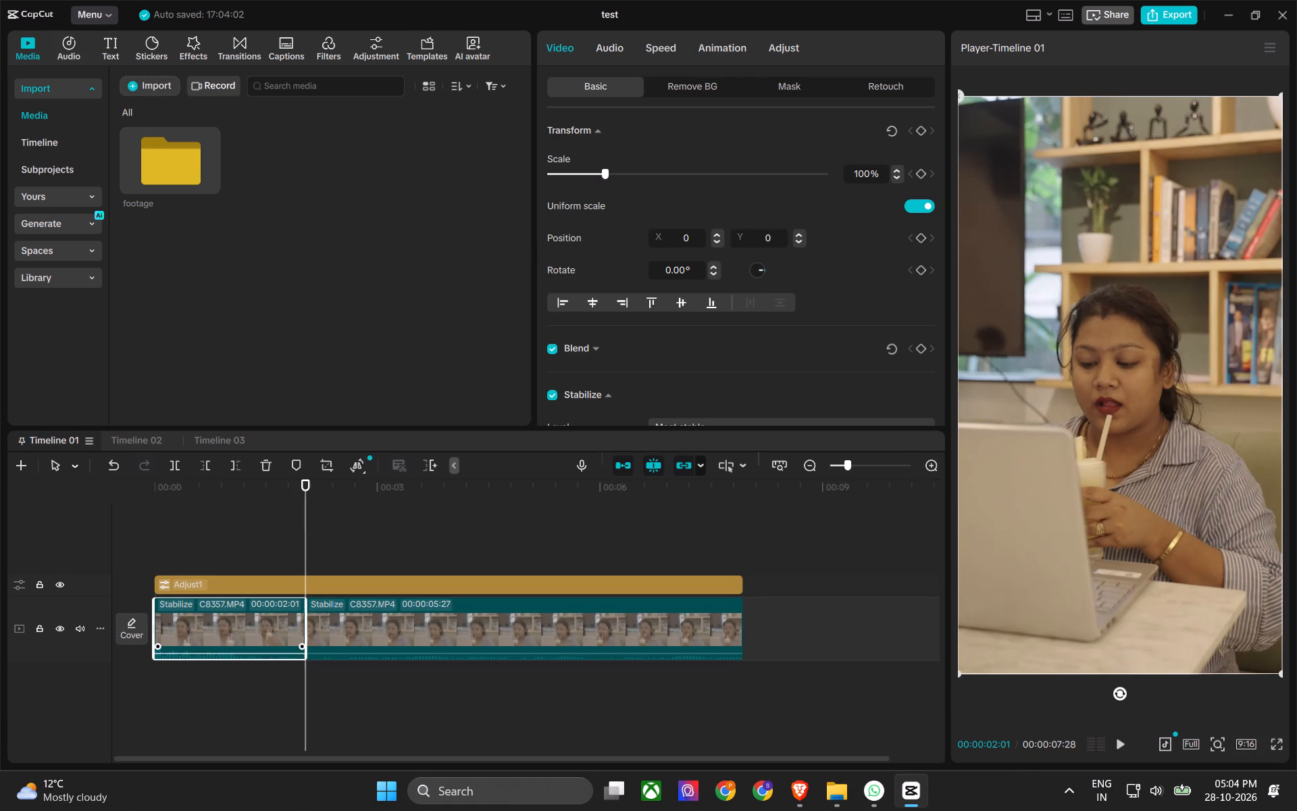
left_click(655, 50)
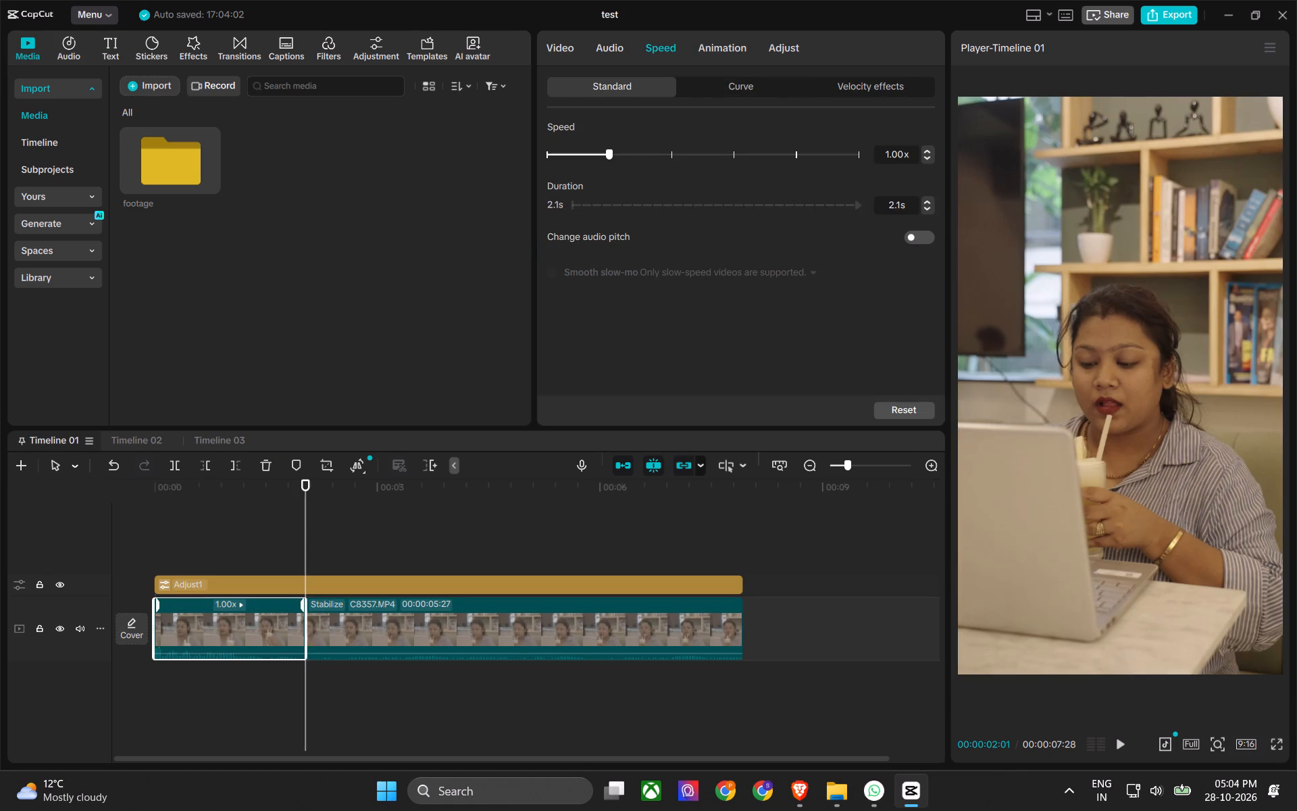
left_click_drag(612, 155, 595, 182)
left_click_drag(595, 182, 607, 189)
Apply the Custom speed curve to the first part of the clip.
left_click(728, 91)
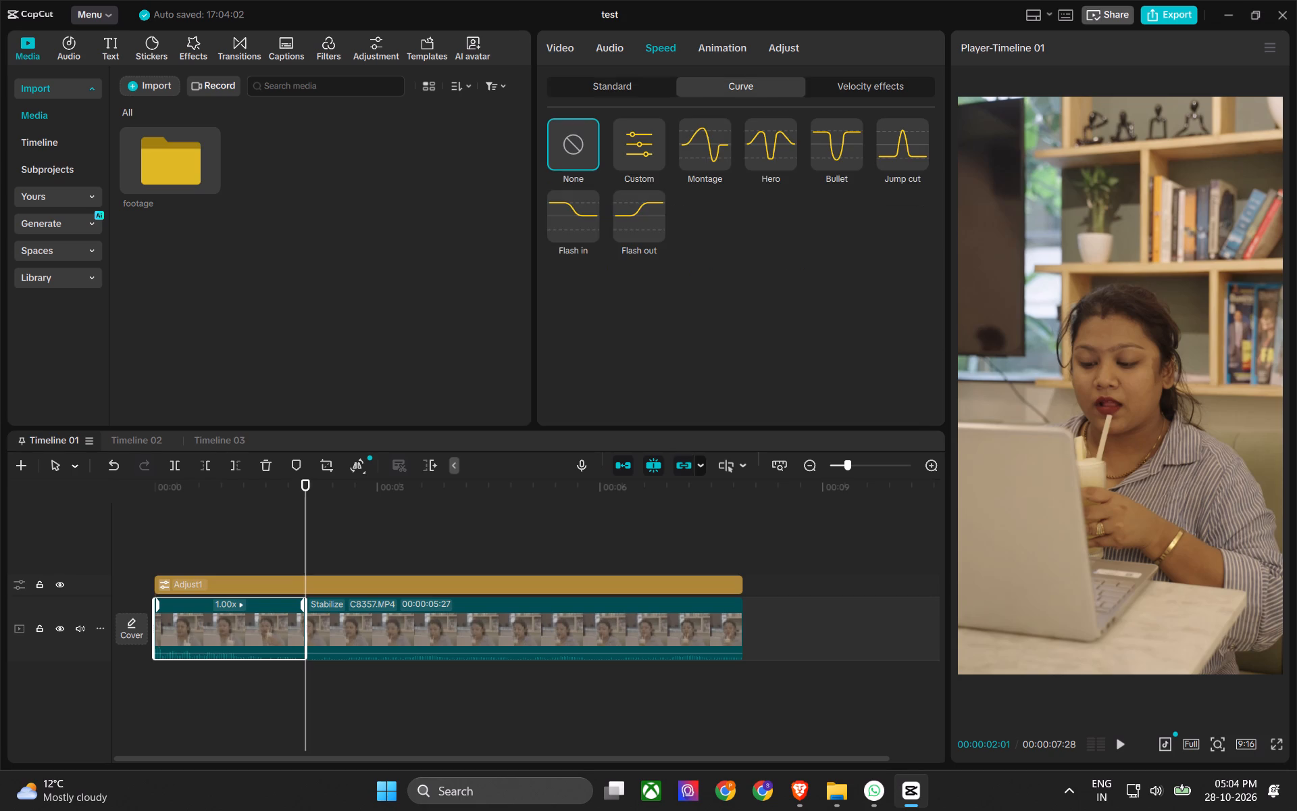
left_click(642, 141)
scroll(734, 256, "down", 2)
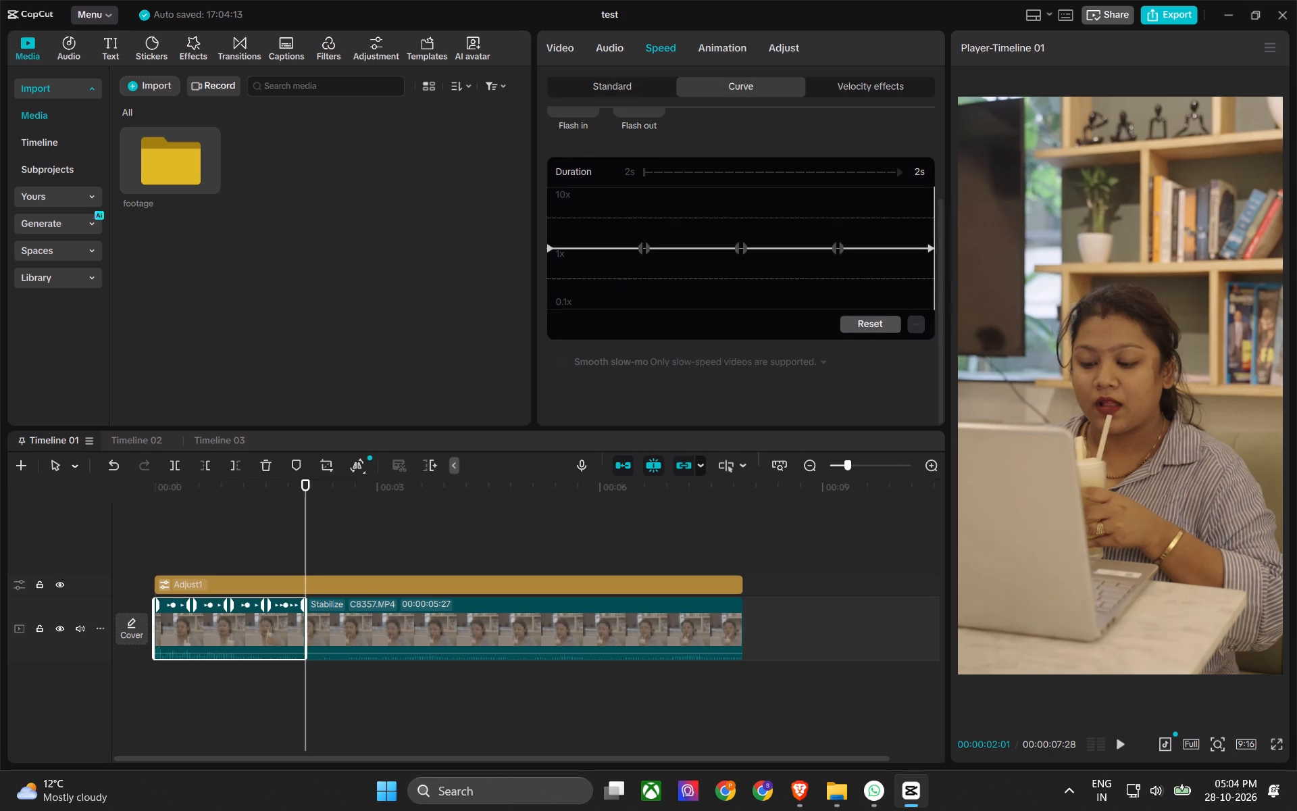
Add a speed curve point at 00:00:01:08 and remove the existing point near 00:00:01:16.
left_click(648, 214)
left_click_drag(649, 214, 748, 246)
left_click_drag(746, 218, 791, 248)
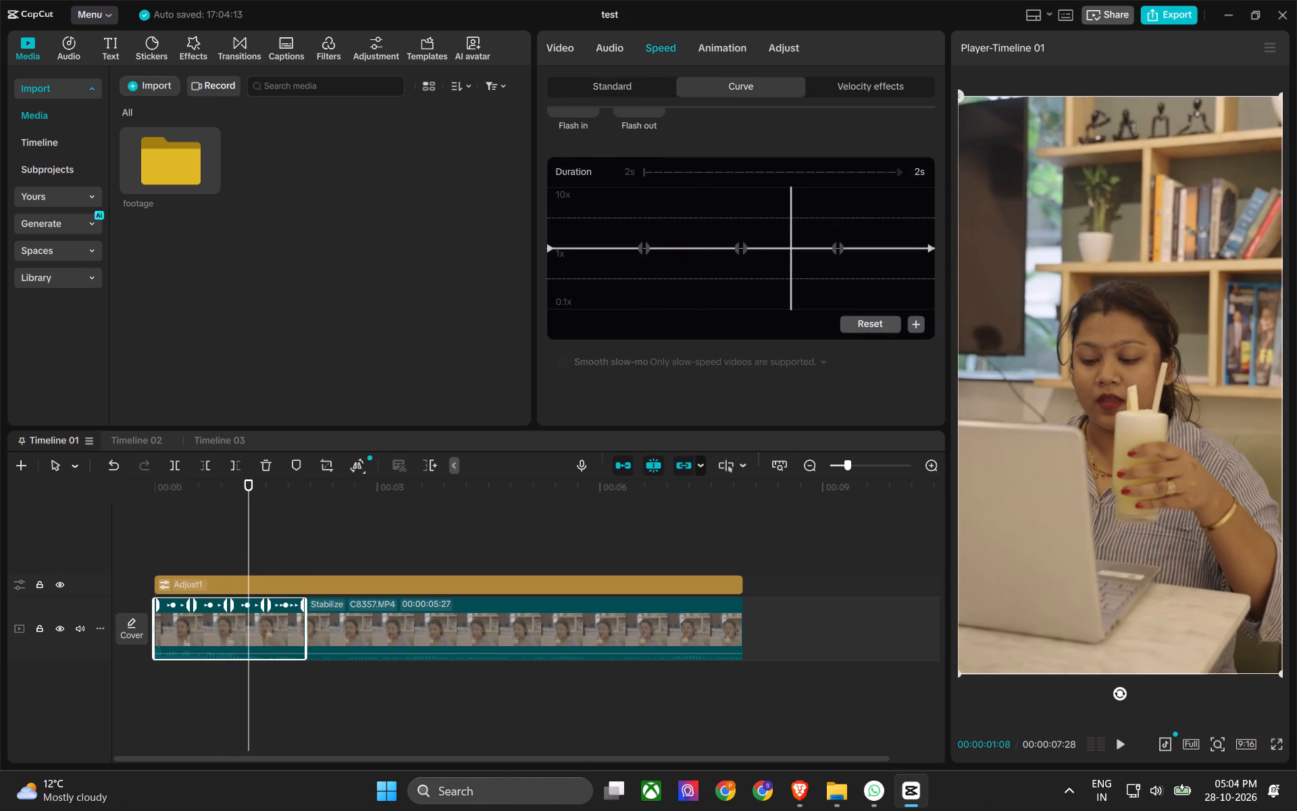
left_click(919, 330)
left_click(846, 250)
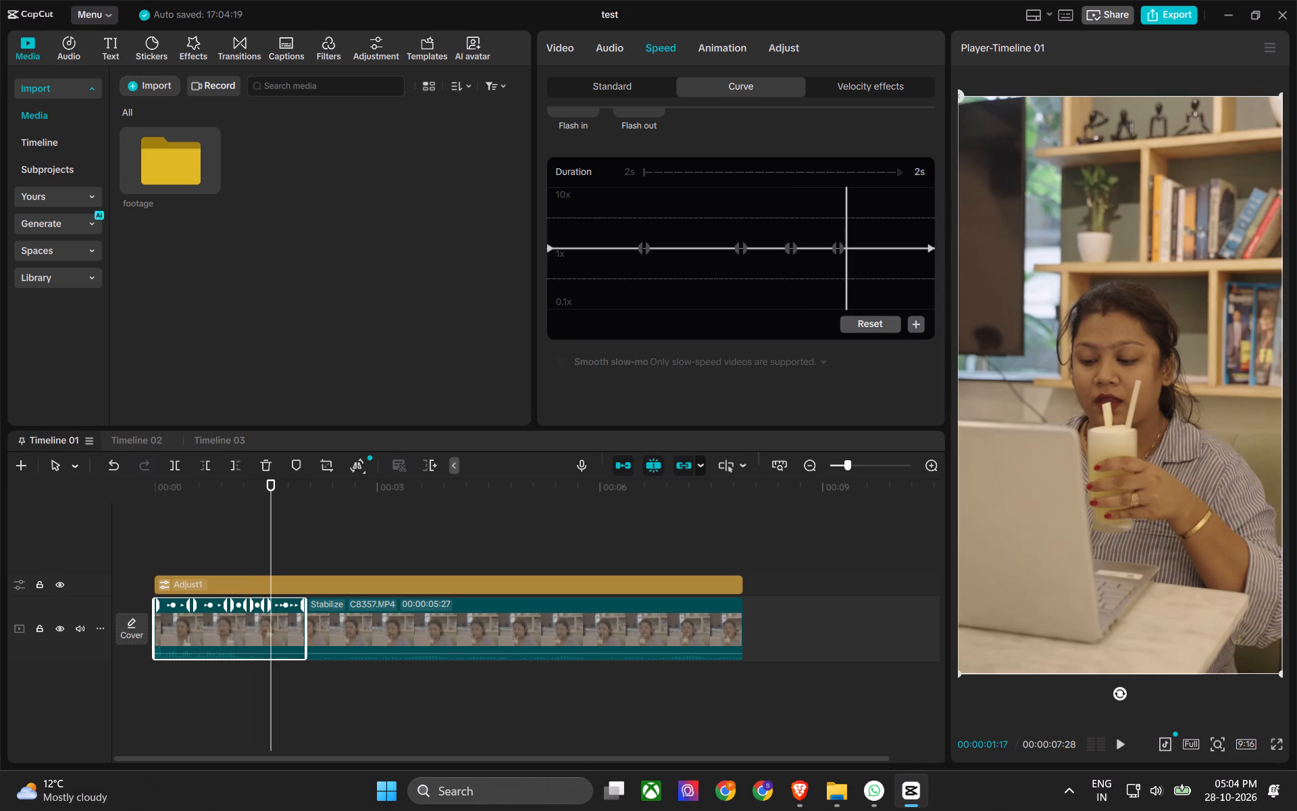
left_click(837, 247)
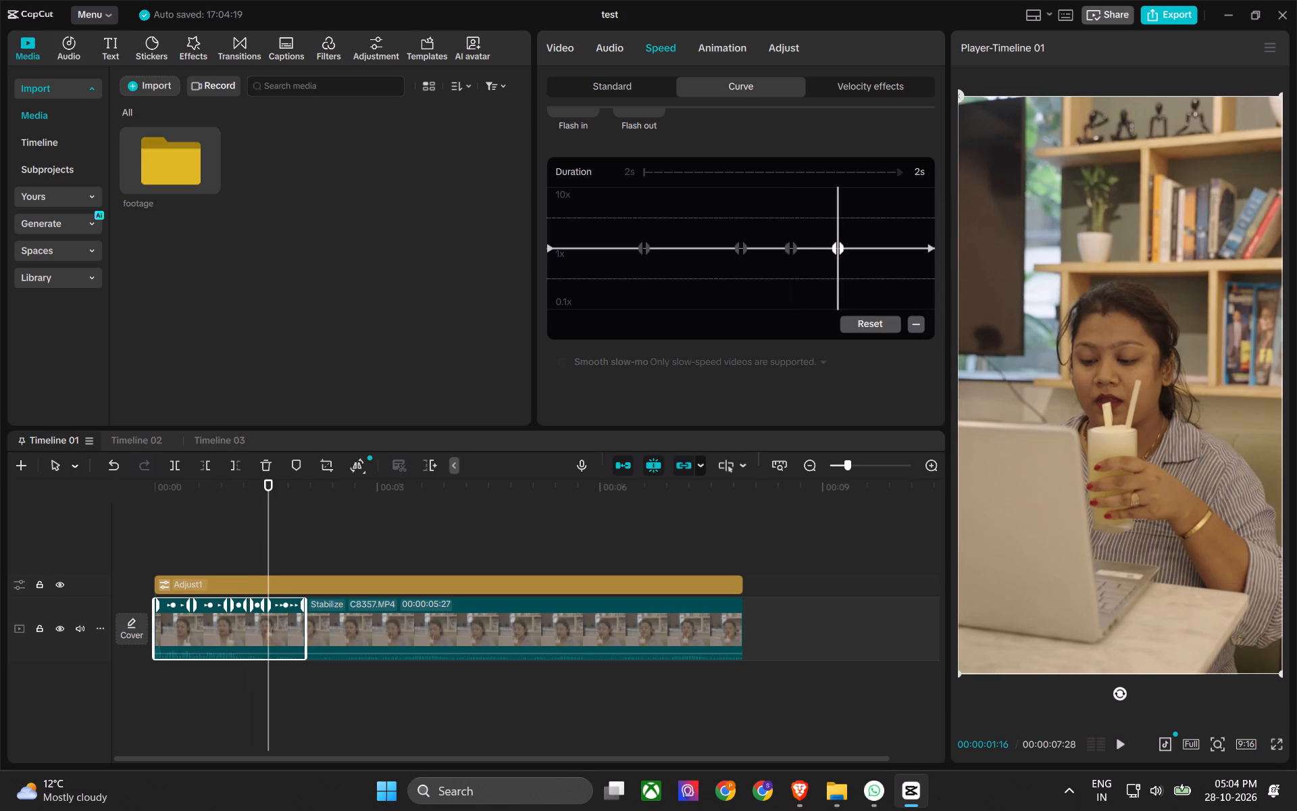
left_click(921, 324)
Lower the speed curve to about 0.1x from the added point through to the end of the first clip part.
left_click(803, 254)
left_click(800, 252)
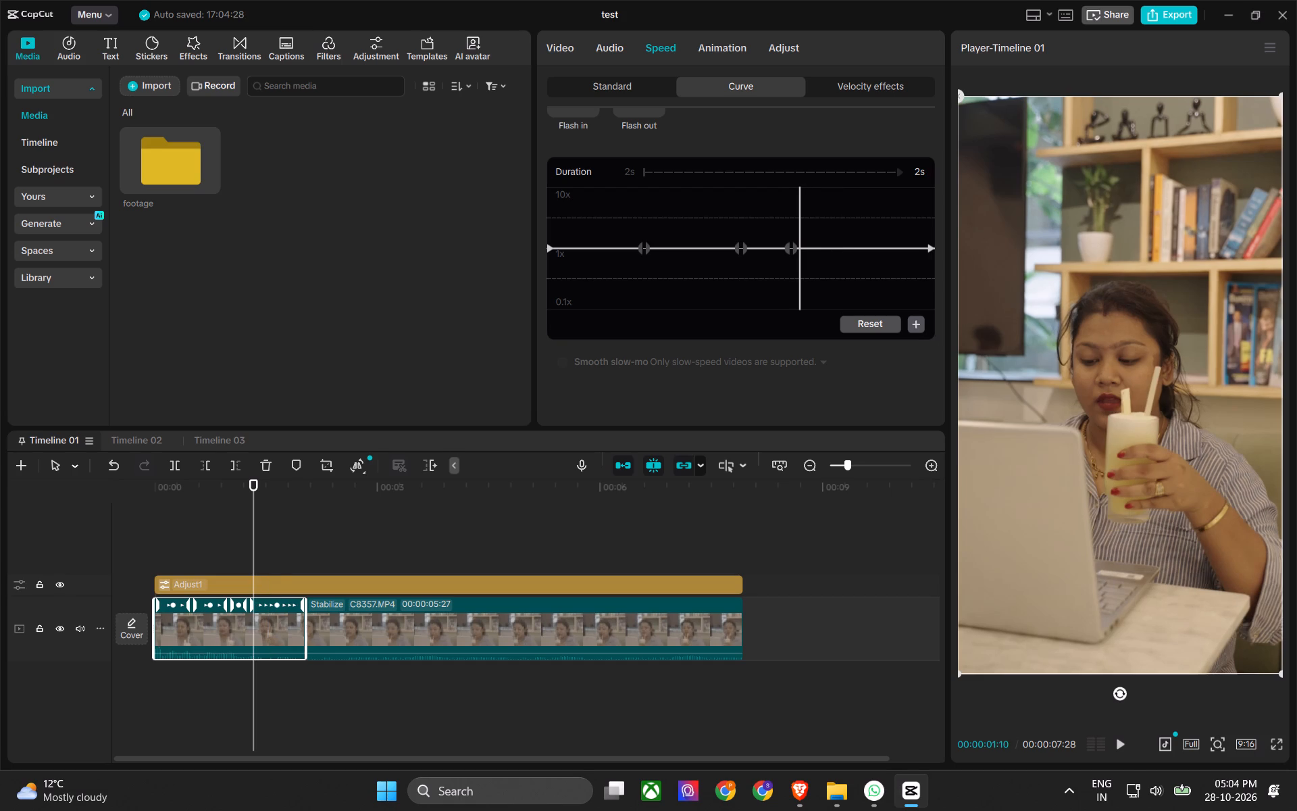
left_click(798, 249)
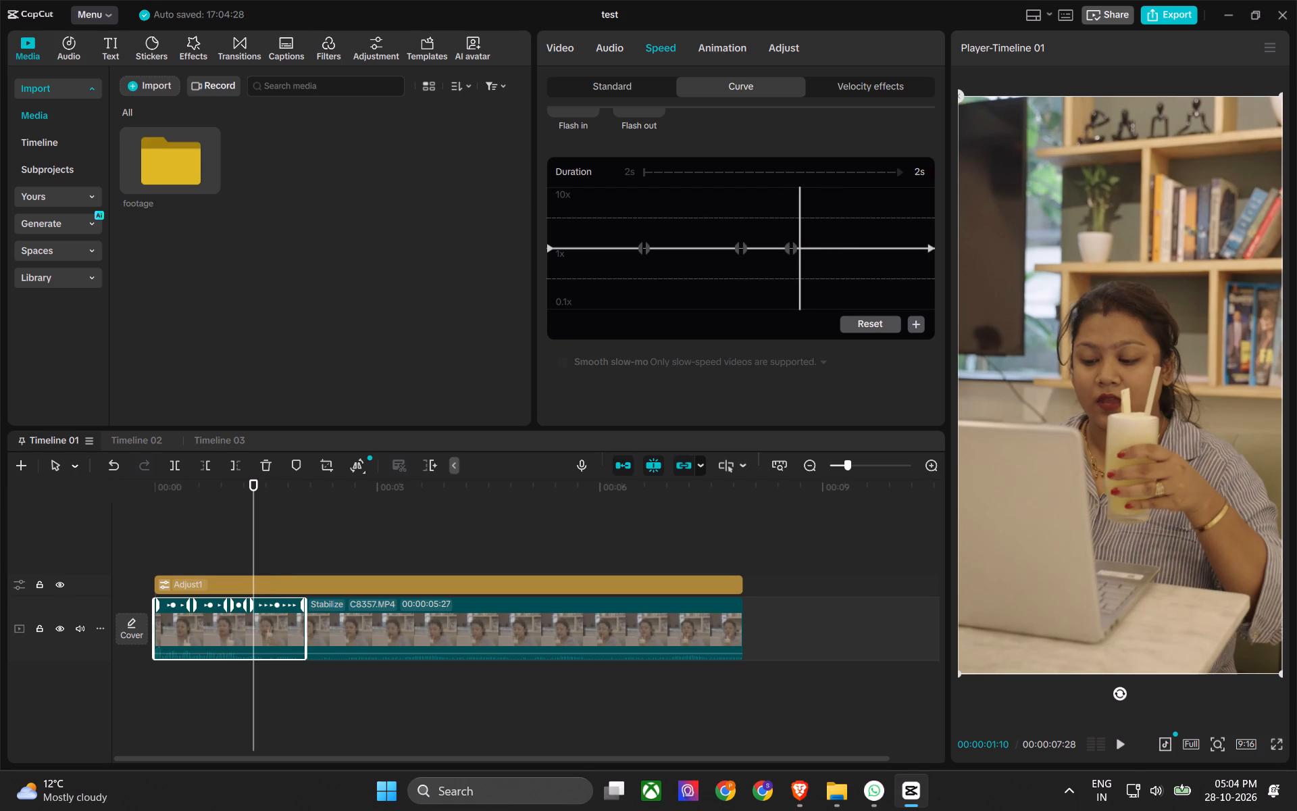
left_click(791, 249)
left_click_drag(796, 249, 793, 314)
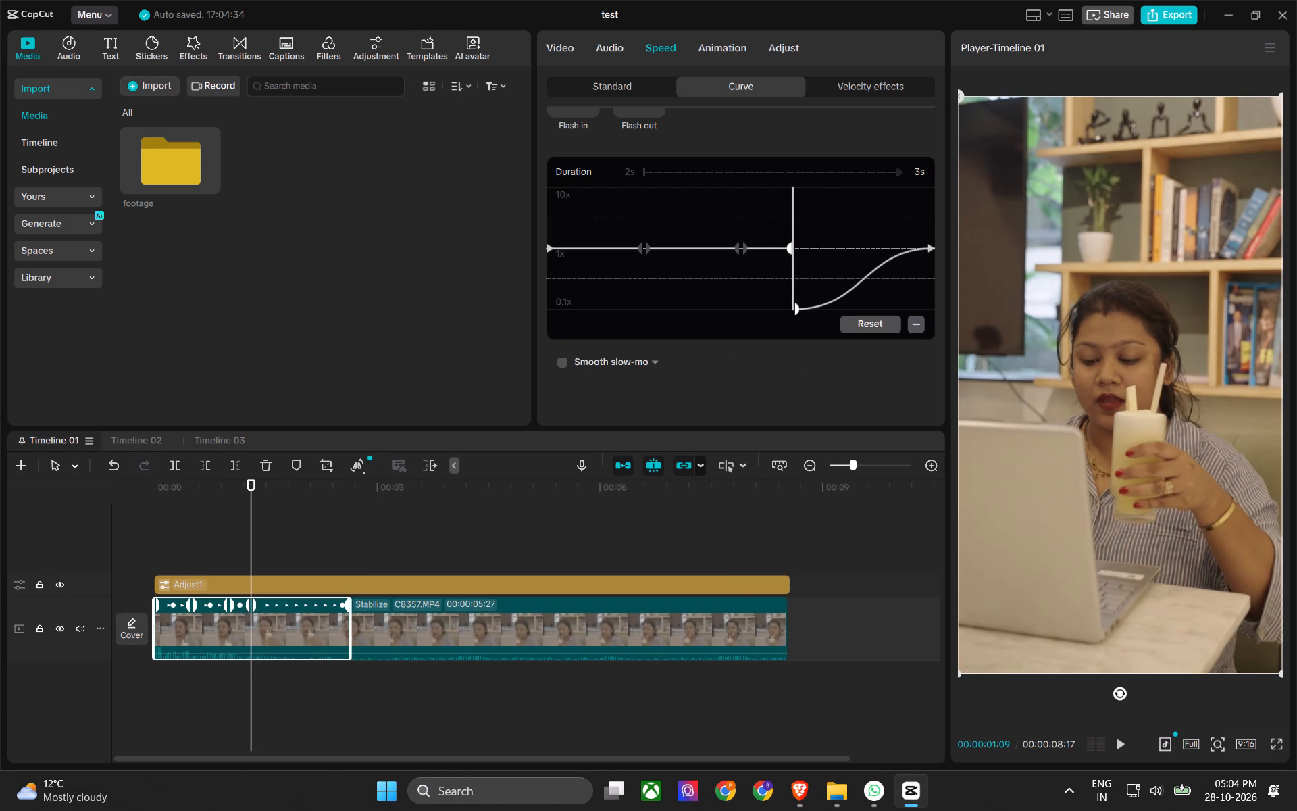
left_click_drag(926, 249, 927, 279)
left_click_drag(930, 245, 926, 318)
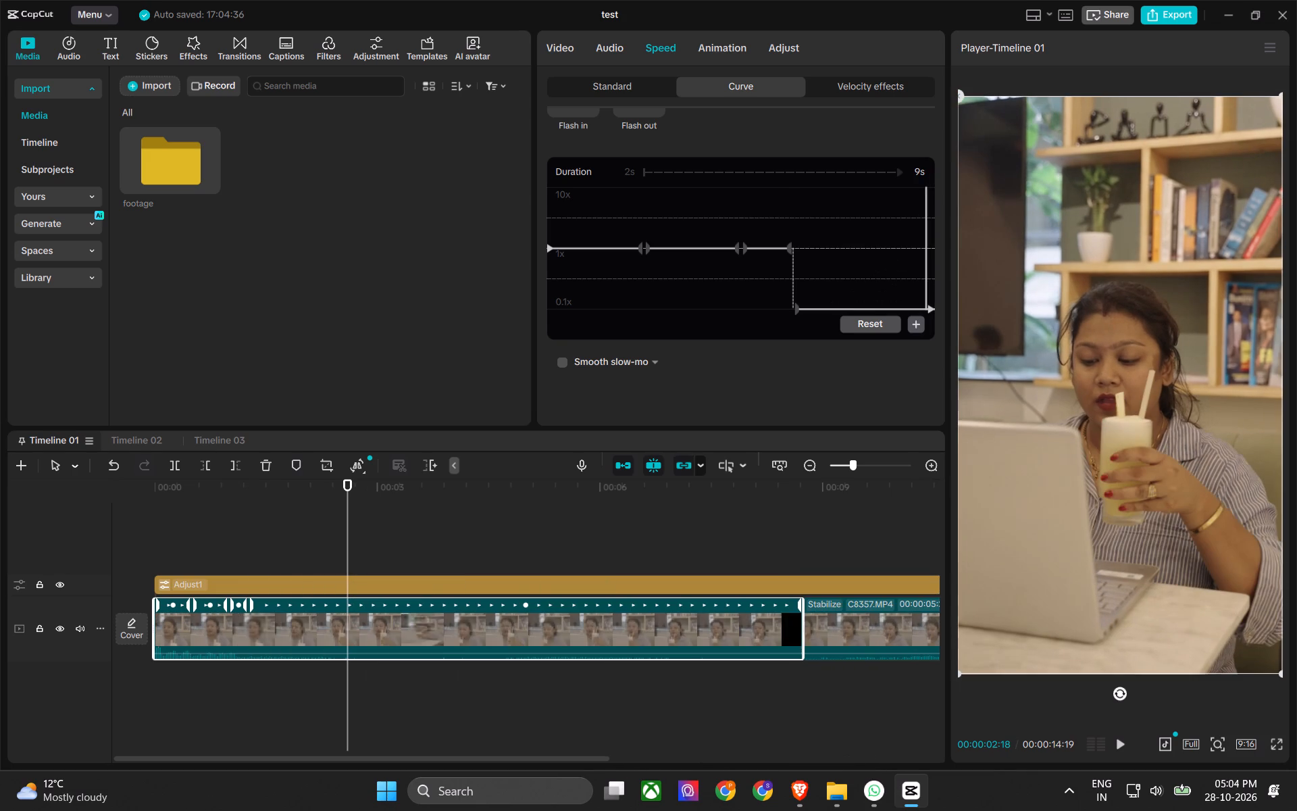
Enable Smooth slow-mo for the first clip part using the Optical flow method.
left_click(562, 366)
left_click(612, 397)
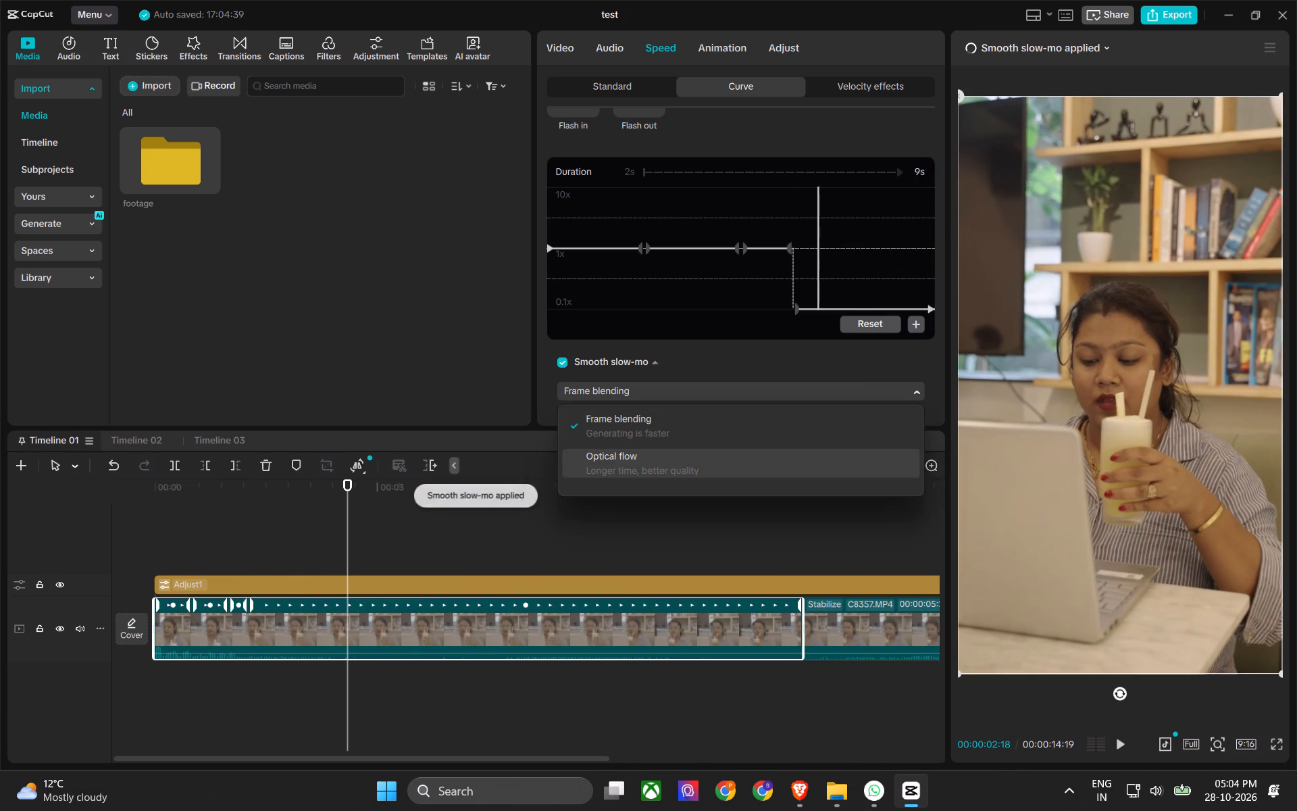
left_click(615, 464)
Play Timeline 01 from the beginning to review the slowed section, replaying it once stabilization has been processed.
left_click_drag(351, 533, 214, 485)
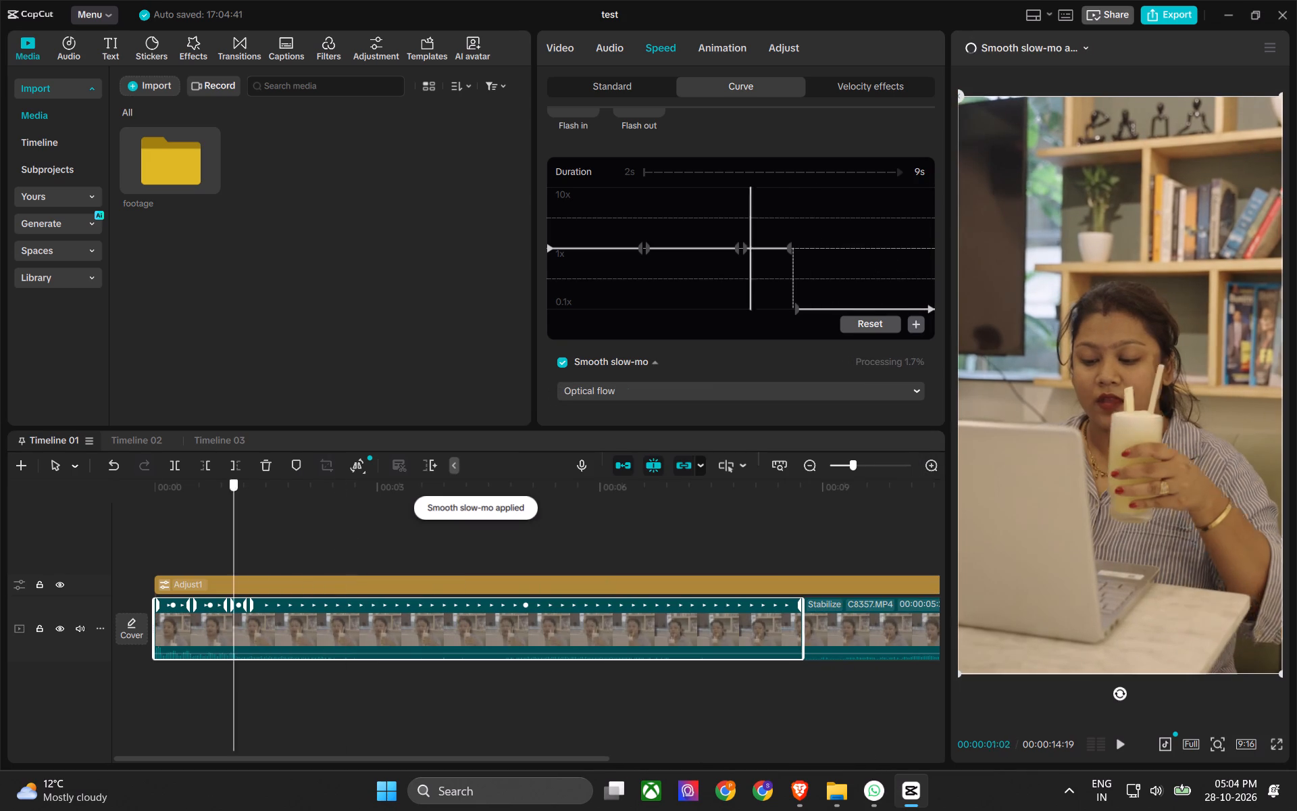
left_click_drag(214, 485, 93, 462)
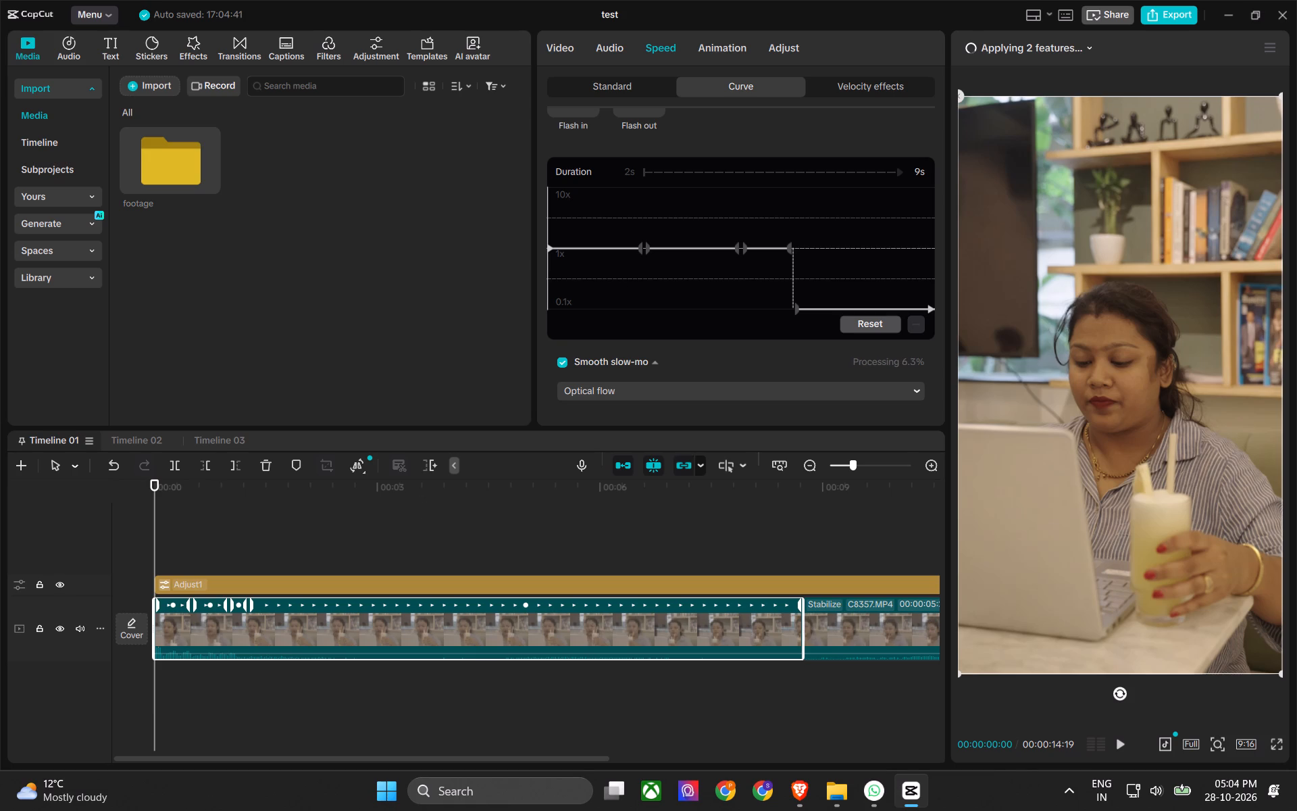
key("space")
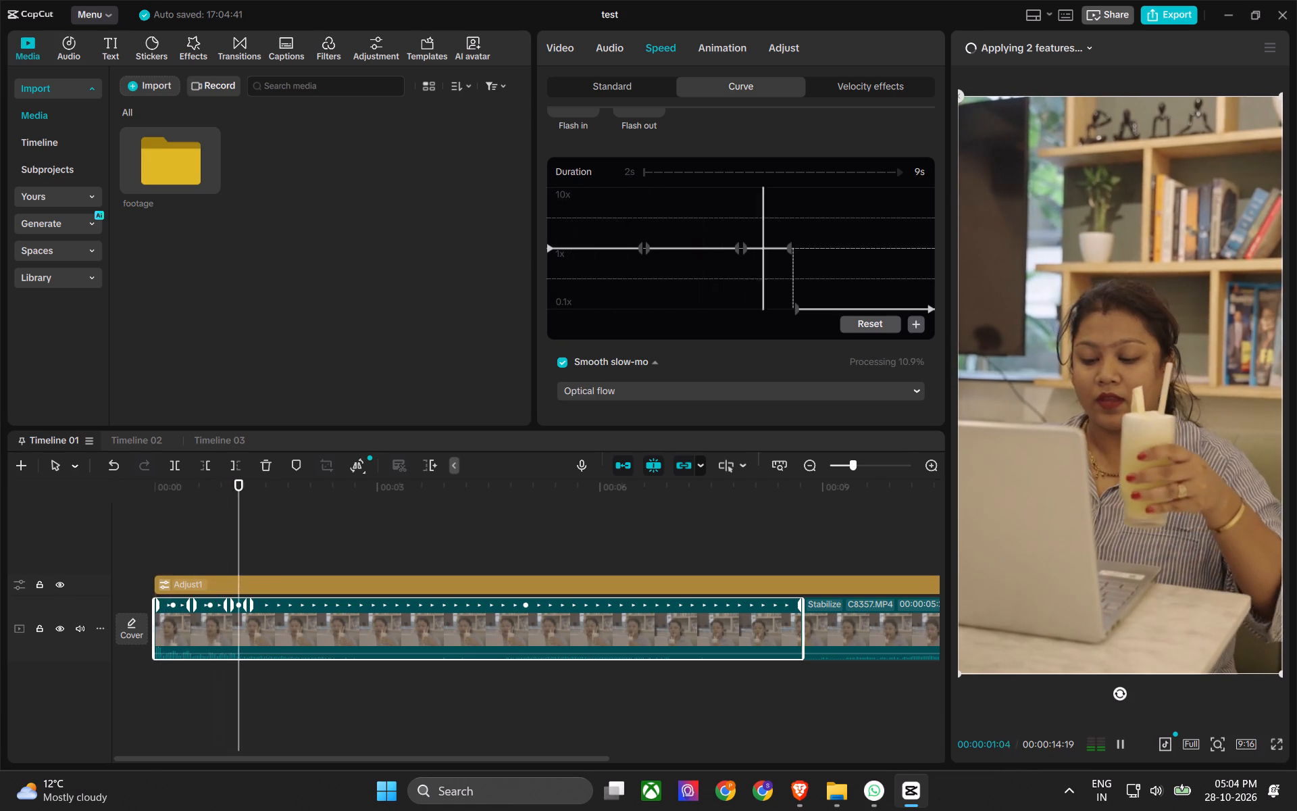
key("space")
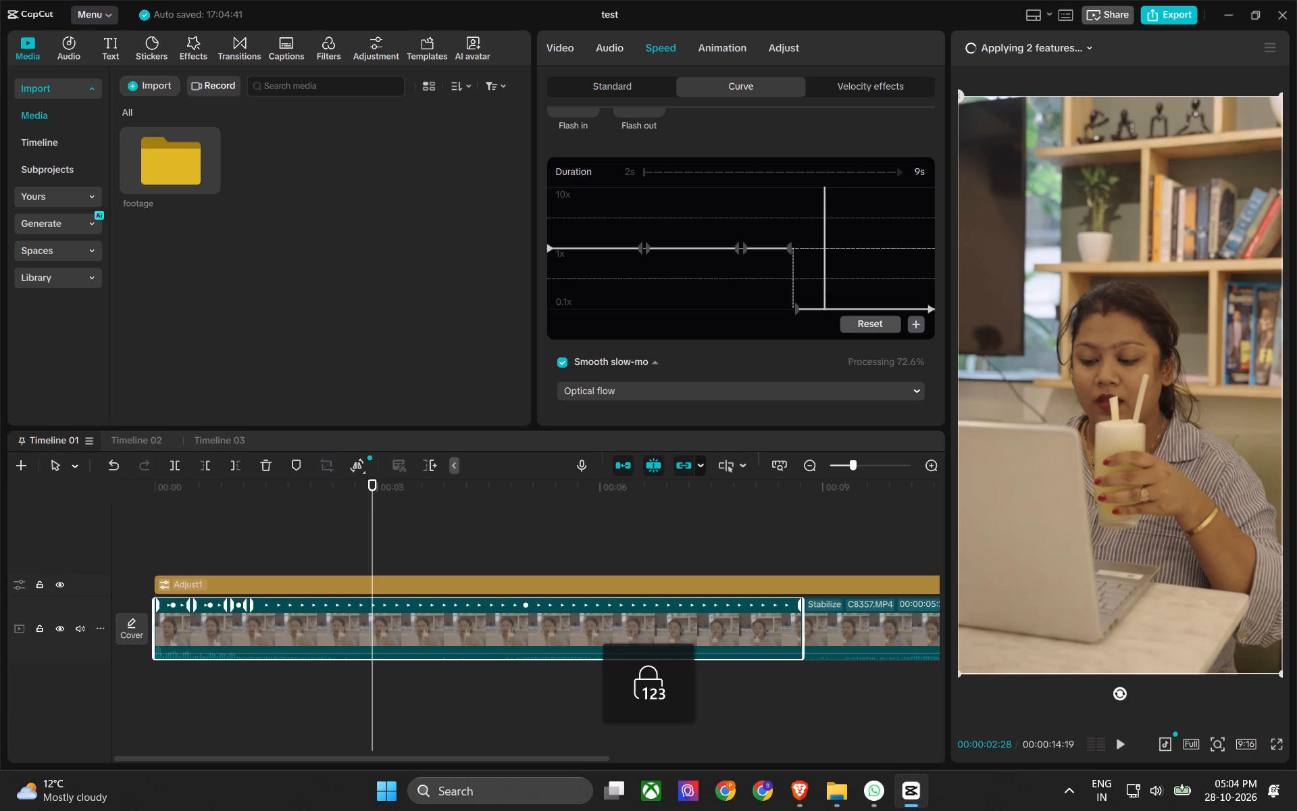
left_click(305, 537)
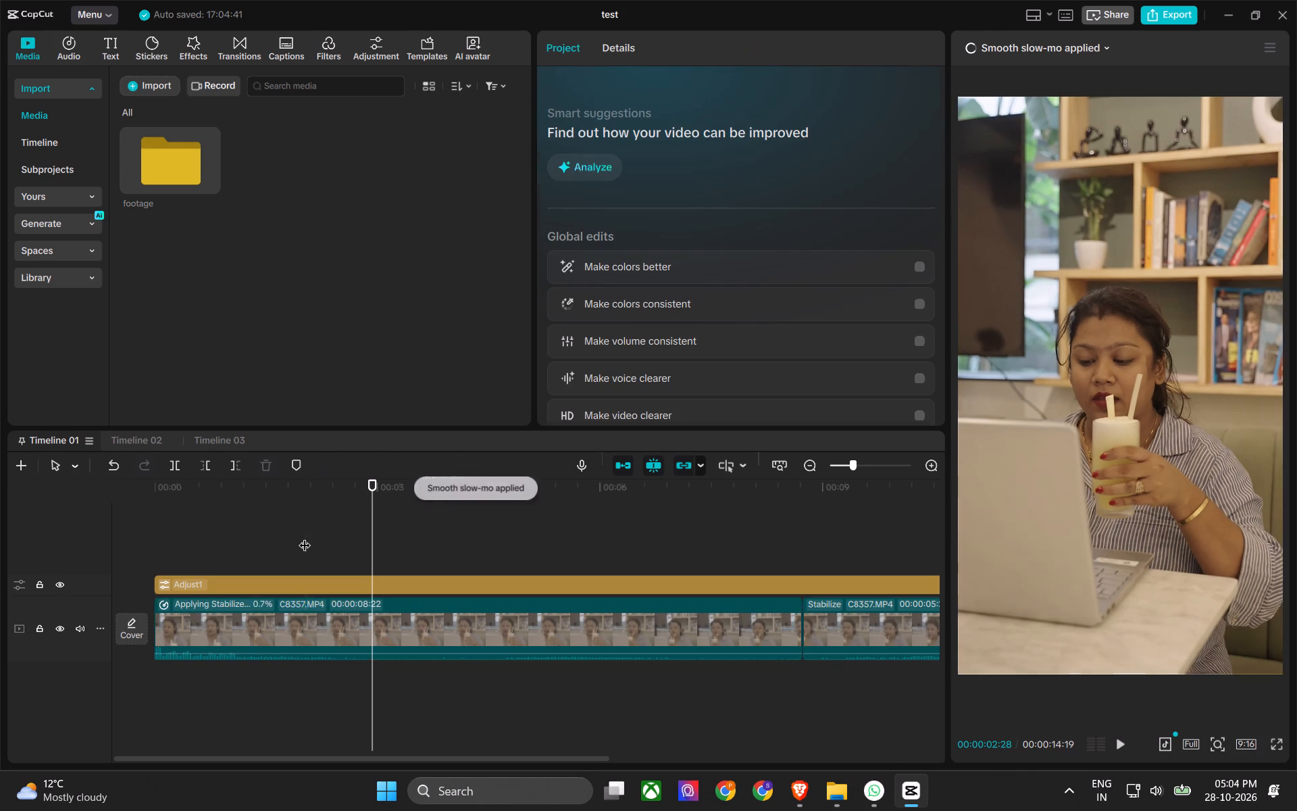
left_click_drag(303, 535, 90, 587)
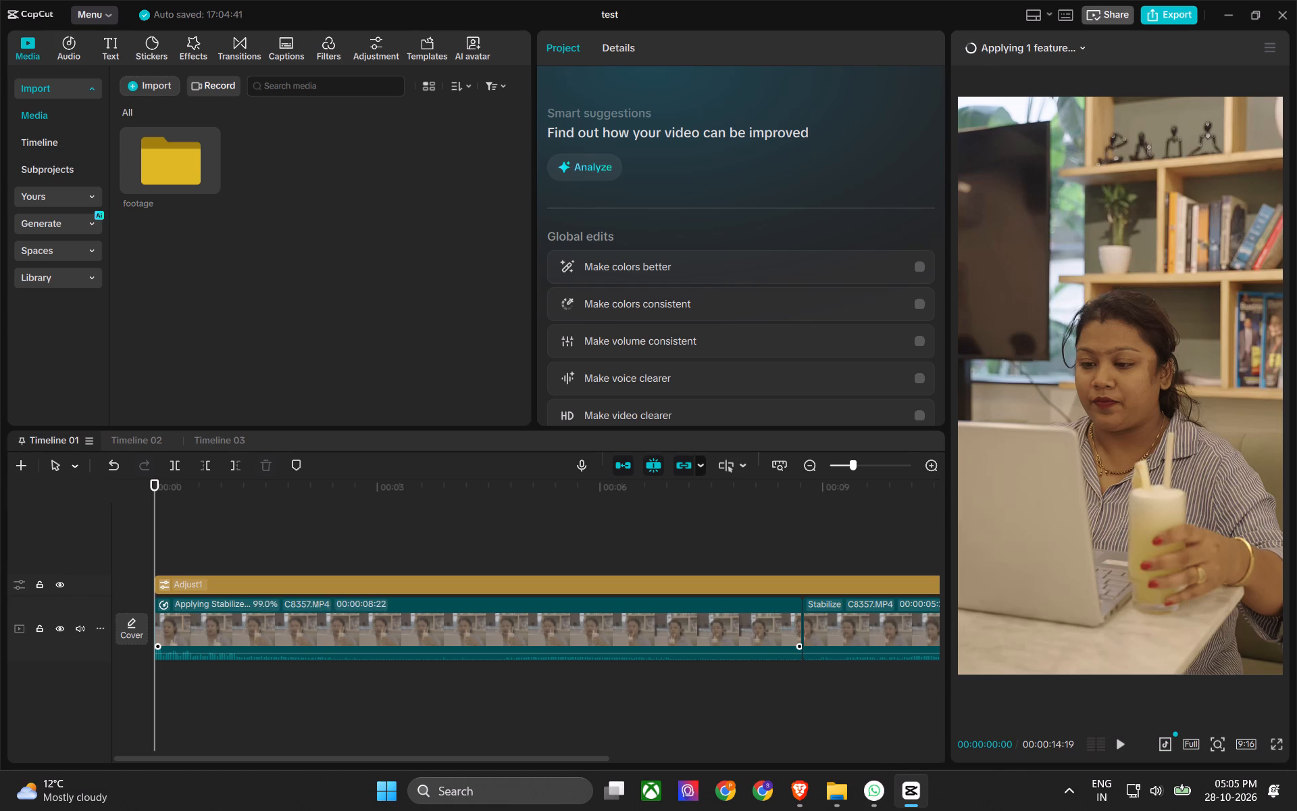
key("space")
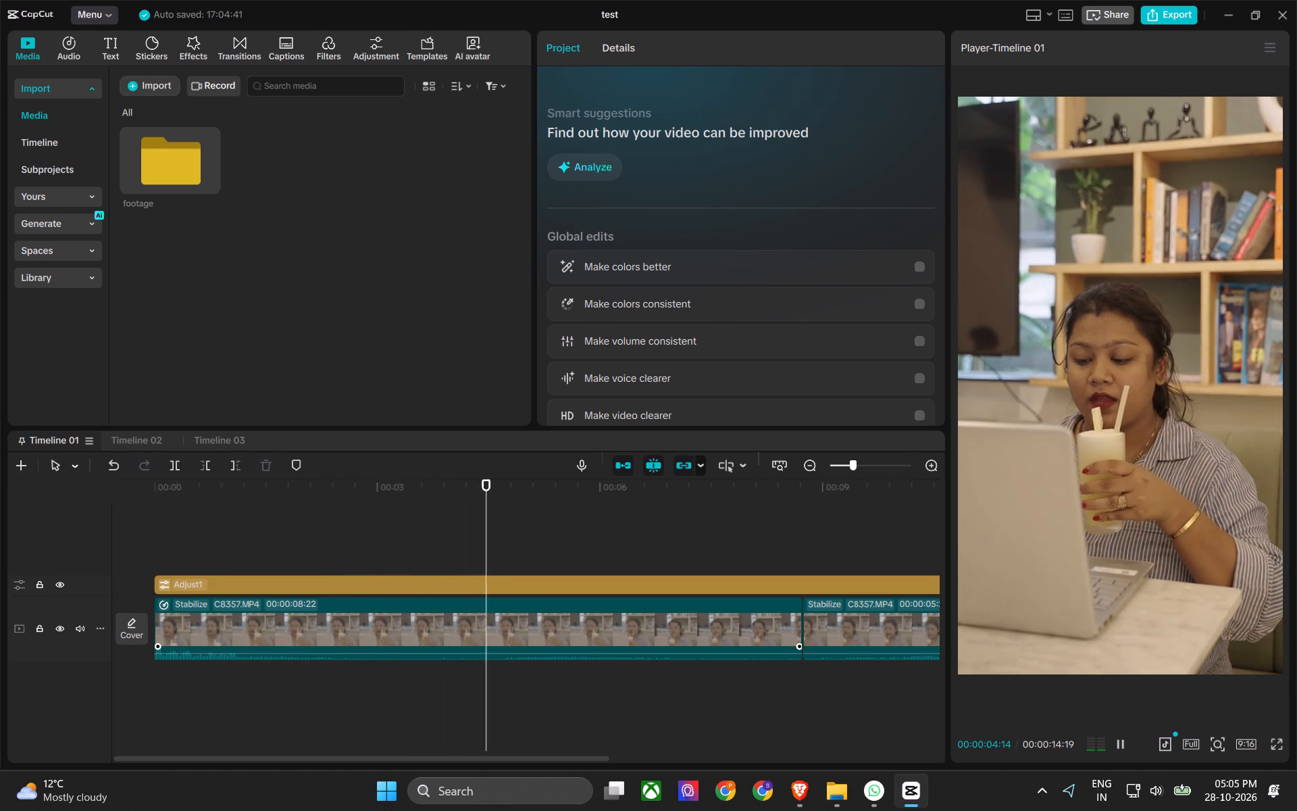
key("space")
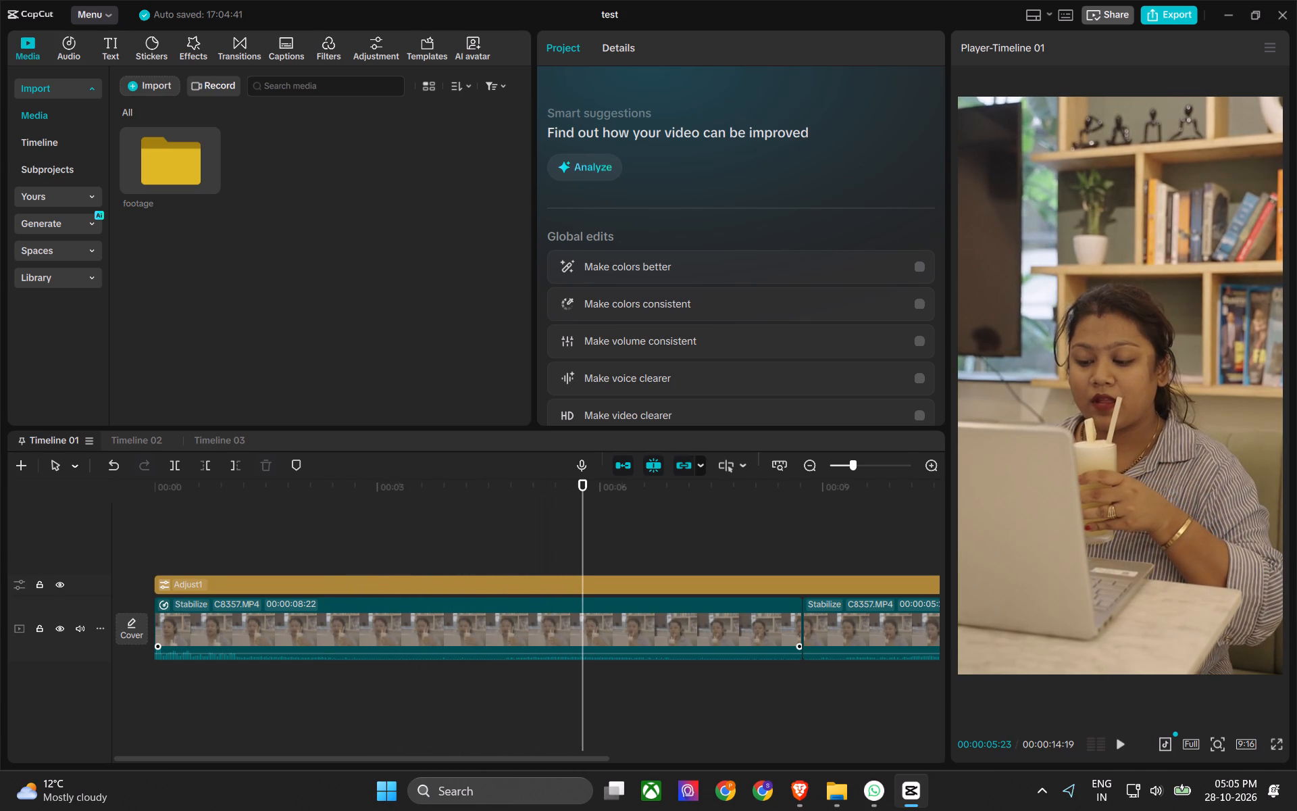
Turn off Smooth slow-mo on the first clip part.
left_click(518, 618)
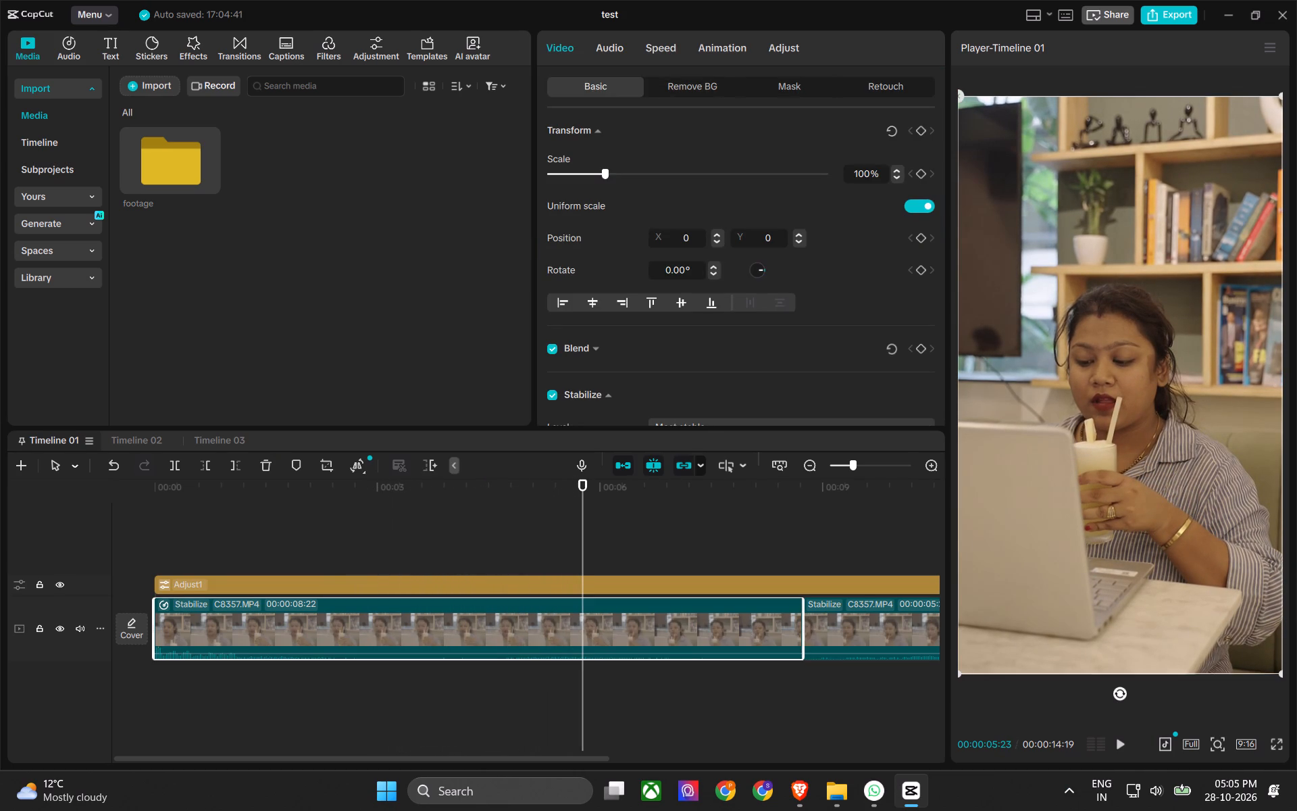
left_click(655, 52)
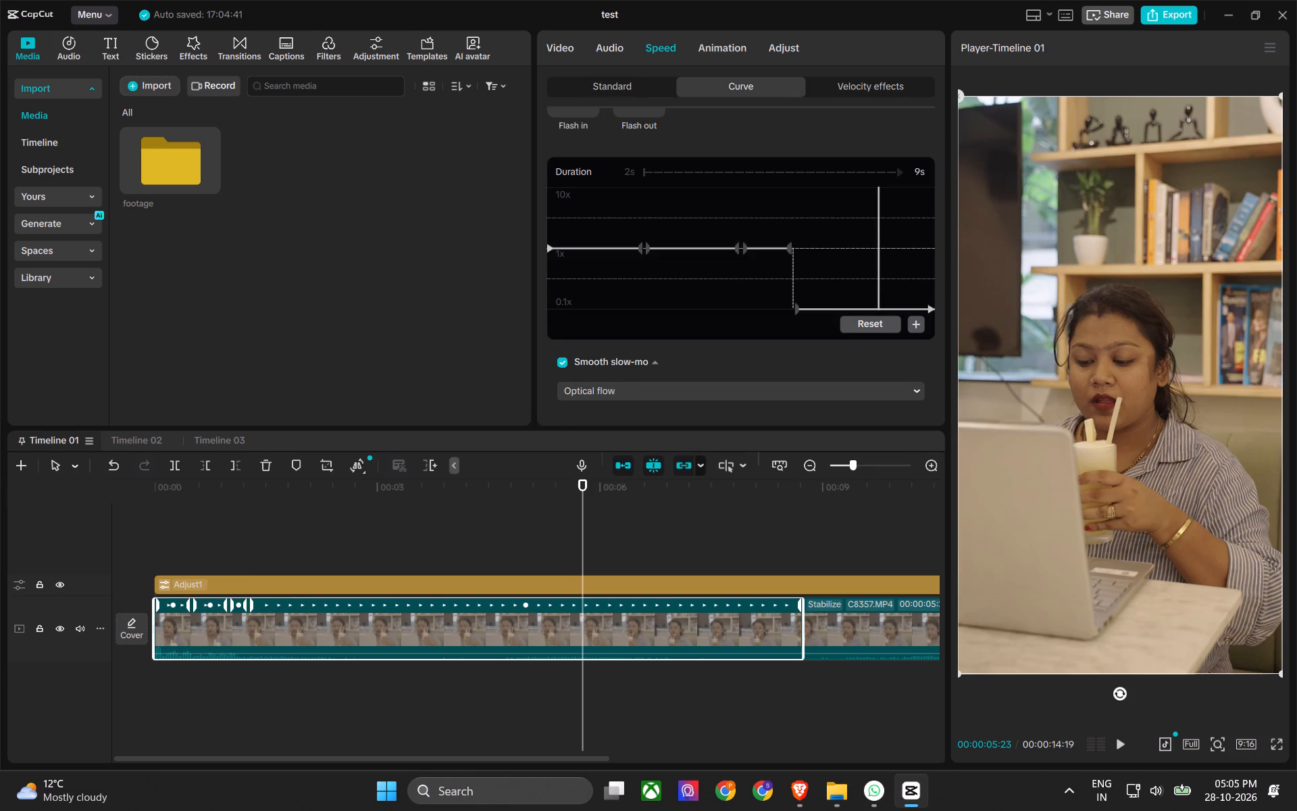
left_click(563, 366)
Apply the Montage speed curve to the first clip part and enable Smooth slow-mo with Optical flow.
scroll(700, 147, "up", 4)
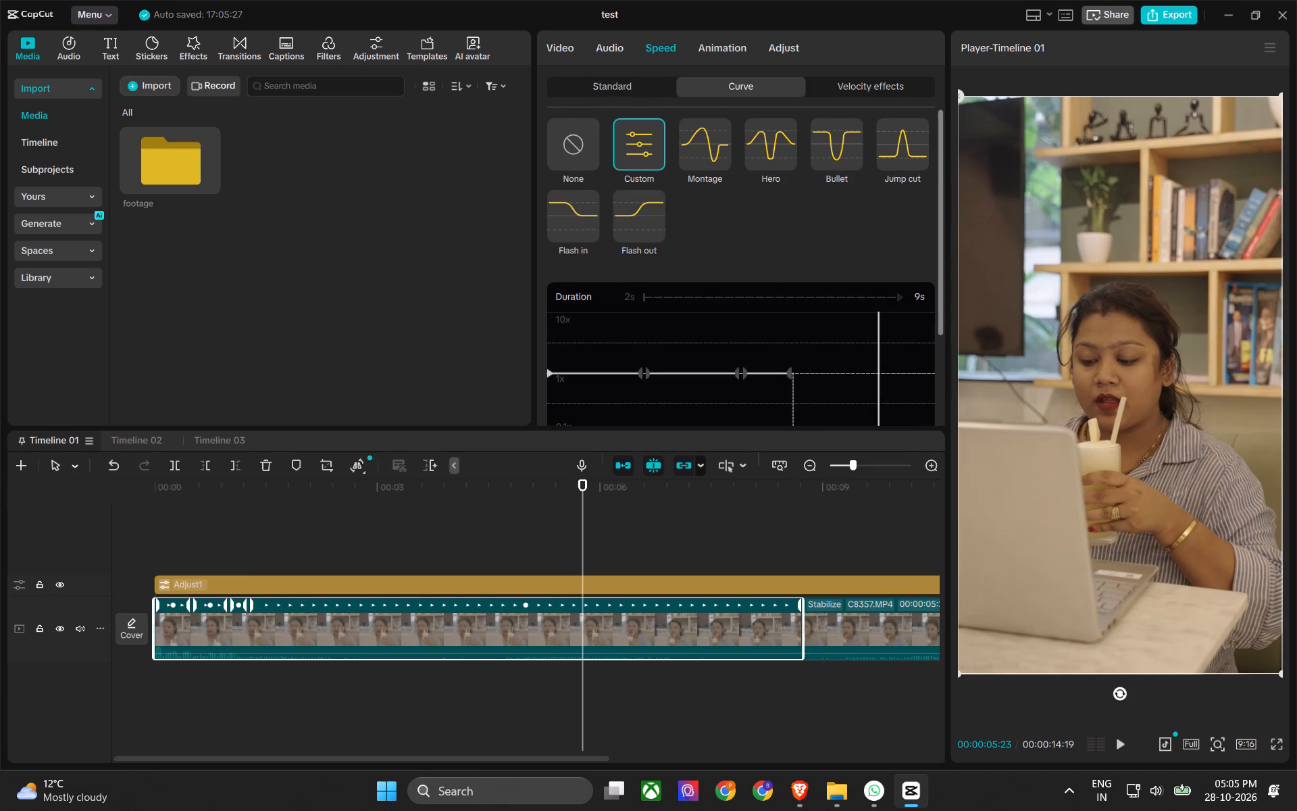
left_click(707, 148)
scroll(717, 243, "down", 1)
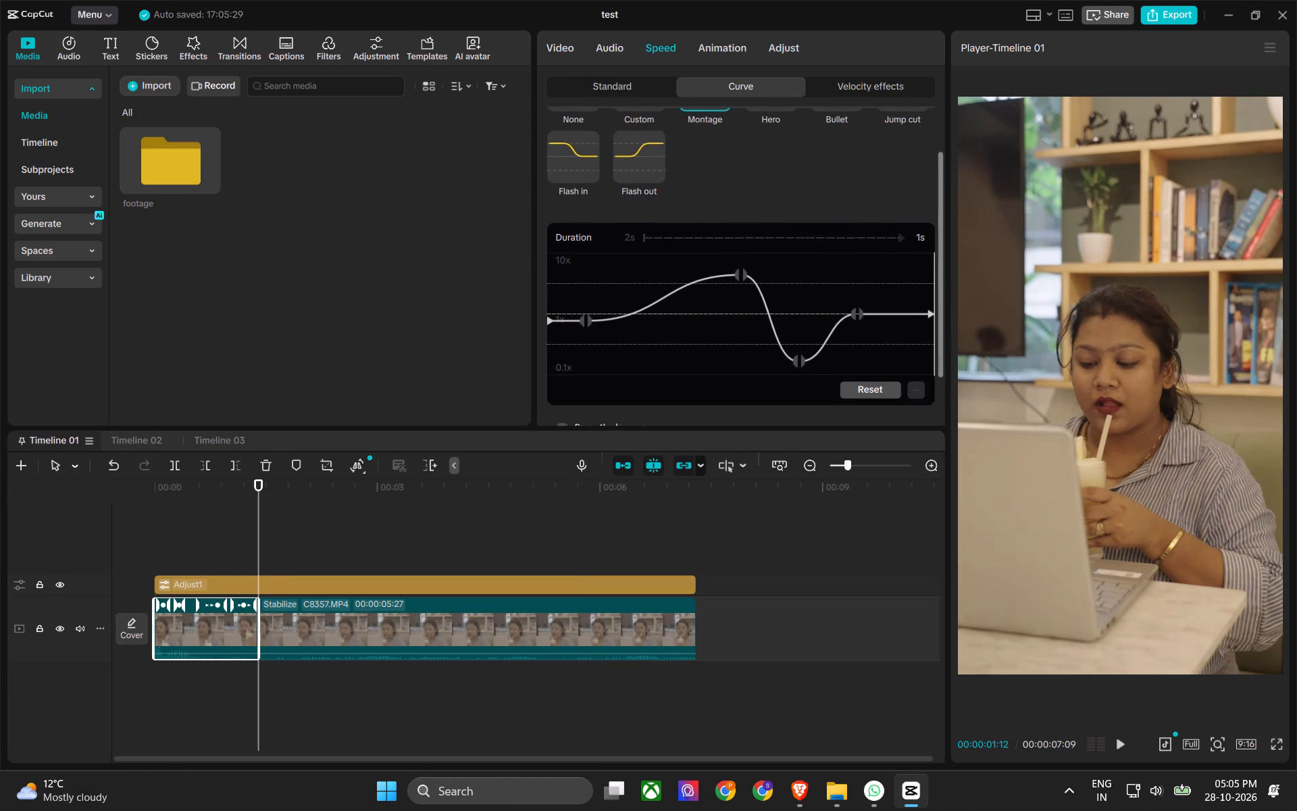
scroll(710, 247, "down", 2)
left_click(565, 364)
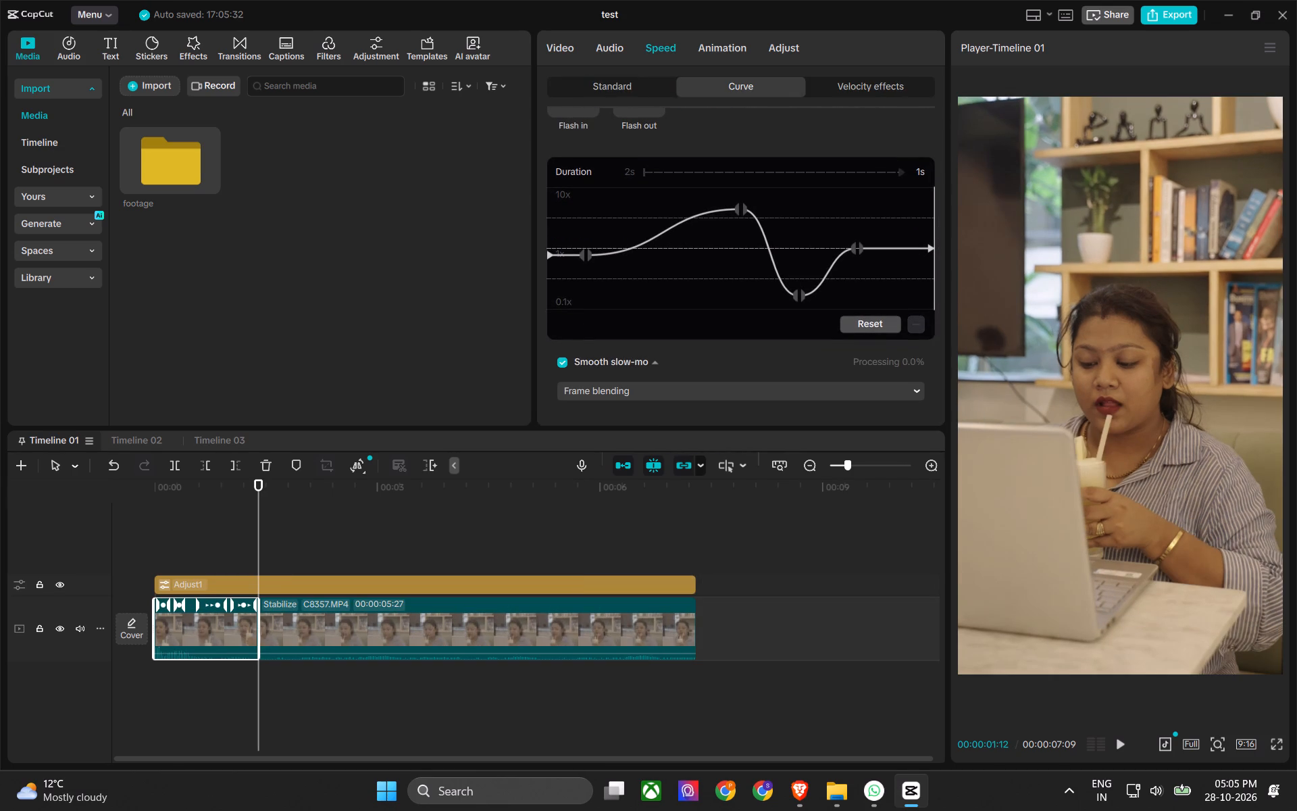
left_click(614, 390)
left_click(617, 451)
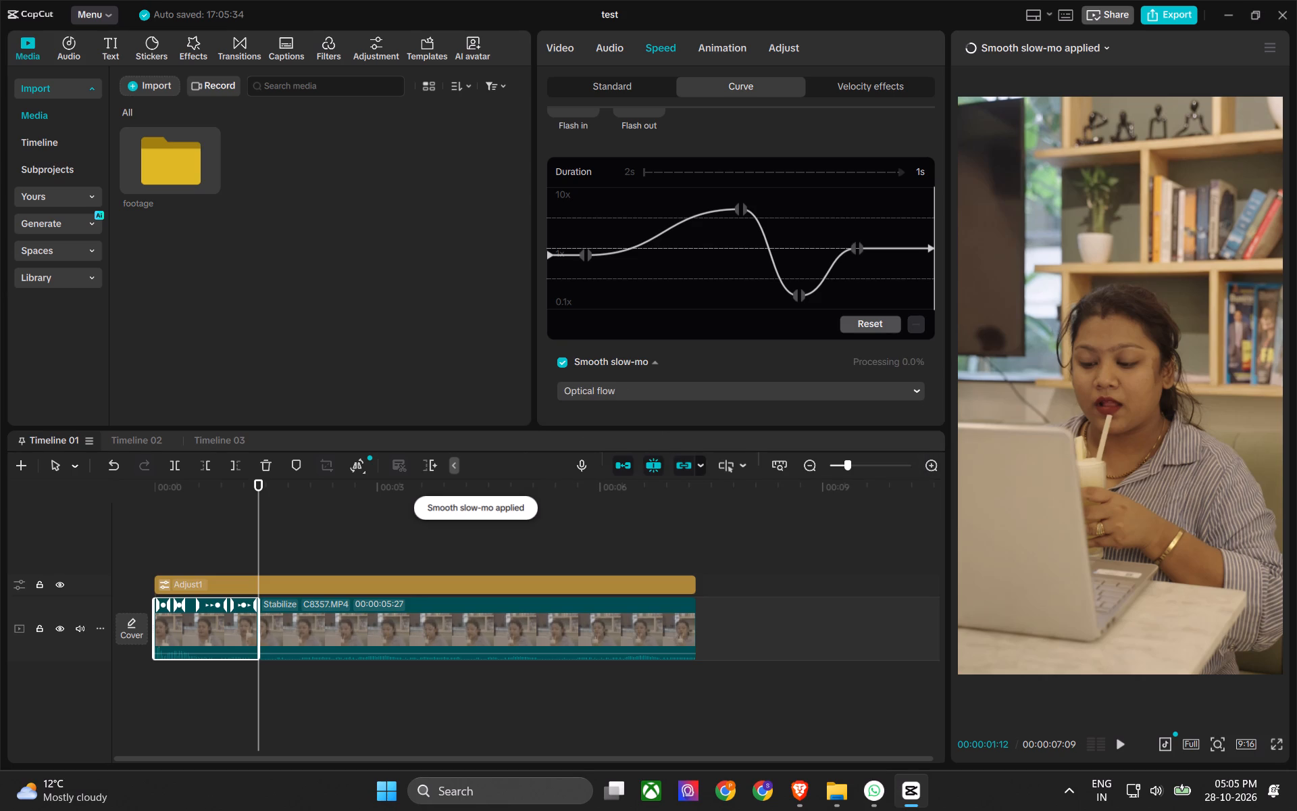
Play Timeline 01 from the beginning to review the Montage speed curve.
left_click_drag(261, 514, 89, 491)
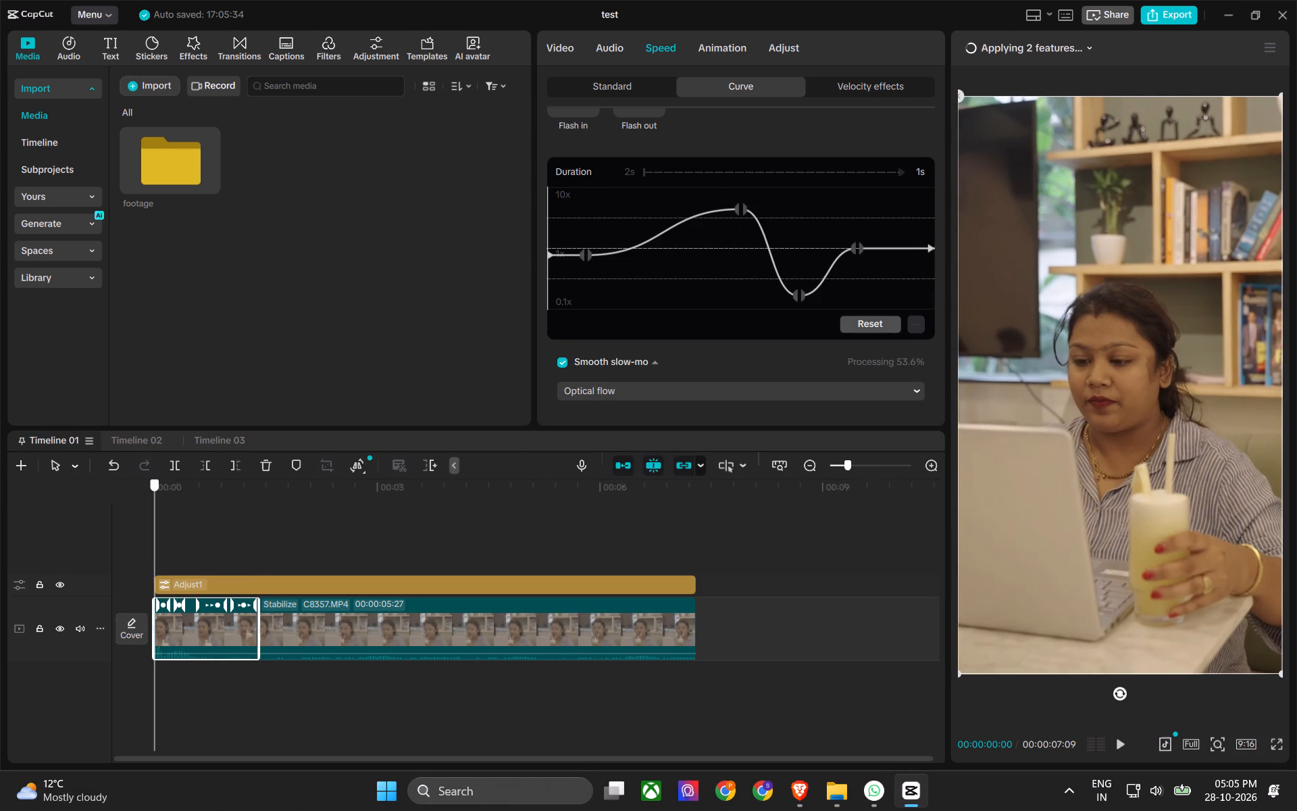
left_click_drag(89, 491, 86, 488)
key("space")
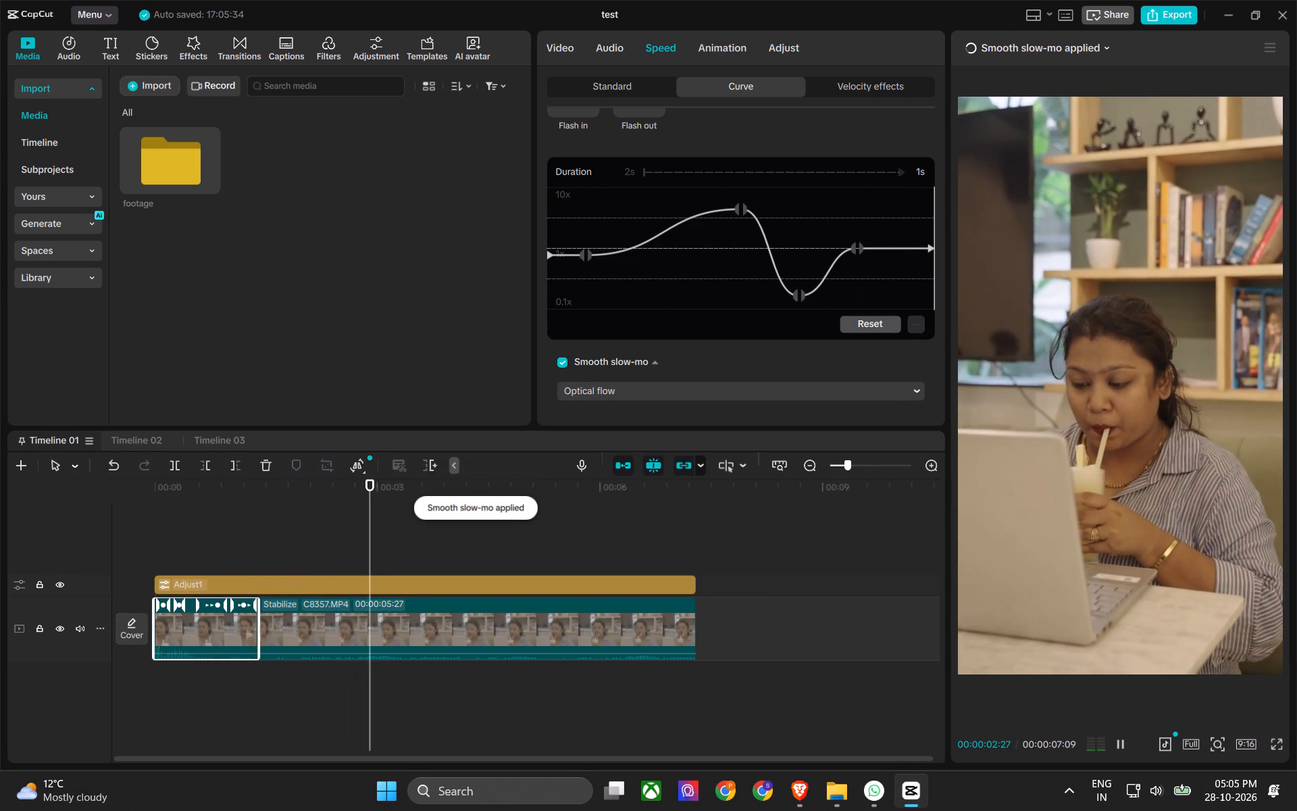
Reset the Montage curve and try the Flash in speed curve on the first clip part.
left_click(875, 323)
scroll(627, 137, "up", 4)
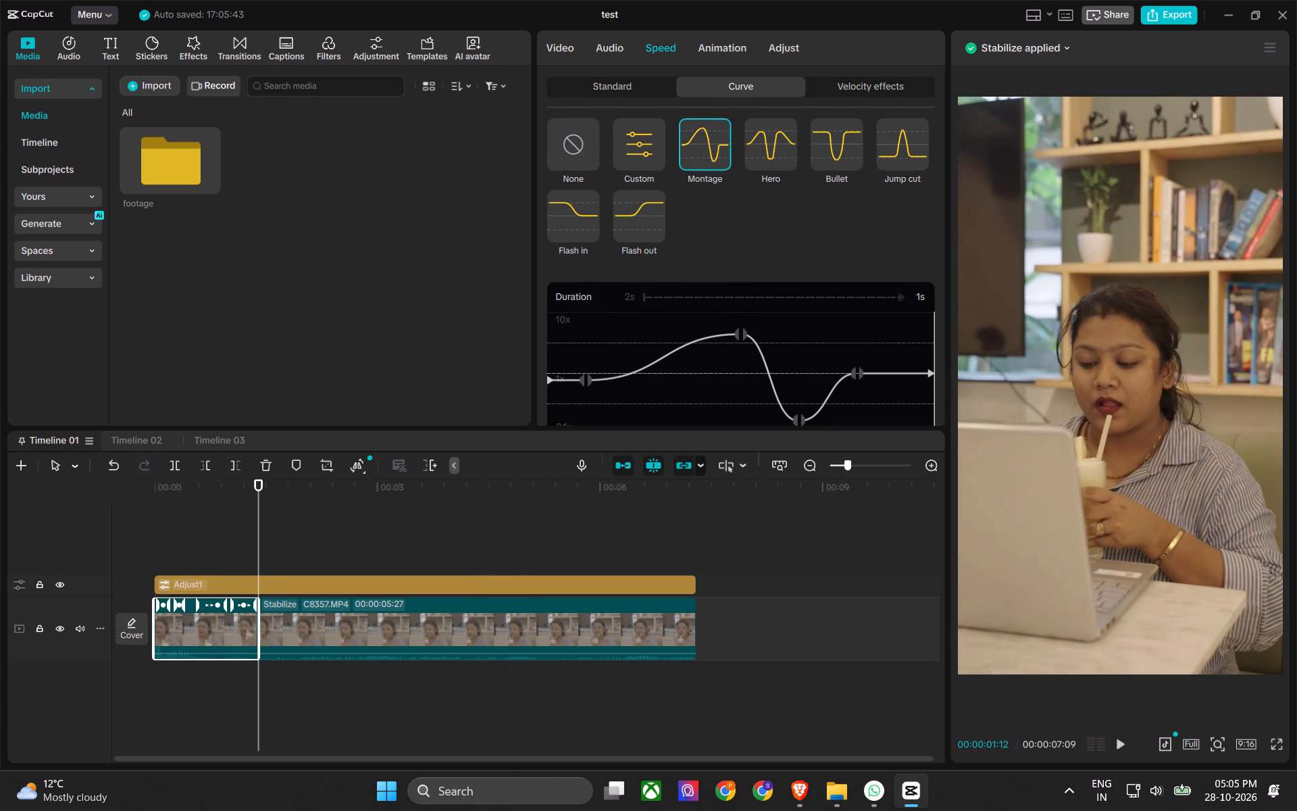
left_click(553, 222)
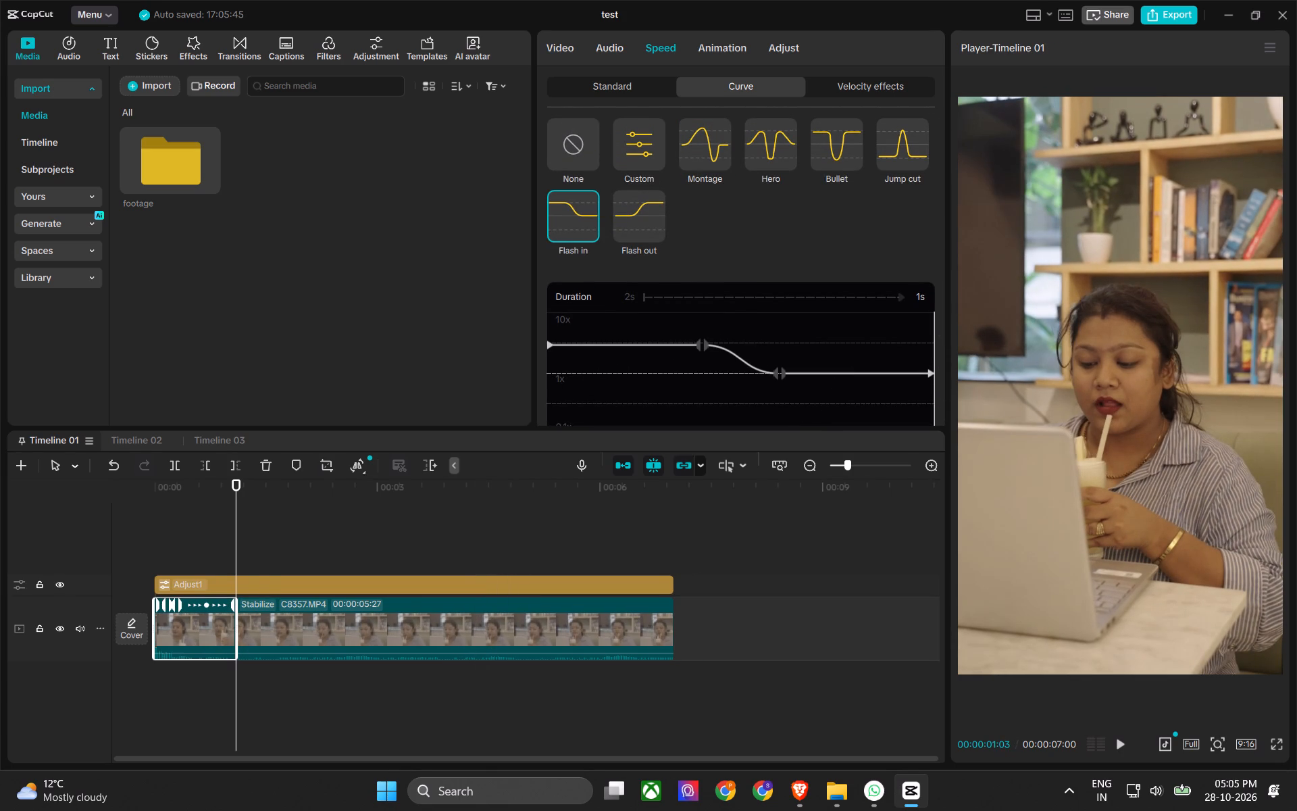
Apply the Bullet speed curve to the first clip part.
left_click(836, 149)
scroll(663, 302, "down", 3)
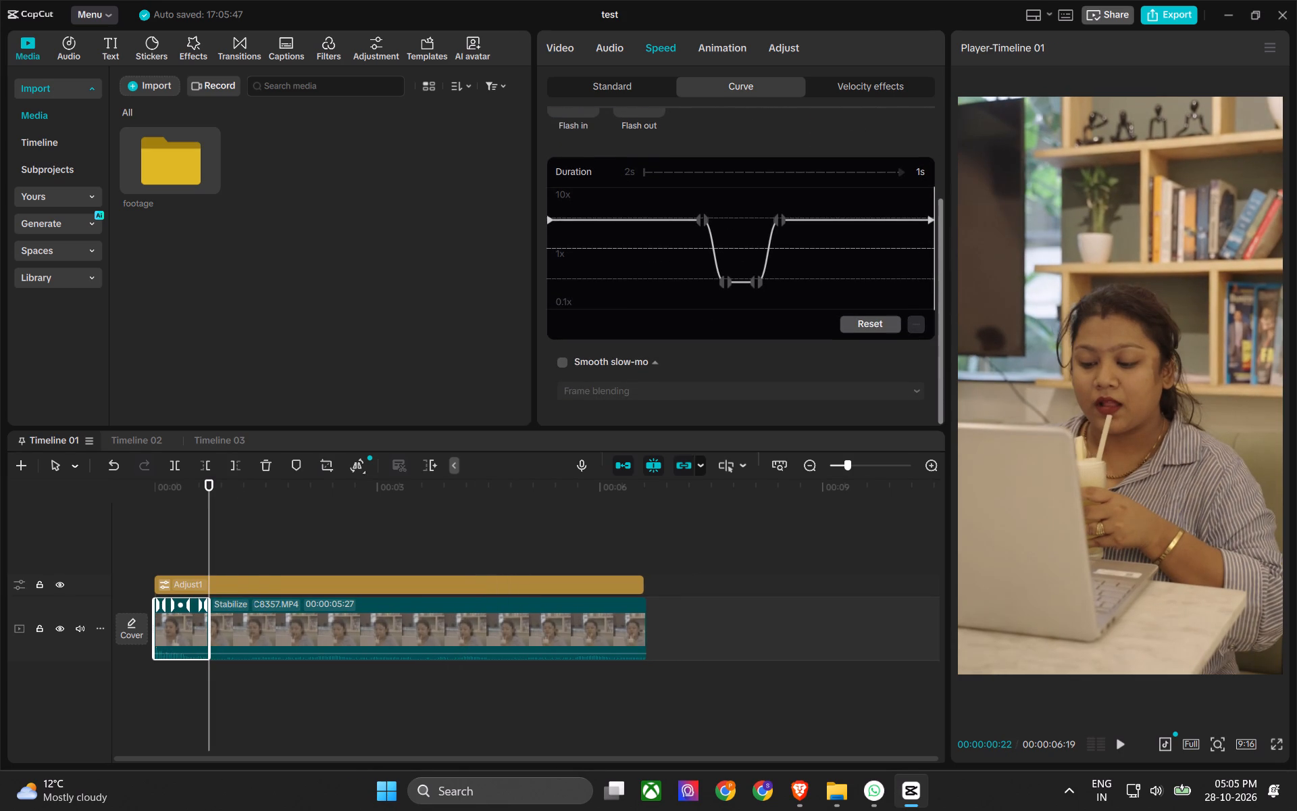
Enable Smooth slow-mo with Optical flow for the Bullet curve on the first clip part.
left_click_drag(560, 366, 569, 367)
left_click(565, 367)
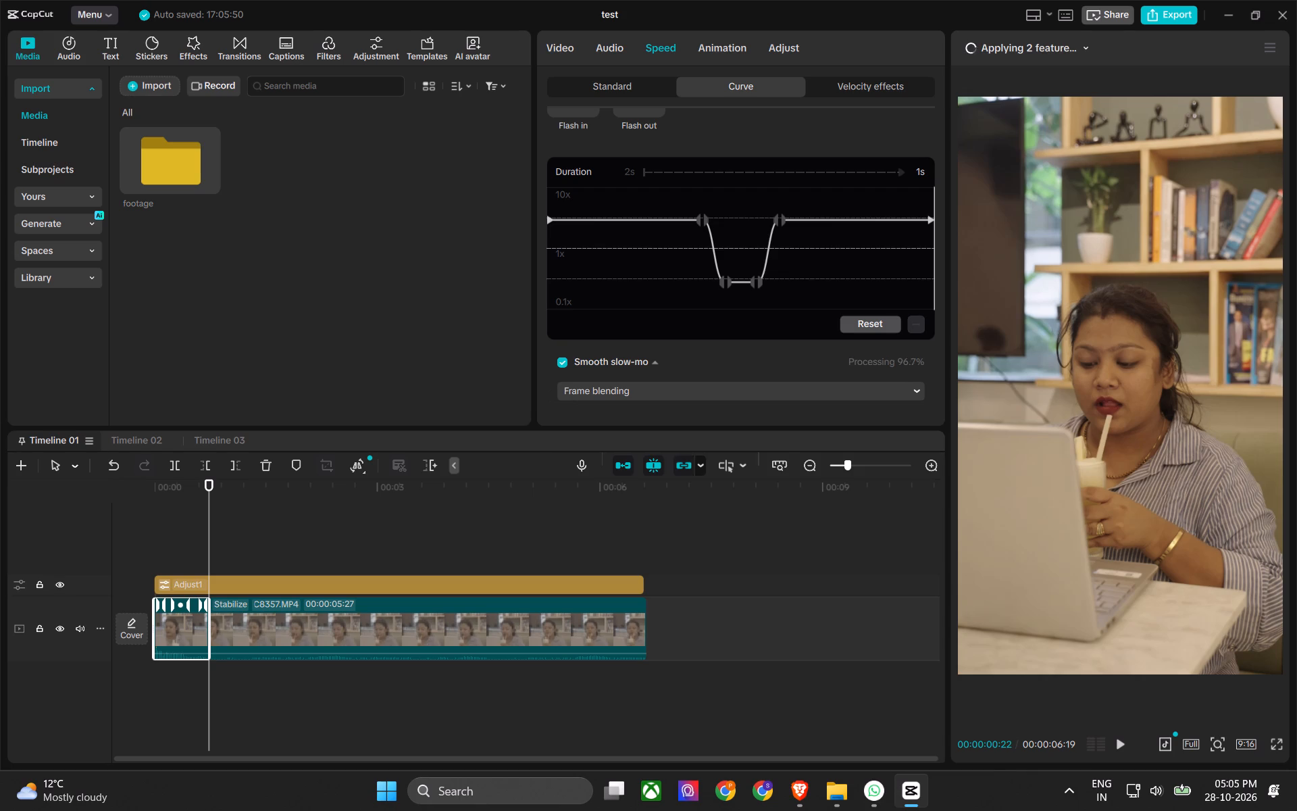
left_click(595, 395)
left_click(601, 462)
Play Timeline 01 twice from the beginning to review the Bullet curve with smooth slow-mo.
left_click(151, 516)
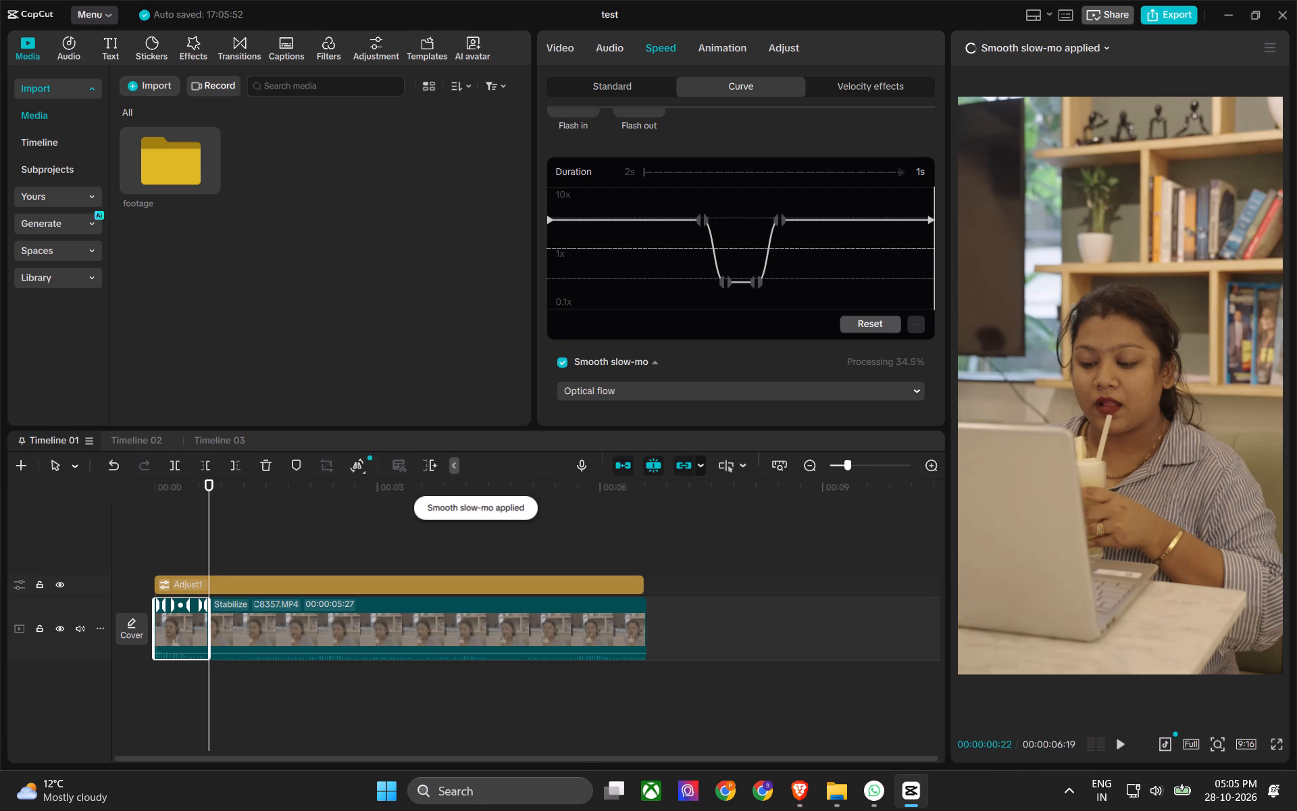
left_click(161, 516)
left_click_drag(163, 516, 99, 522)
key("space")
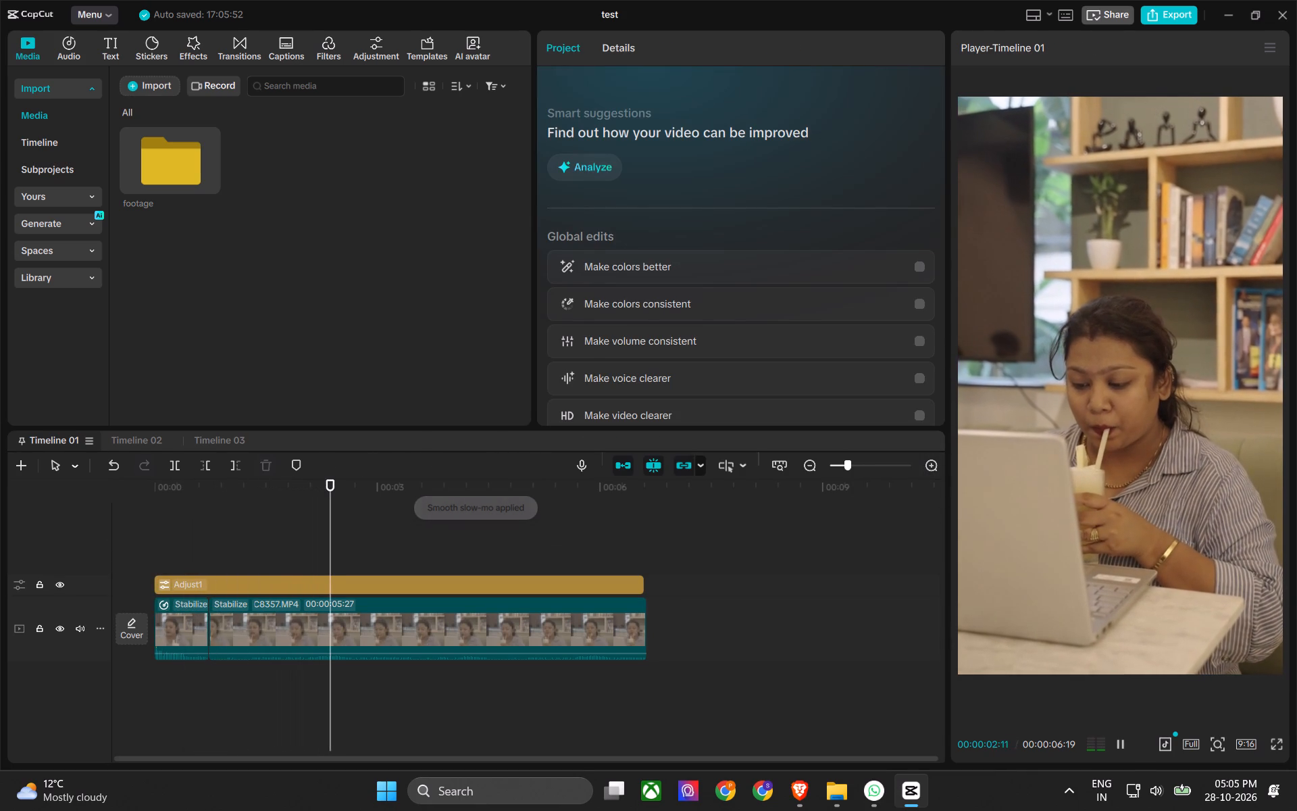
key("space")
left_click(159, 526)
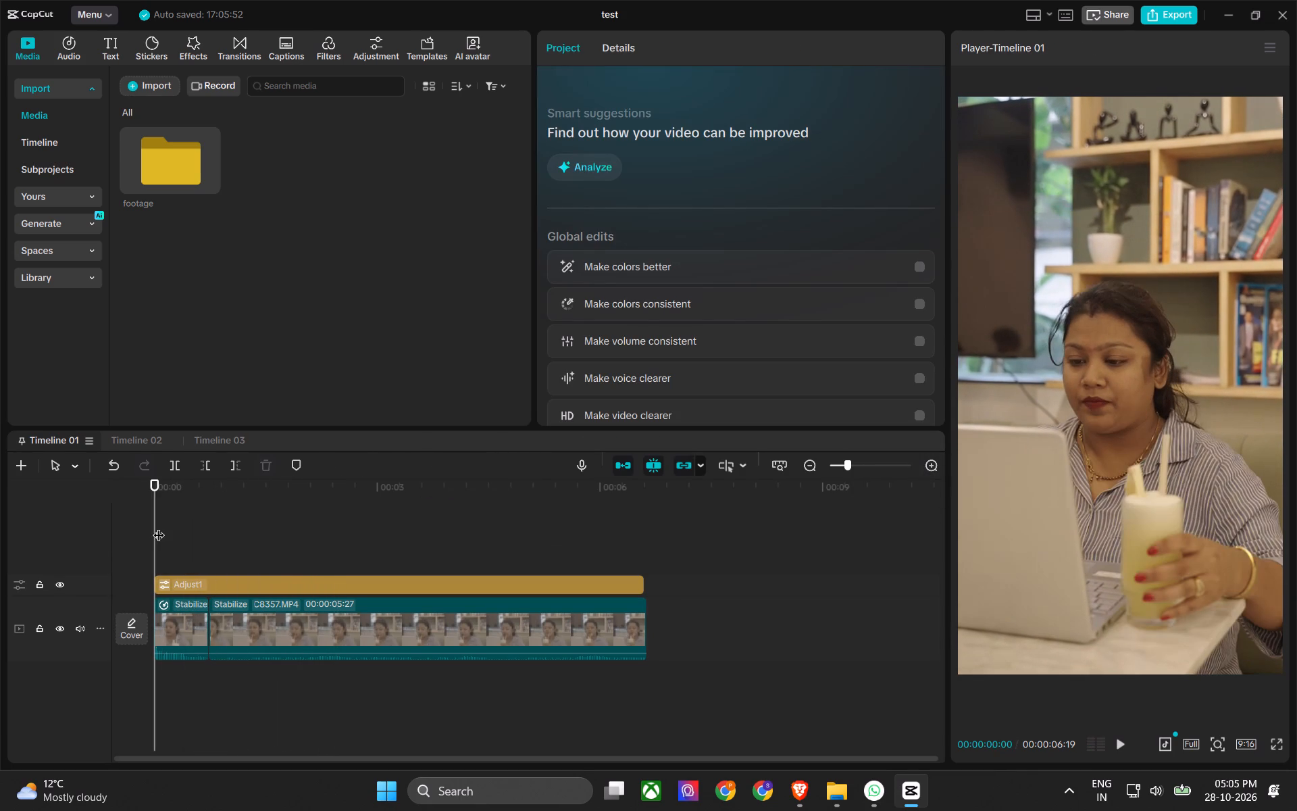
left_click_drag(159, 526, 138, 539)
key("space")
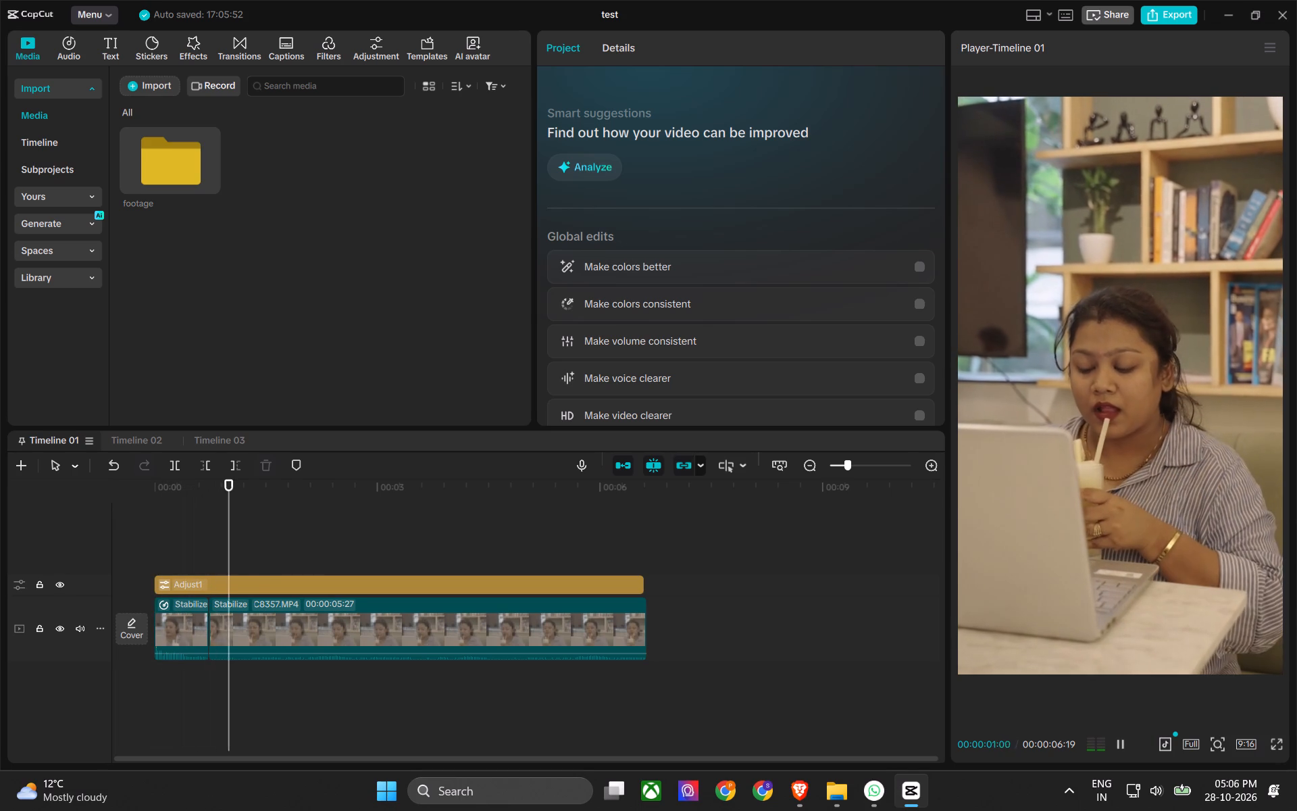
key("space")
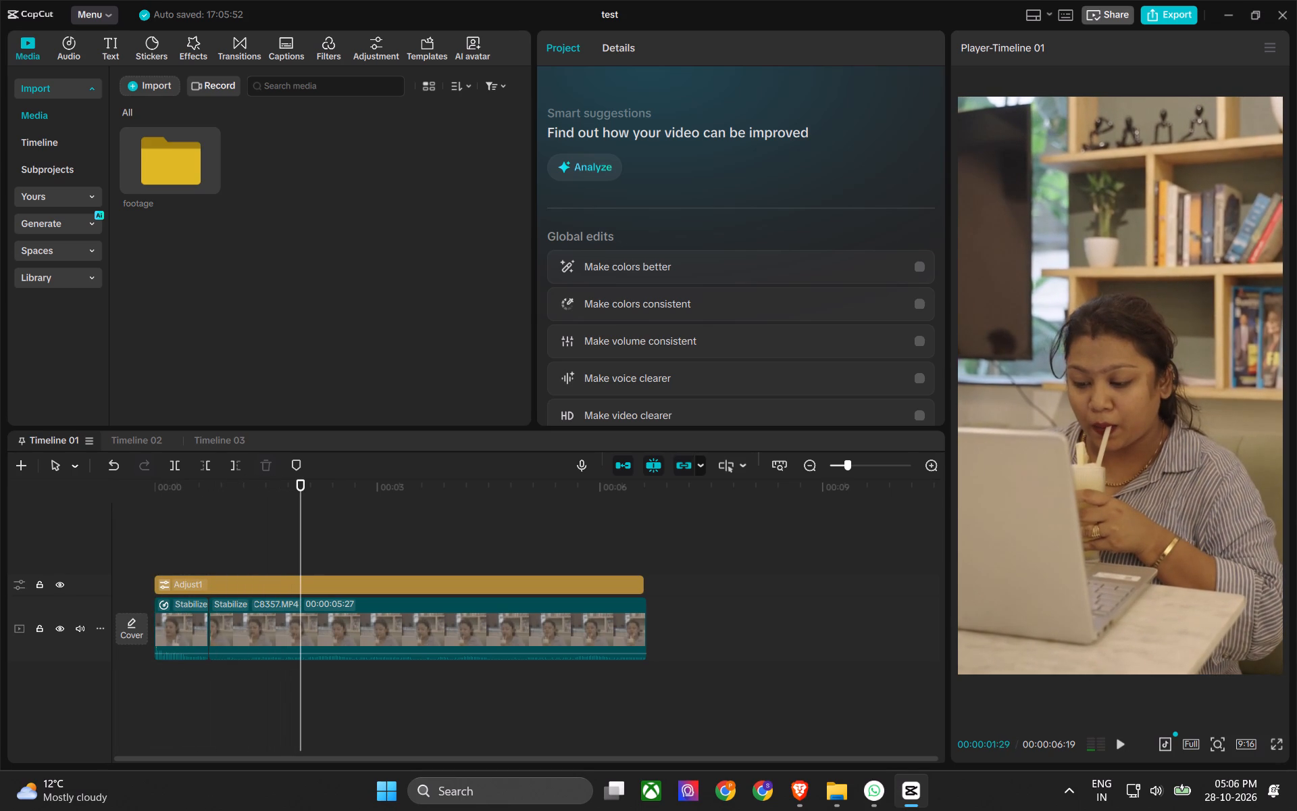
Switch the first clip part to the Custom speed curve and look over its graph.
left_click(183, 620)
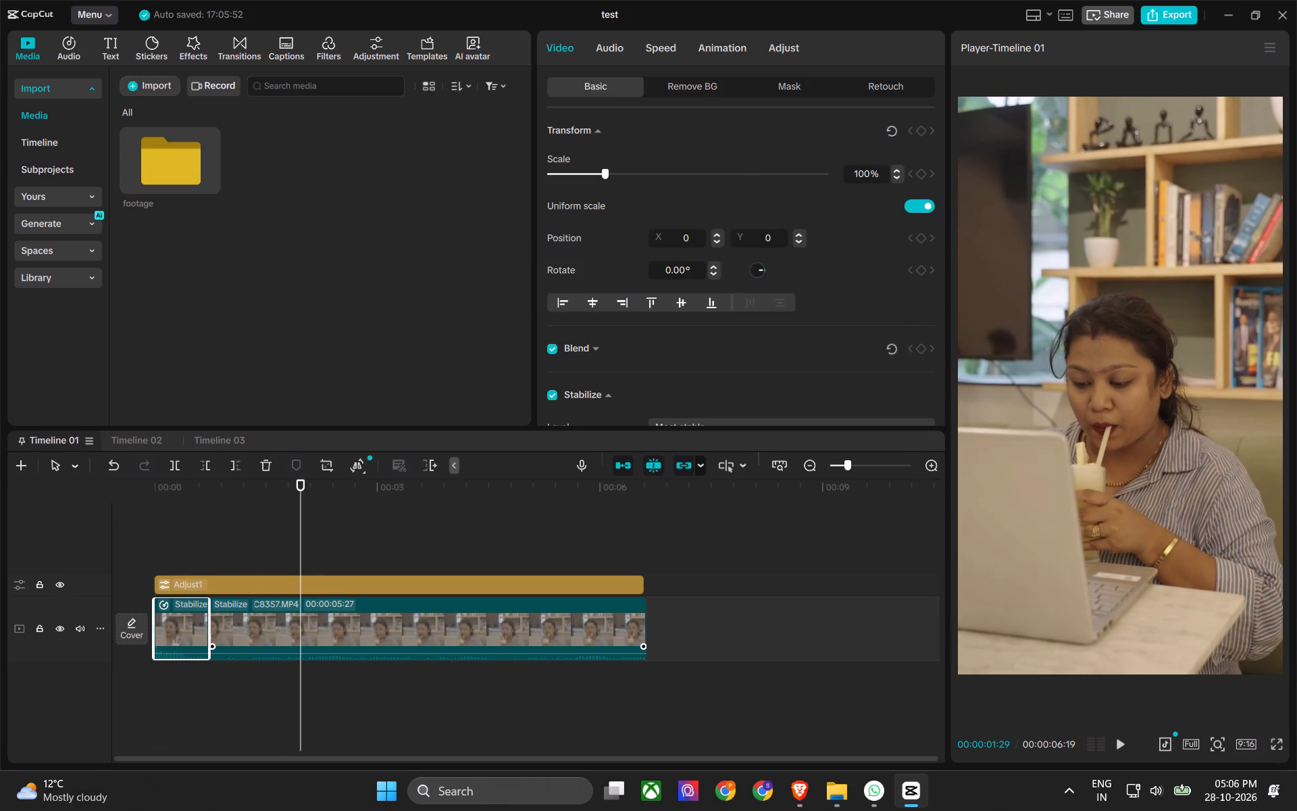
left_click(645, 52)
scroll(673, 164, "down", 1)
scroll(673, 164, "up", 3)
left_click(630, 143)
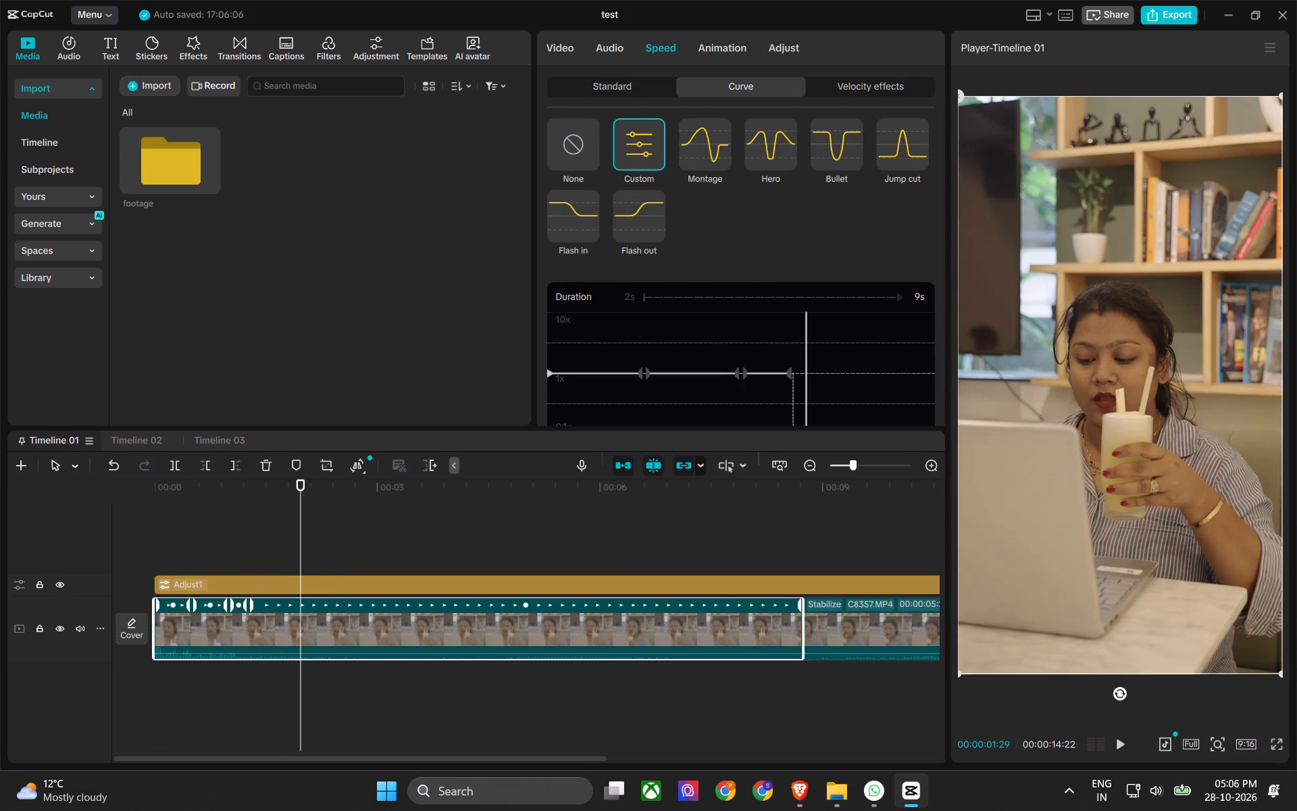
scroll(632, 302, "down", 2)
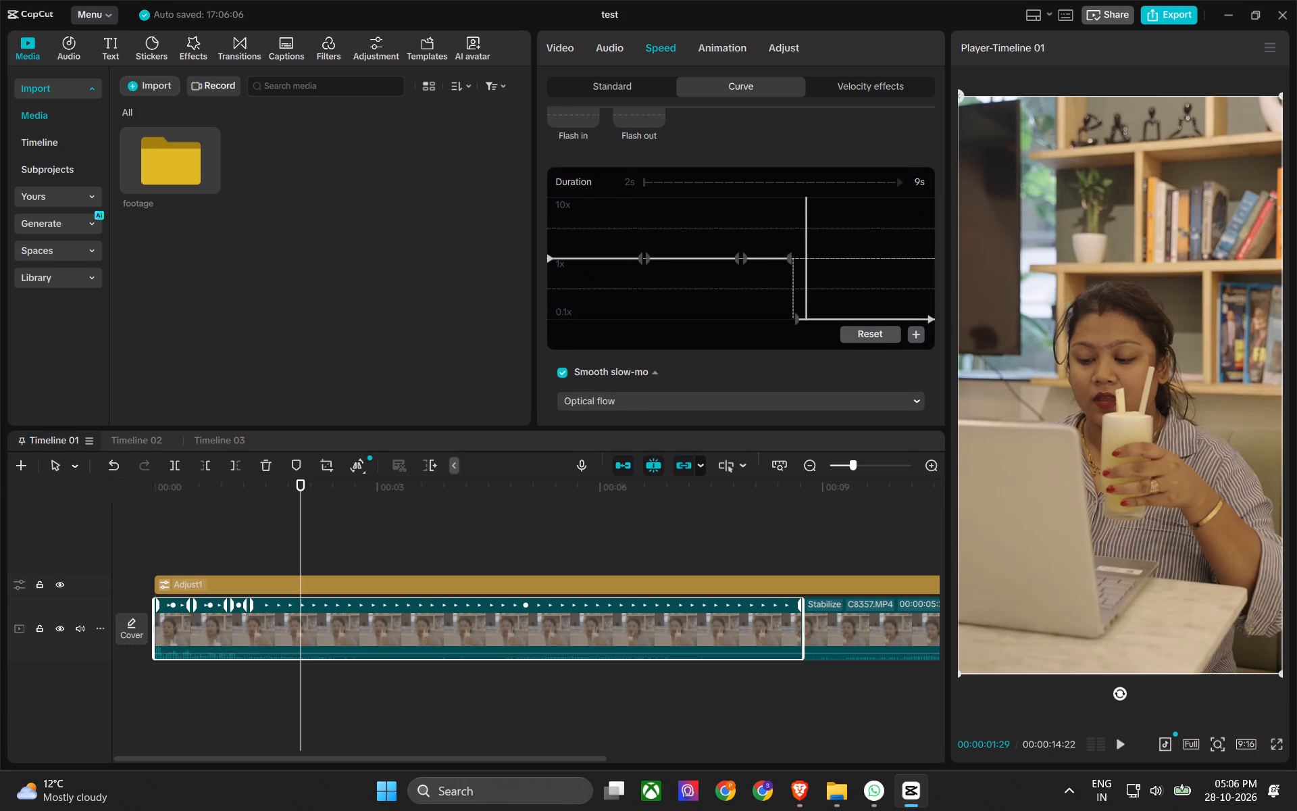
scroll(809, 189, "up", 3)
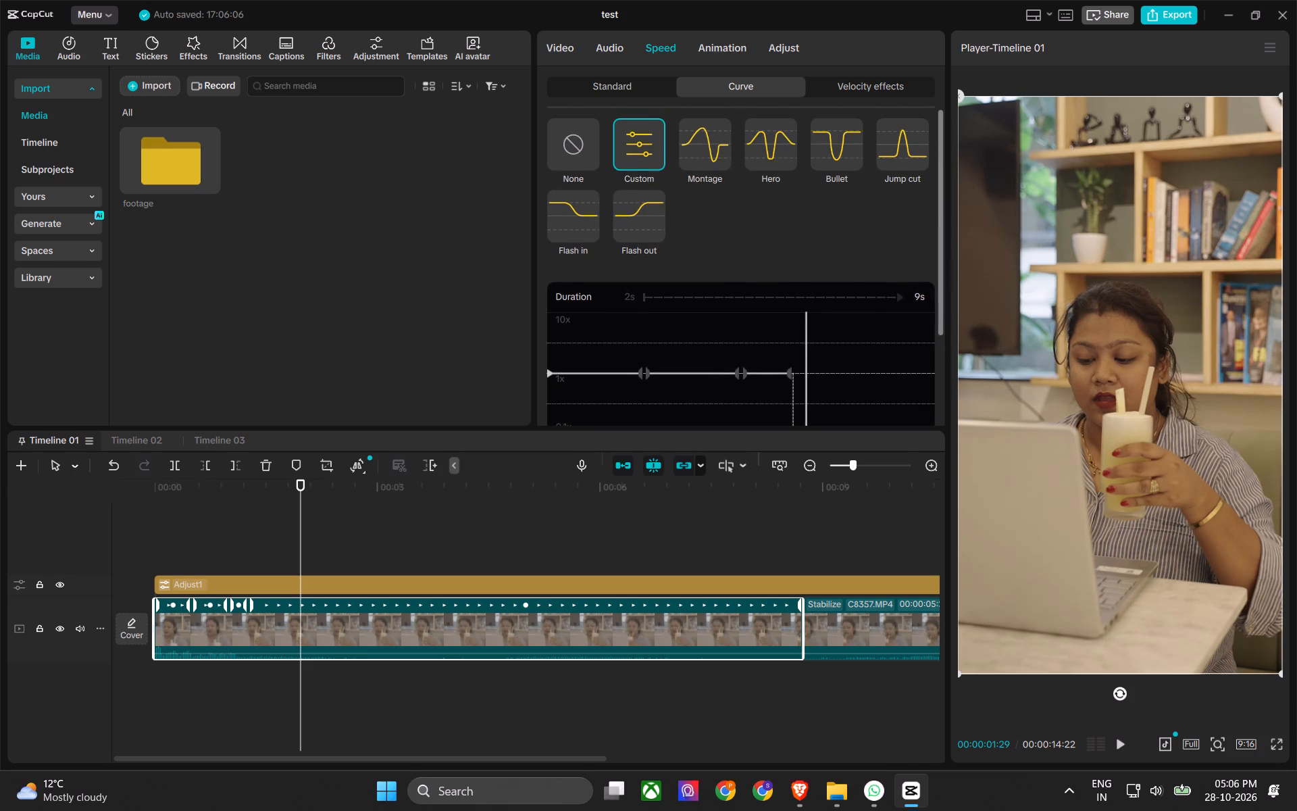
Open the velocity effects for the first clip part and retry loading them.
left_click(863, 97)
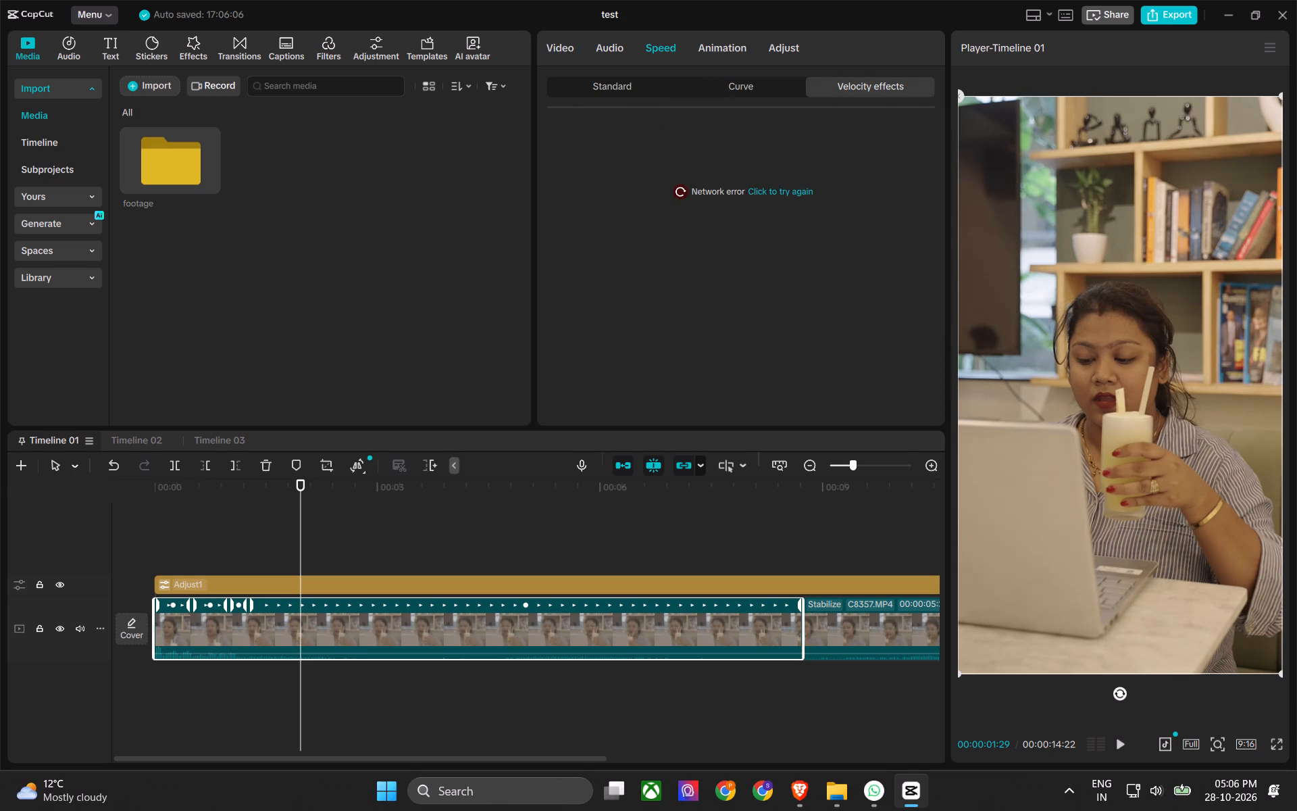
left_click(790, 200)
left_click(796, 191)
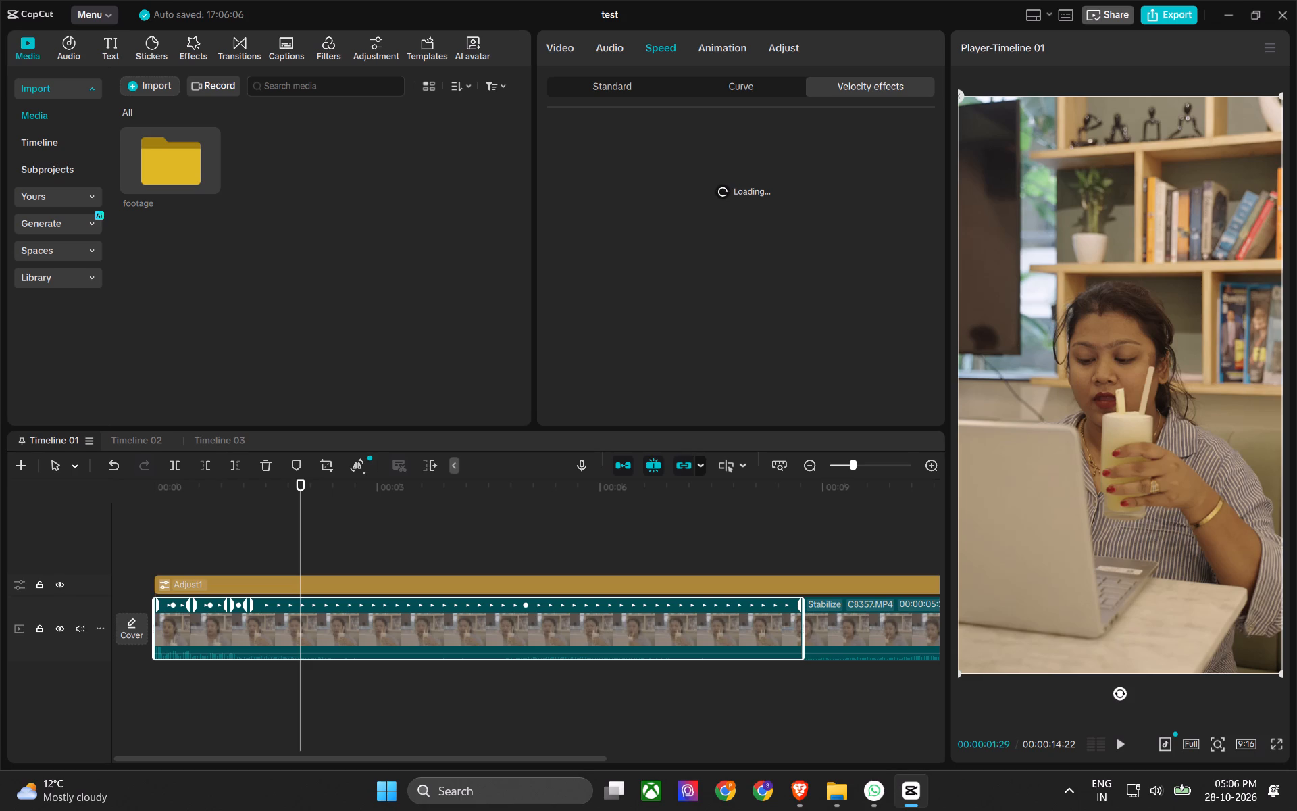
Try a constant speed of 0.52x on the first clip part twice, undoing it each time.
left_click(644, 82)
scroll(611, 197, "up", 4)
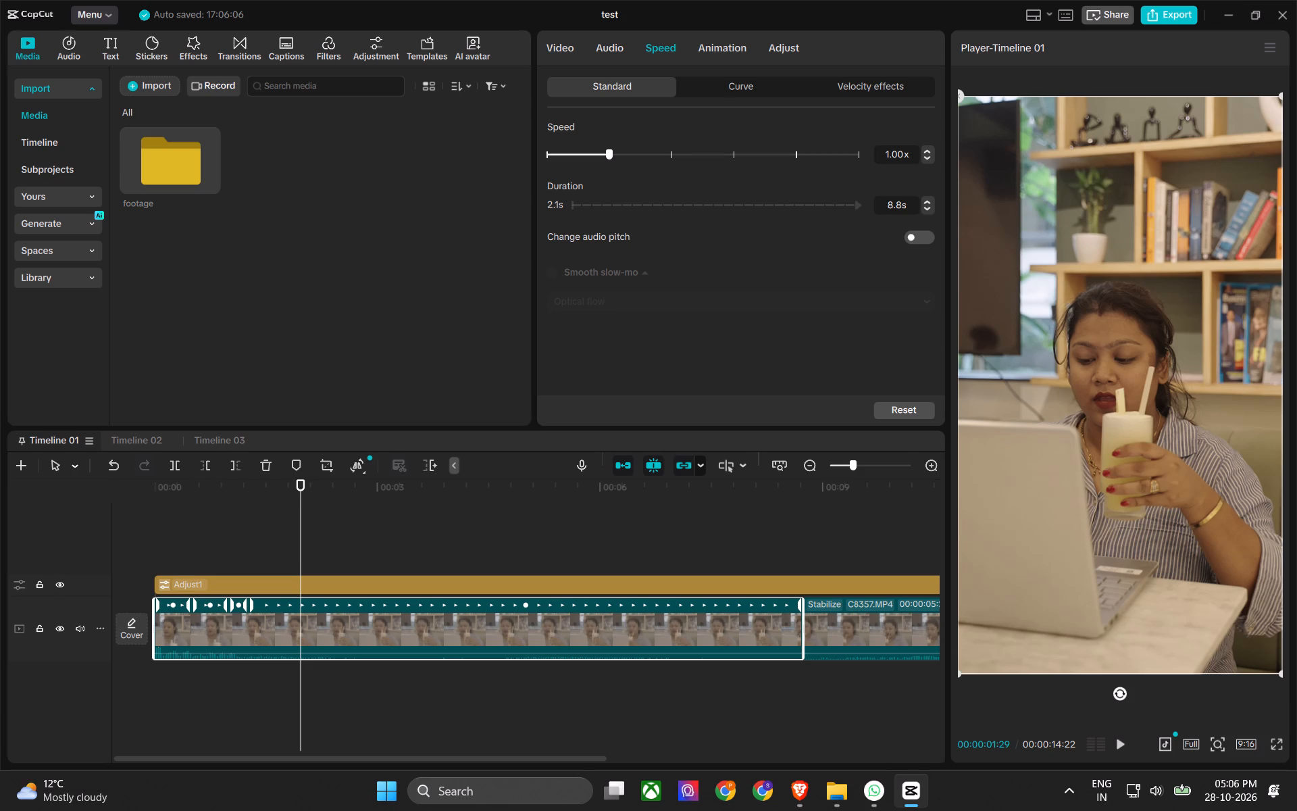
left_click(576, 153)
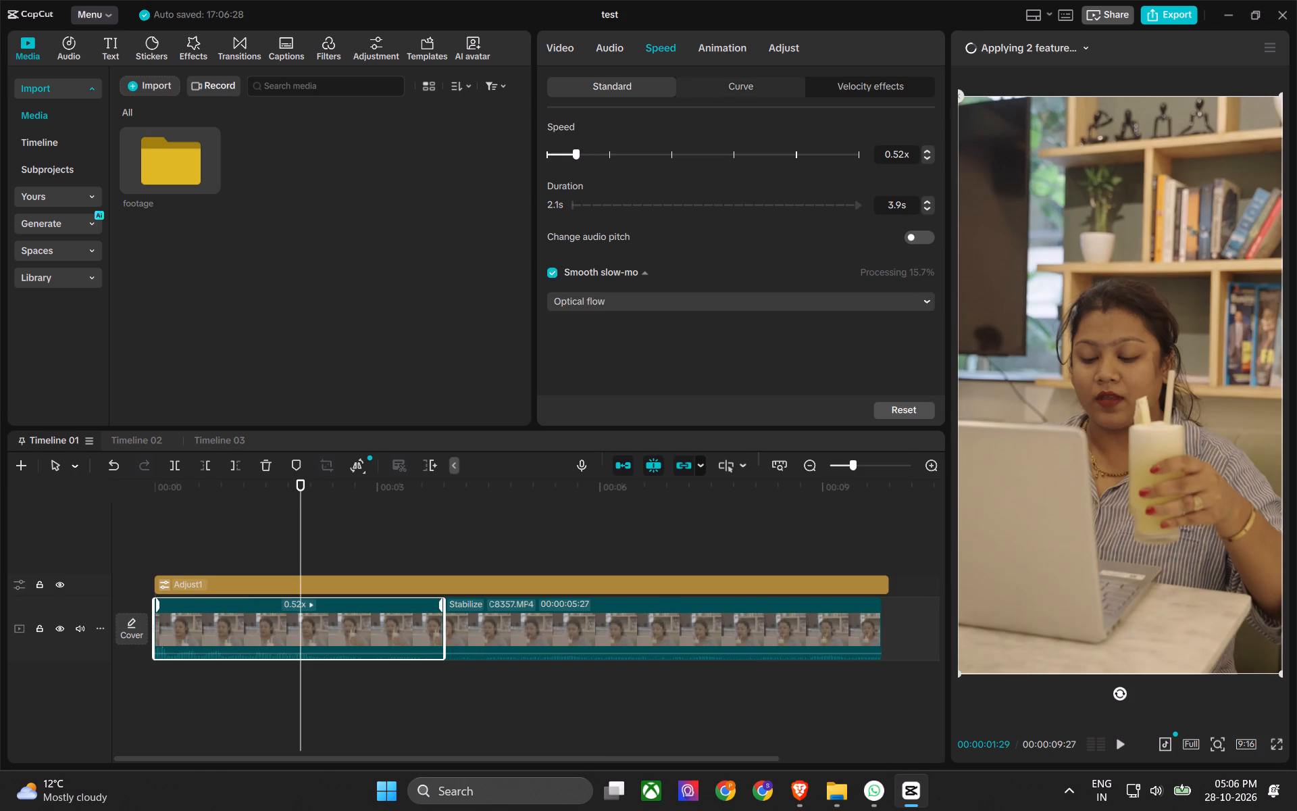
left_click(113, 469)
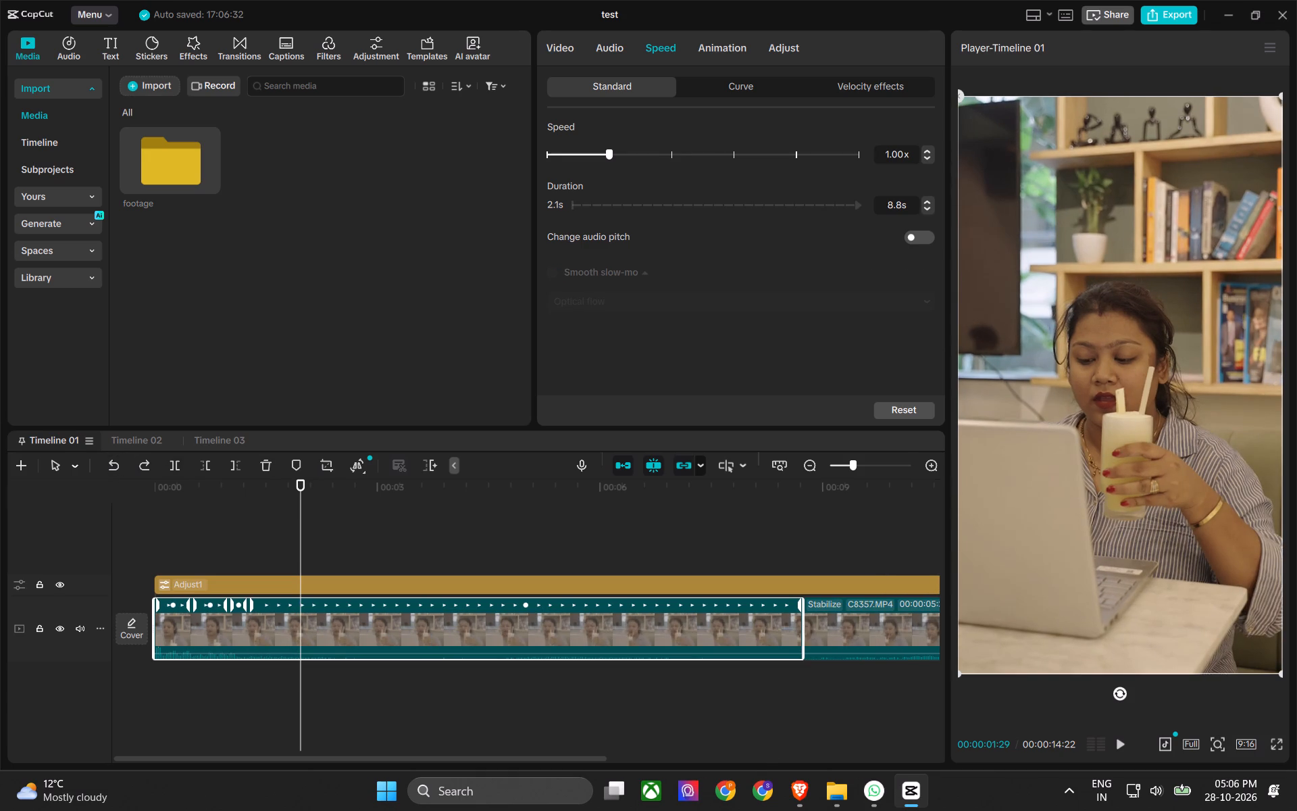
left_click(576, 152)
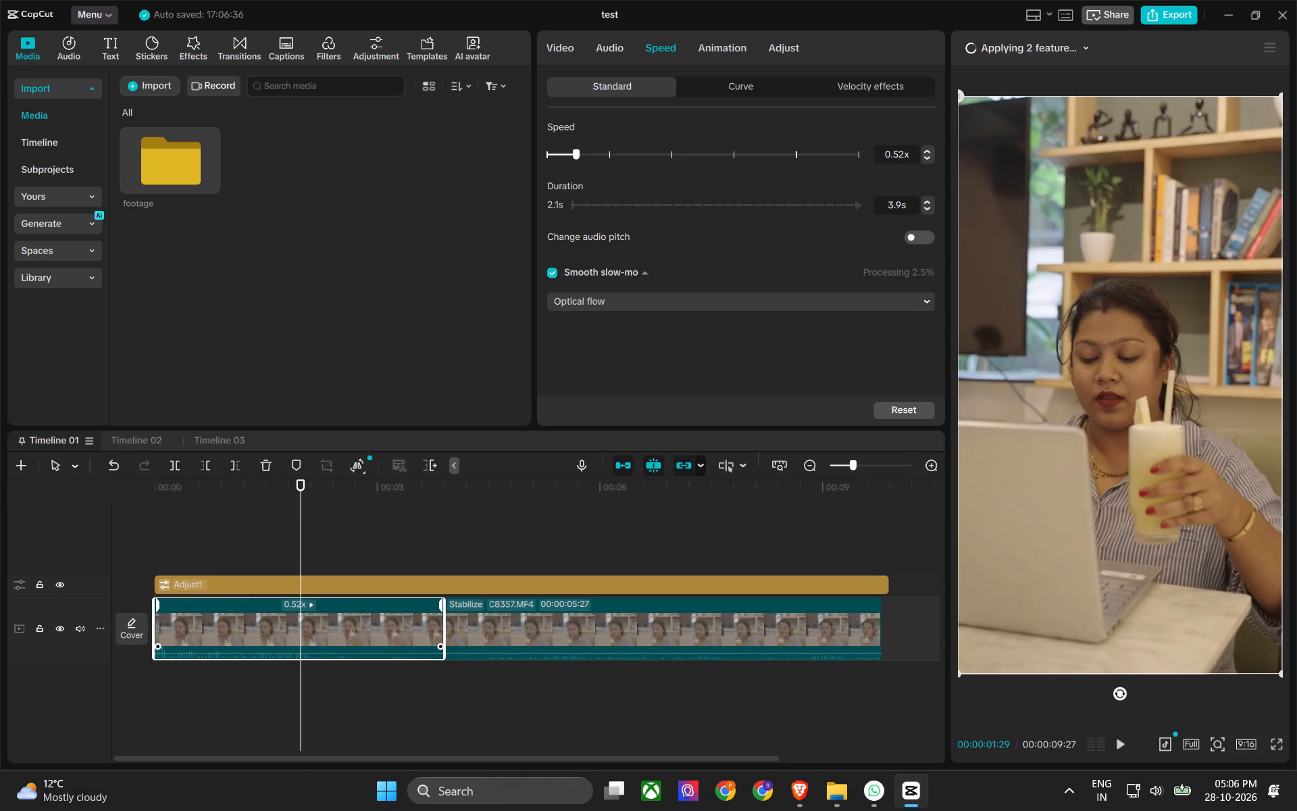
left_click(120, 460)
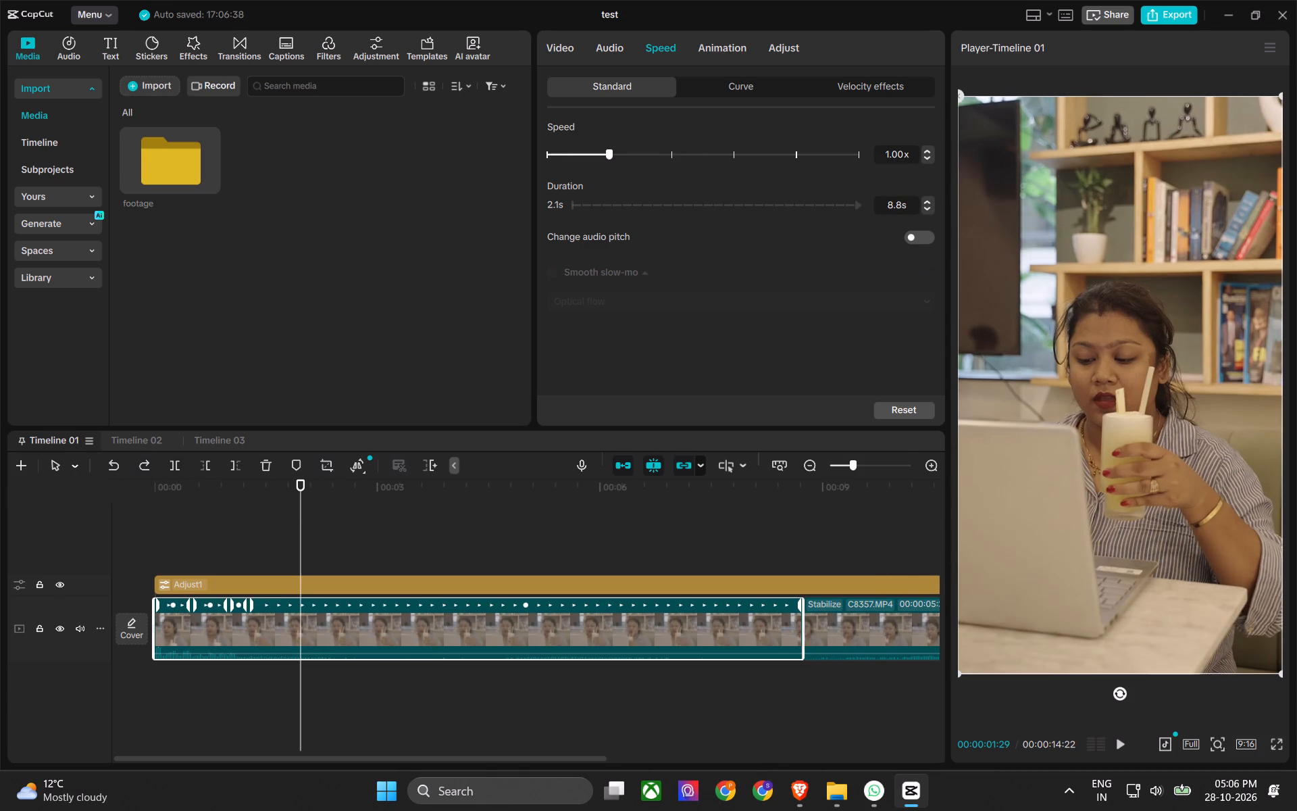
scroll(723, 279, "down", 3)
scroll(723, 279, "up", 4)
Select Optical flow again as the Smooth slow-mo method for the first clip part's Custom speed curve.
left_click(702, 87)
scroll(705, 264, "down", 4)
scroll(541, 413, "down", 2)
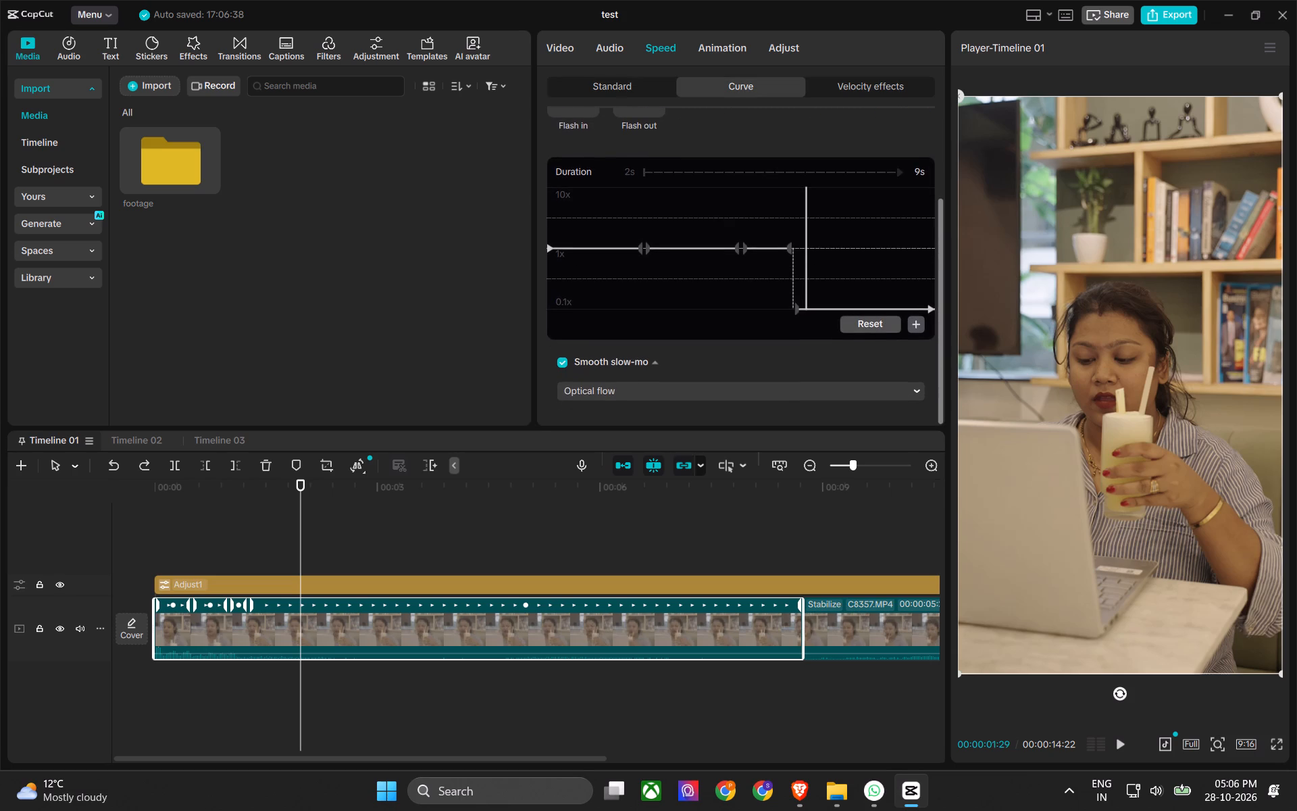
left_click(601, 393)
left_click(600, 463)
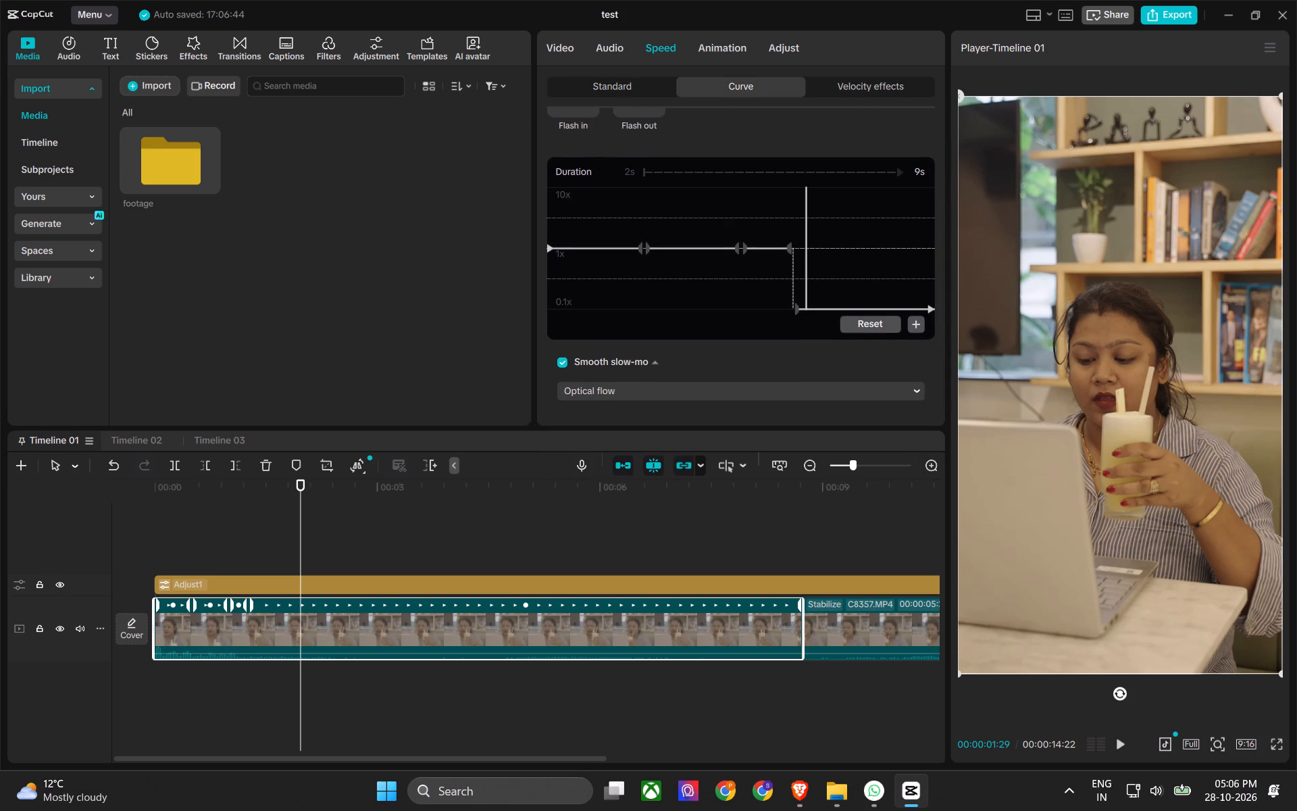
Play Timeline 01 from the beginning to review the Custom speed curve.
left_click_drag(301, 529, 0, 642)
key("space")
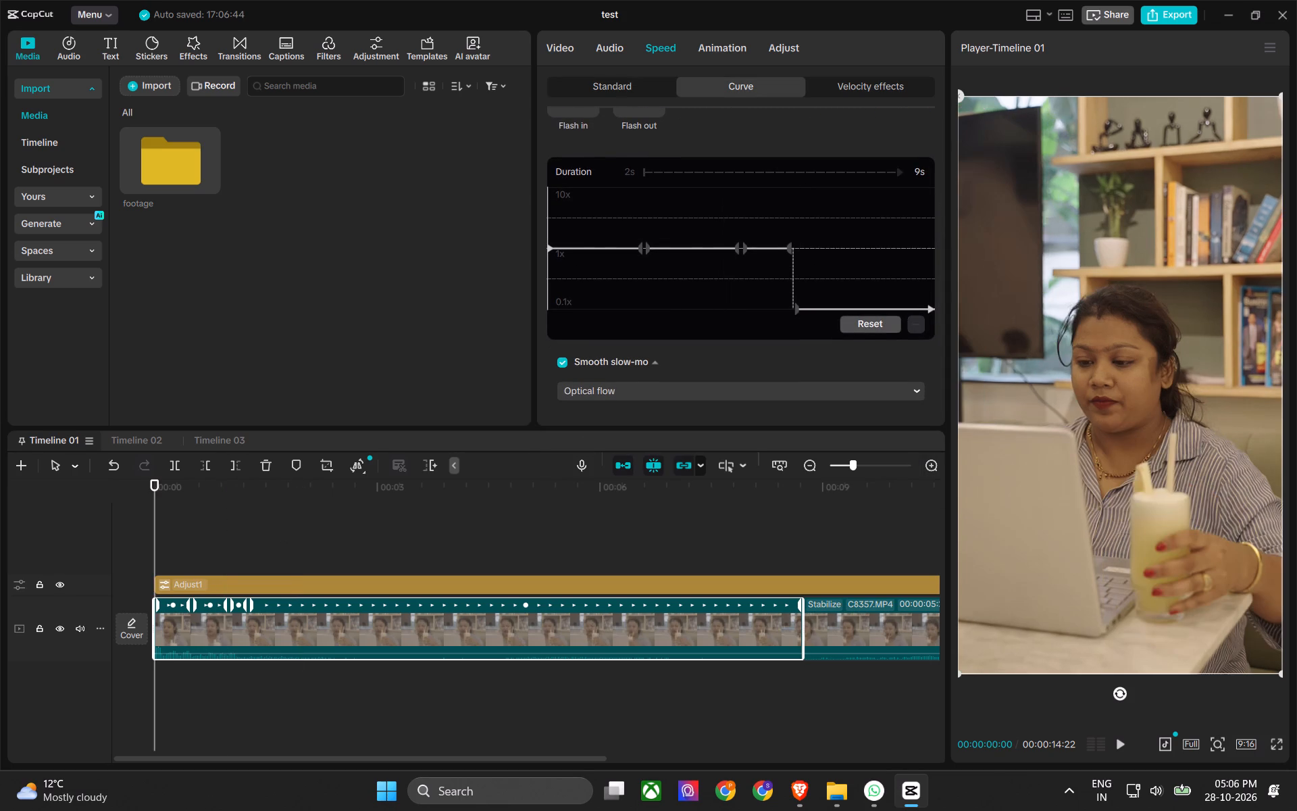
key("space")
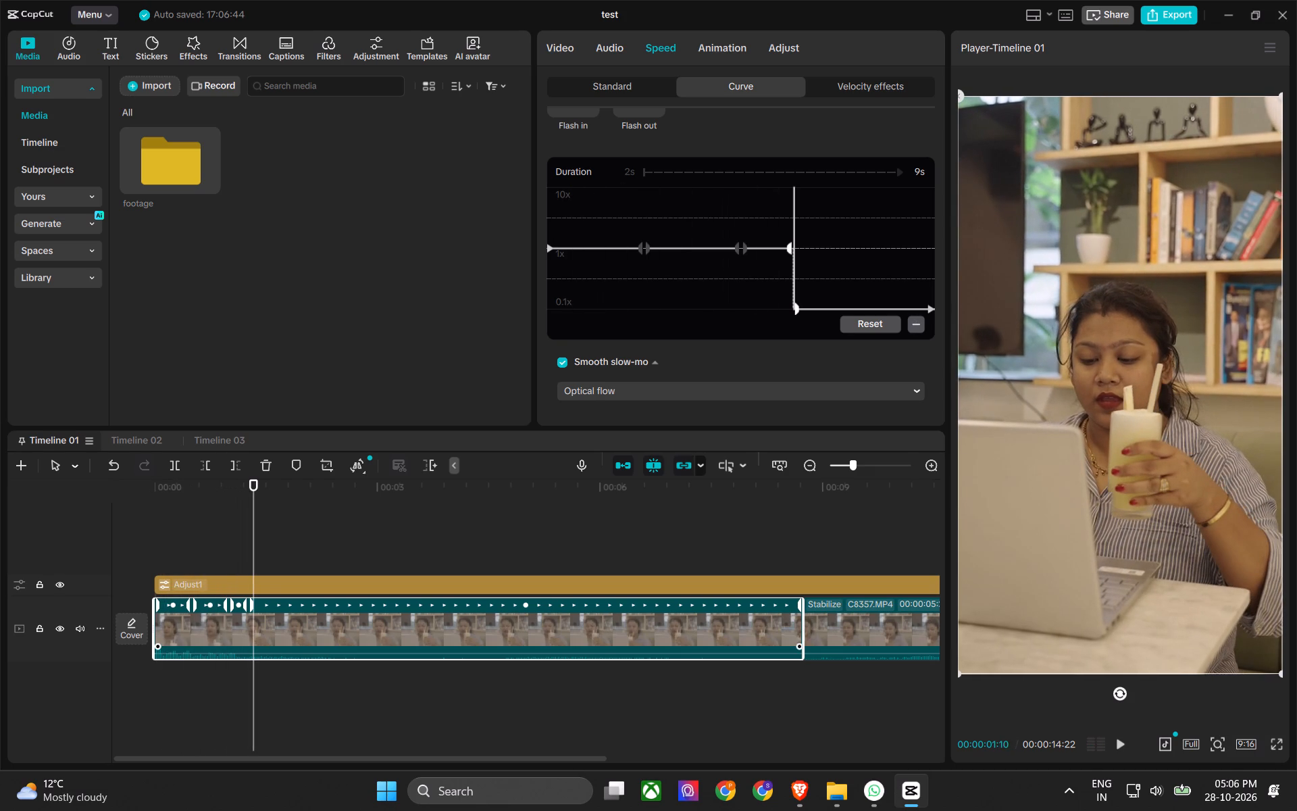
Reopen the velocity effects and retry loading them.
left_click(888, 93)
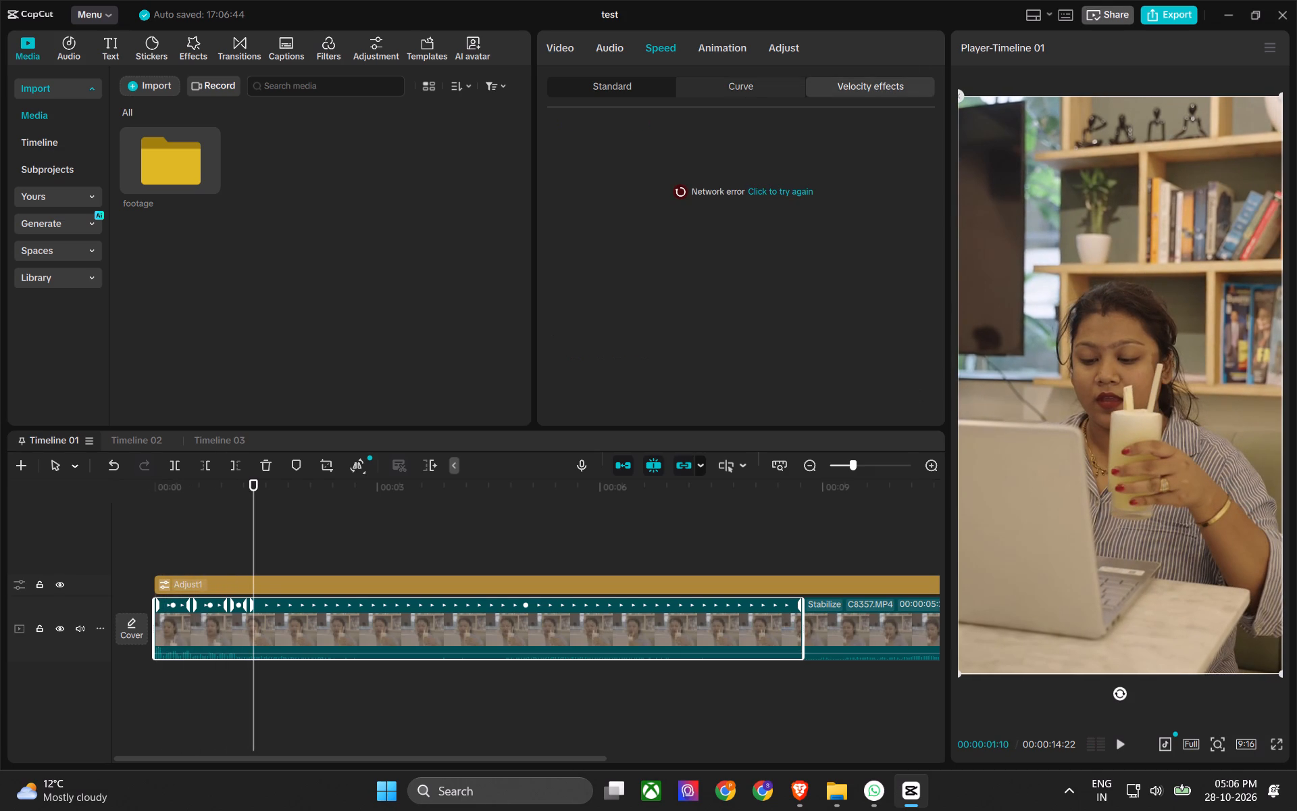
left_click(782, 197)
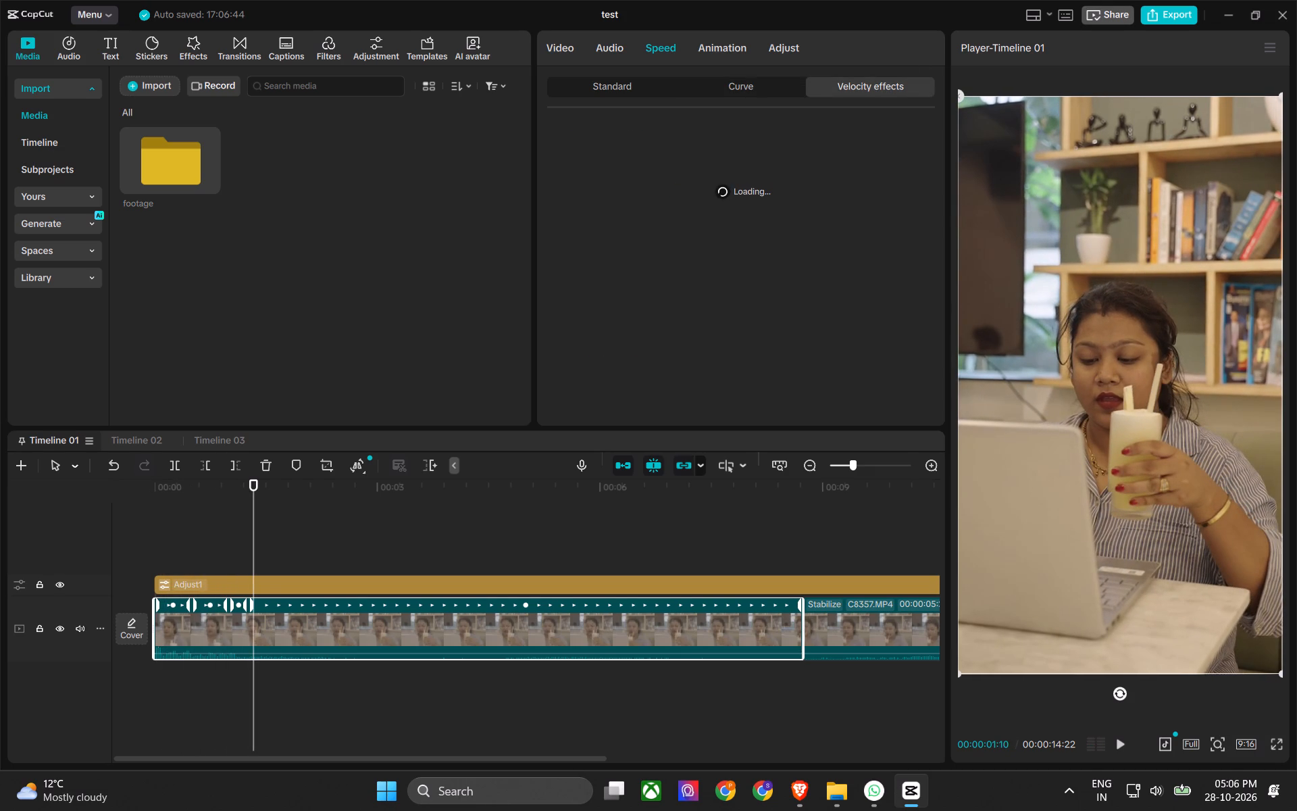
left_click(592, 85)
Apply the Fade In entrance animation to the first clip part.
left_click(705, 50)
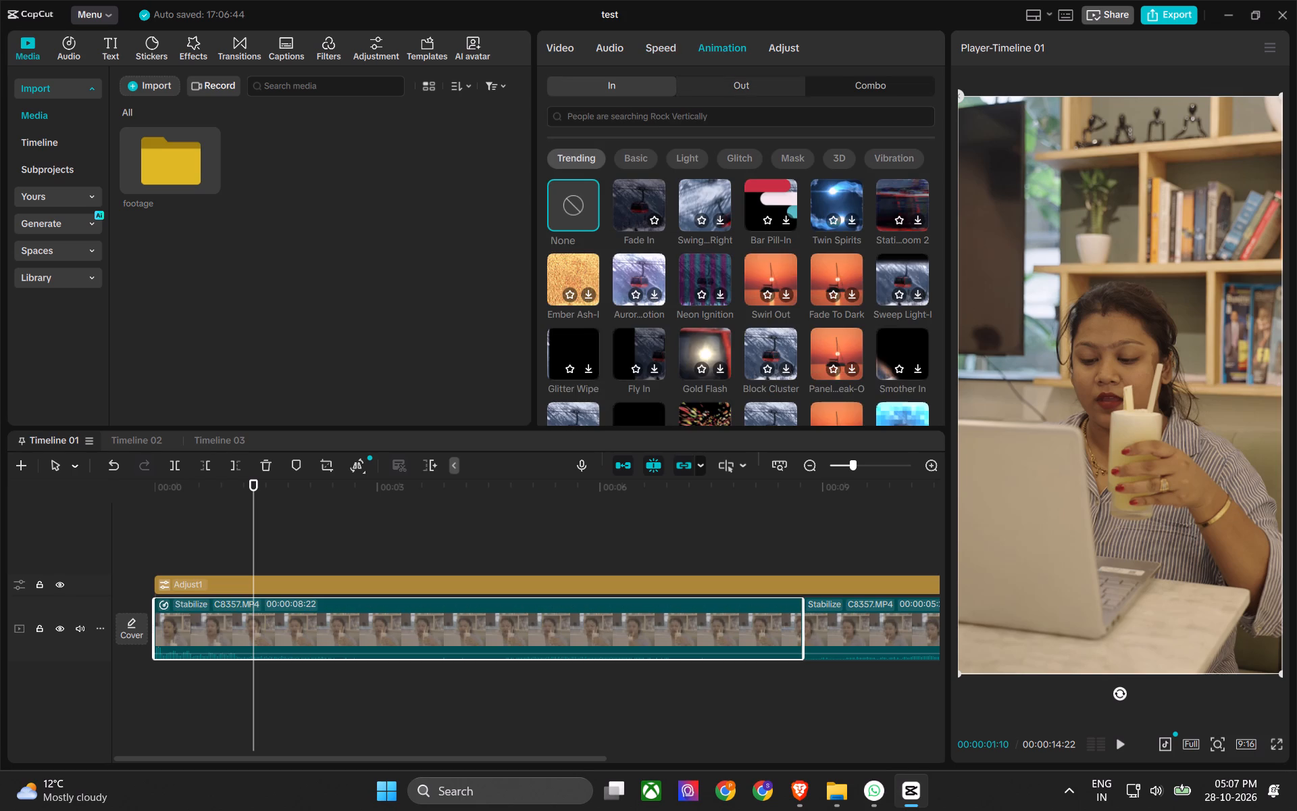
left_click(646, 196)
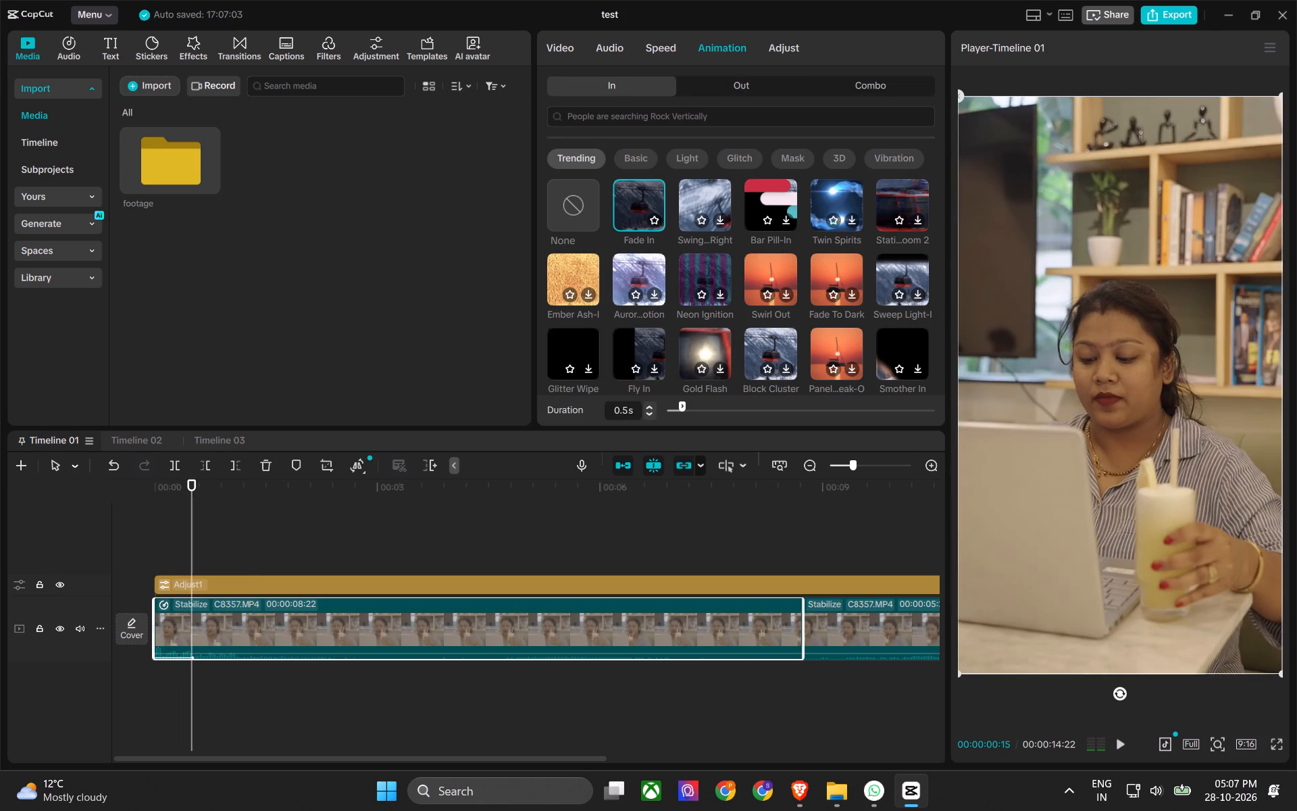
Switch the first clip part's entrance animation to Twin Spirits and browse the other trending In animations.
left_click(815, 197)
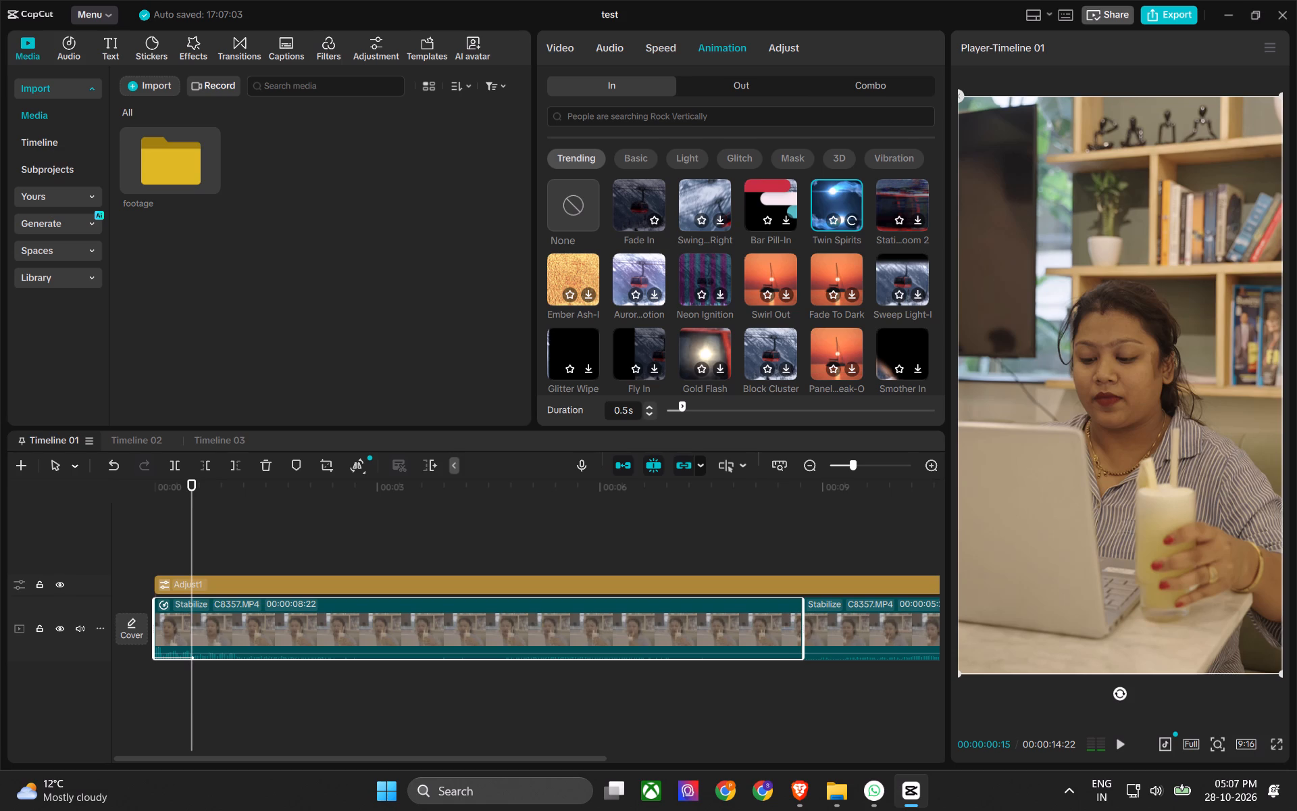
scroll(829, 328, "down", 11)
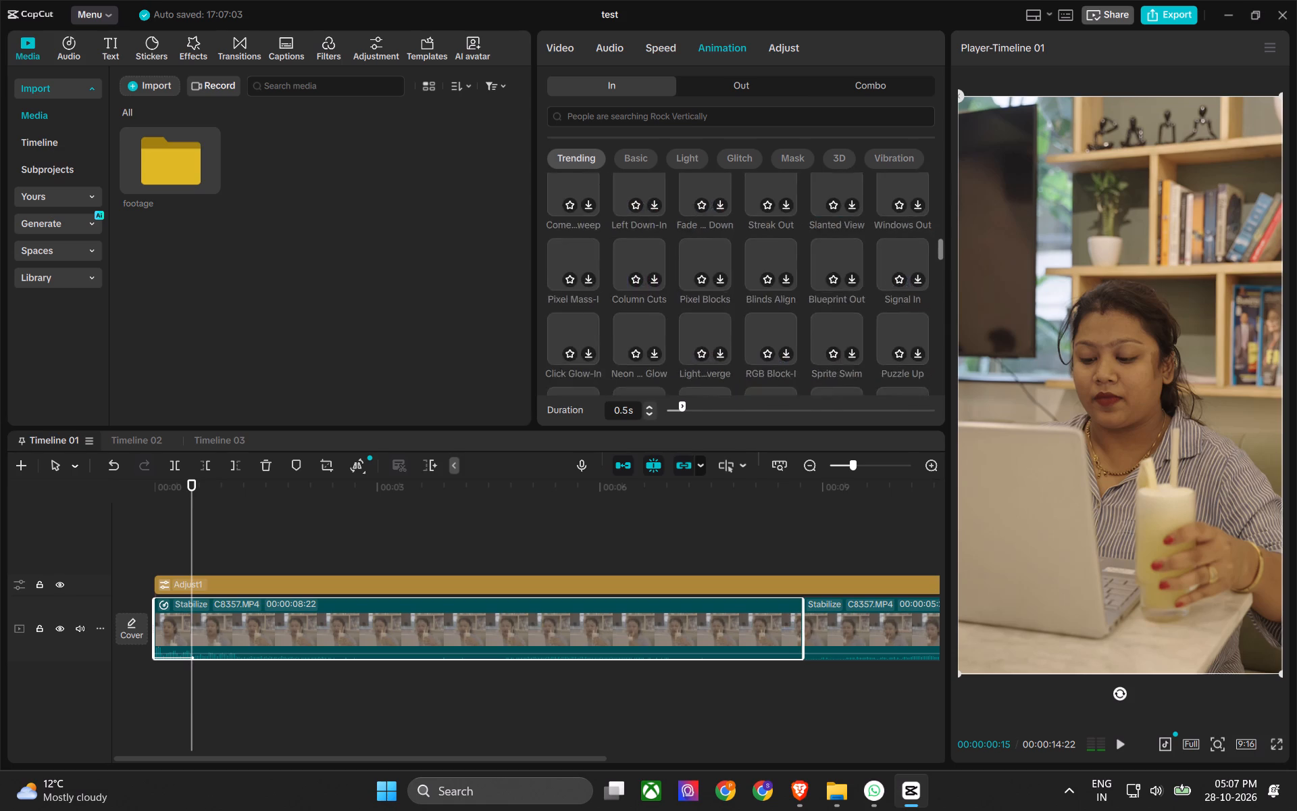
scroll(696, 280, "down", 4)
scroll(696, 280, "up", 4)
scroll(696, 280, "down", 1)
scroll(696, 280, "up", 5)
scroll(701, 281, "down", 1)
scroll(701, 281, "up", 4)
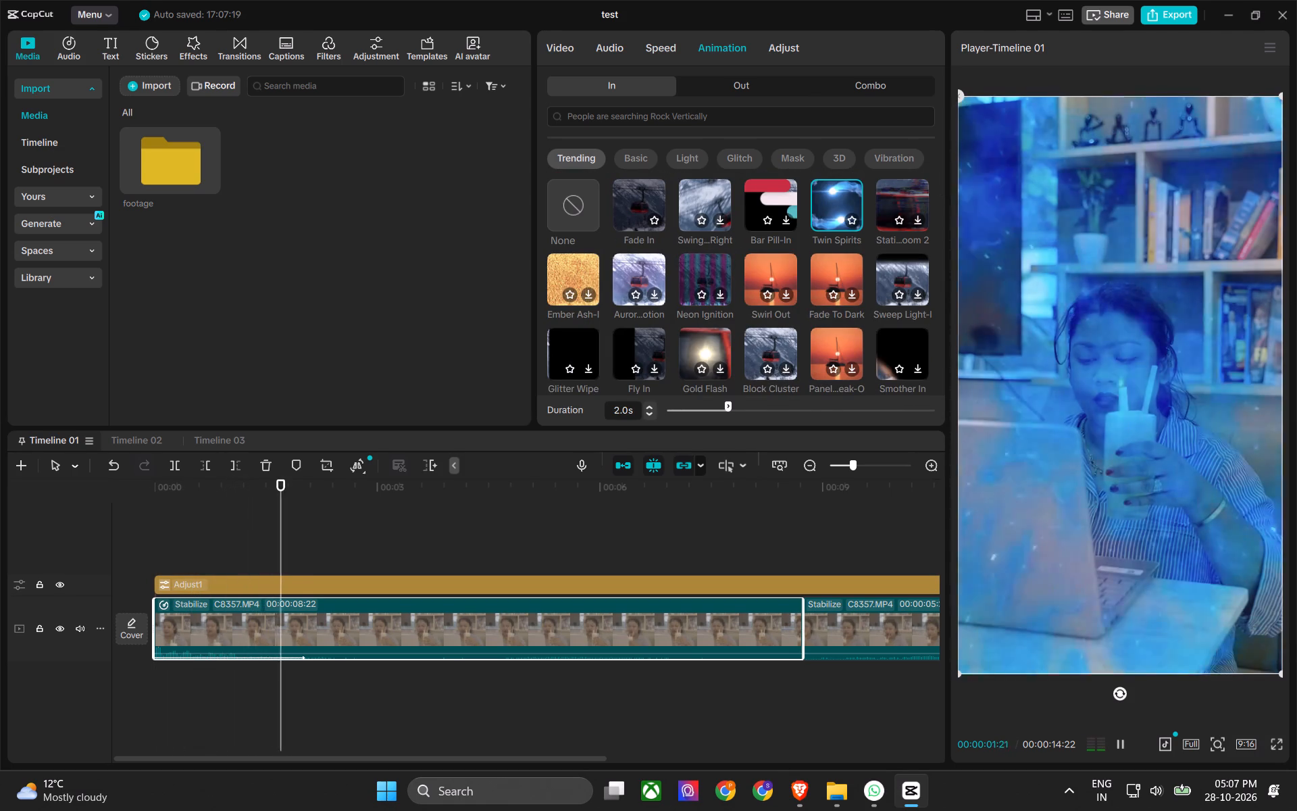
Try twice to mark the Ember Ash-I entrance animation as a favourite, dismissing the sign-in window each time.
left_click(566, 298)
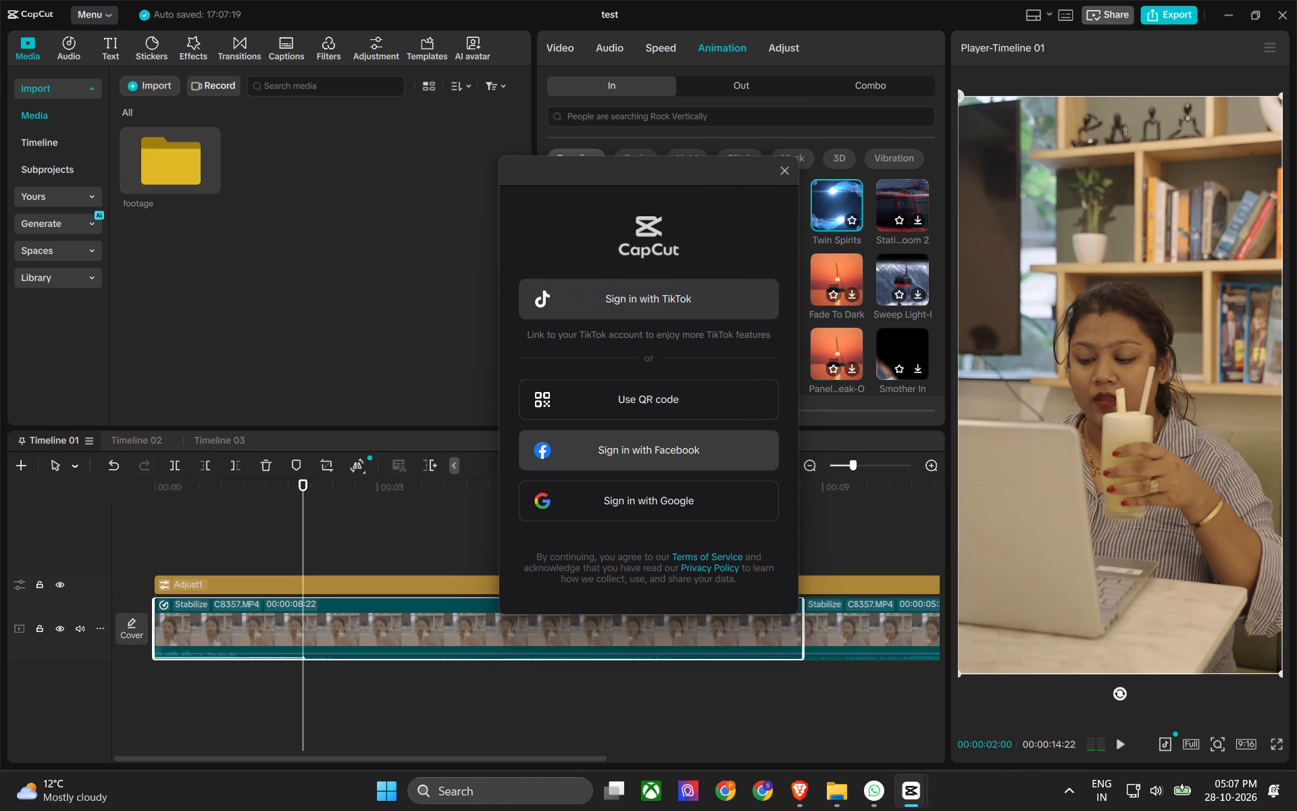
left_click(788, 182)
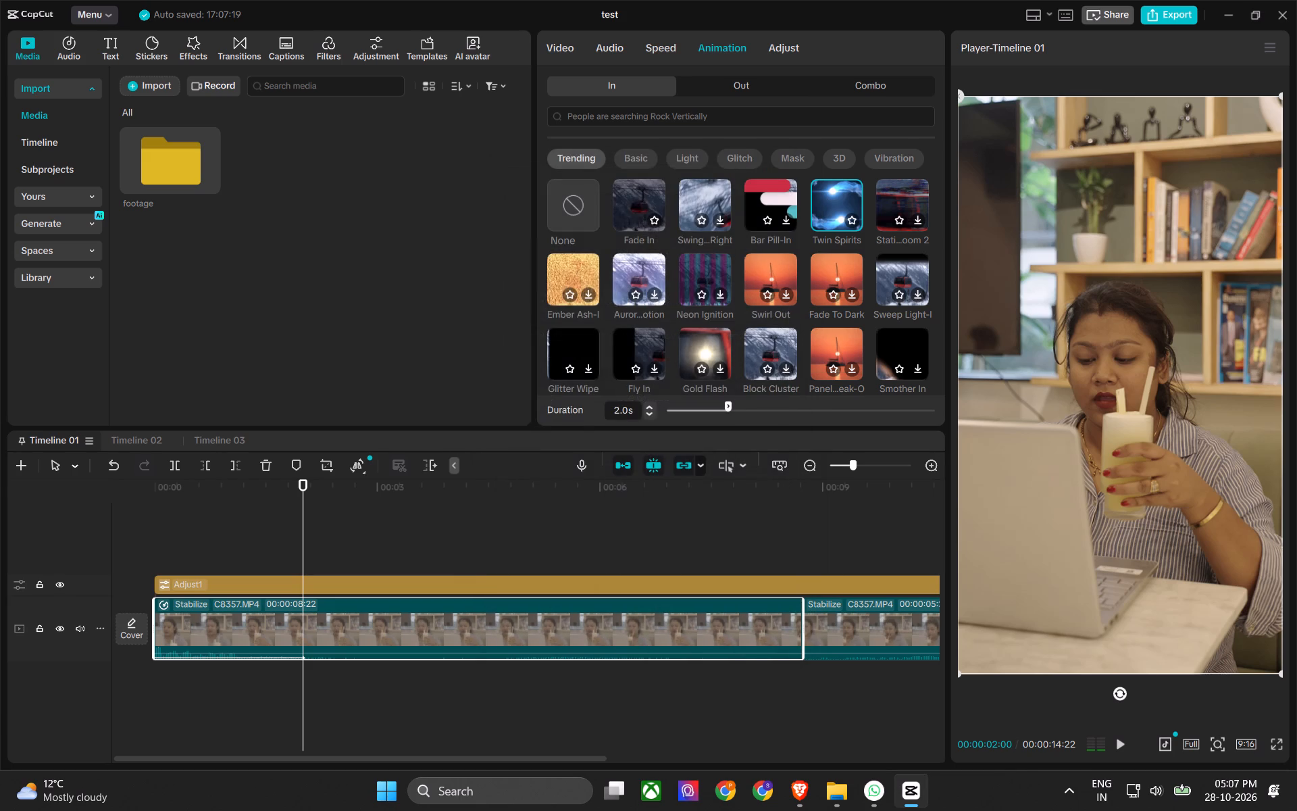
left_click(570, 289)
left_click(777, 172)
Play Timeline 01 from the beginning to review the Twin Spirits entrance animation.
left_click(273, 499)
left_click_drag(273, 501, 70, 597)
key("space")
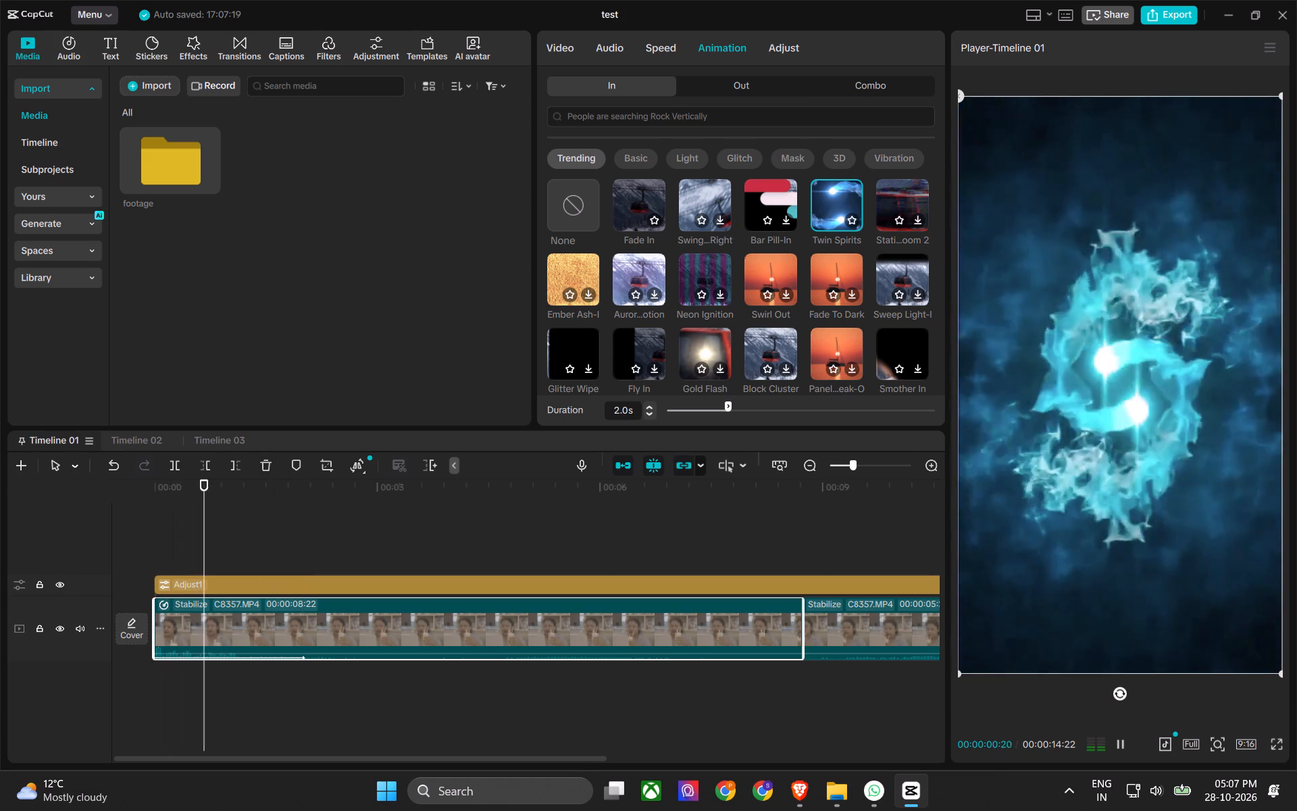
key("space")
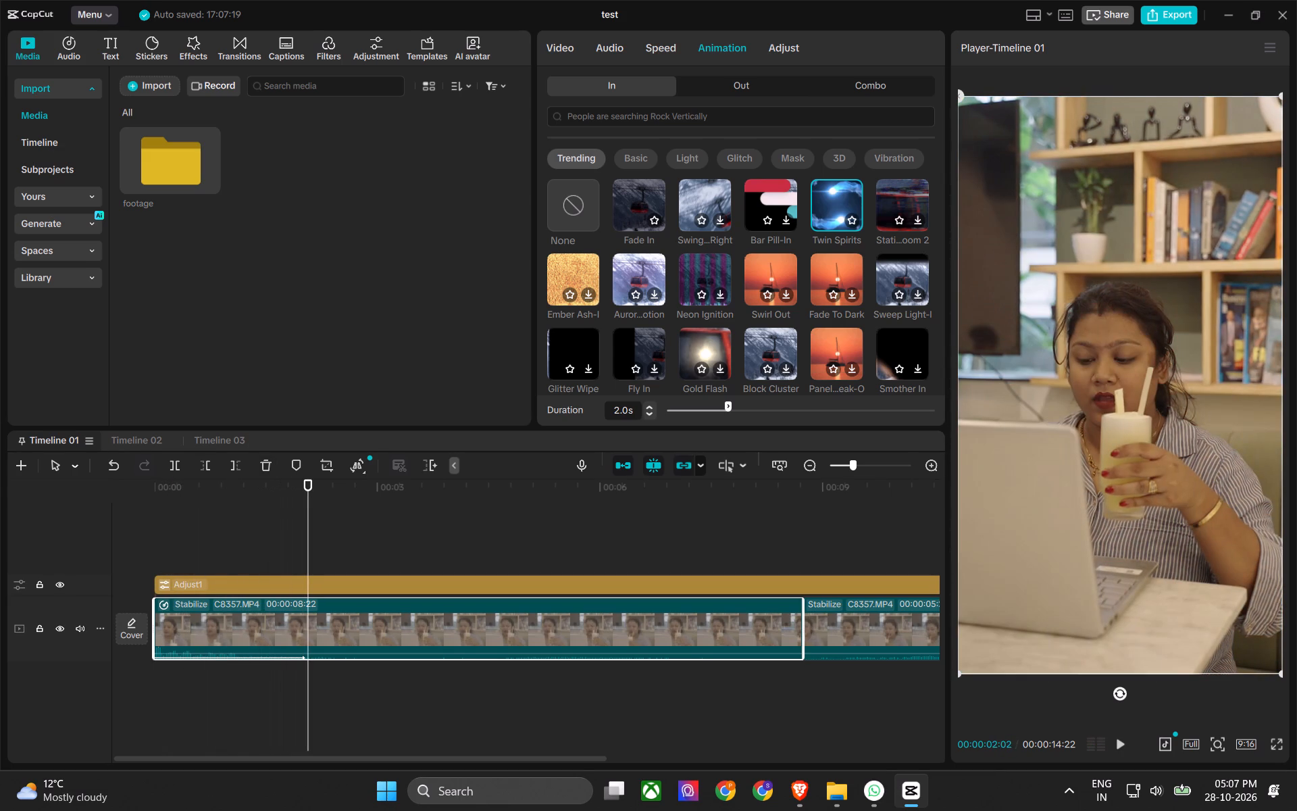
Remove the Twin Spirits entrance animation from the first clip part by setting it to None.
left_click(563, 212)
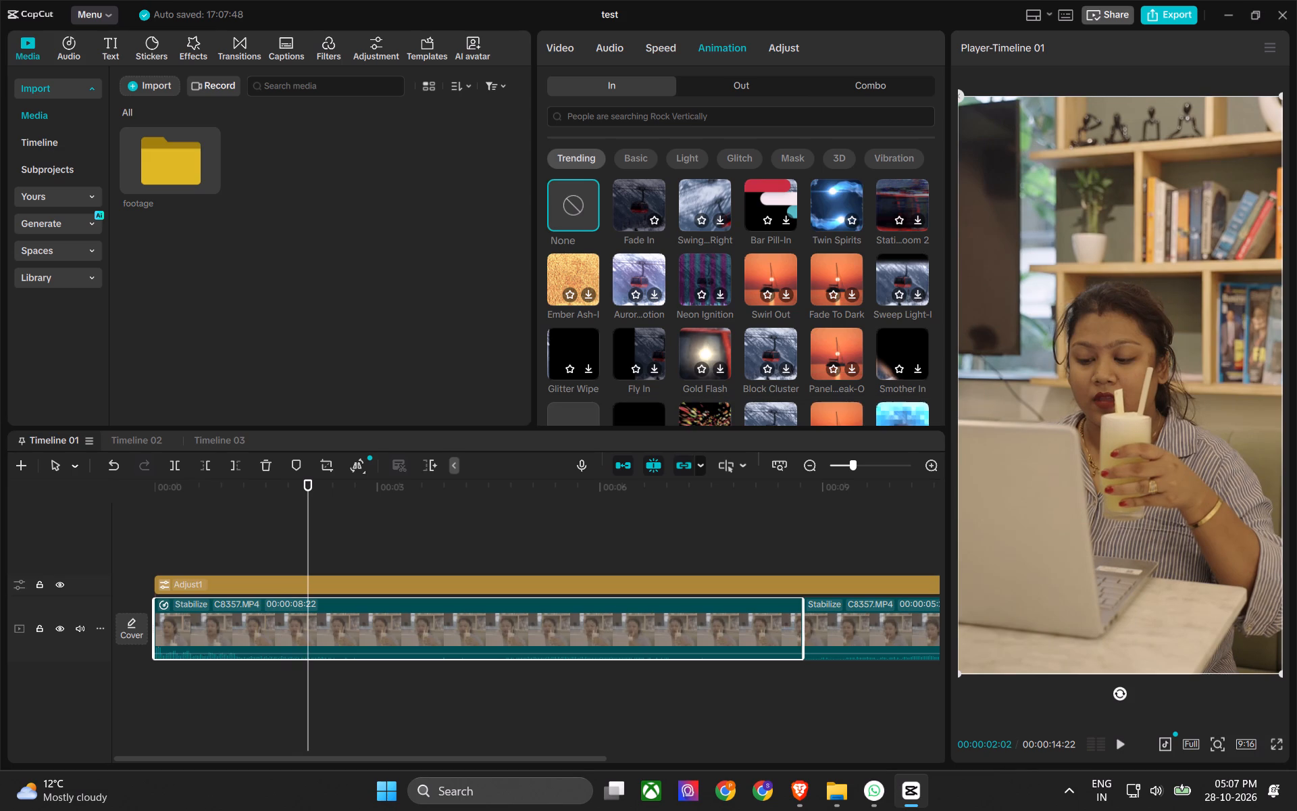
Preview the trending video effects, including Glitter Bokeh and BG Projection, on the footage.
left_click(189, 50)
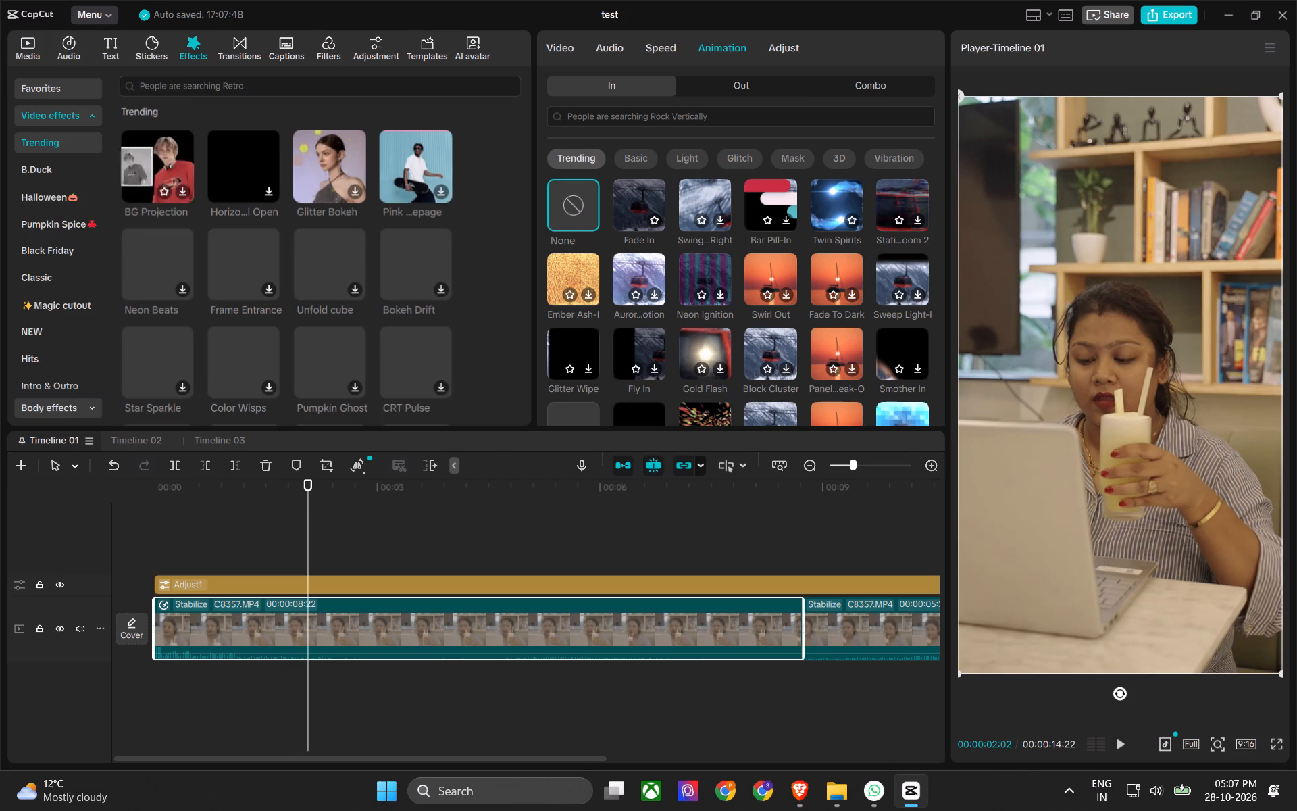
left_click(163, 172)
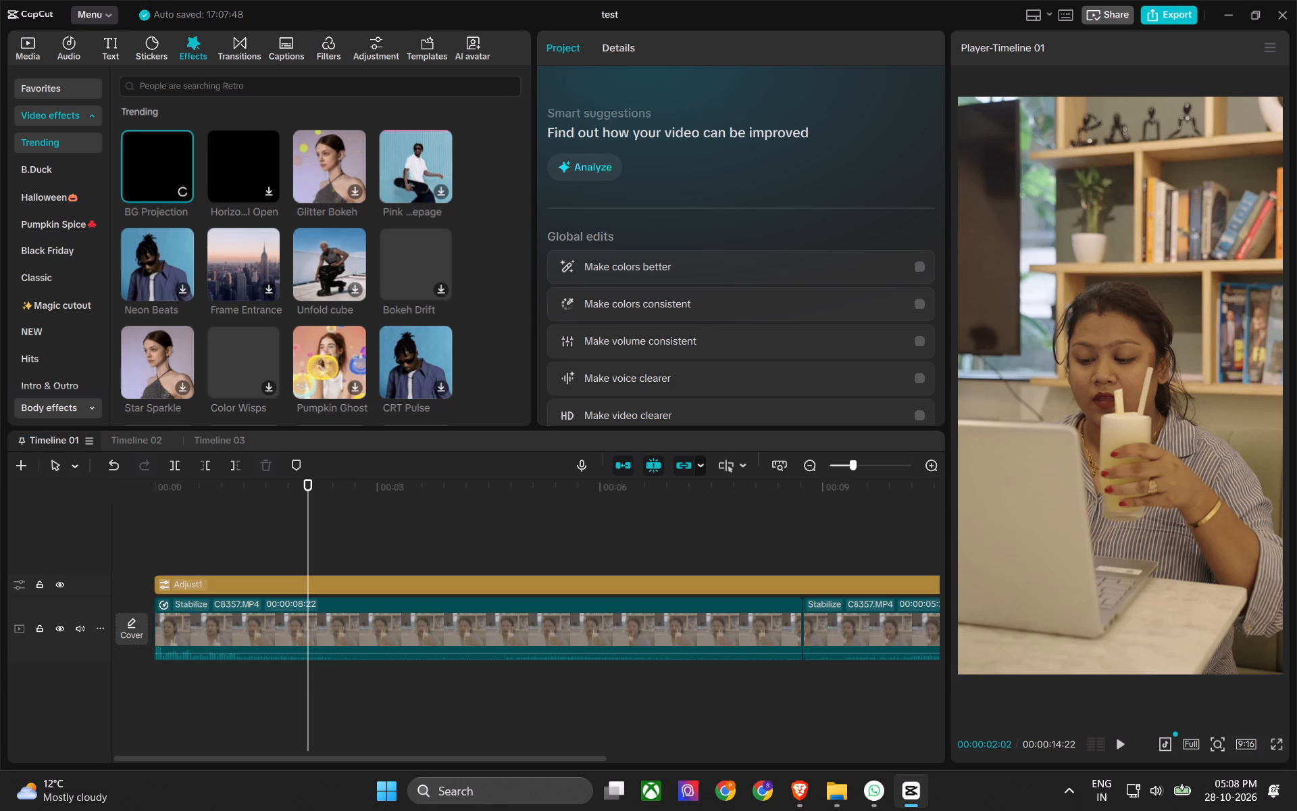
left_click(269, 196)
left_click(355, 195)
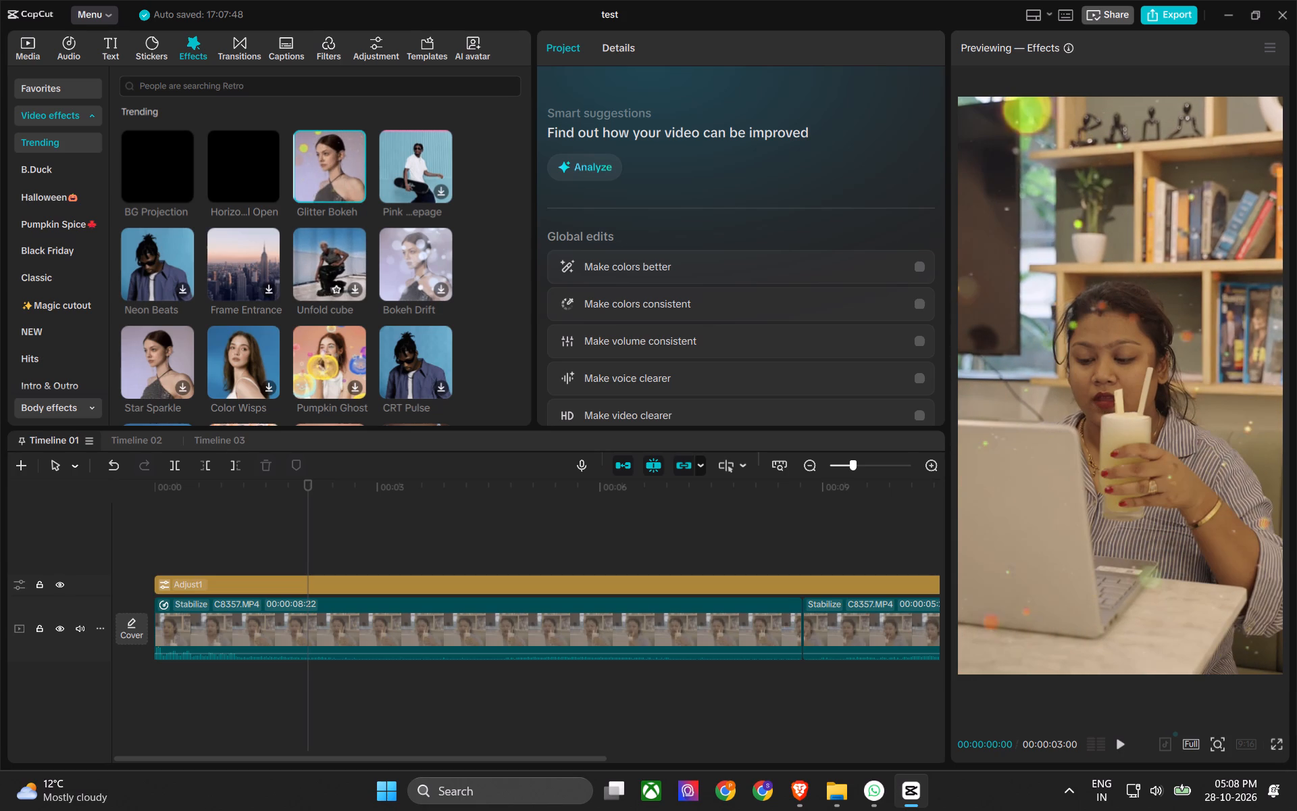
left_click(173, 156)
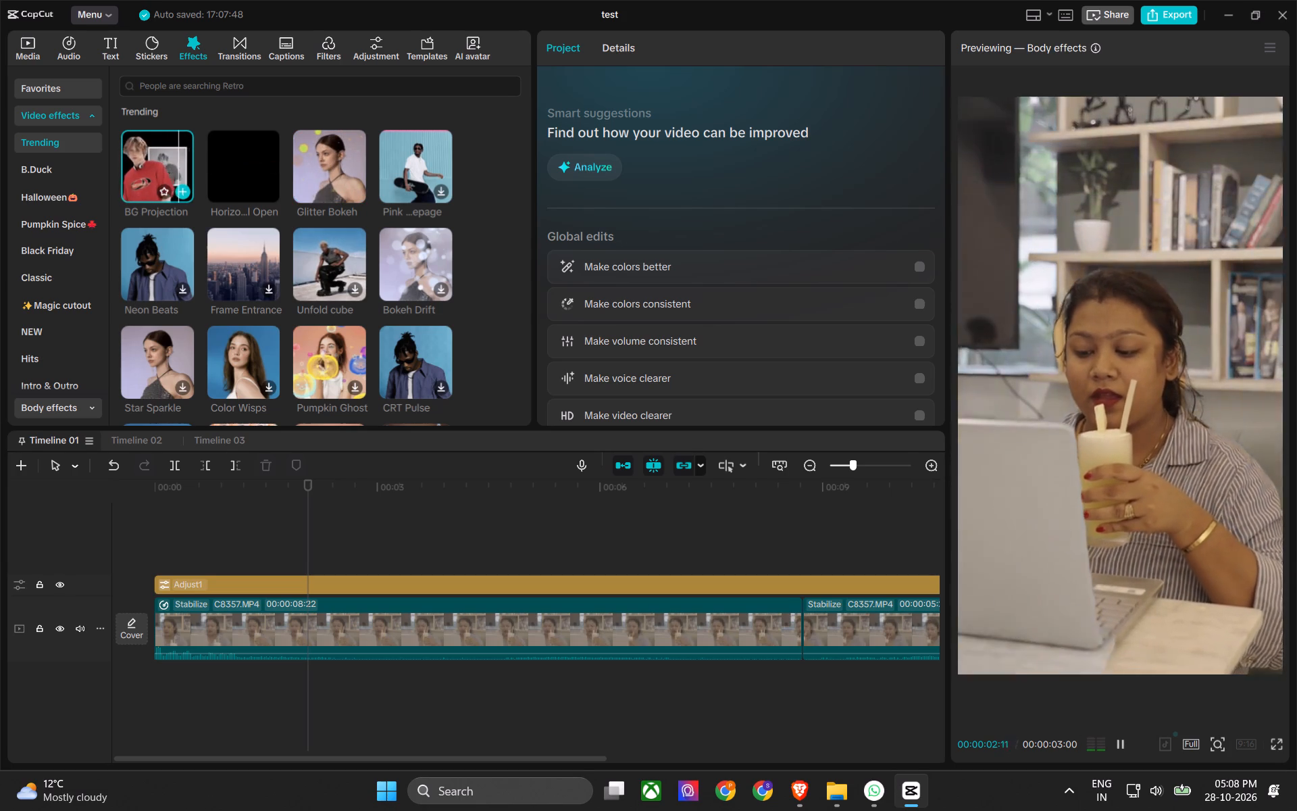
Play Timeline 01 from its beginning to review the footage for comparison with the BG Projection effect.
left_click(161, 526)
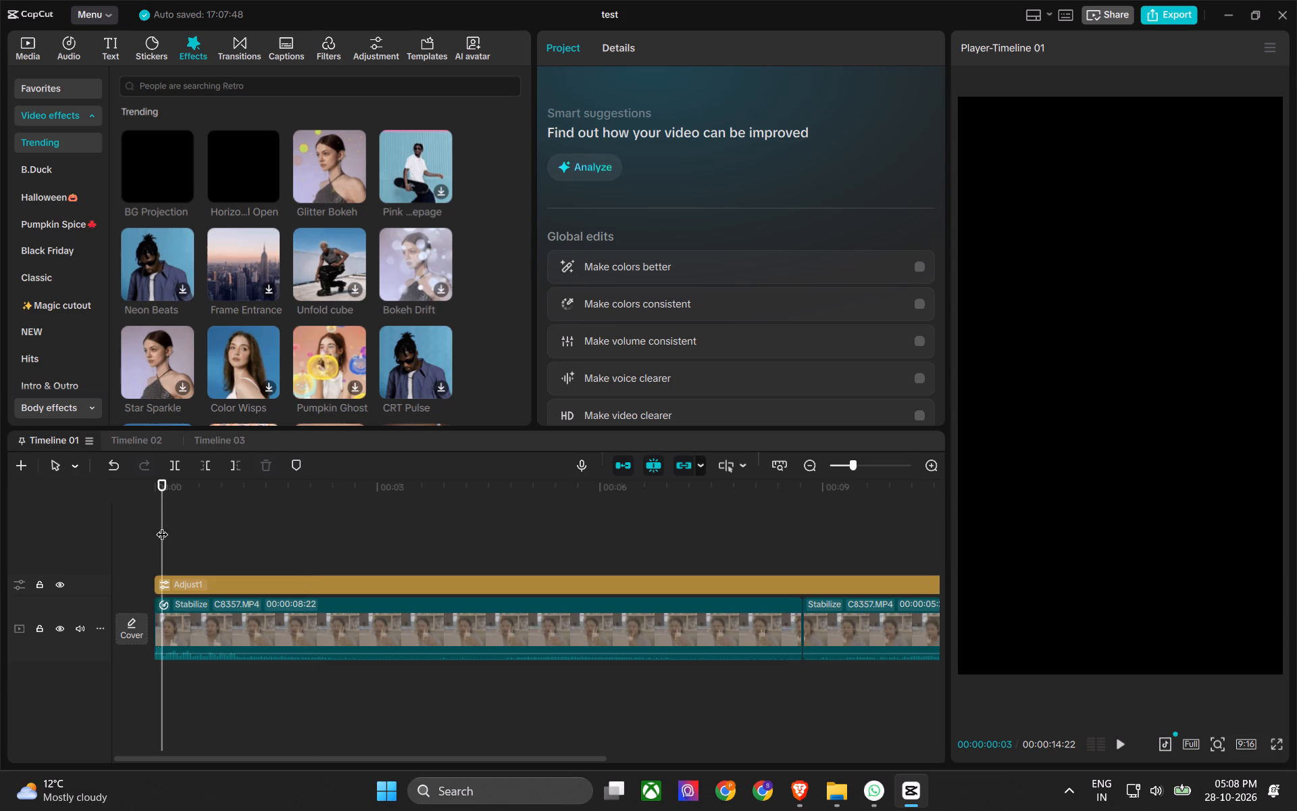
left_click_drag(162, 526, 122, 518)
key("space")
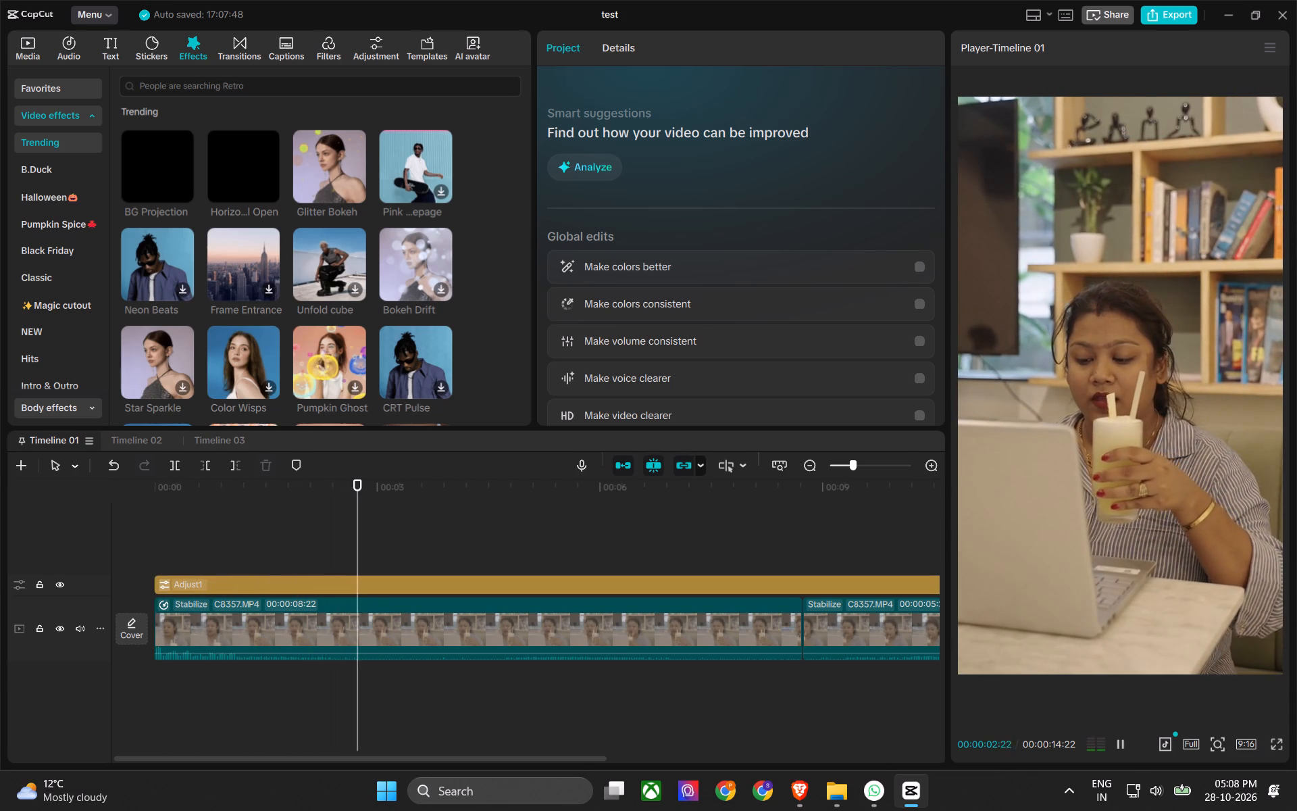
left_click(159, 176)
left_click(193, 544)
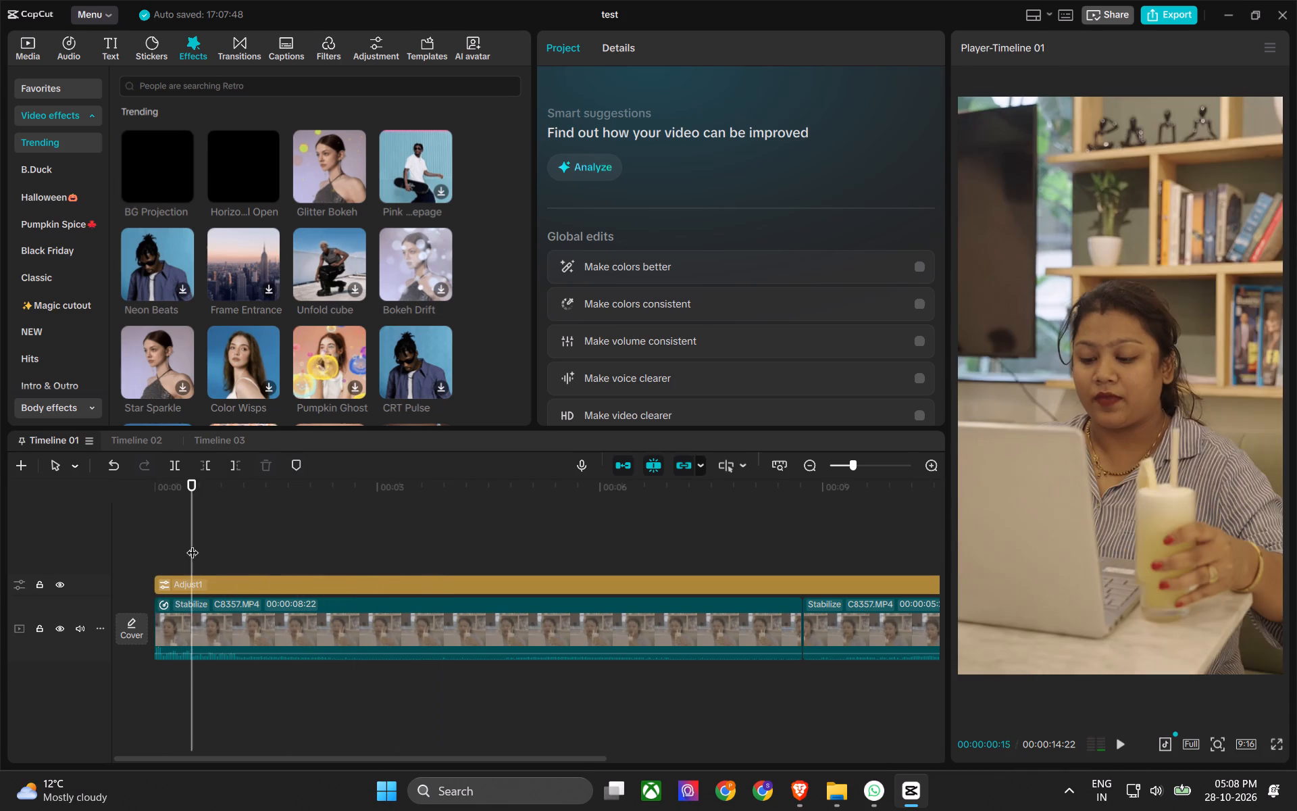
left_click_drag(193, 544, 115, 552)
key("space")
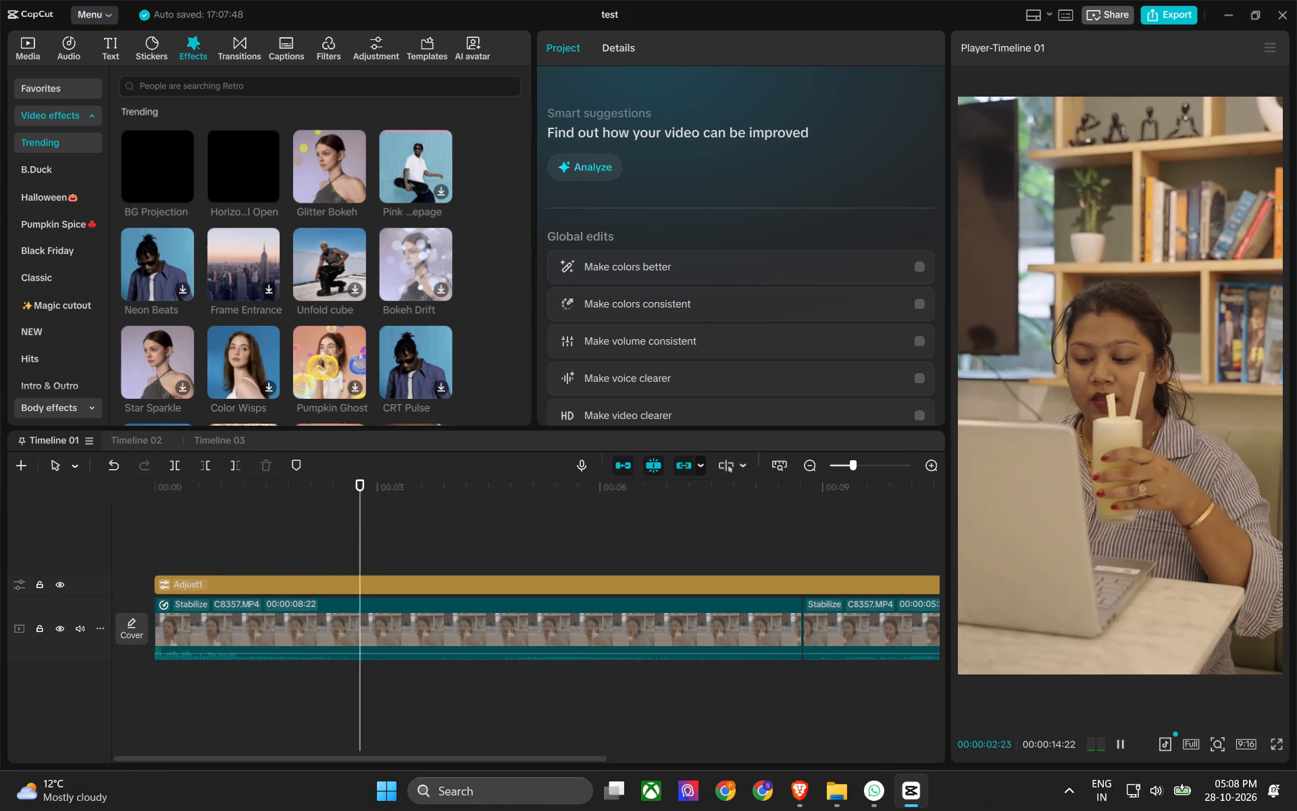
key("space")
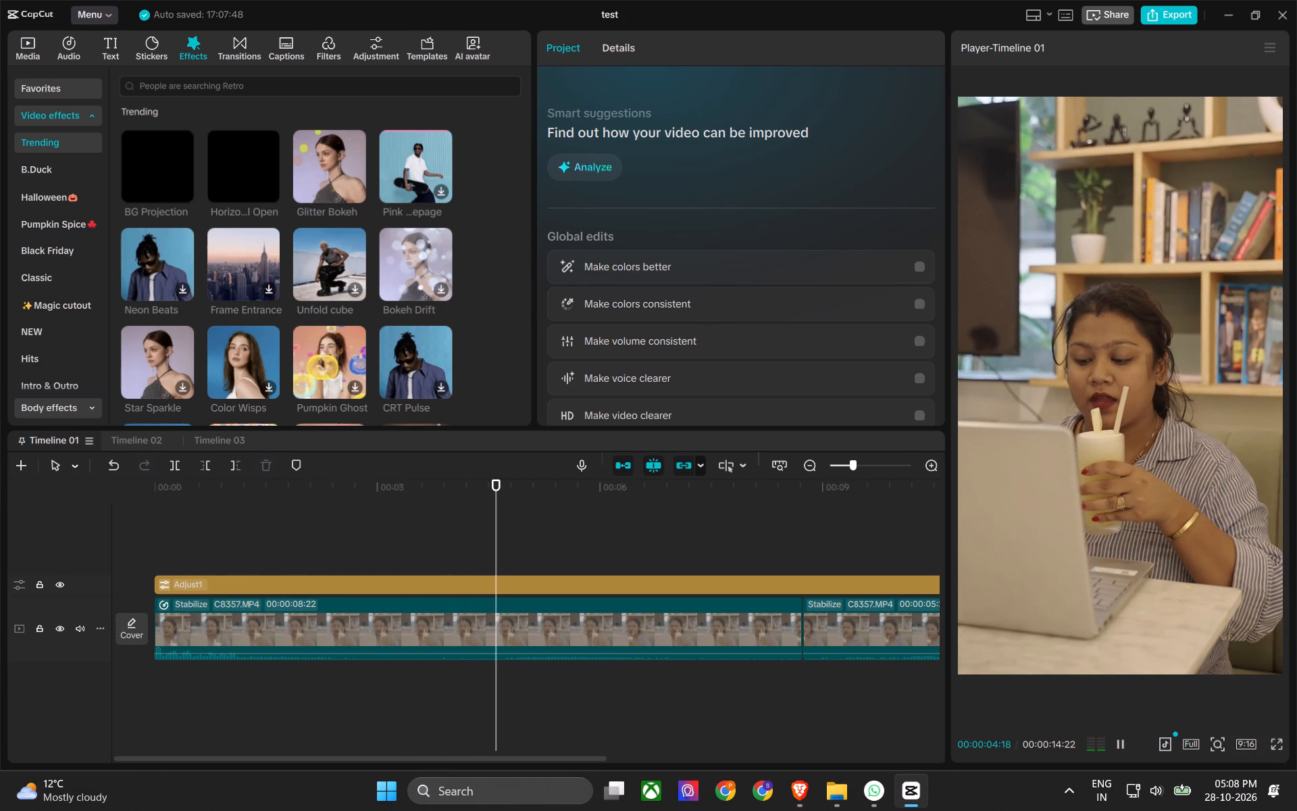
Preview the BG Projection effect on the footage and check the project details.
left_click(176, 160)
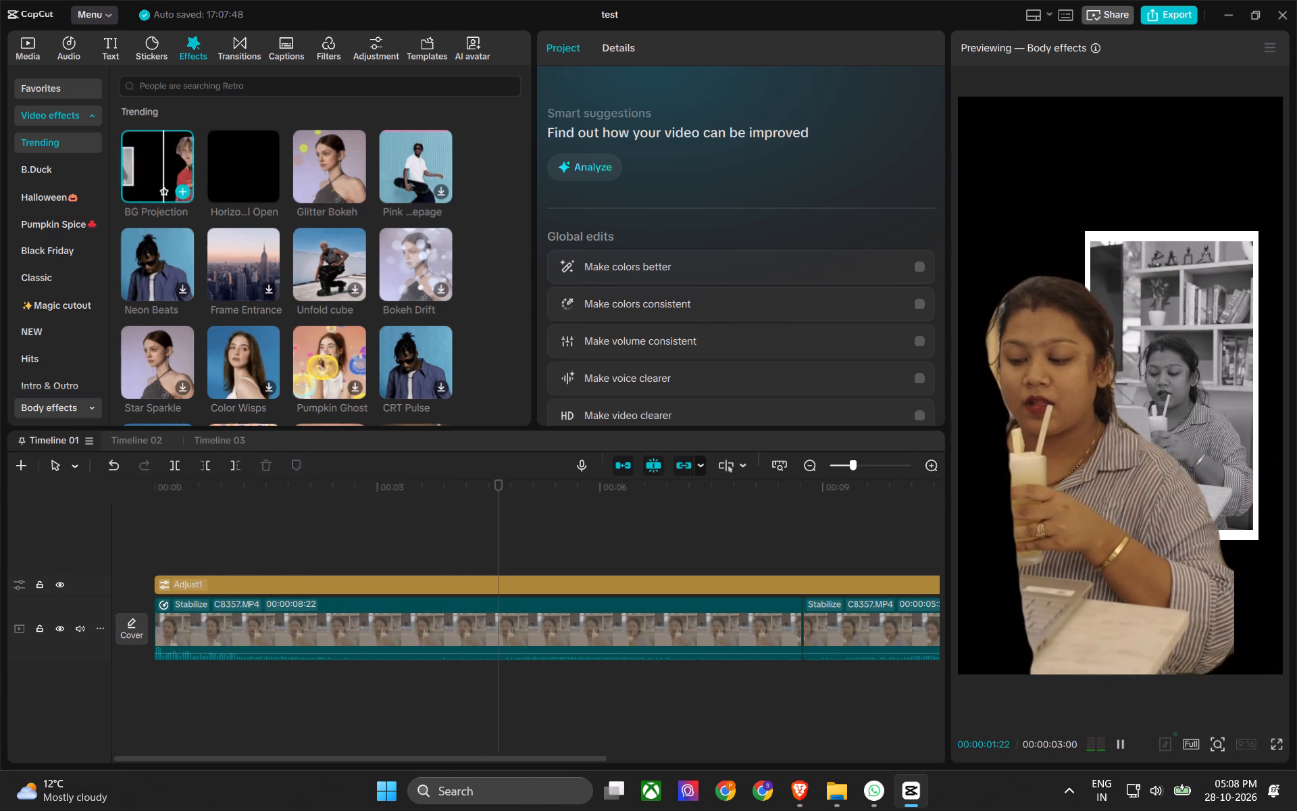
left_click(151, 148)
left_click(609, 59)
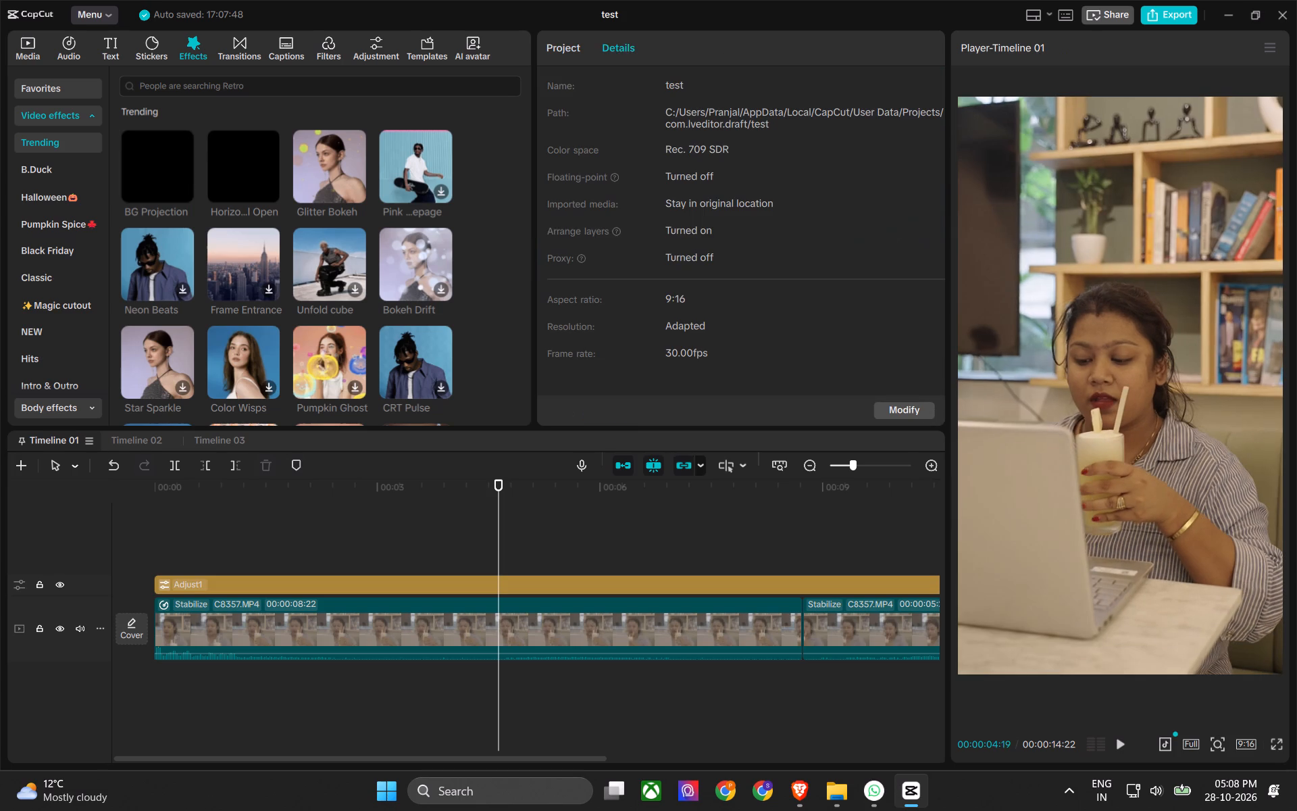
left_click(568, 50)
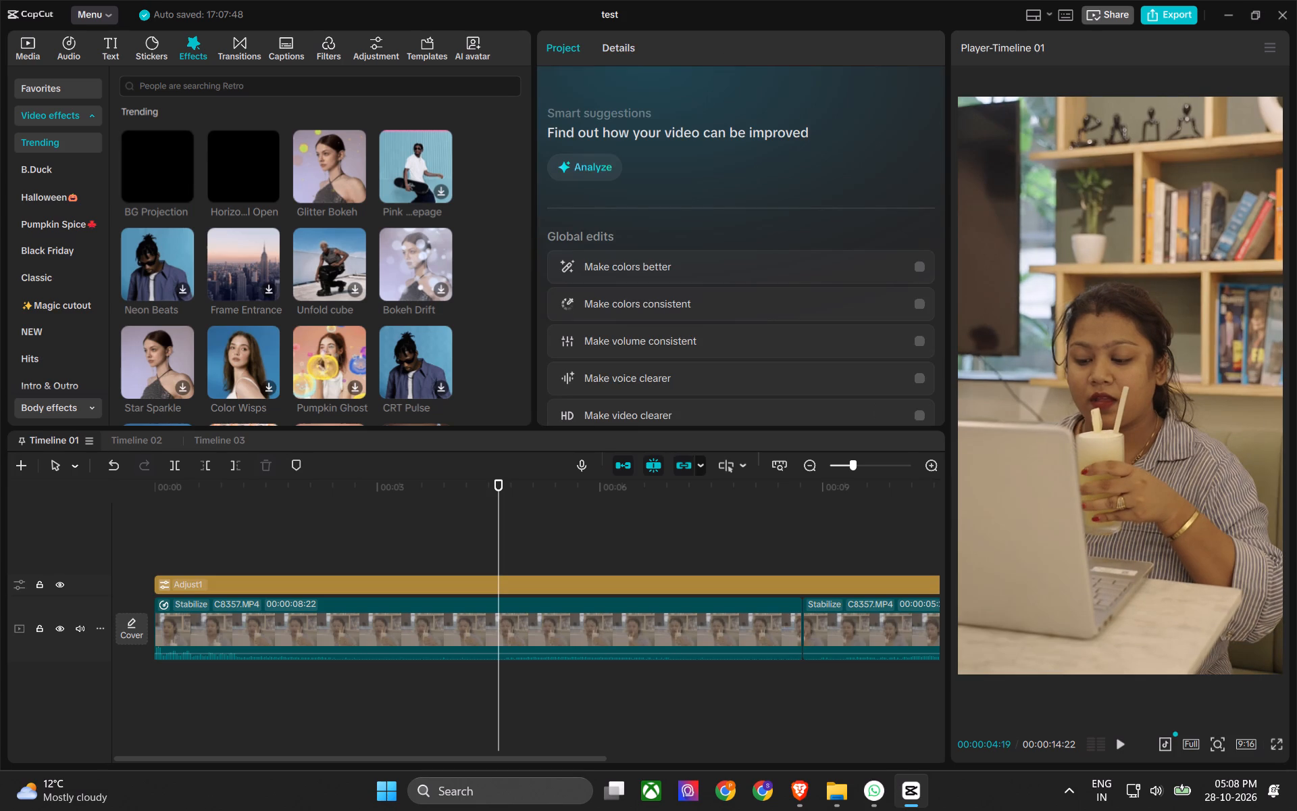
key("space")
key("space")
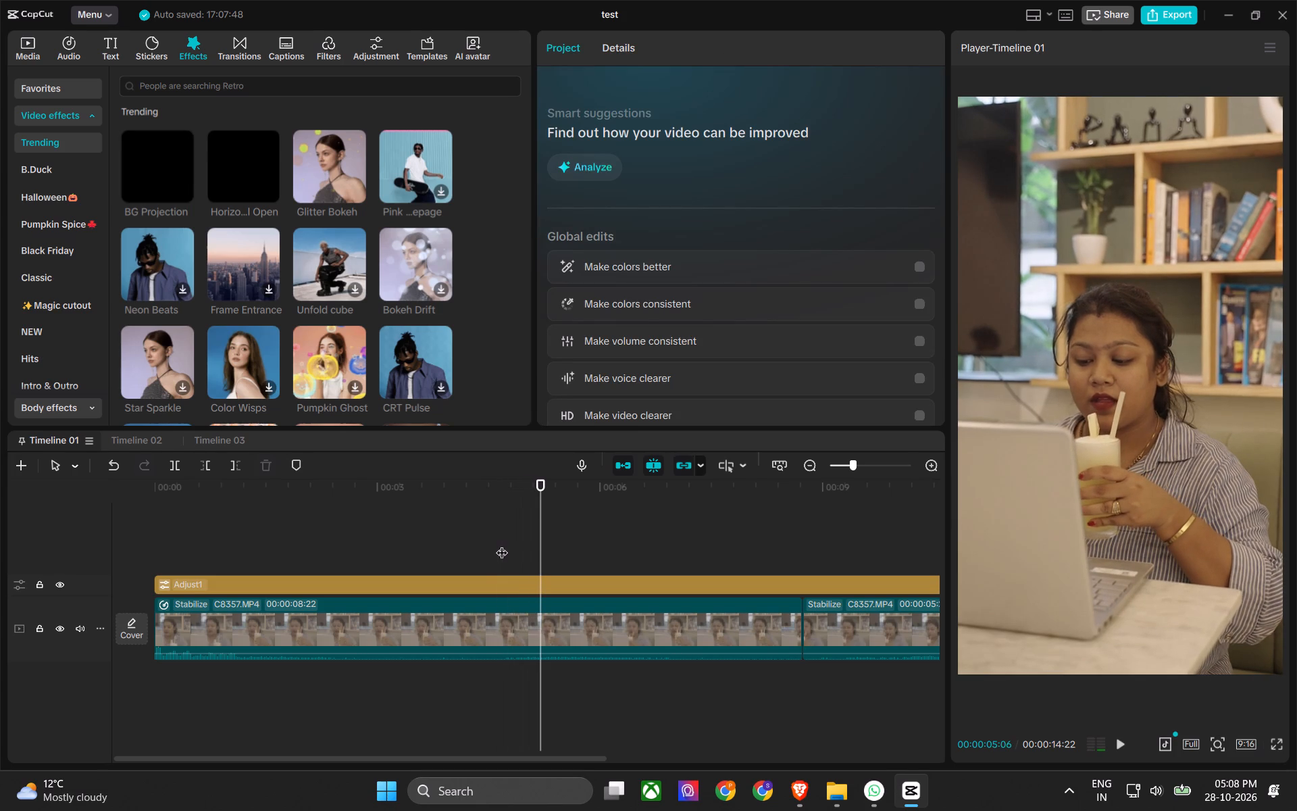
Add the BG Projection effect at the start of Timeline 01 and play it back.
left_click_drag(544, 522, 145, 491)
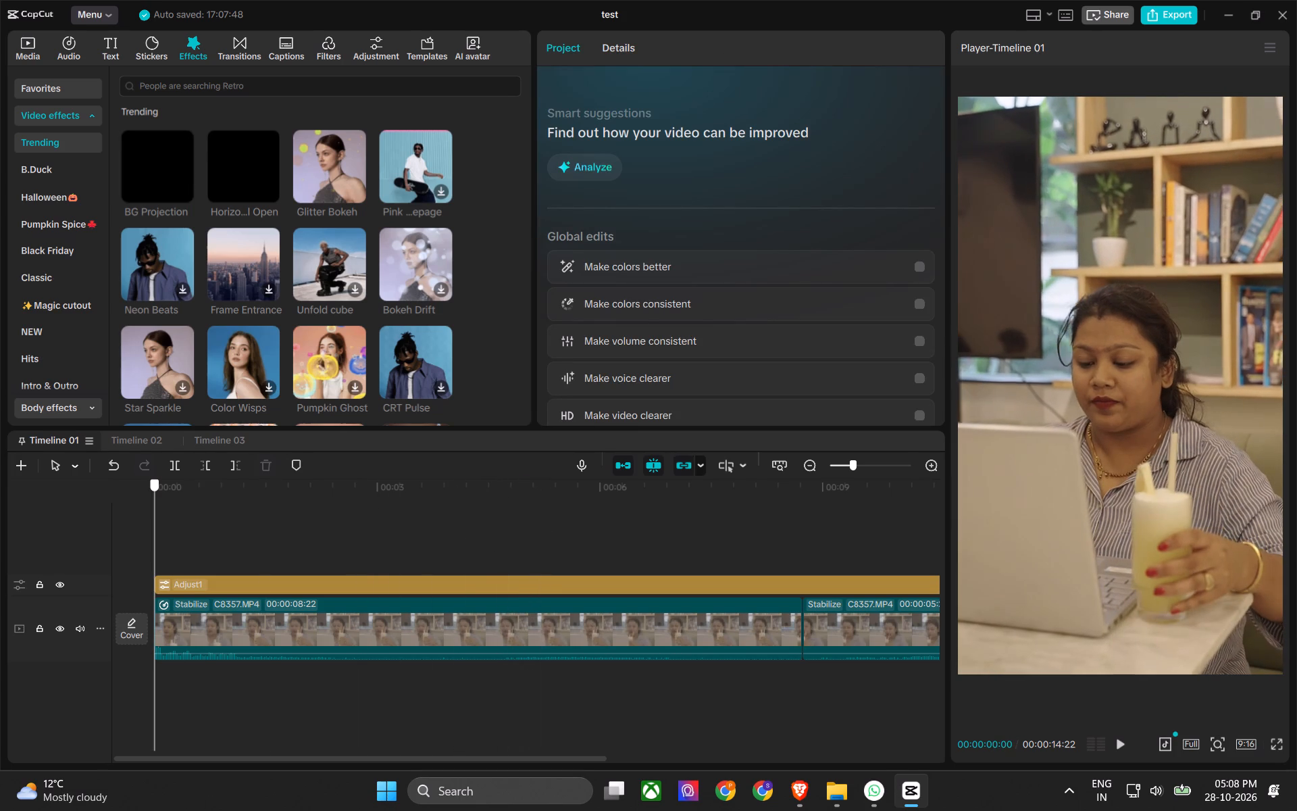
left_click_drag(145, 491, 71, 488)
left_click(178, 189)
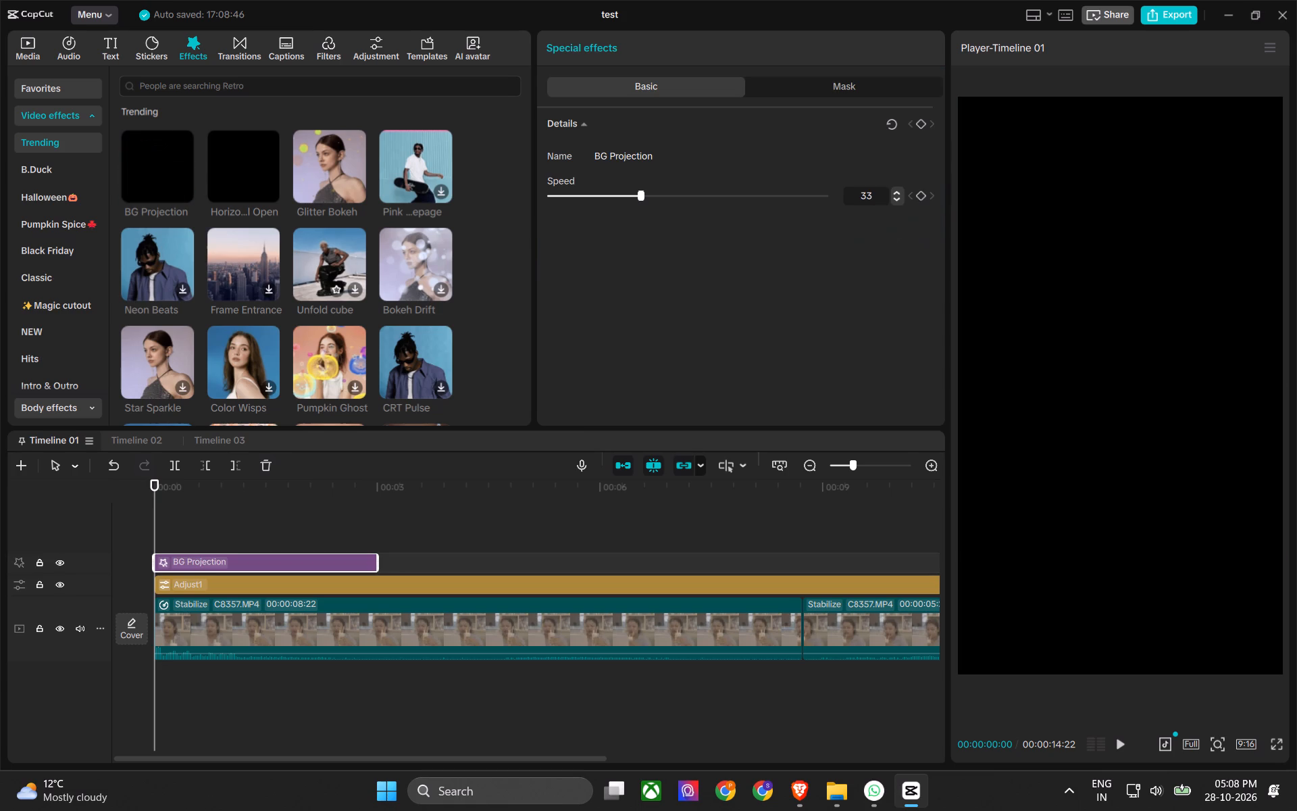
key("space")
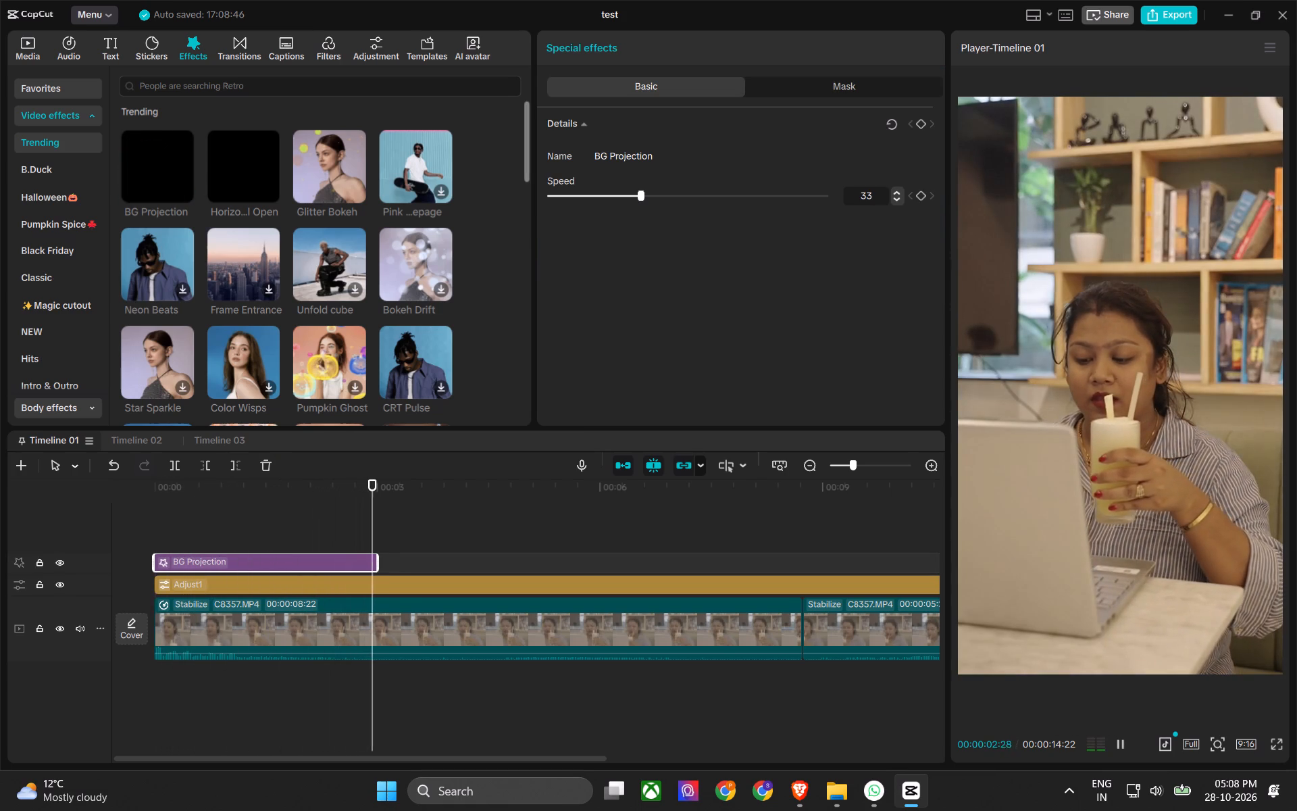
Examine the basic and mask settings of the BG Projection effect.
left_click(621, 158)
double_click(580, 132)
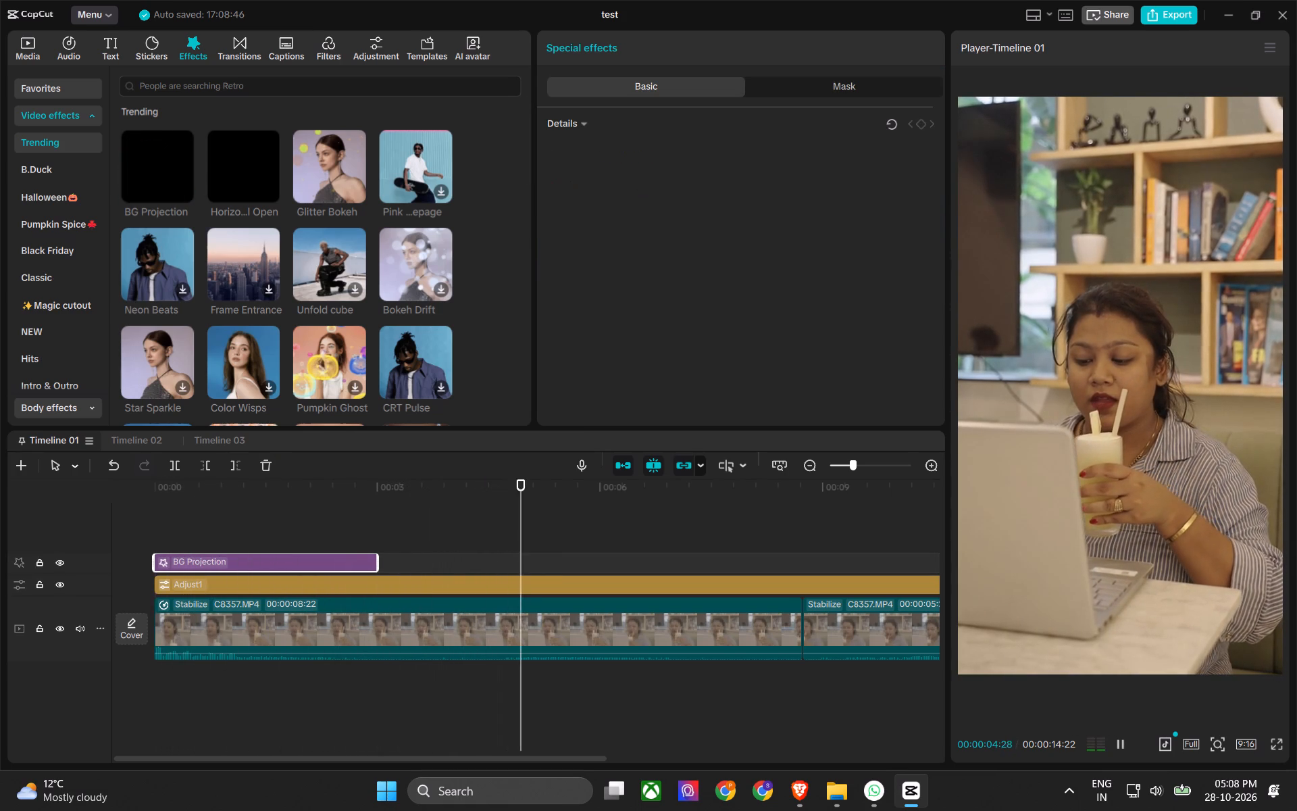
left_click(794, 93)
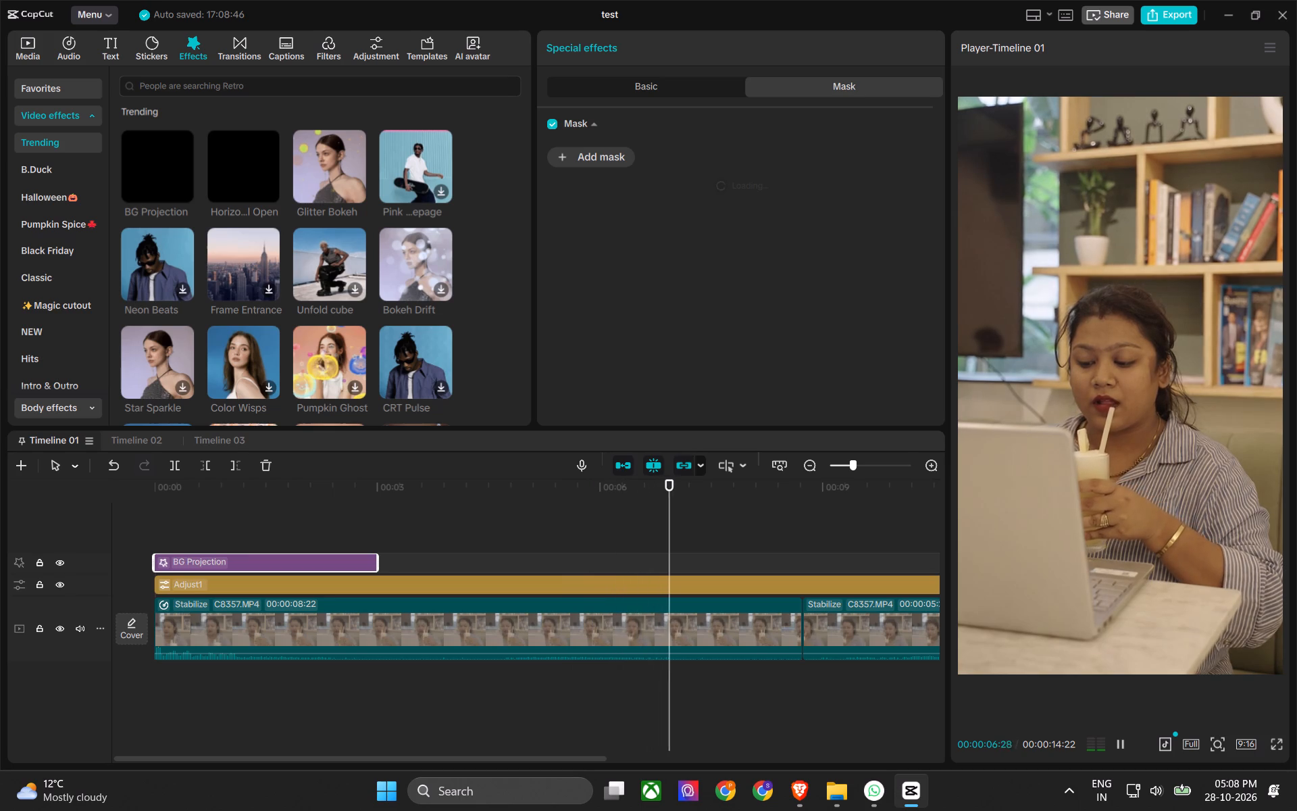
left_click(559, 158)
left_click(298, 577)
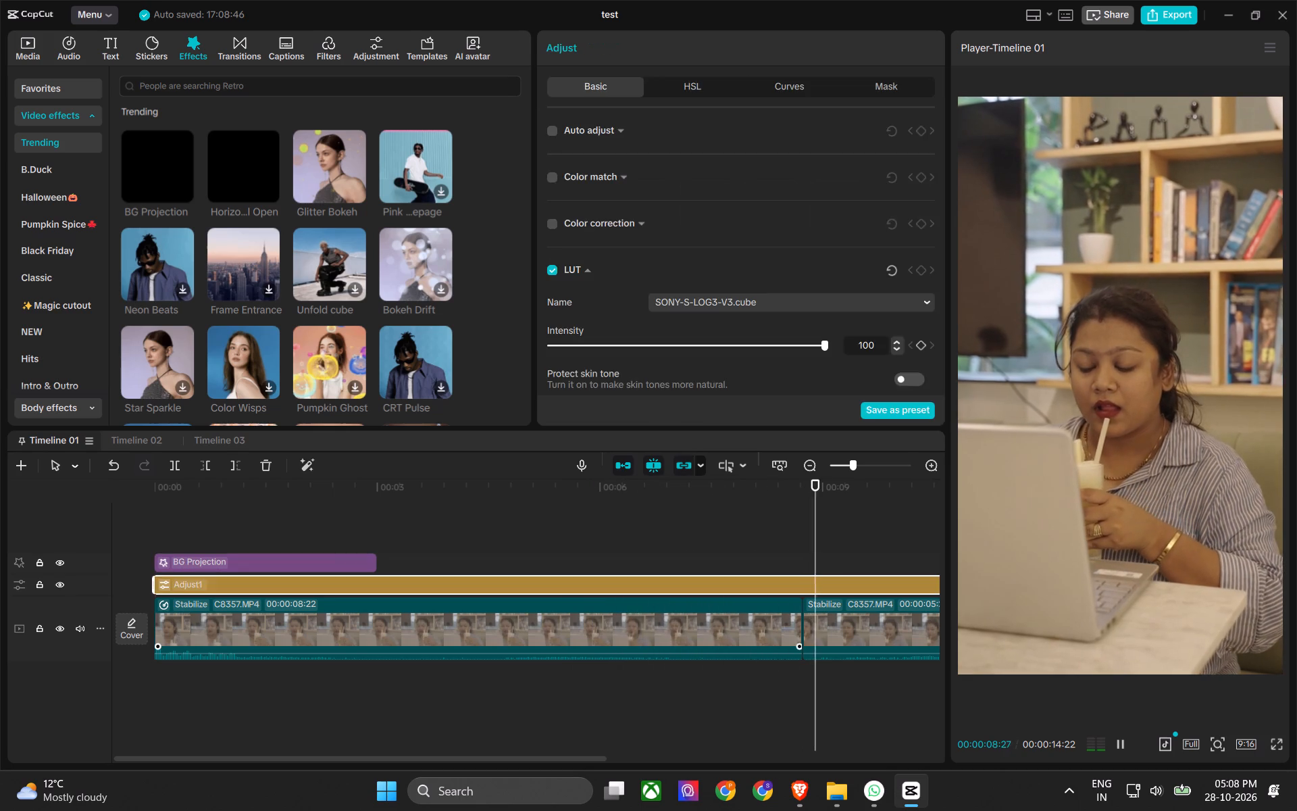
left_click(294, 610)
left_click(303, 564)
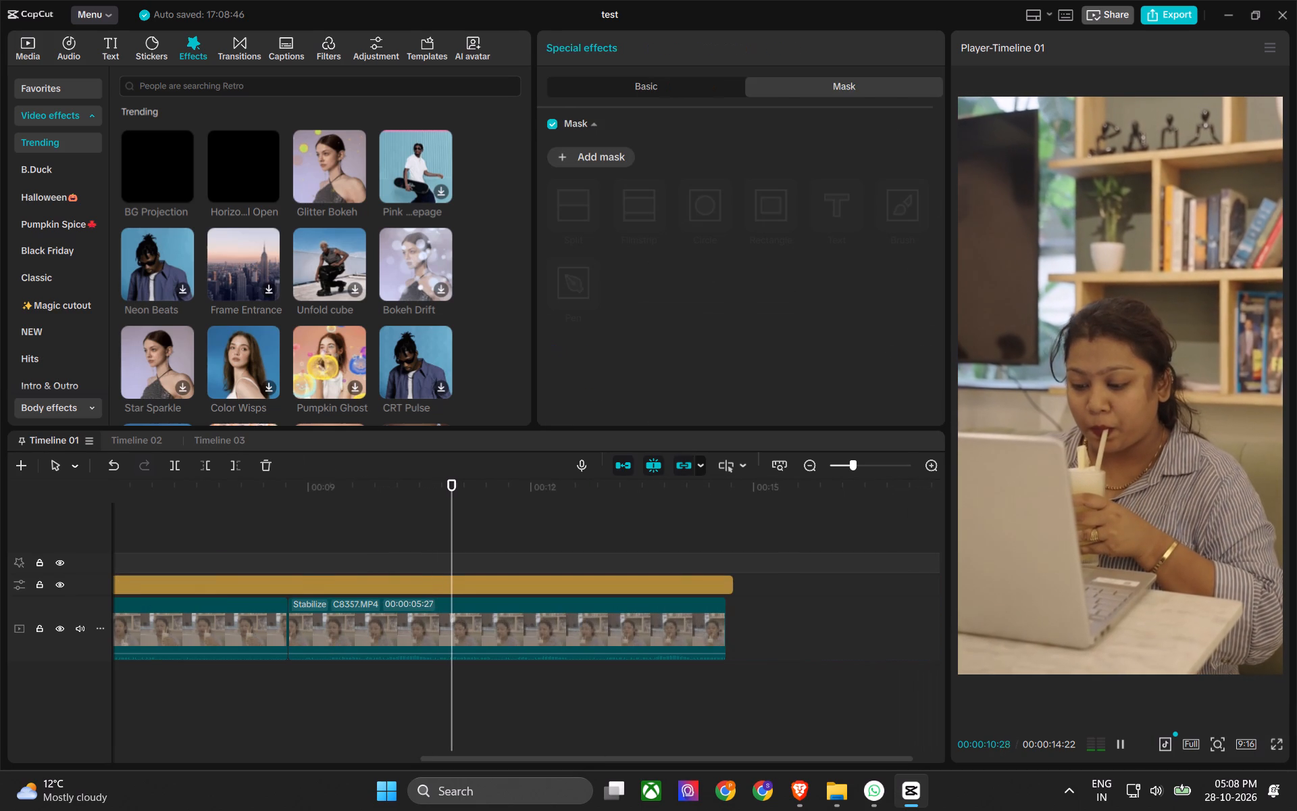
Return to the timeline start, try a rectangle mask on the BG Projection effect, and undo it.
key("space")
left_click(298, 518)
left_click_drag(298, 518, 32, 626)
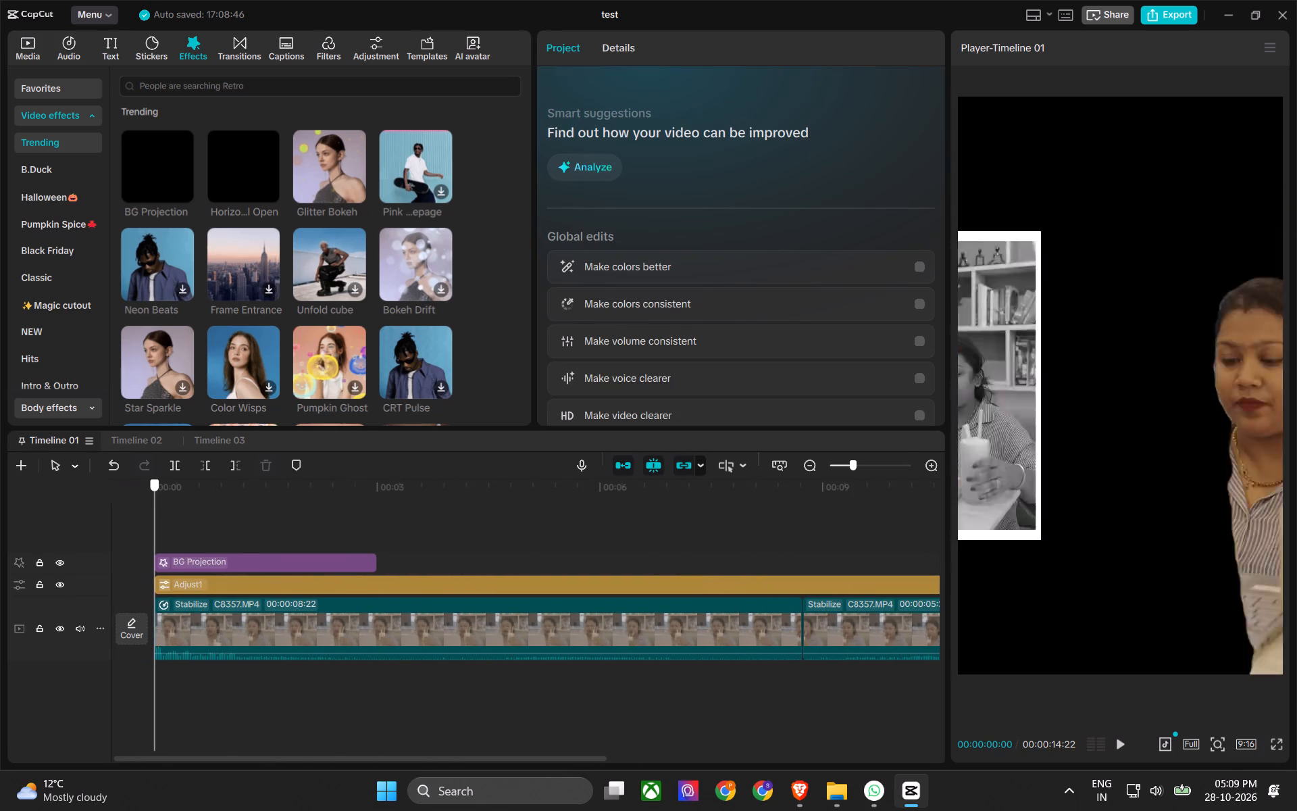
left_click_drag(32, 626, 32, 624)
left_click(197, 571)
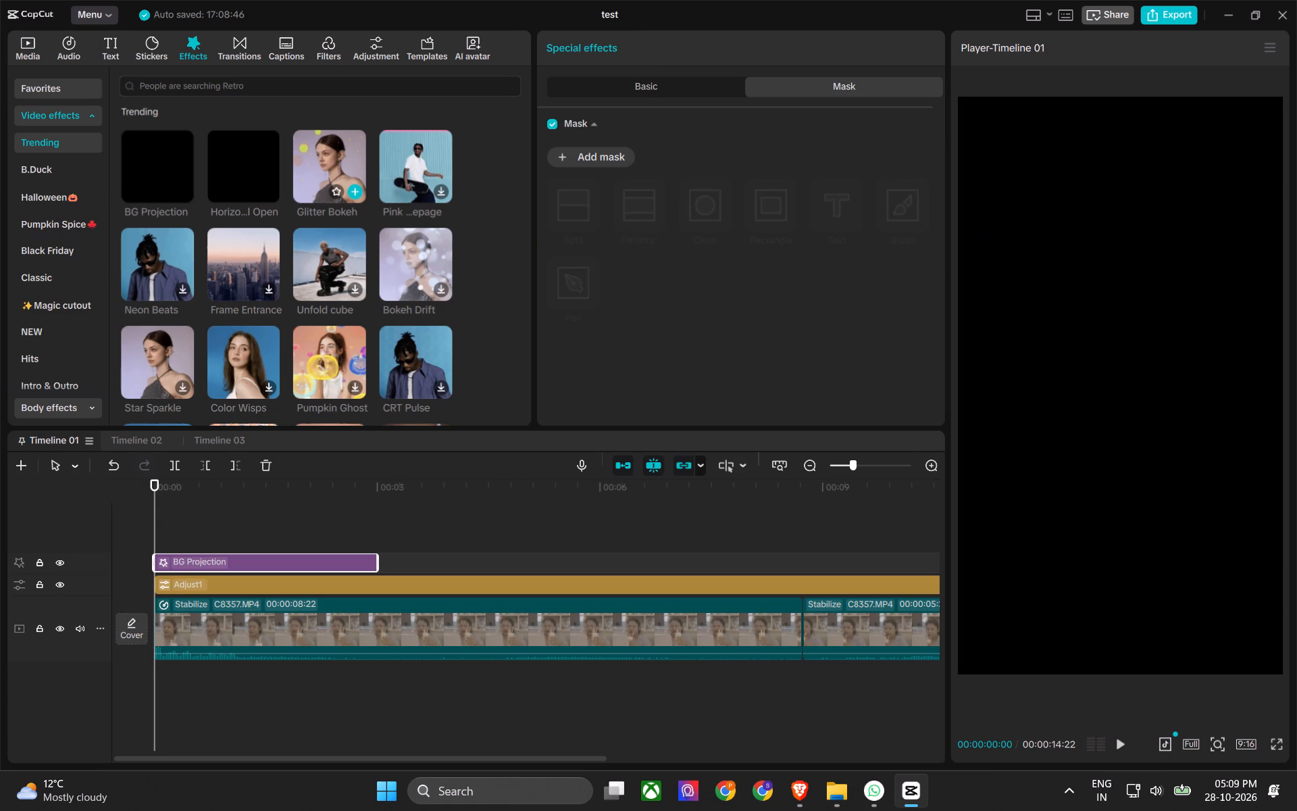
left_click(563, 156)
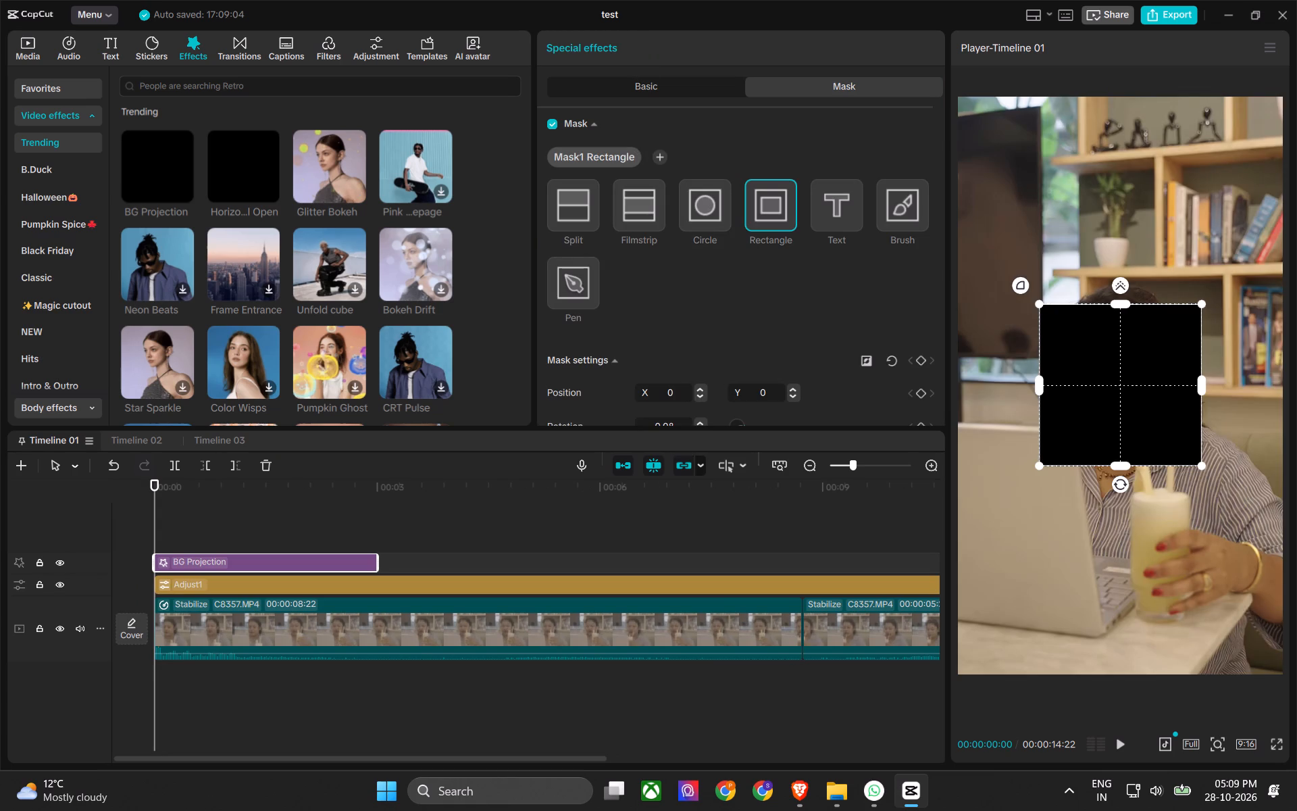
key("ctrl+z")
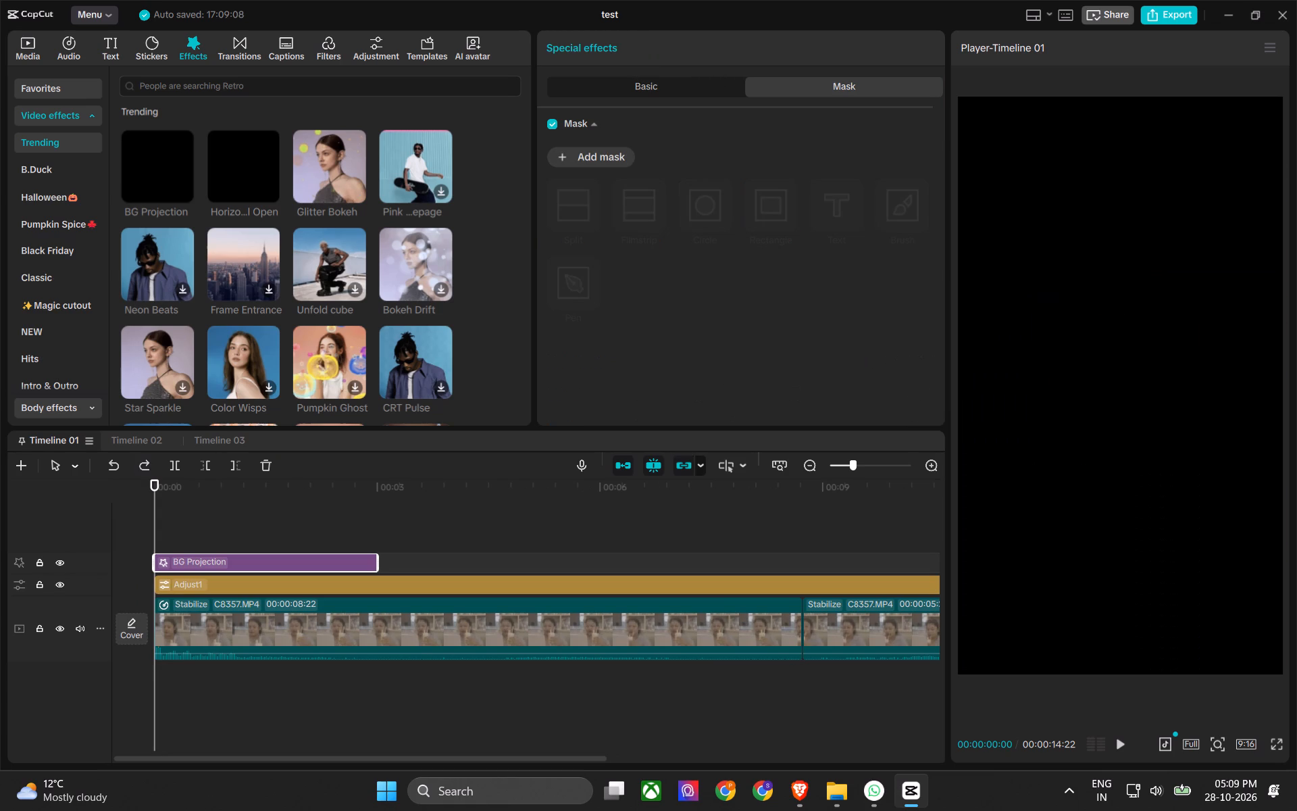
Move the playhead to 00:00:00:17 in Timeline 01 and hide the adjustment track above the footage.
left_click(197, 487)
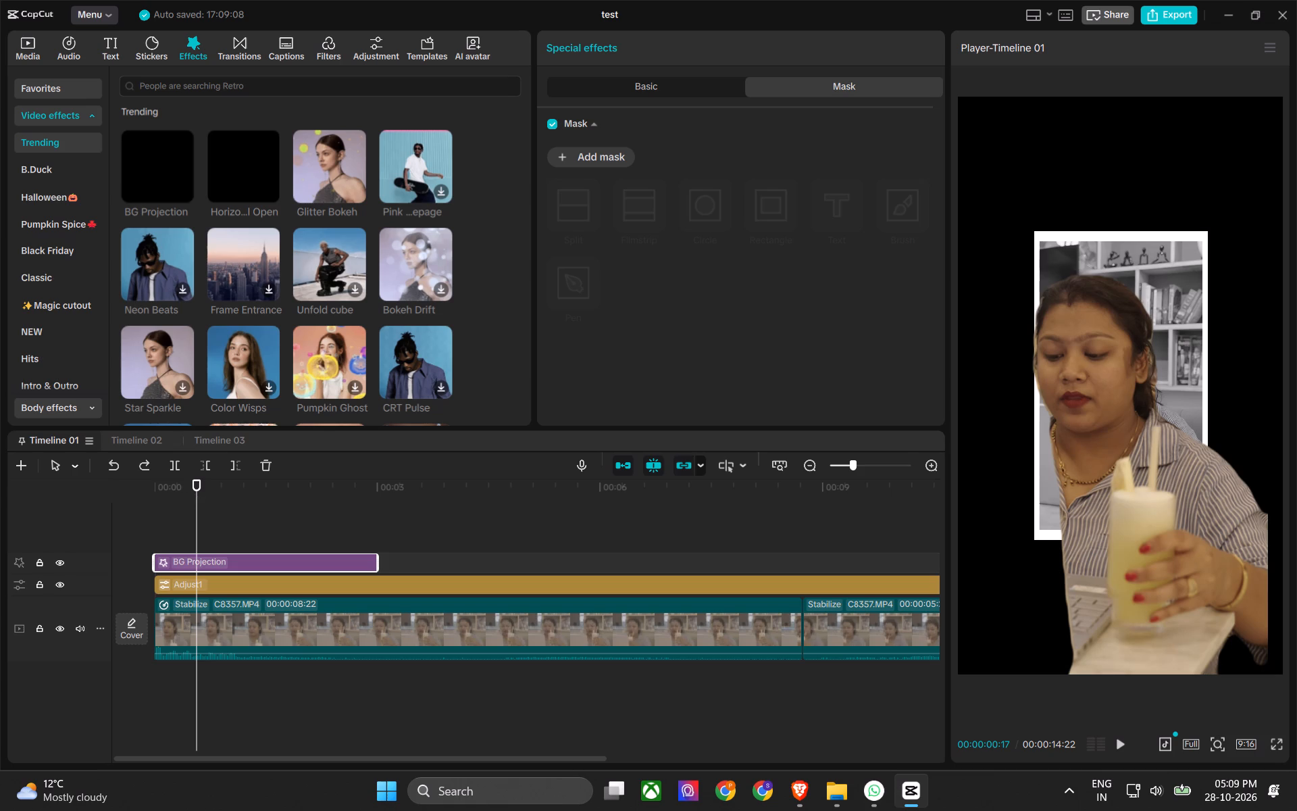
left_click(328, 48)
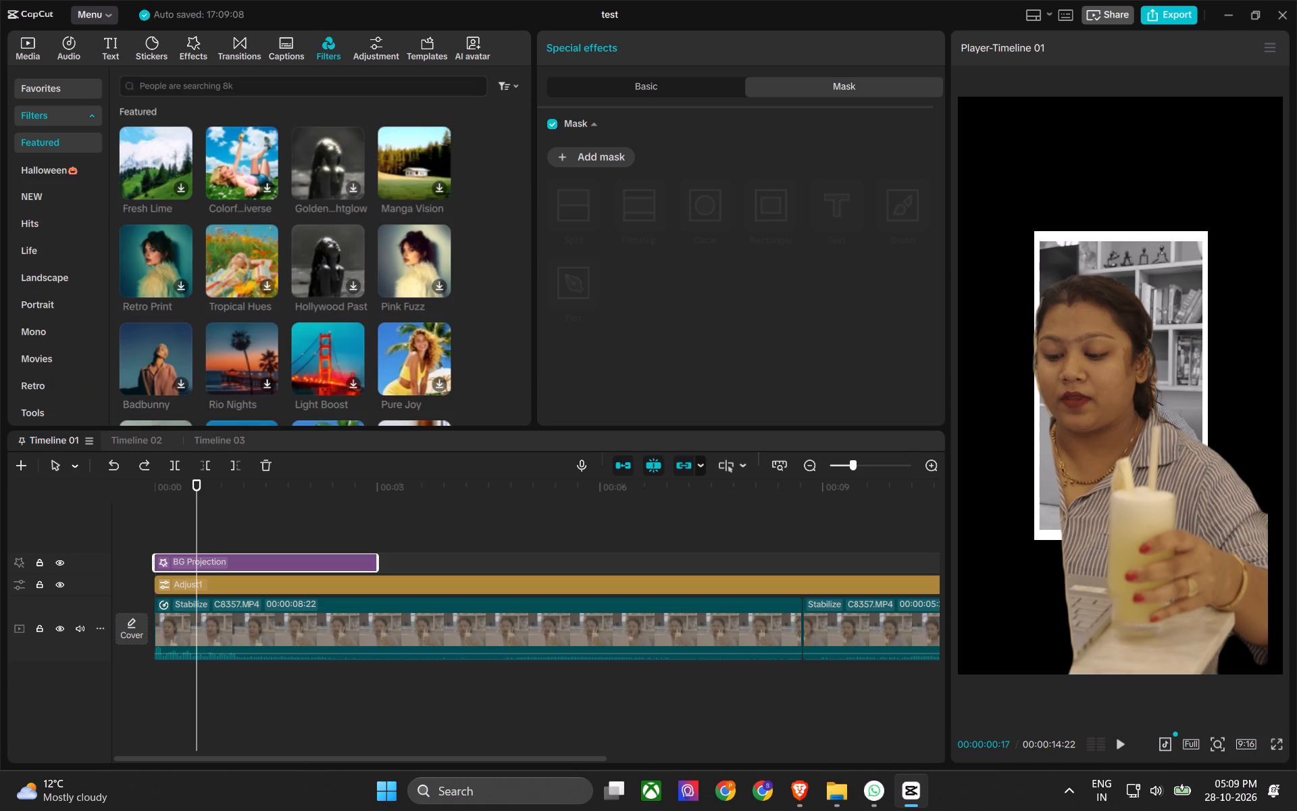
left_click(55, 583)
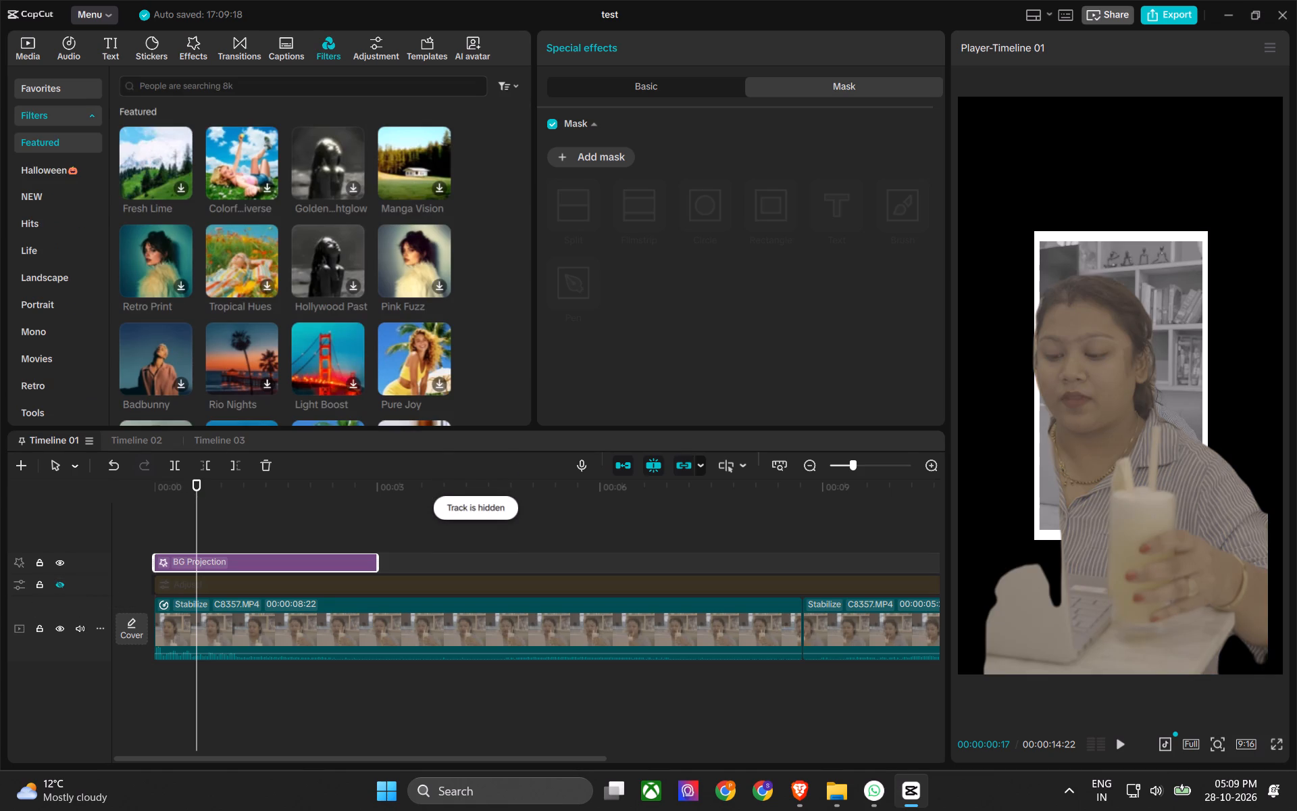
Delete the BG Projection effect from Timeline 01.
left_click(174, 561)
right_click(257, 558)
left_click(339, 531)
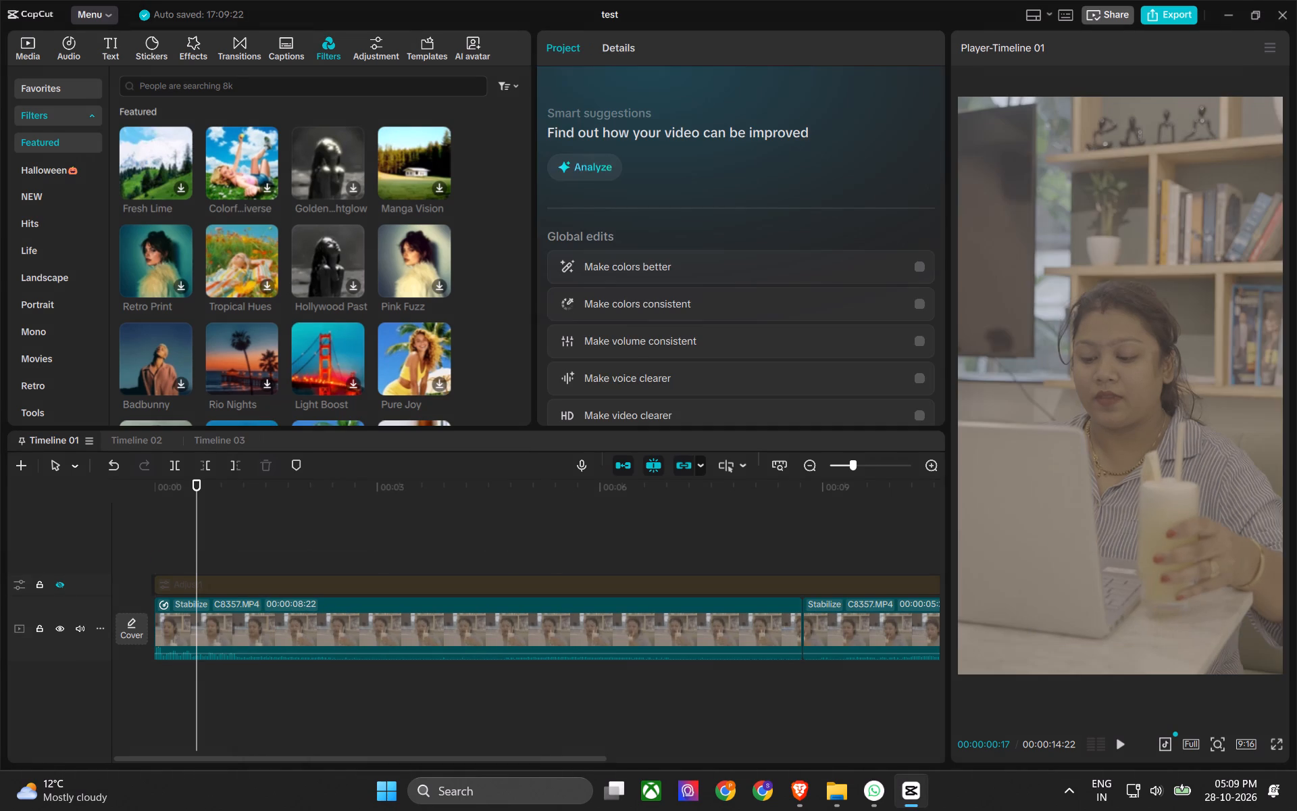
Preview the featured Badbunny filter on the footage and add it to Timeline 01 at 00:00:00:17.
left_click(162, 189)
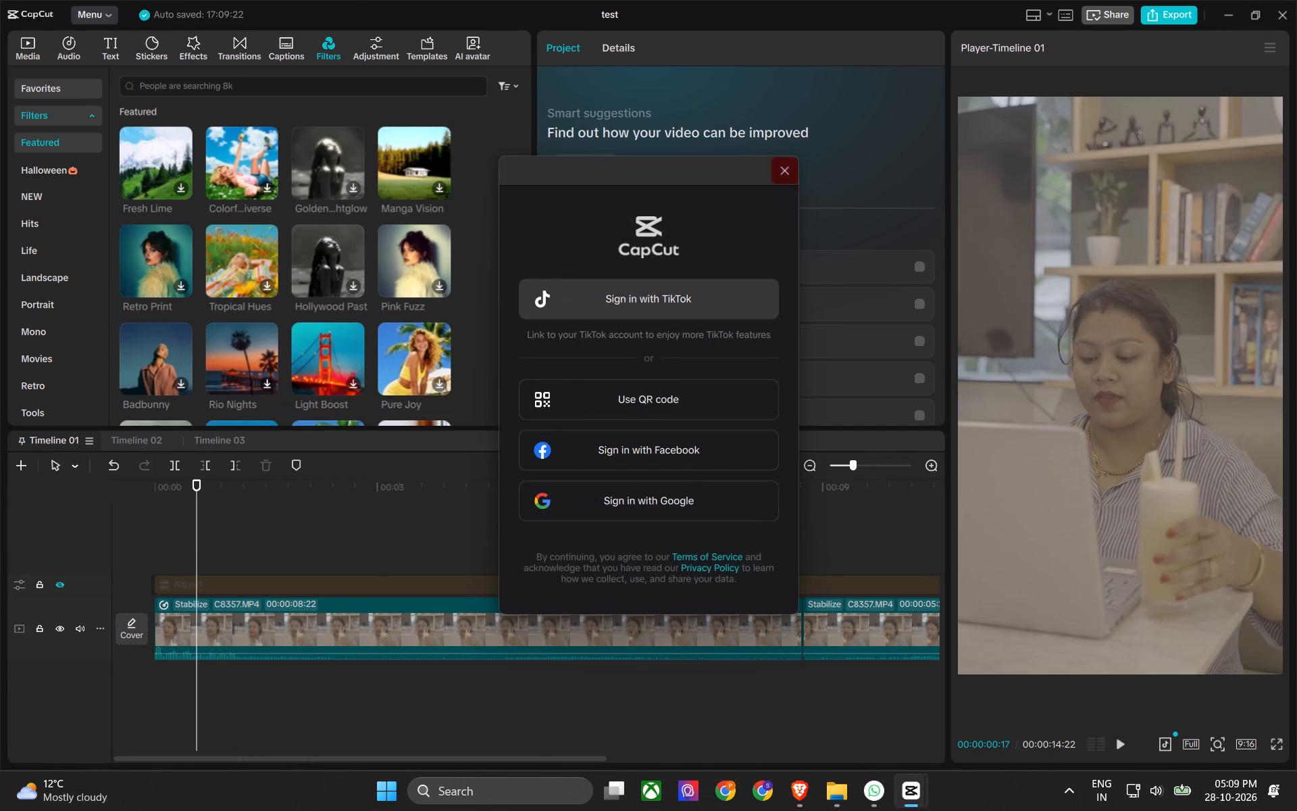
left_click(785, 179)
left_click(149, 359)
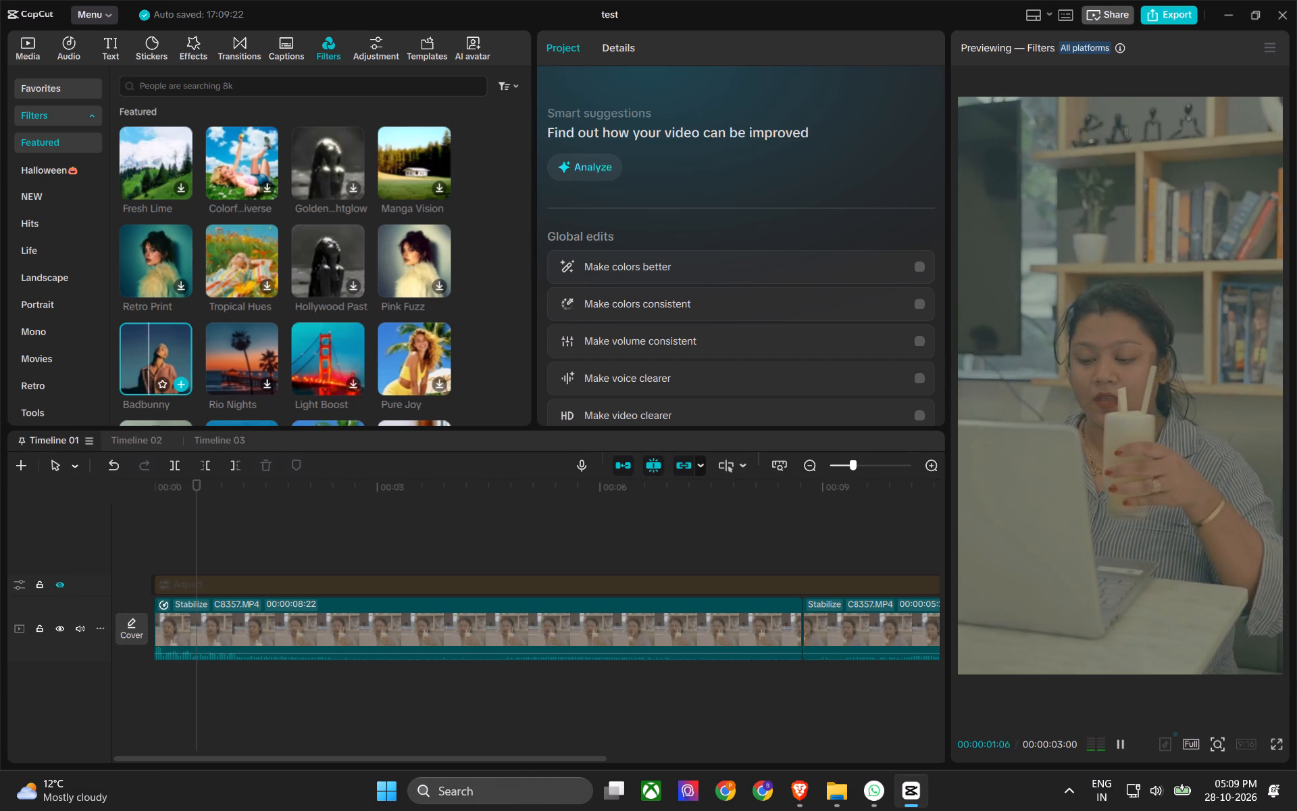
left_click(175, 382)
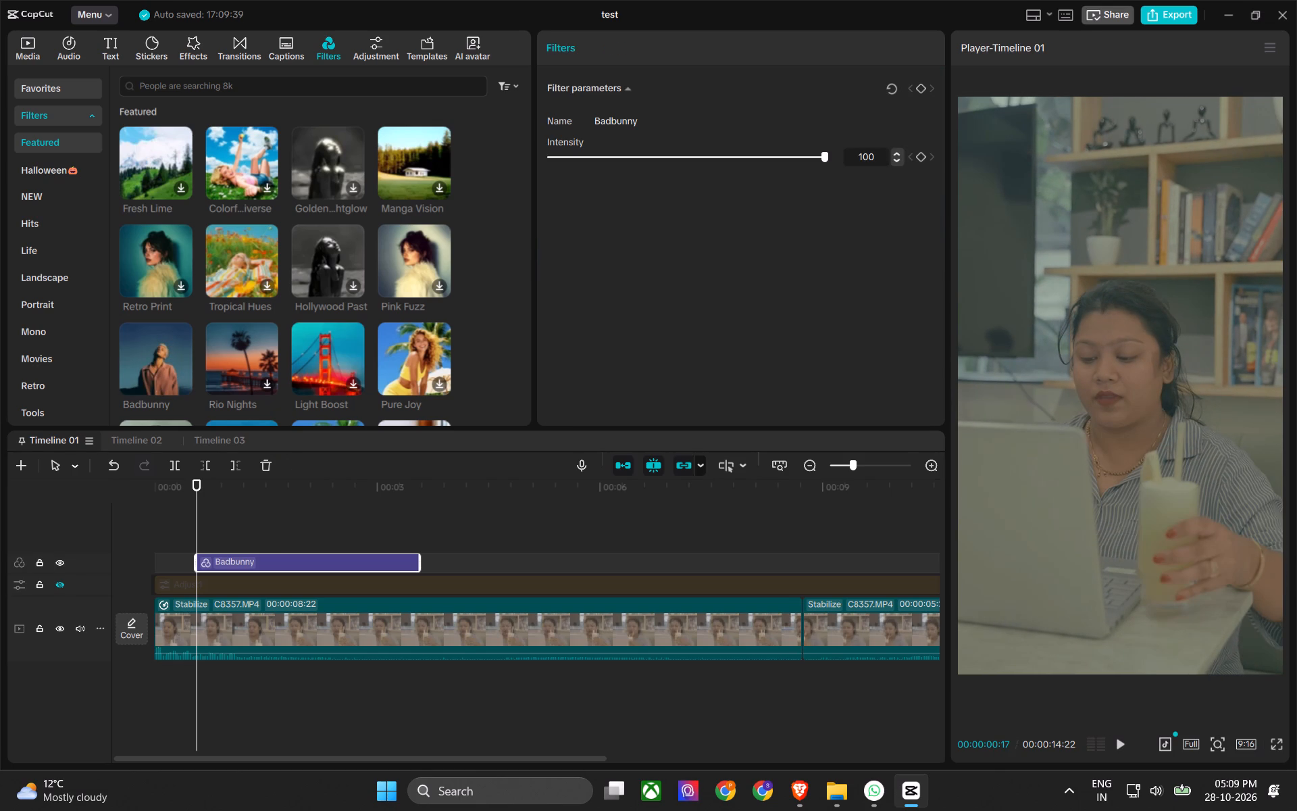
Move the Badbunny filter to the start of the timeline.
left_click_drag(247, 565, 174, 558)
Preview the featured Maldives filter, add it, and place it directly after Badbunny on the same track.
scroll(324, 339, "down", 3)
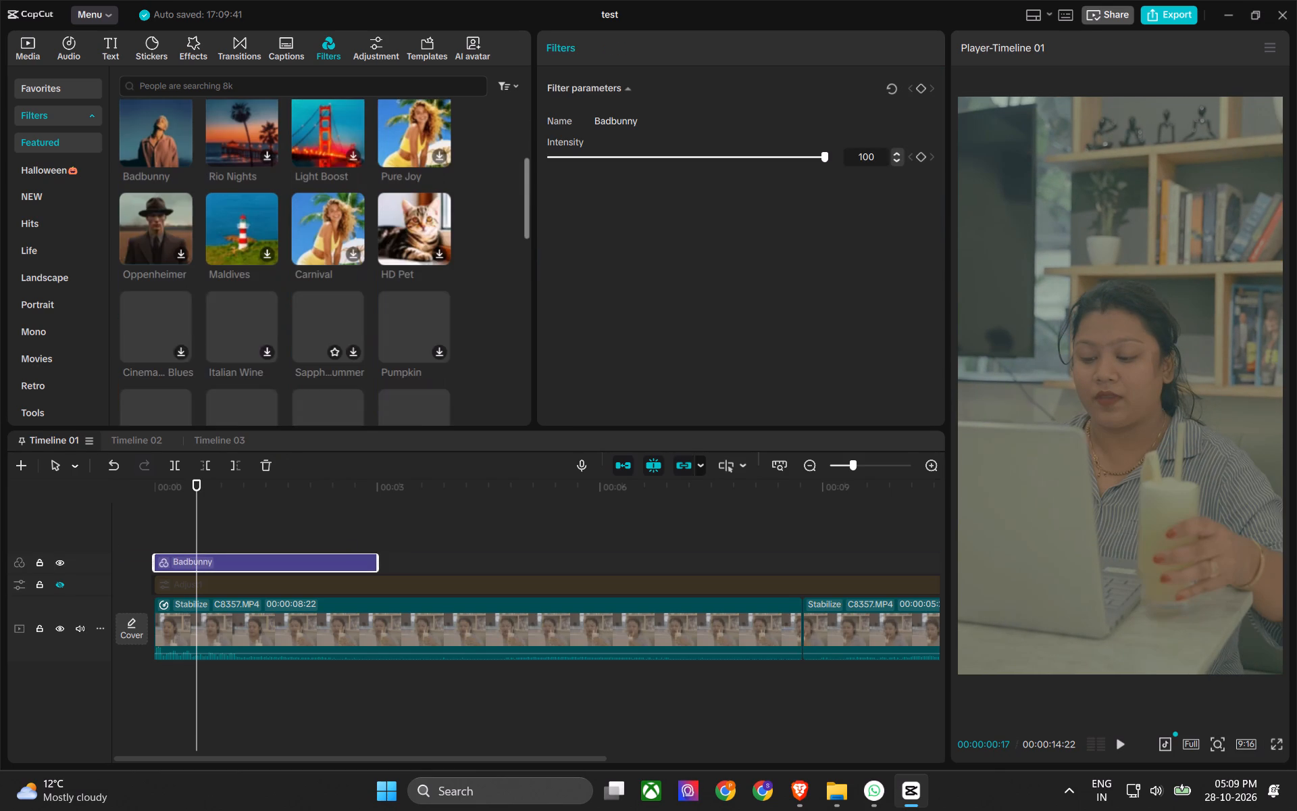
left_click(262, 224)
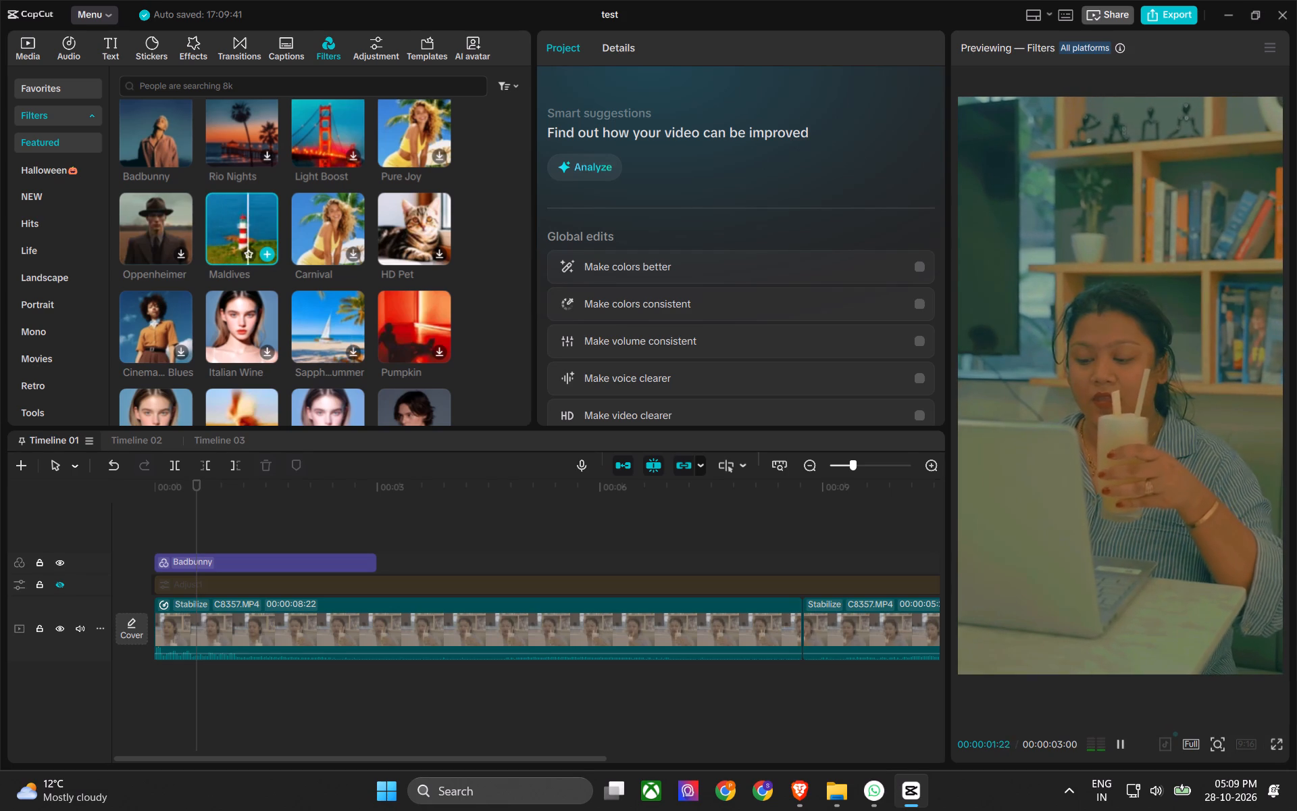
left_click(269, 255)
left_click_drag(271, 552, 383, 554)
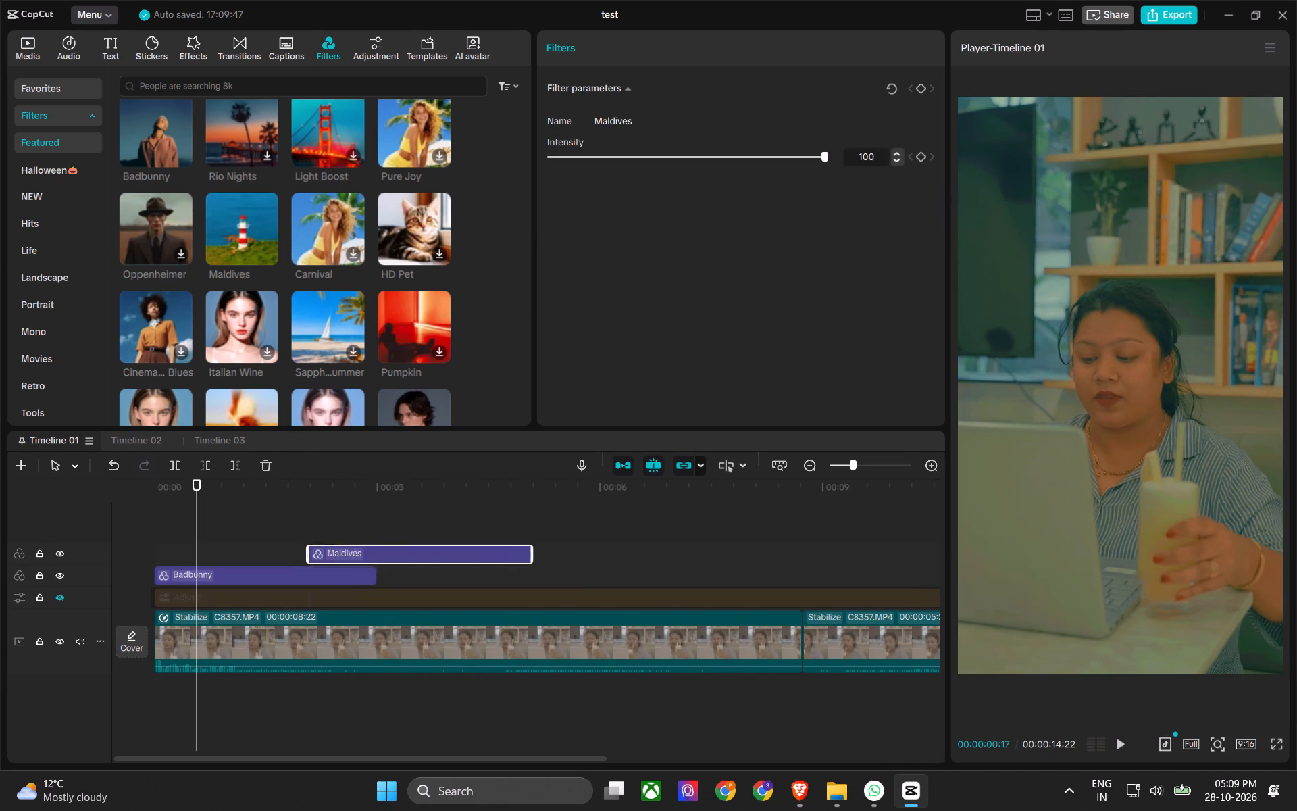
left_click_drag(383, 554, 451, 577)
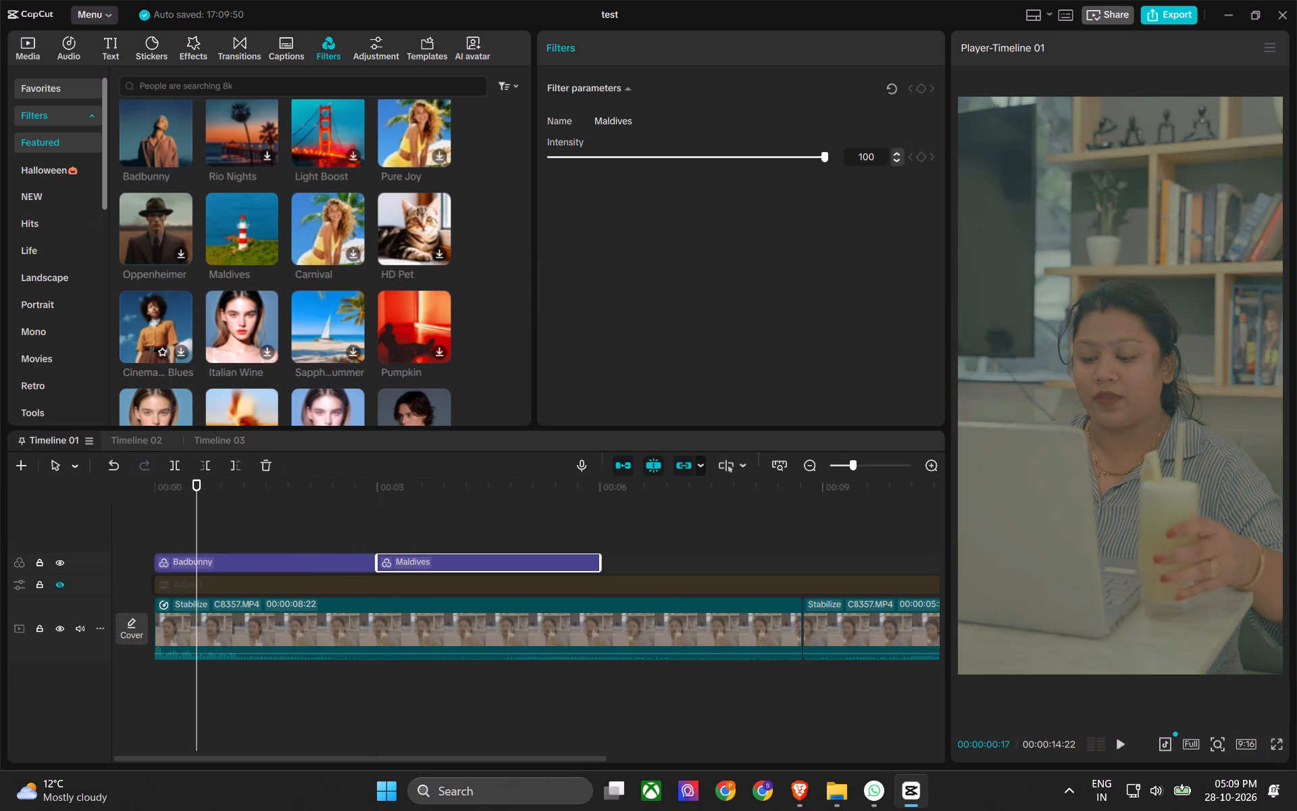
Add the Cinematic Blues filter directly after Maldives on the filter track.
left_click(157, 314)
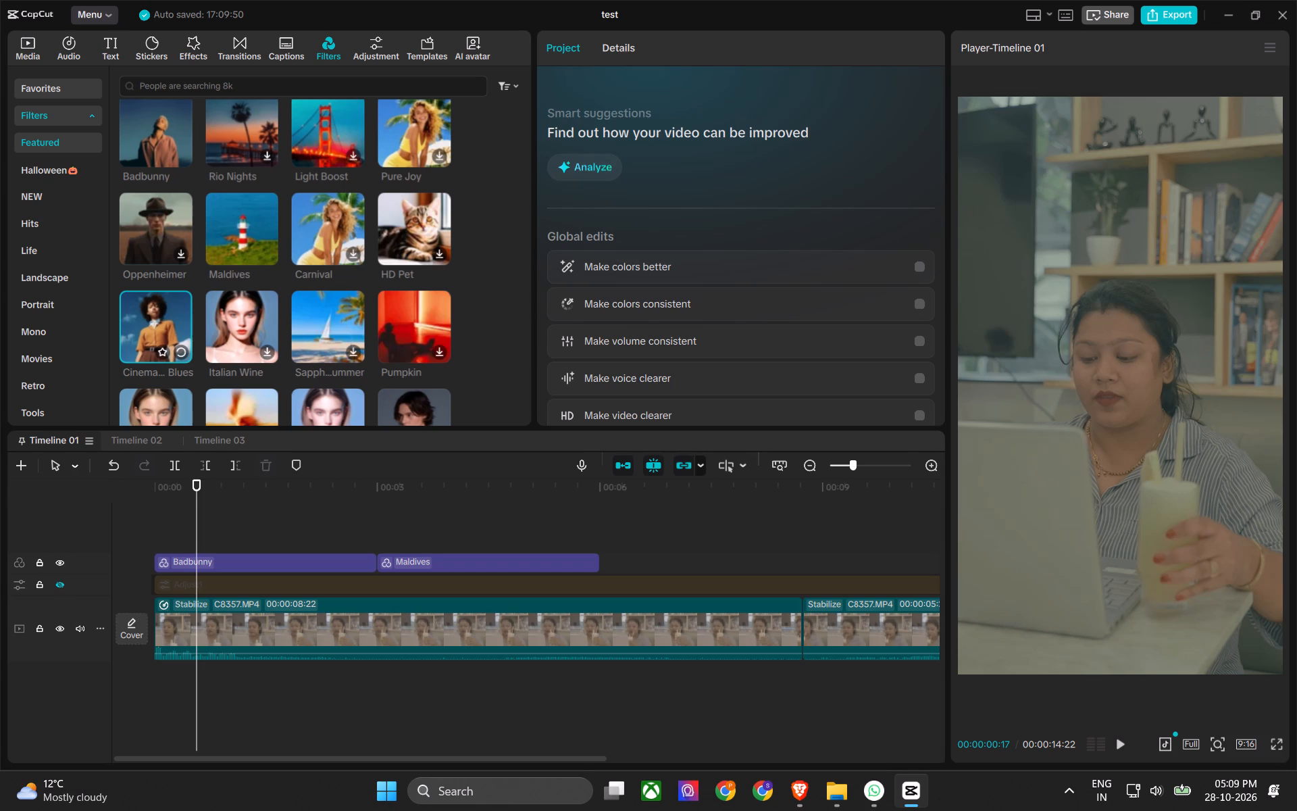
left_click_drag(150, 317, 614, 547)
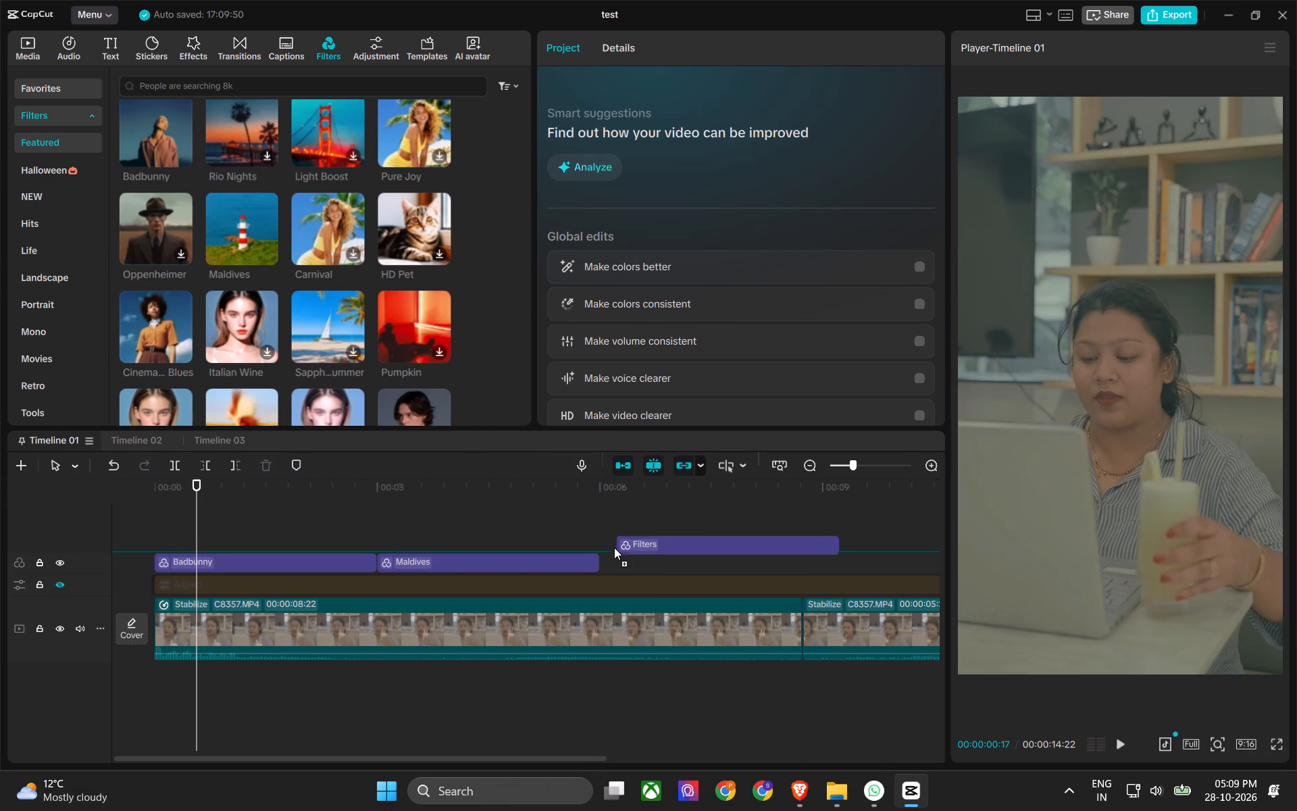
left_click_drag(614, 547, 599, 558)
Play the timeline from 00:00:02:01 to compare the Badbunny, Maldives and Cinematic Blues filters.
left_click(303, 508)
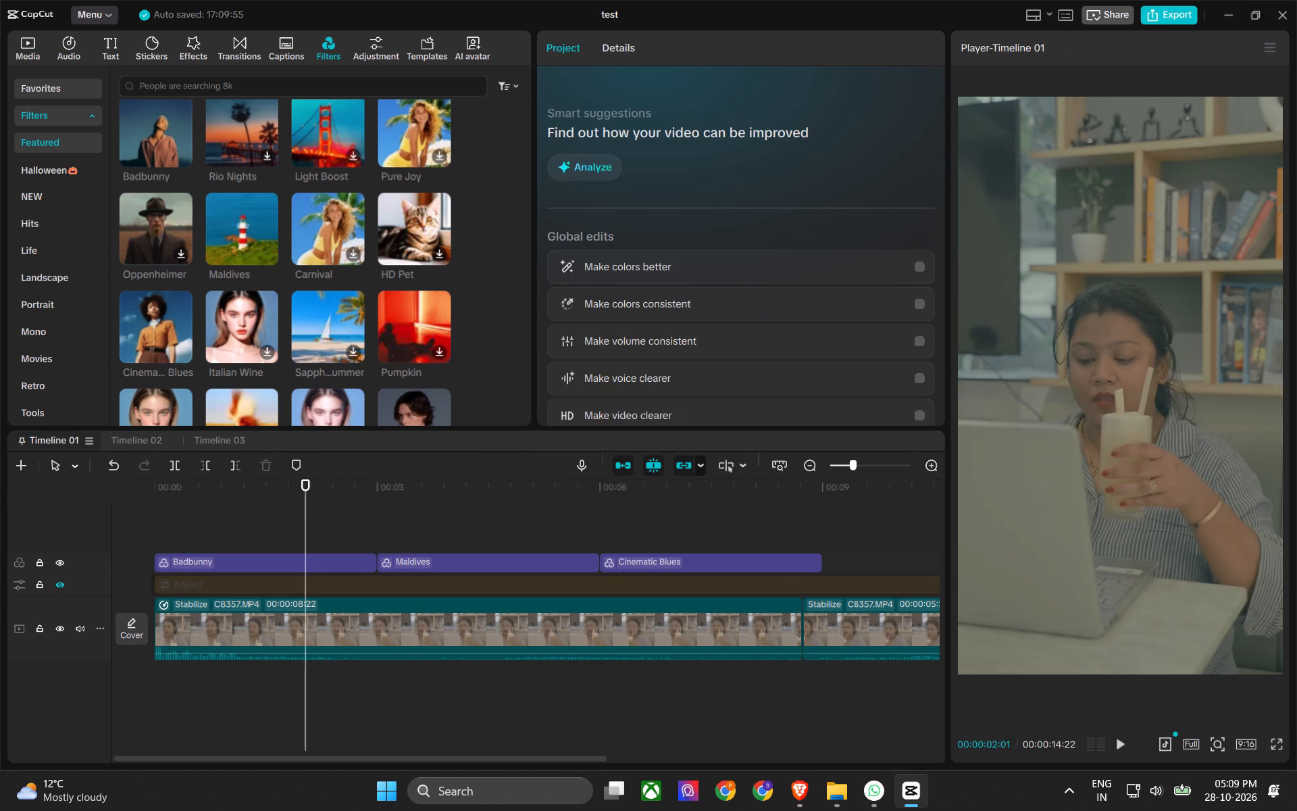
key("space")
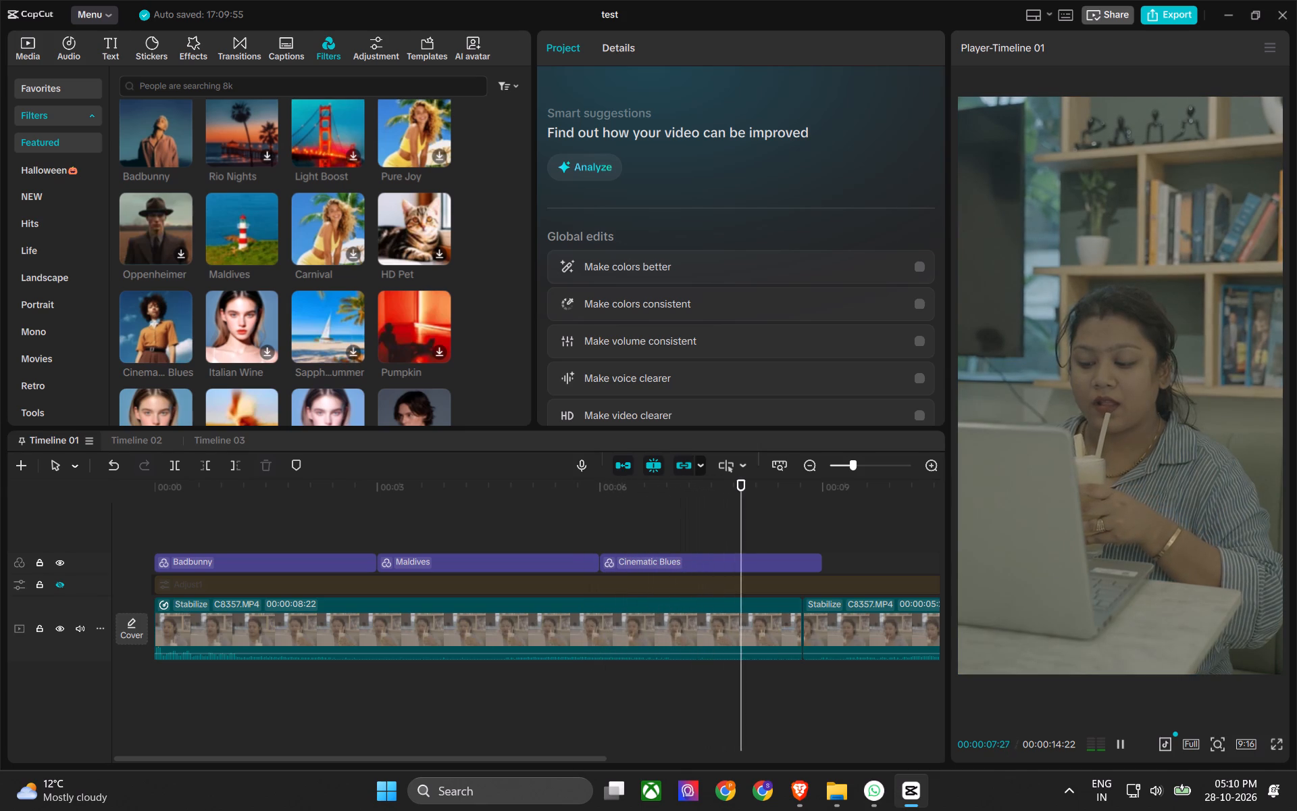
key("space")
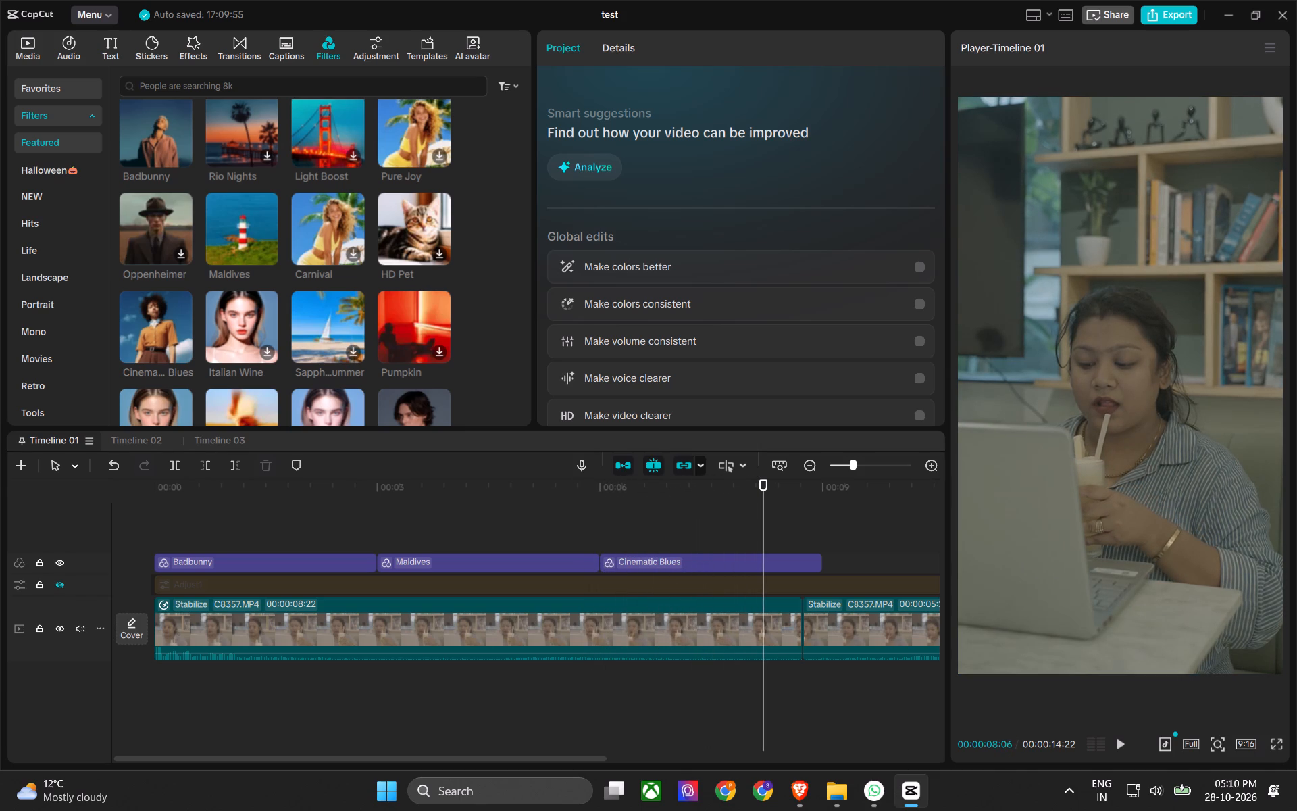
Delete the Badbunny, Maldives and Cinematic Blues filters from the timeline.
left_click_drag(644, 532, 360, 571)
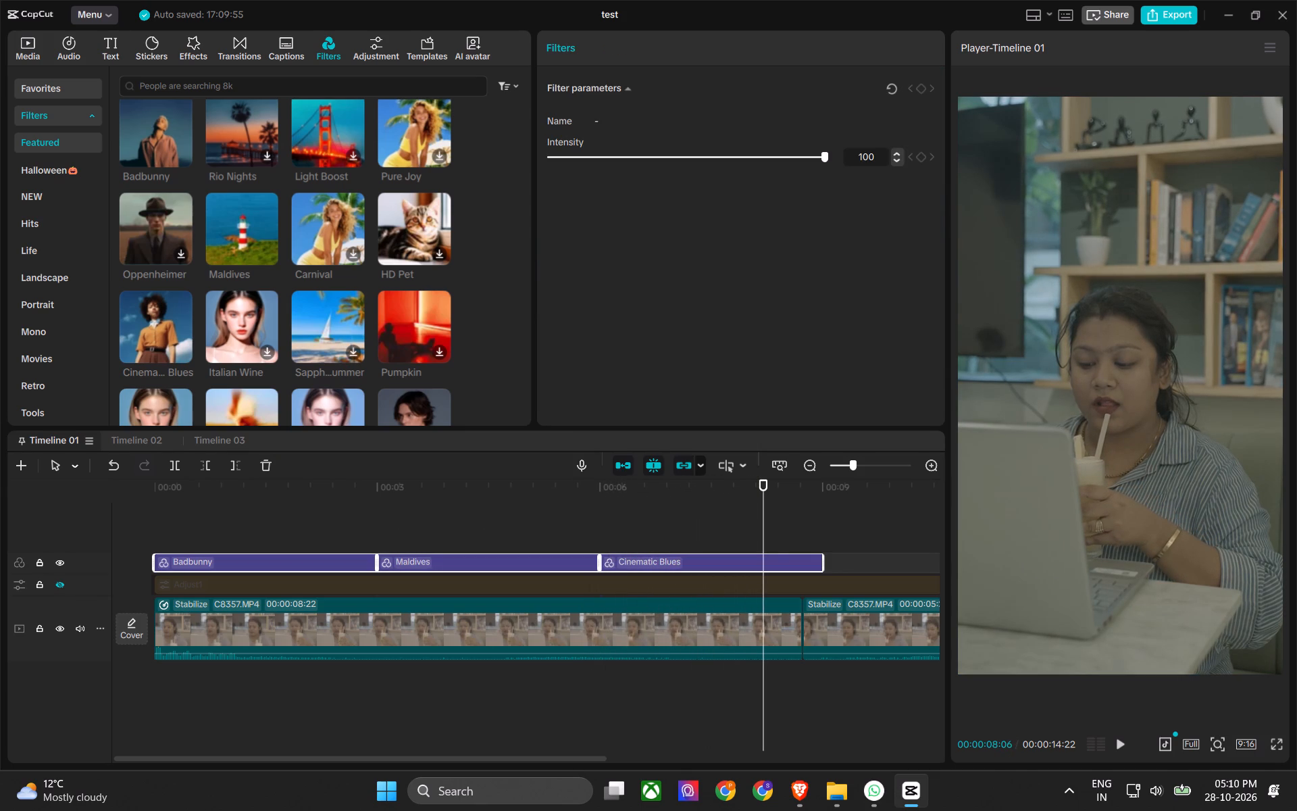
right_click(474, 568)
left_click(515, 520)
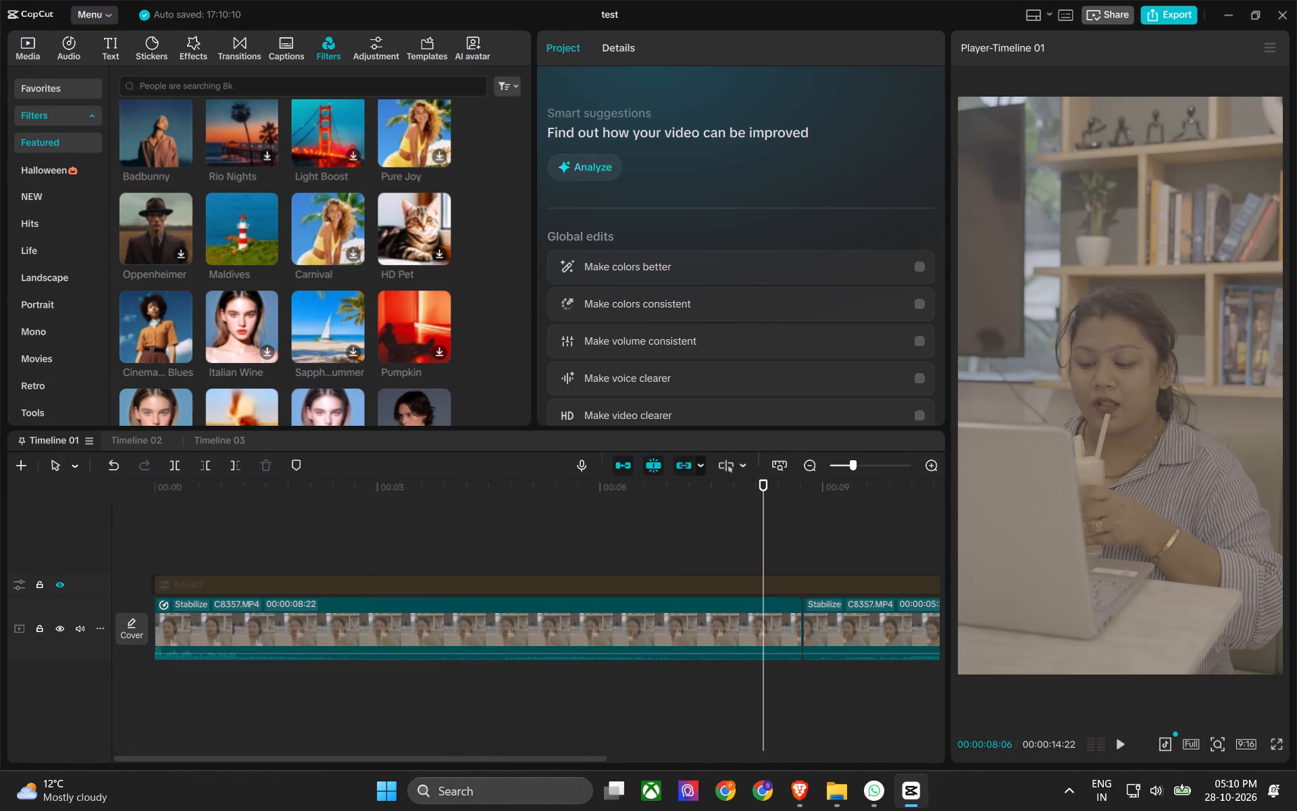
Open the auto captions settings.
left_click(295, 44)
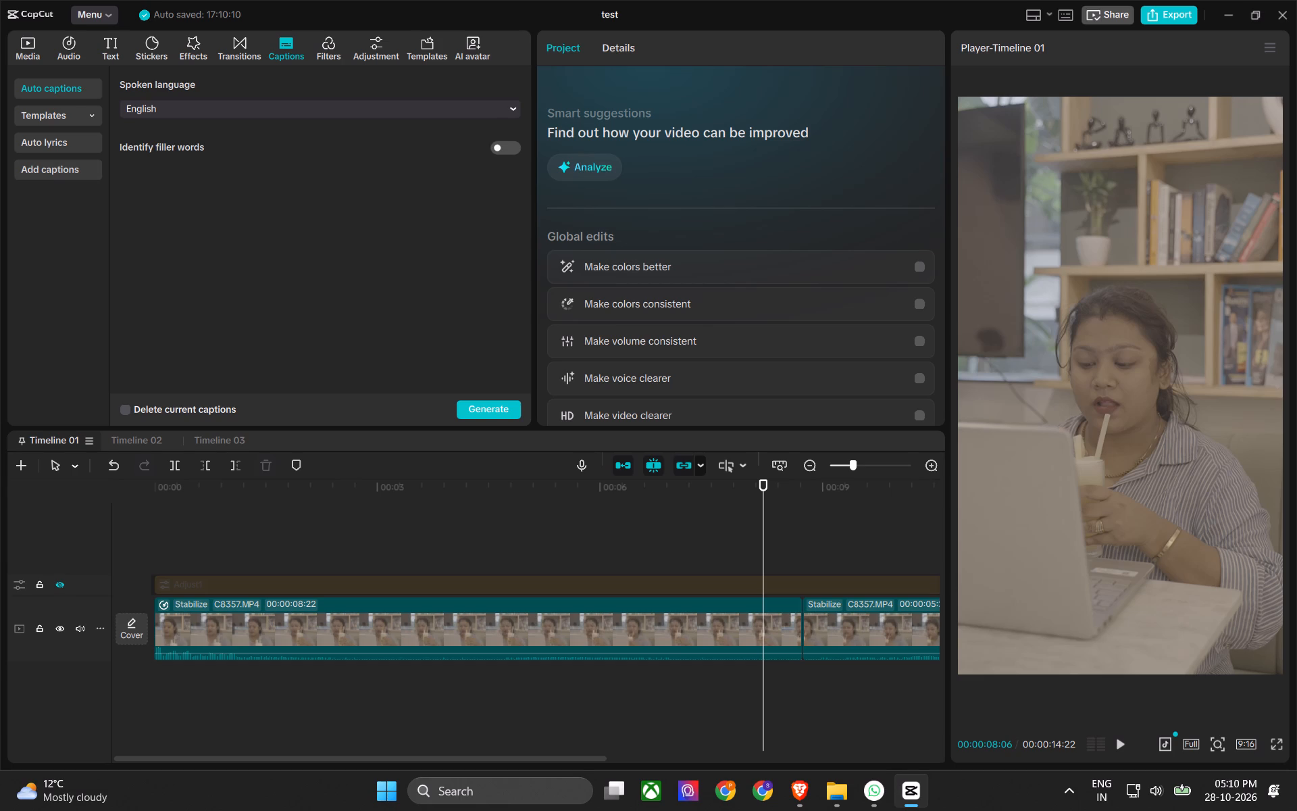
Unhide the Adjust1 adjustment track above the clips.
left_click(294, 582)
left_click(61, 590)
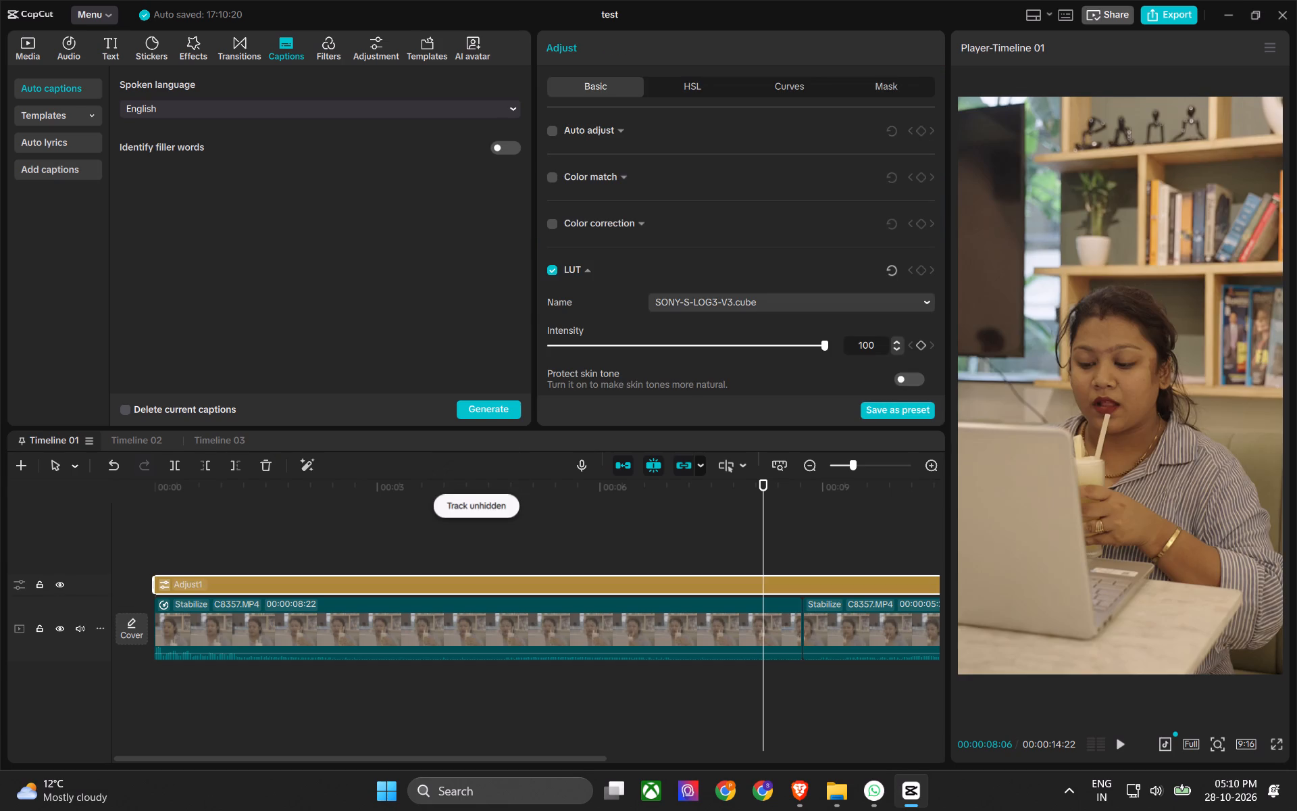
left_click(190, 581)
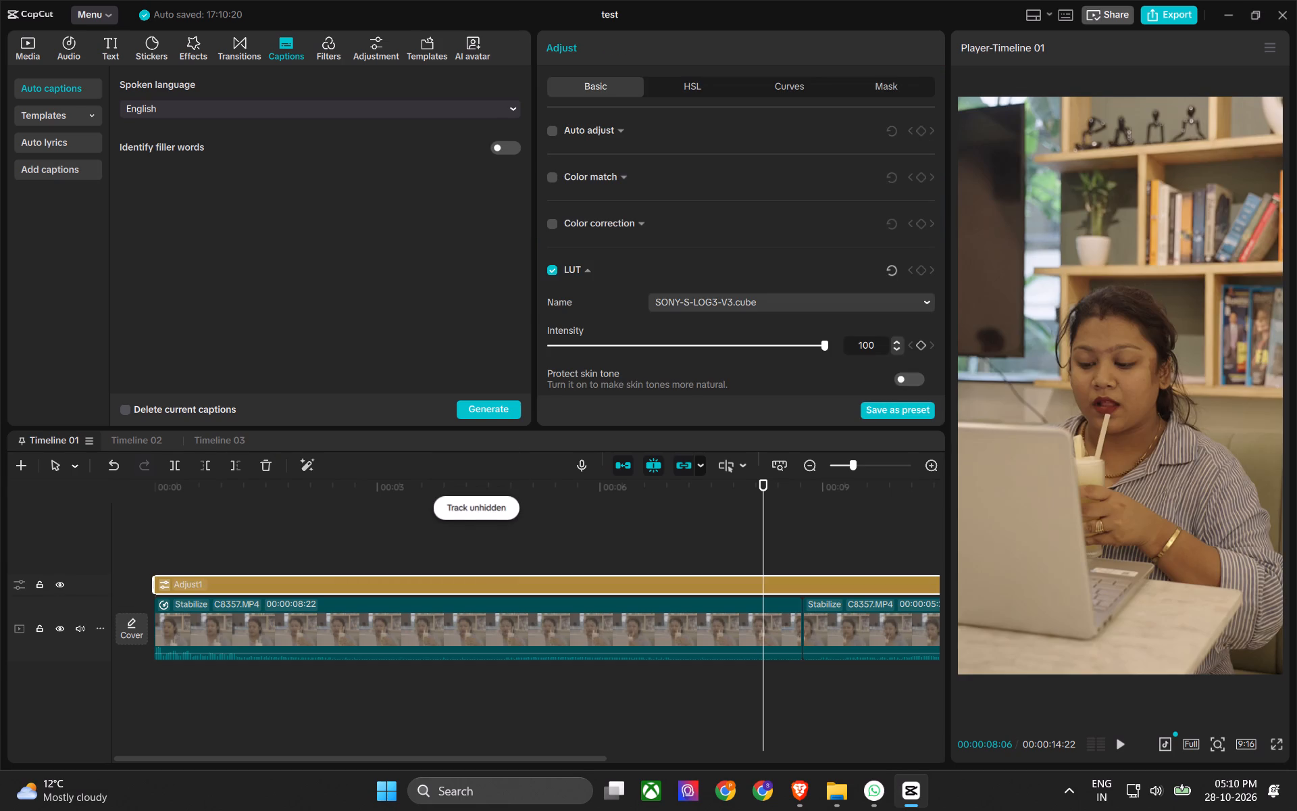
Browse the caption templates in the Trending, Classic, NEW, Word and Glow categories.
left_click(290, 56)
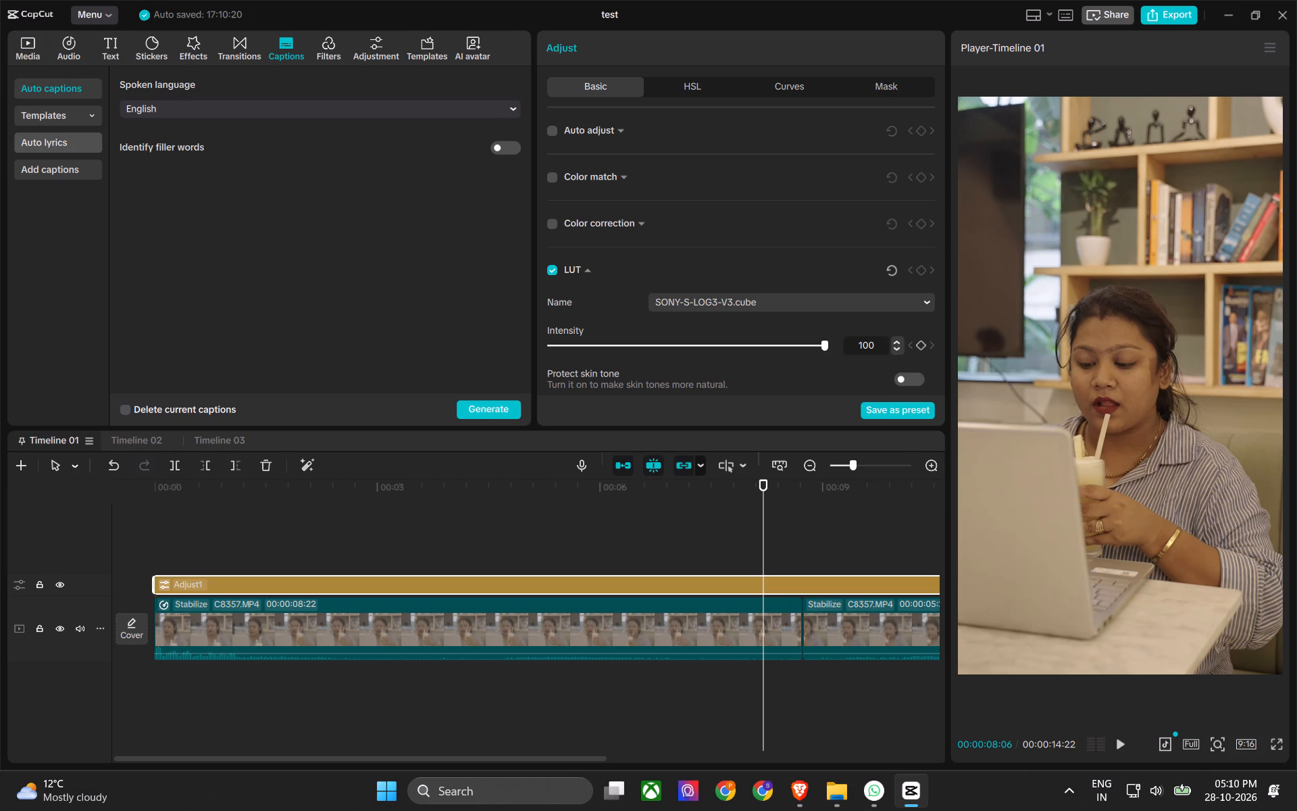
left_click(62, 172)
left_click(63, 118)
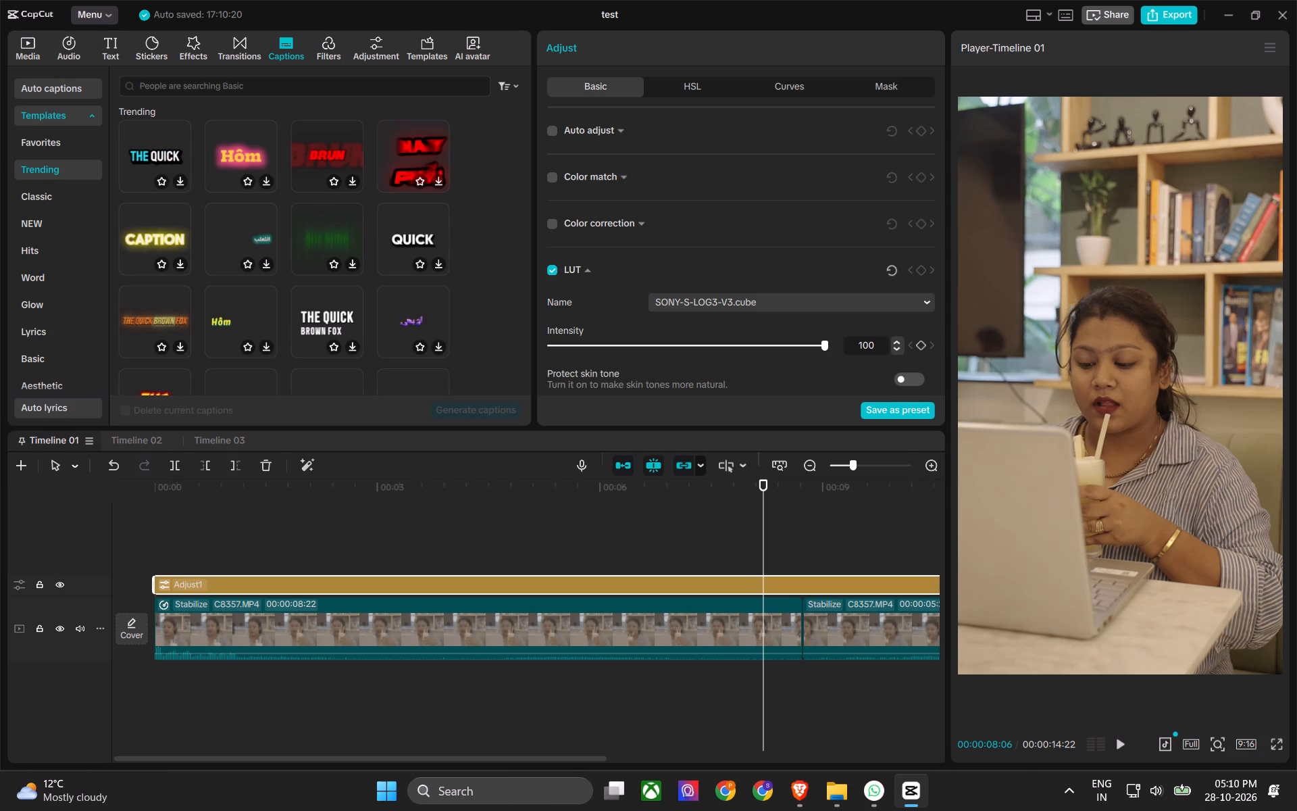
left_click(57, 197)
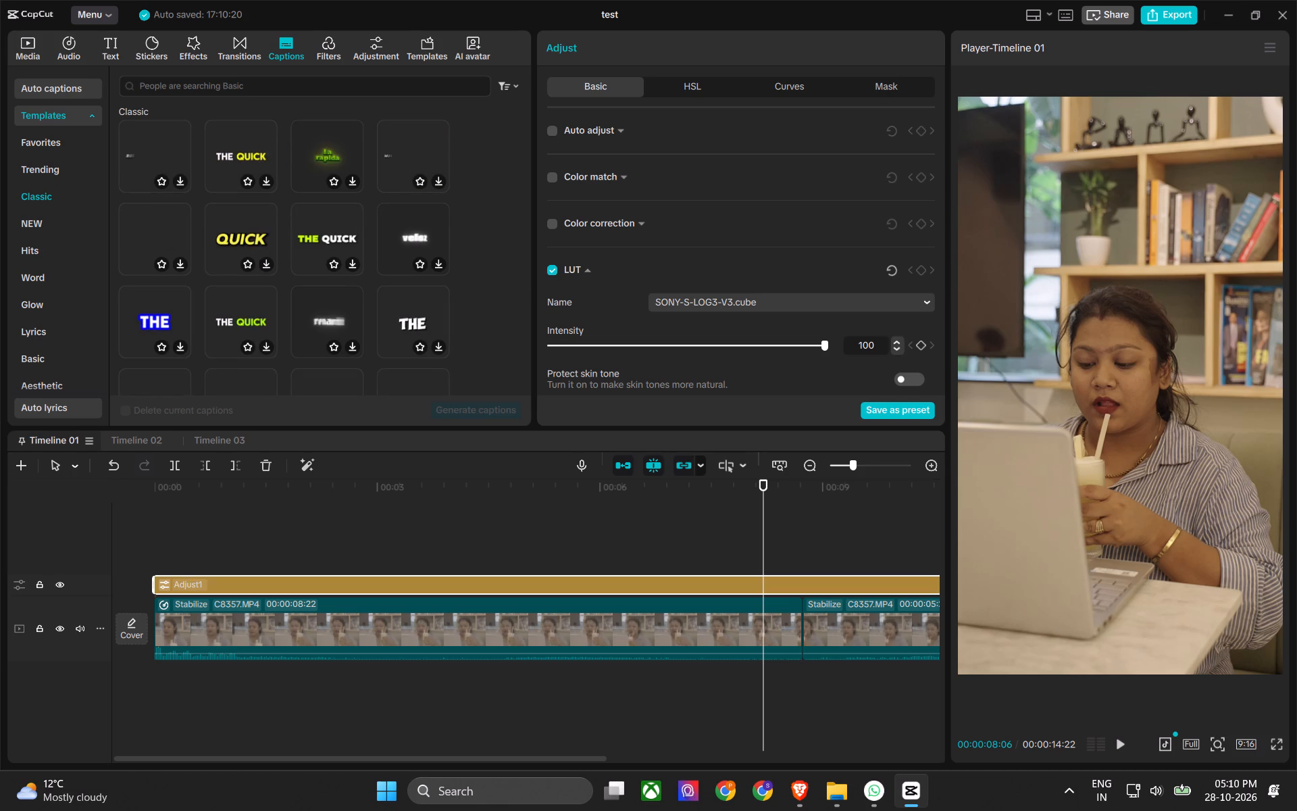
scroll(322, 230, "down", 18)
scroll(324, 232, "up", 1)
scroll(324, 232, "down", 7)
scroll(326, 232, "up", 1)
scroll(326, 232, "down", 3)
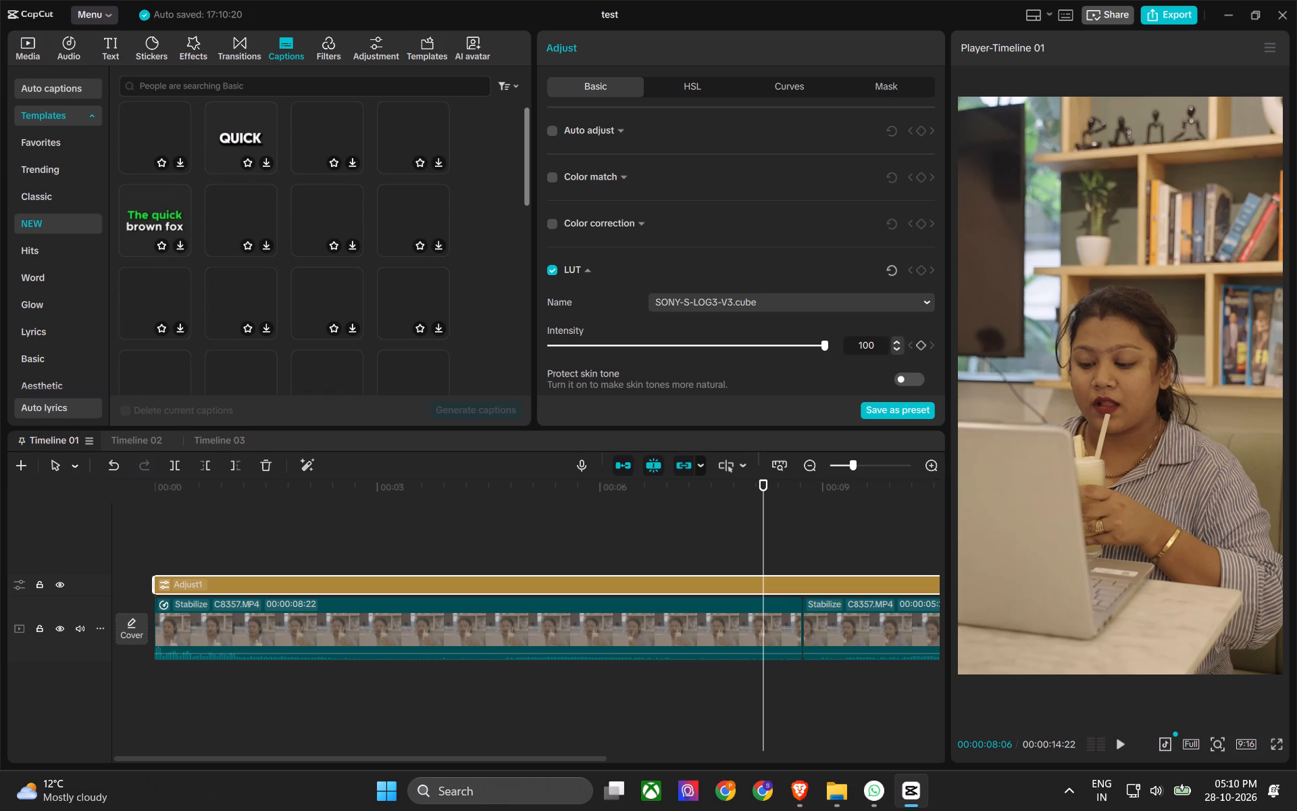
scroll(326, 232, "down", 10)
left_click(51, 201)
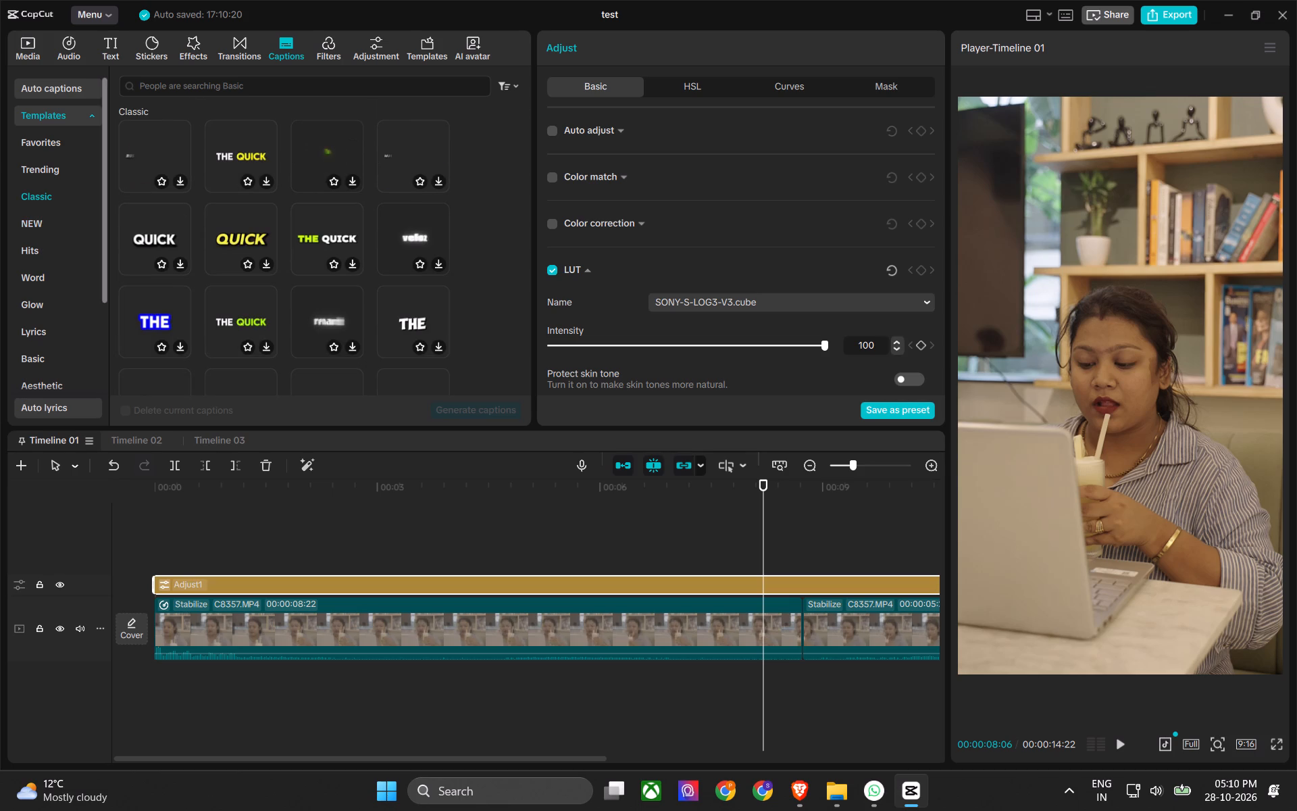
scroll(309, 297, "down", 5)
left_click(55, 226)
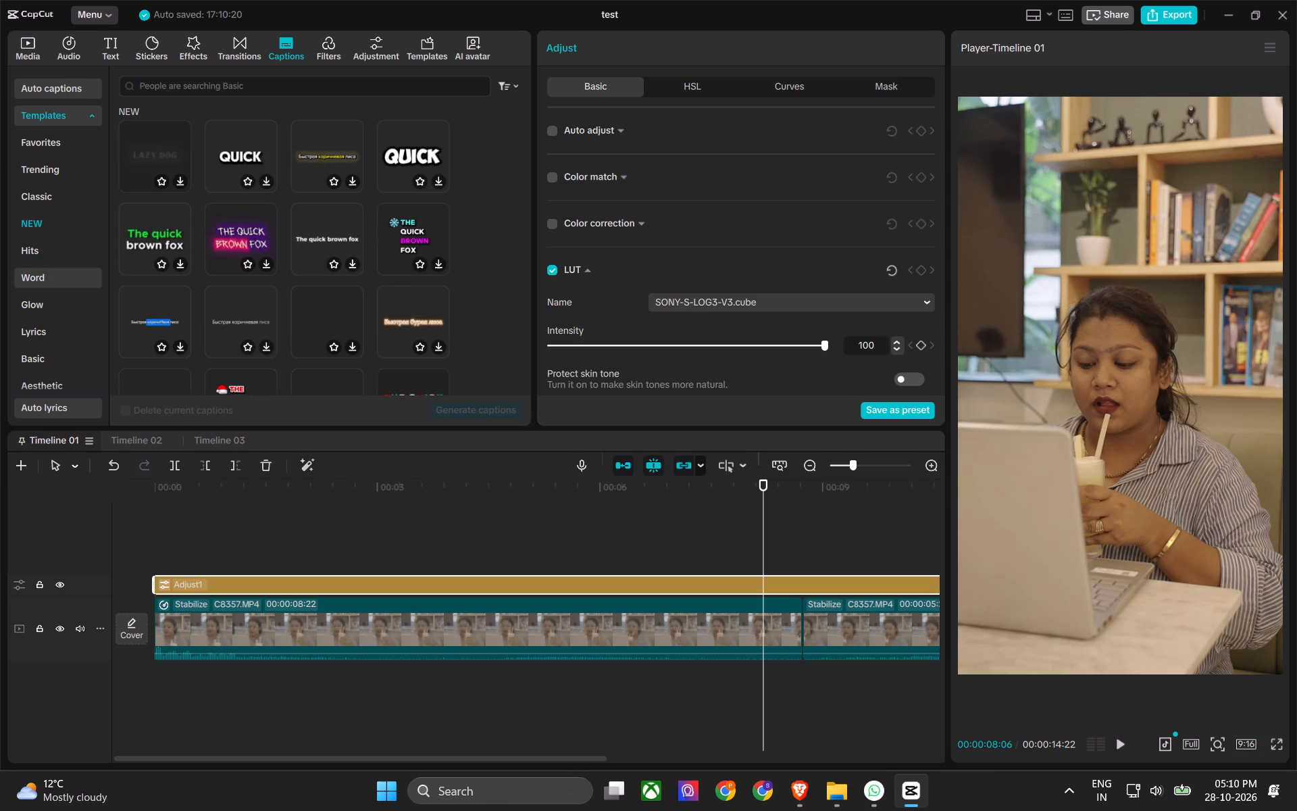
left_click(55, 260)
left_click(57, 268)
left_click(61, 297)
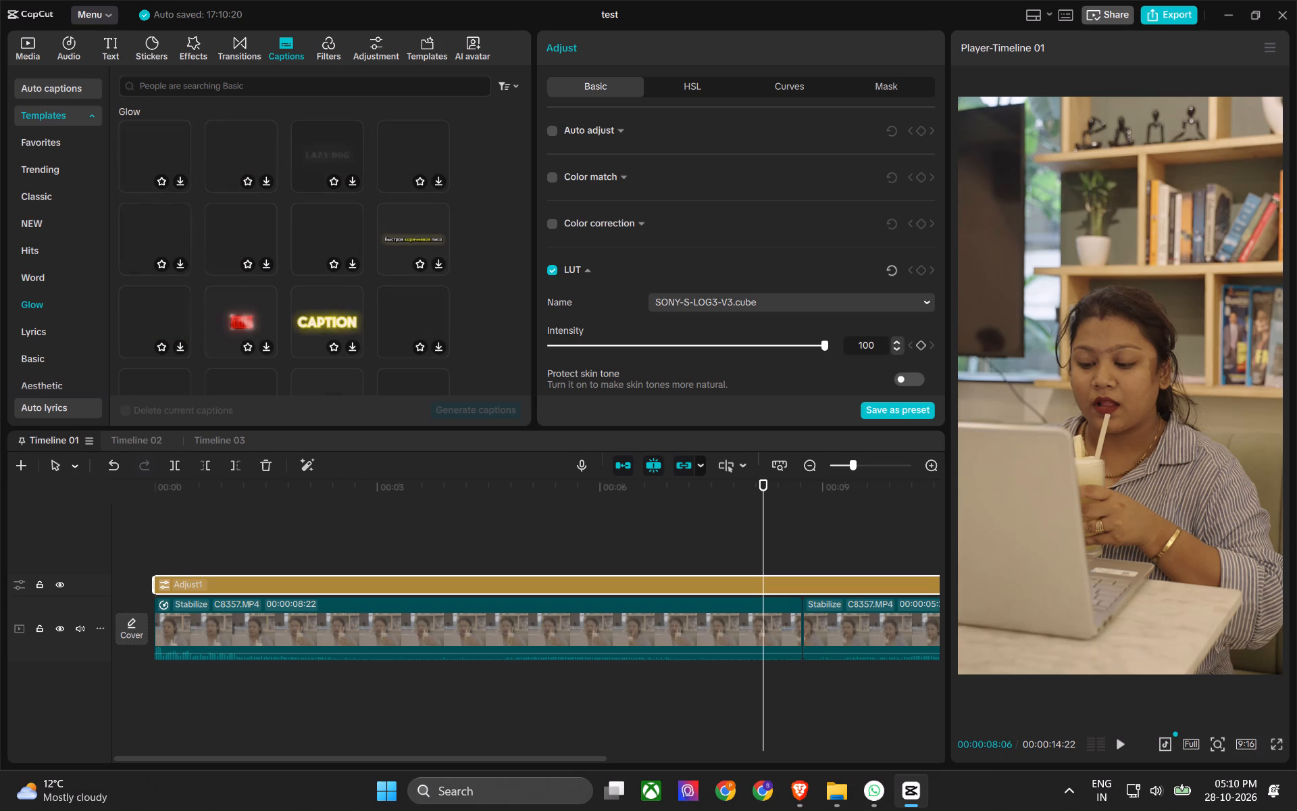
Examine the Basic, Lyrics, Glow and Aesthetic caption templates and preview one of the Aesthetic styles.
left_click(61, 341)
left_click(61, 356)
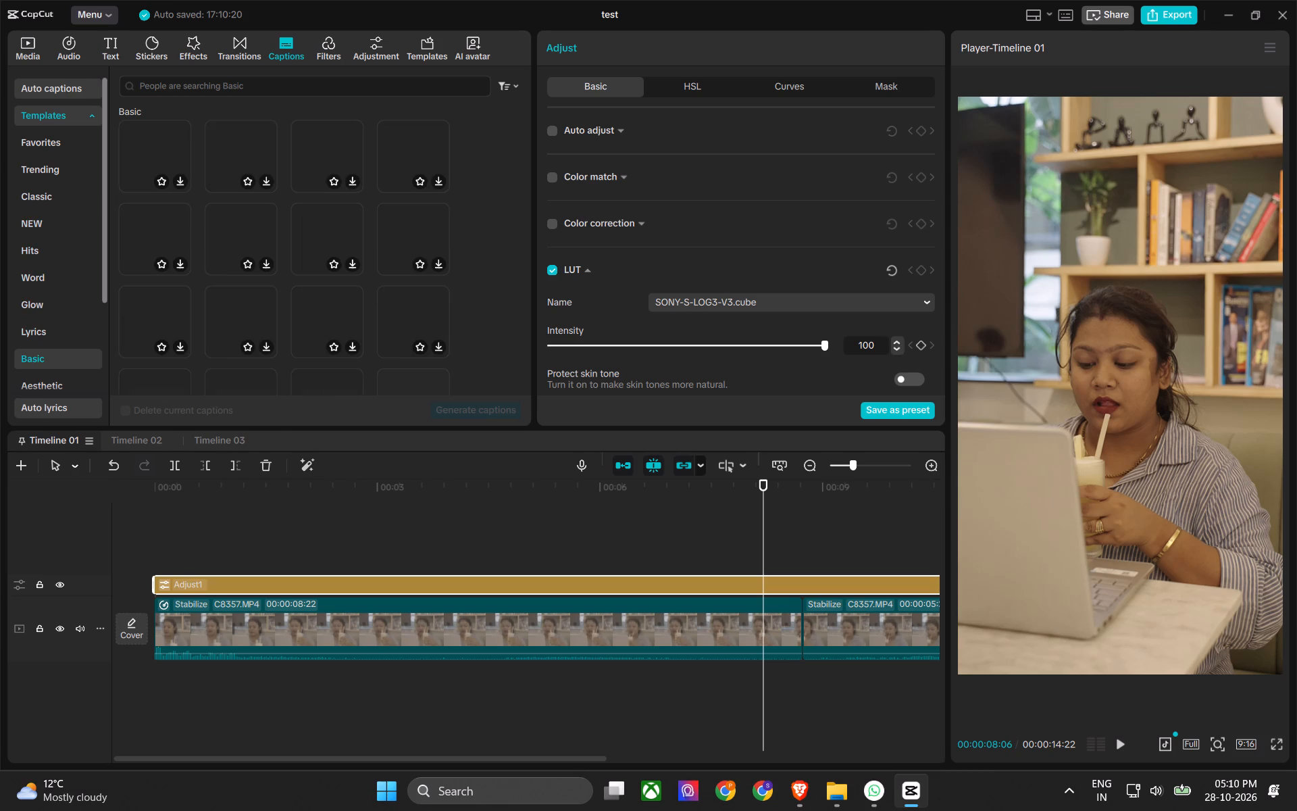
scroll(331, 215, "down", 9)
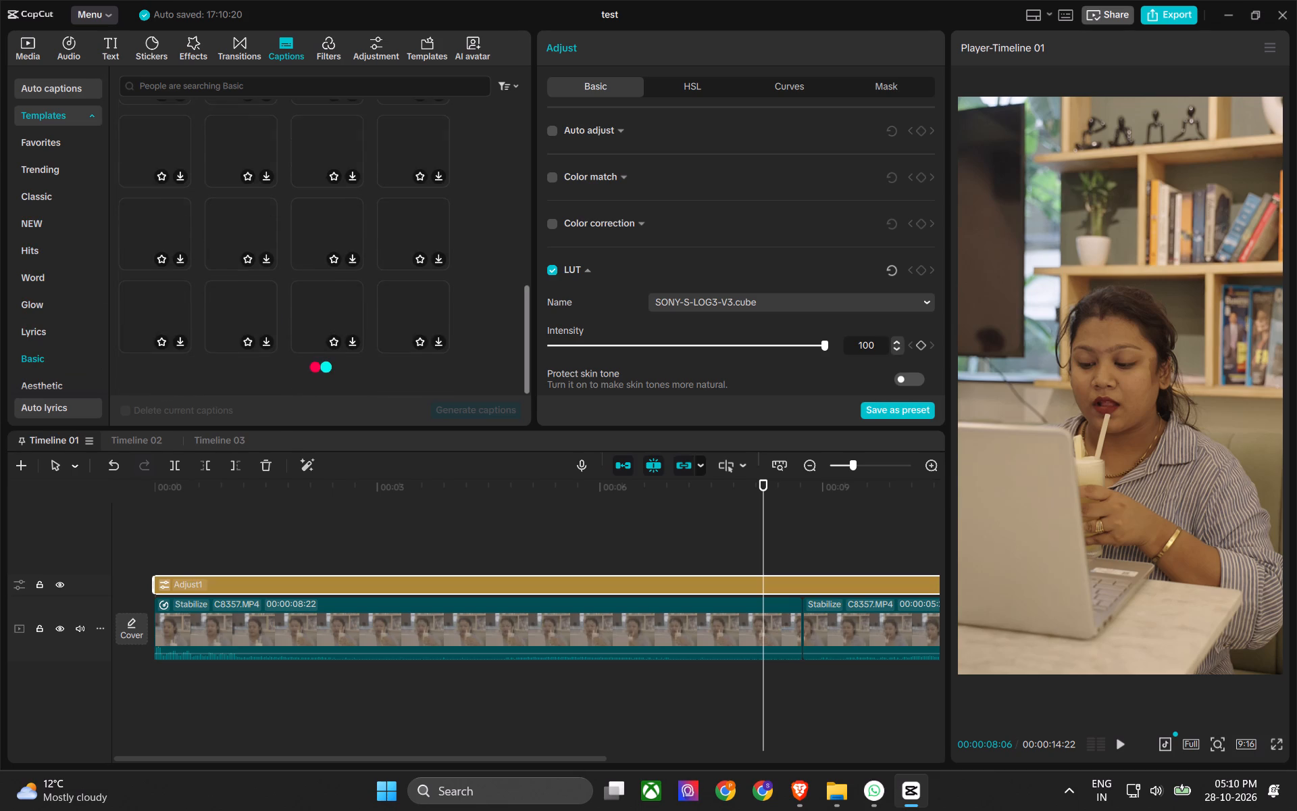
scroll(332, 215, "down", 6)
scroll(337, 220, "up", 5)
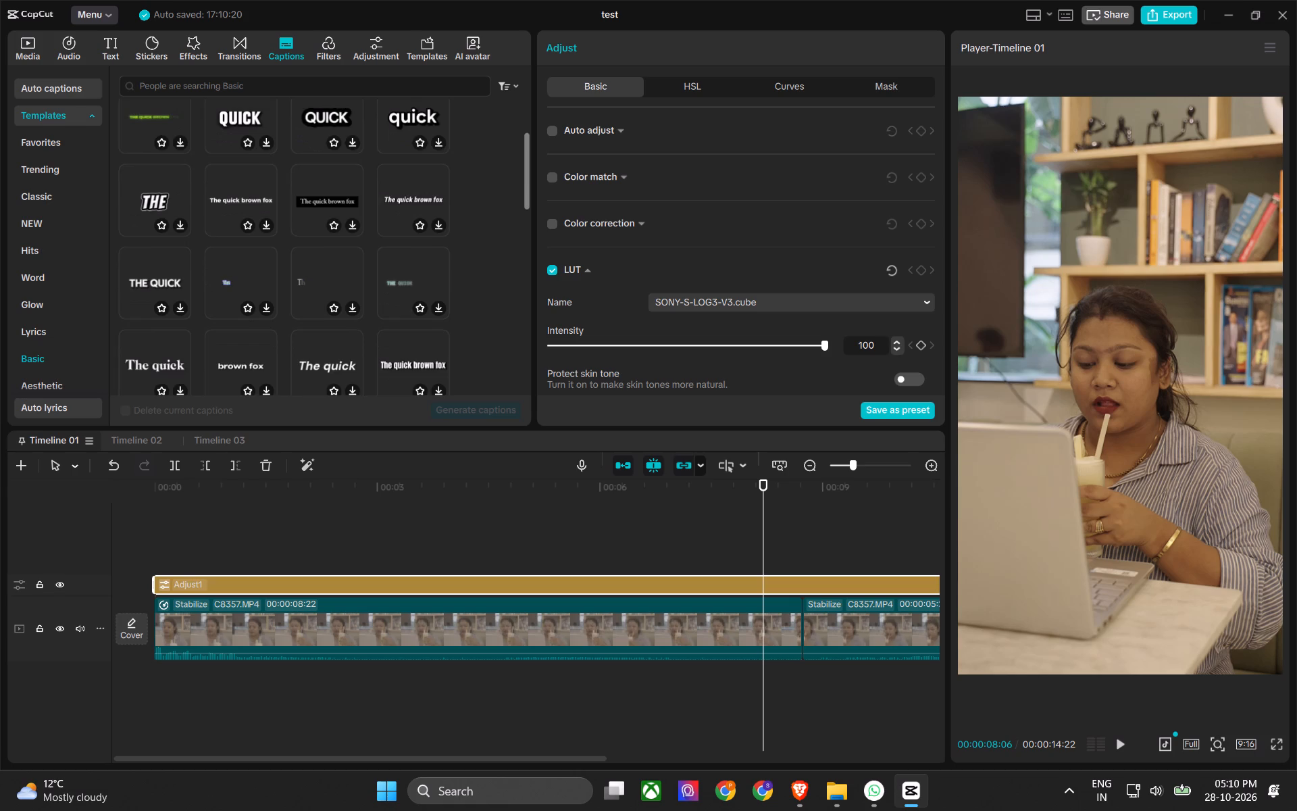
scroll(337, 220, "up", 7)
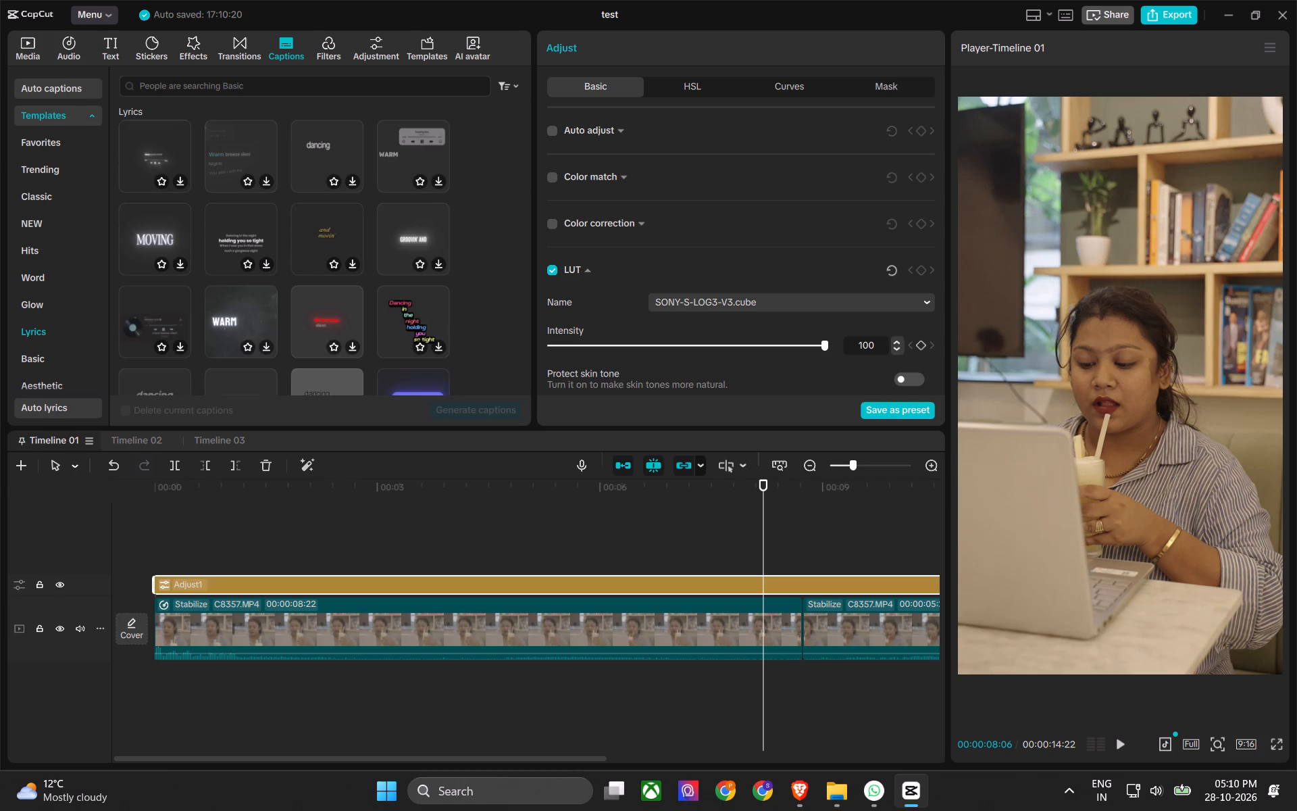
scroll(309, 240, "up", 3)
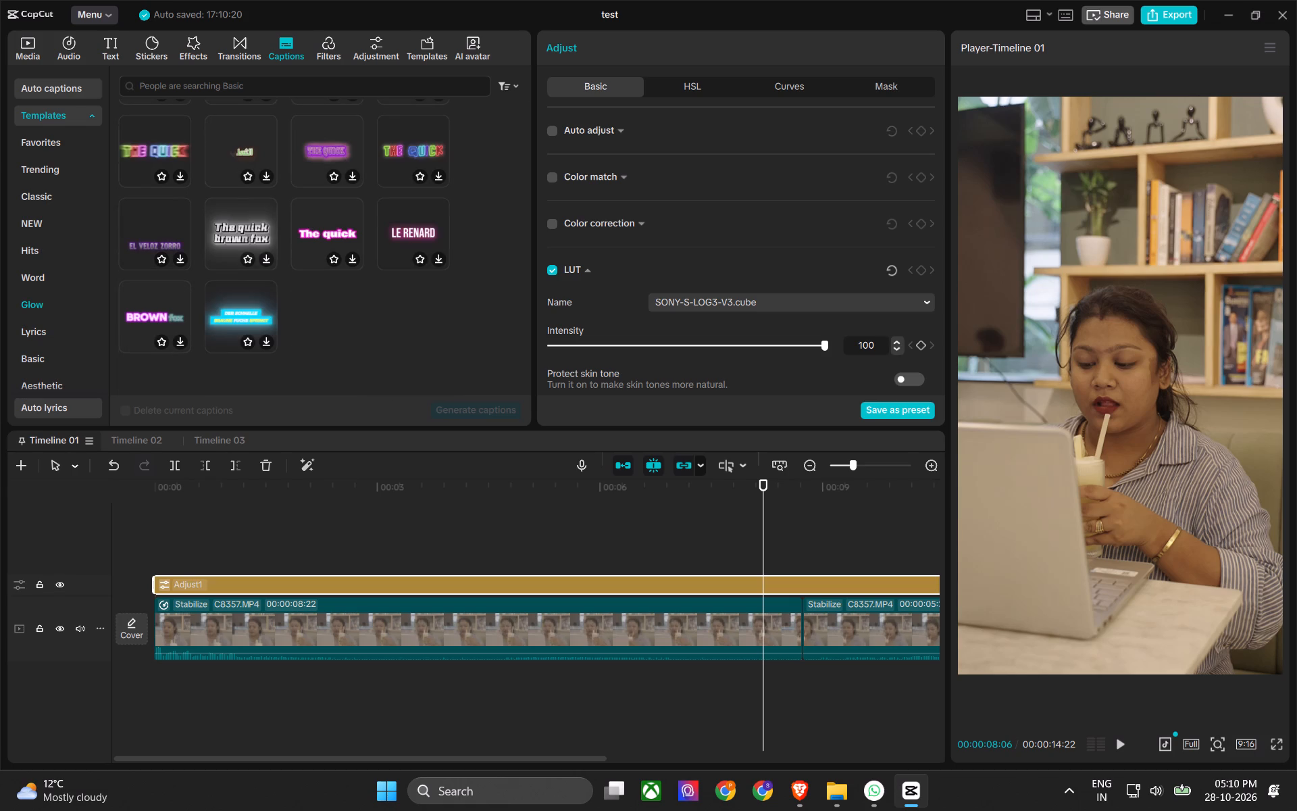
left_click(77, 393)
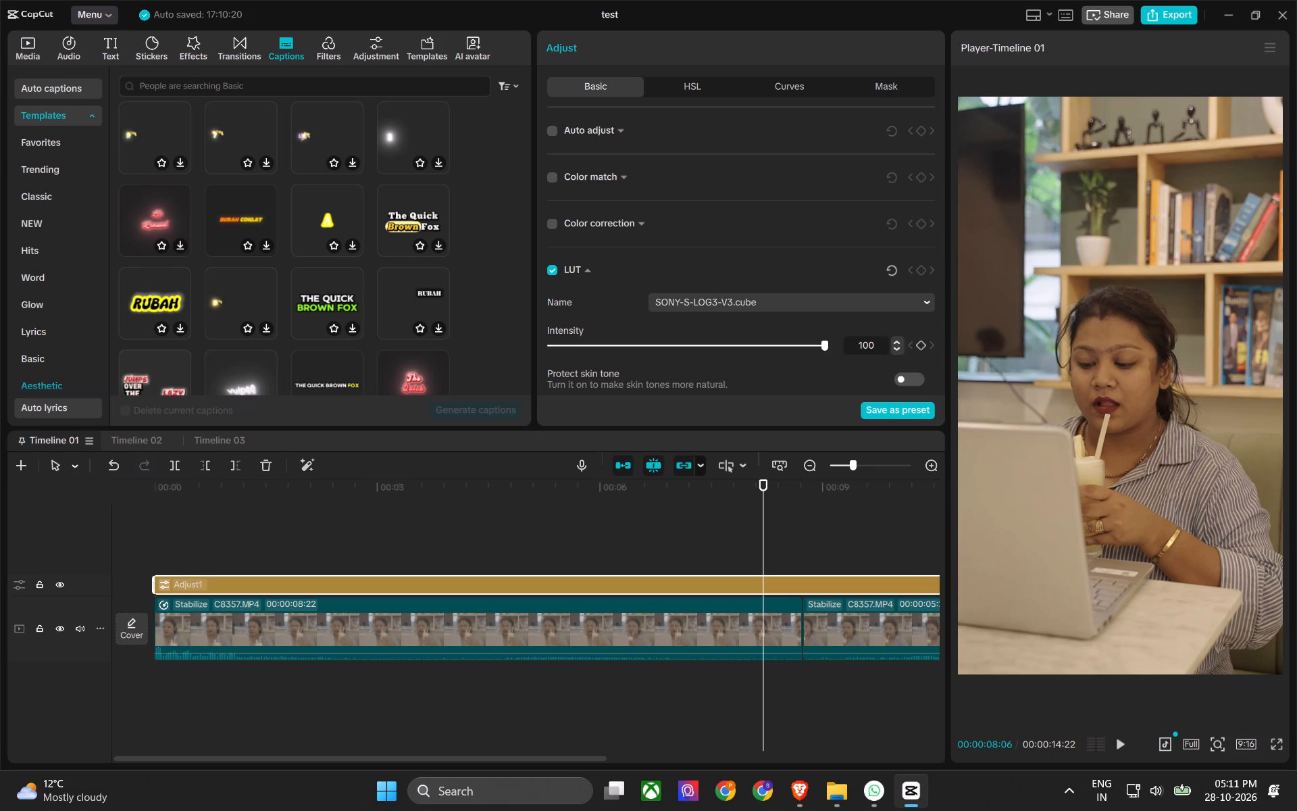
left_click(397, 141)
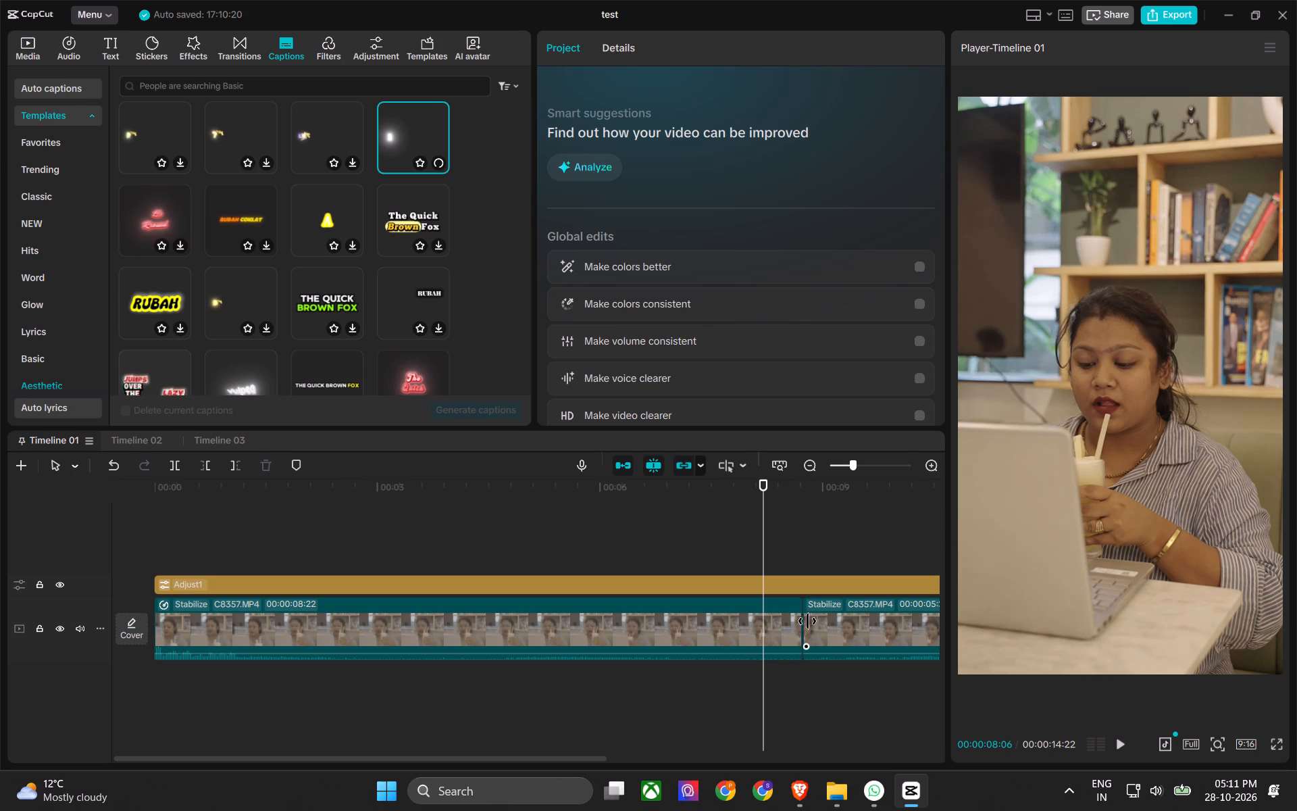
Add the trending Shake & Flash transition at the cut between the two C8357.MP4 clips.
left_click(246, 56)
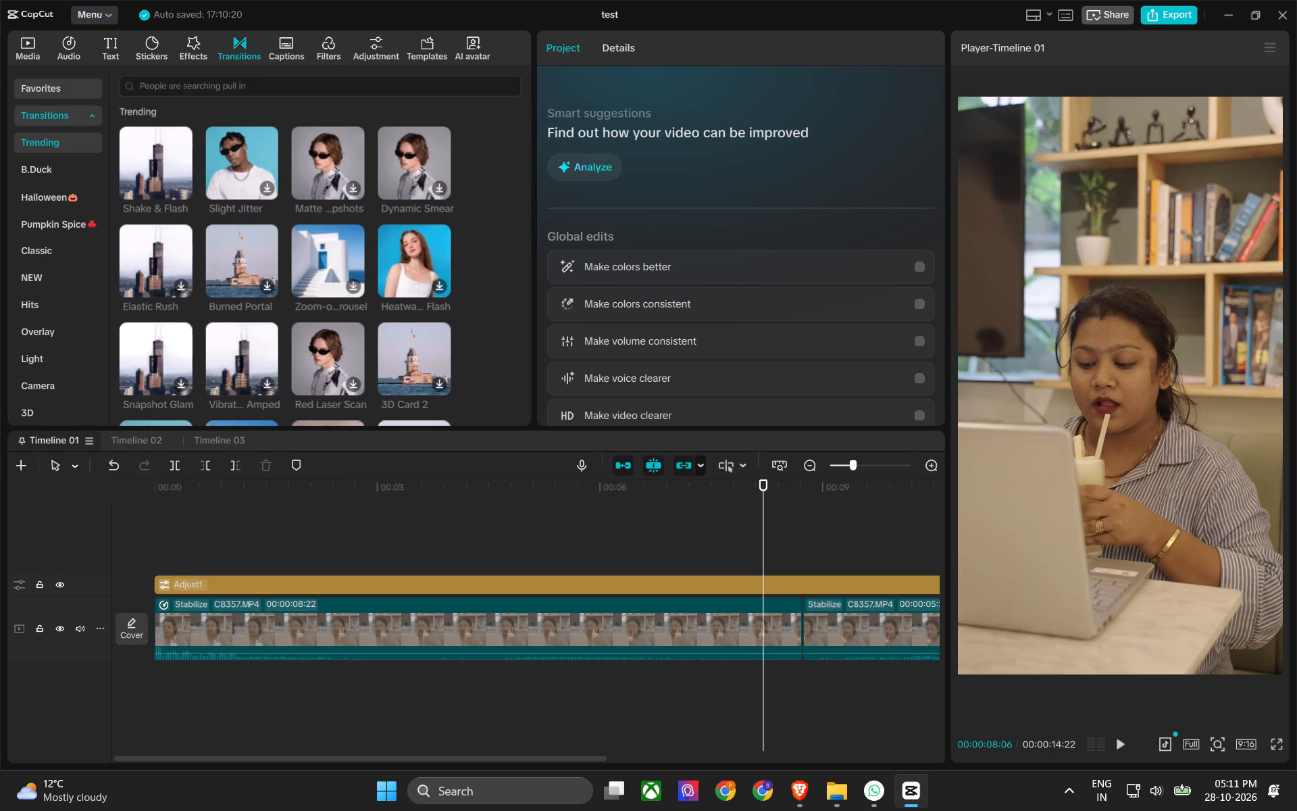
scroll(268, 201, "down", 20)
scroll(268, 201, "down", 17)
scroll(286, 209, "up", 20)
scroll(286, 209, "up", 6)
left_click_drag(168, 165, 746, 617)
Play the timeline from 00:00:07:18 to preview the Shake & Flash transition.
left_click(721, 559)
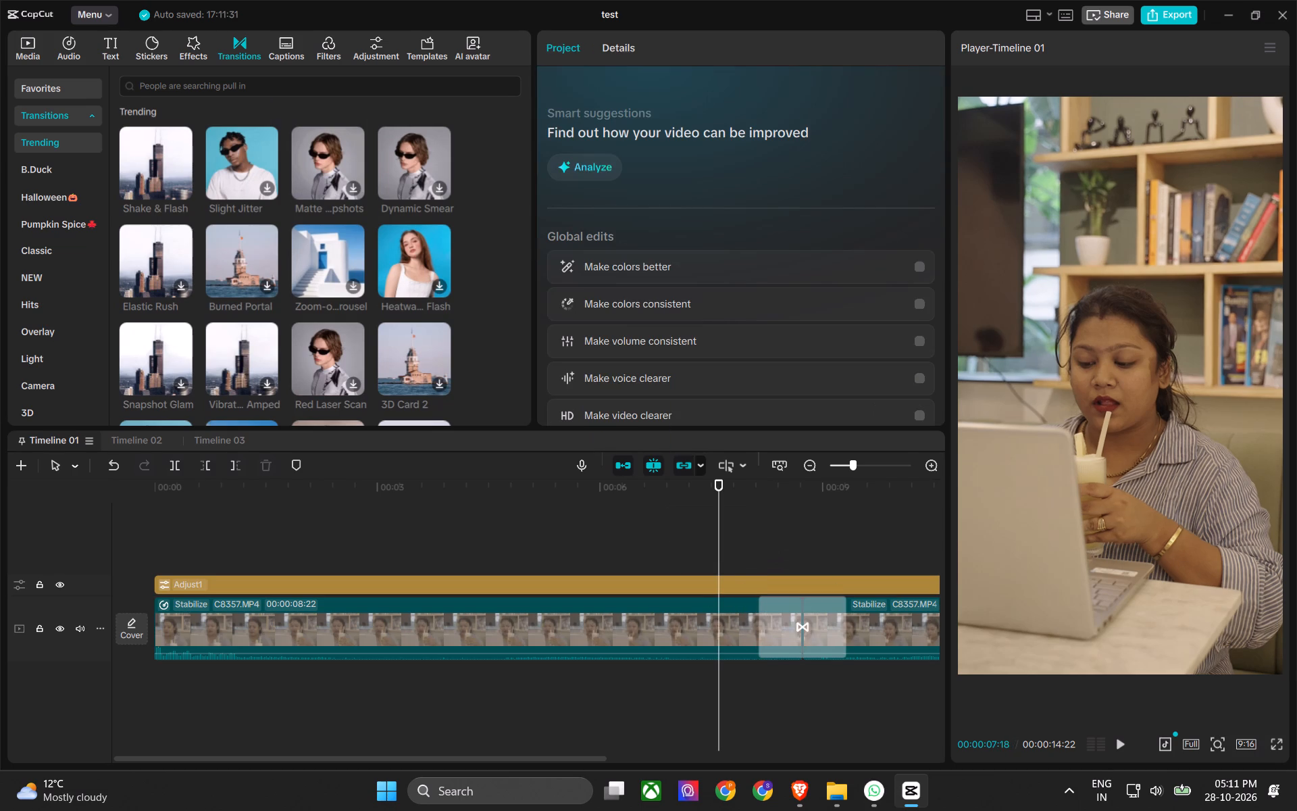
key("space")
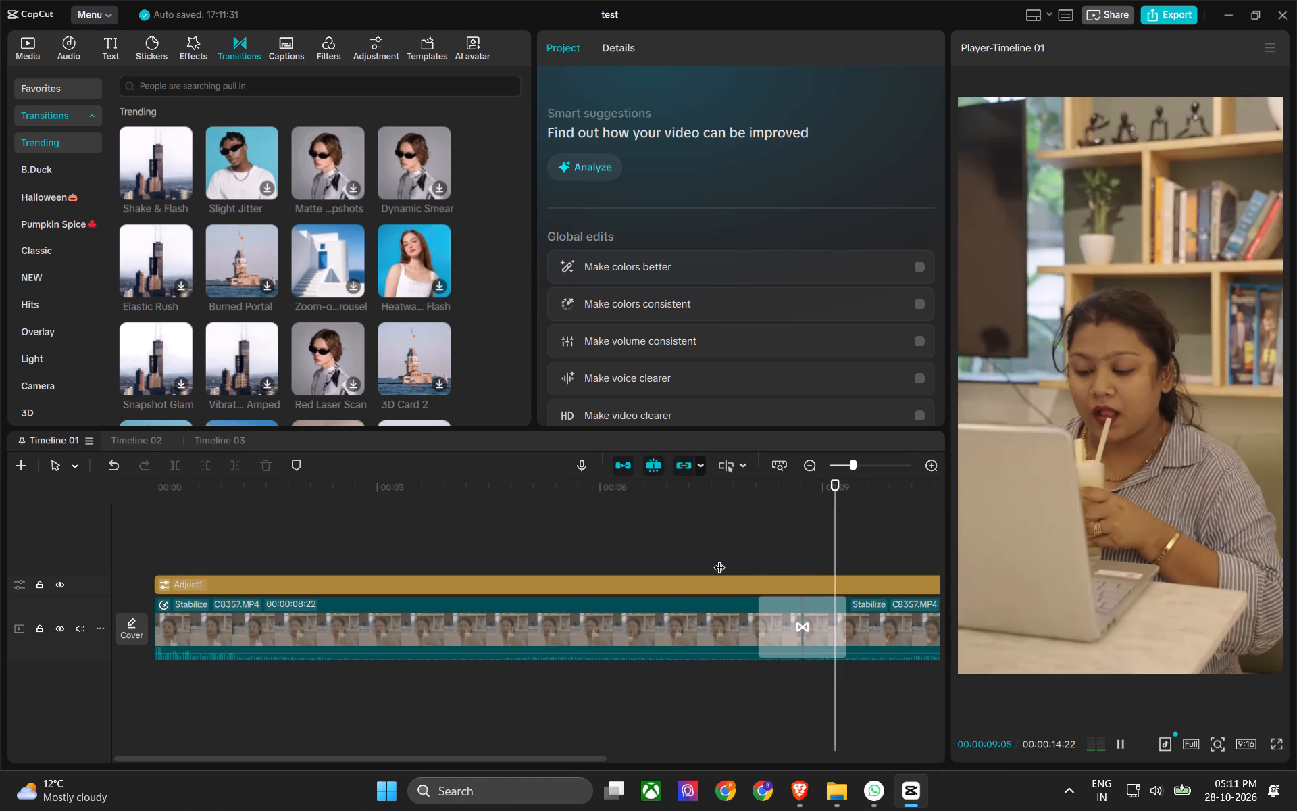
key("space")
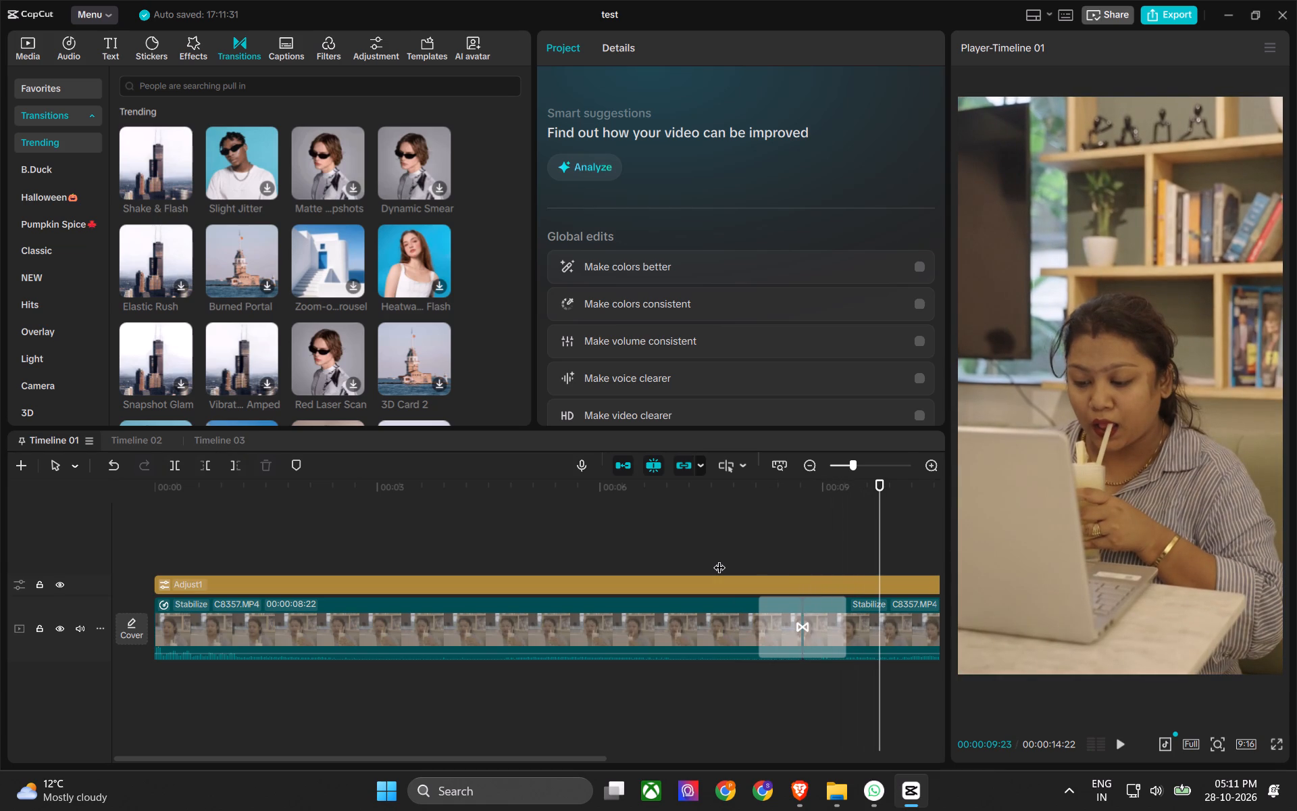
Search the transitions library for "ripple effect".
left_click(243, 81)
type("ripple")
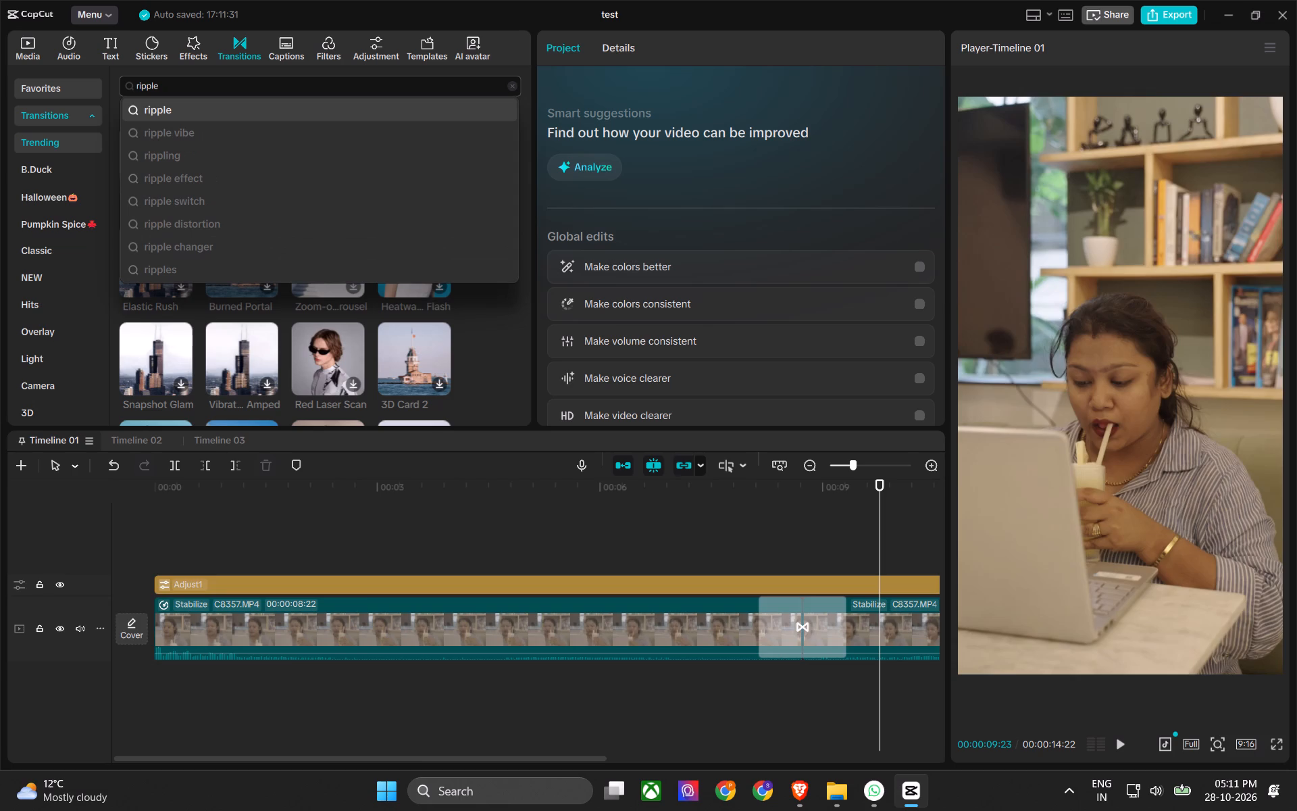
key("Down")
key("Down")
key("Down")
key("Up")
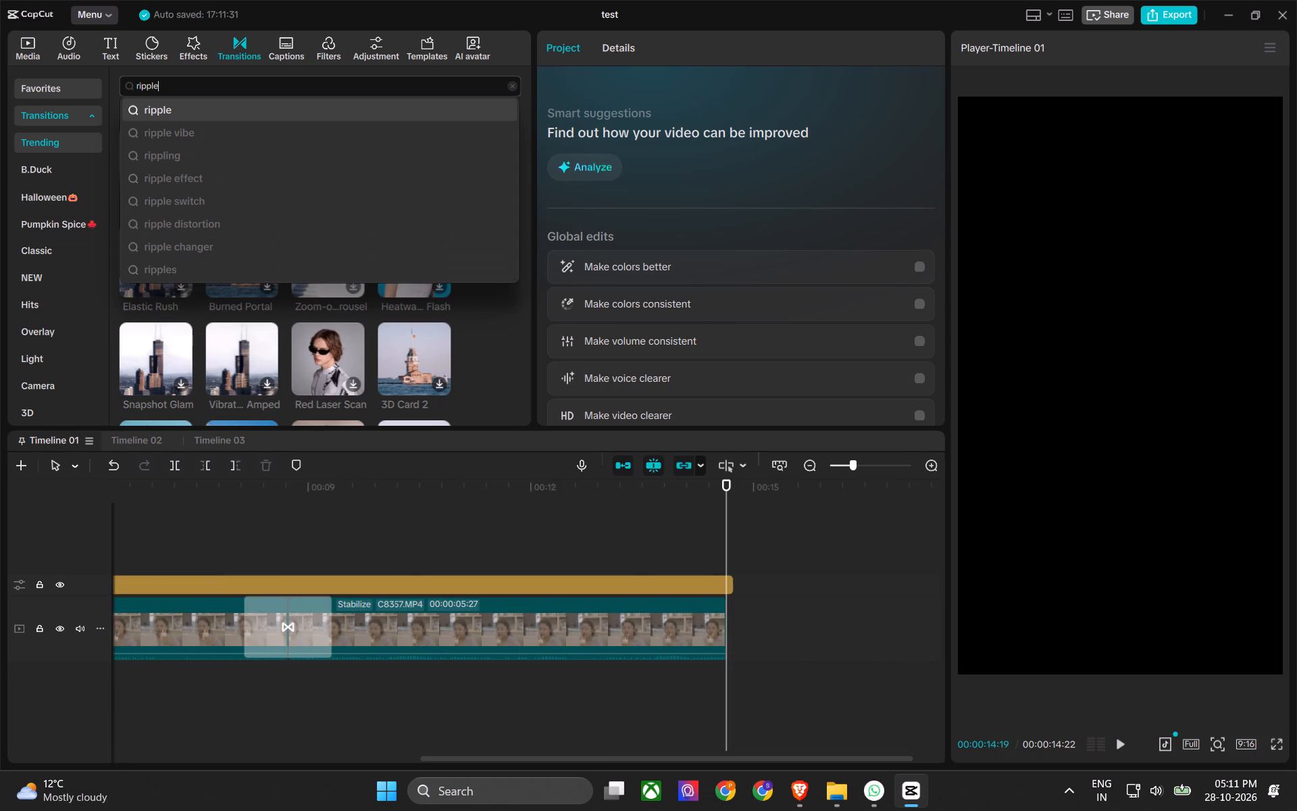
key("Up")
key("Up")
key("Up")
key("Down")
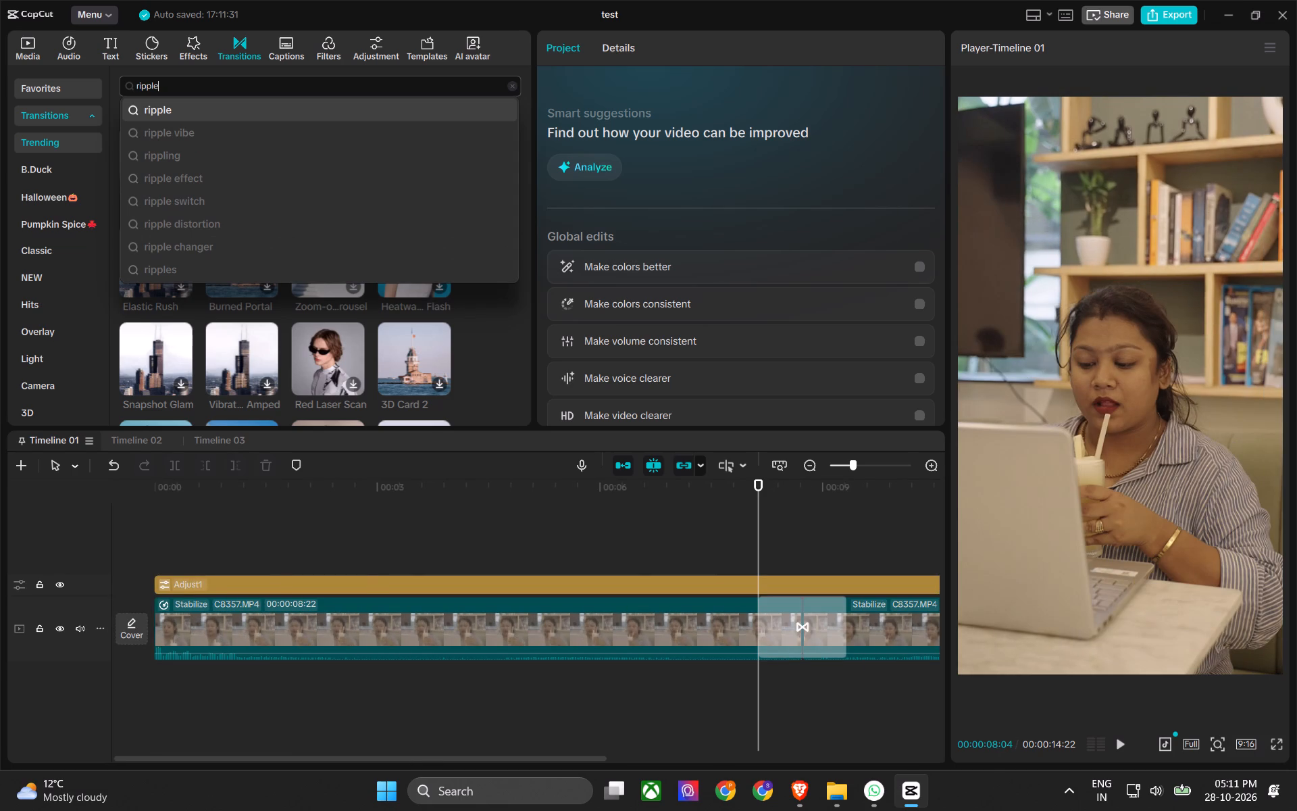
left_click(246, 167)
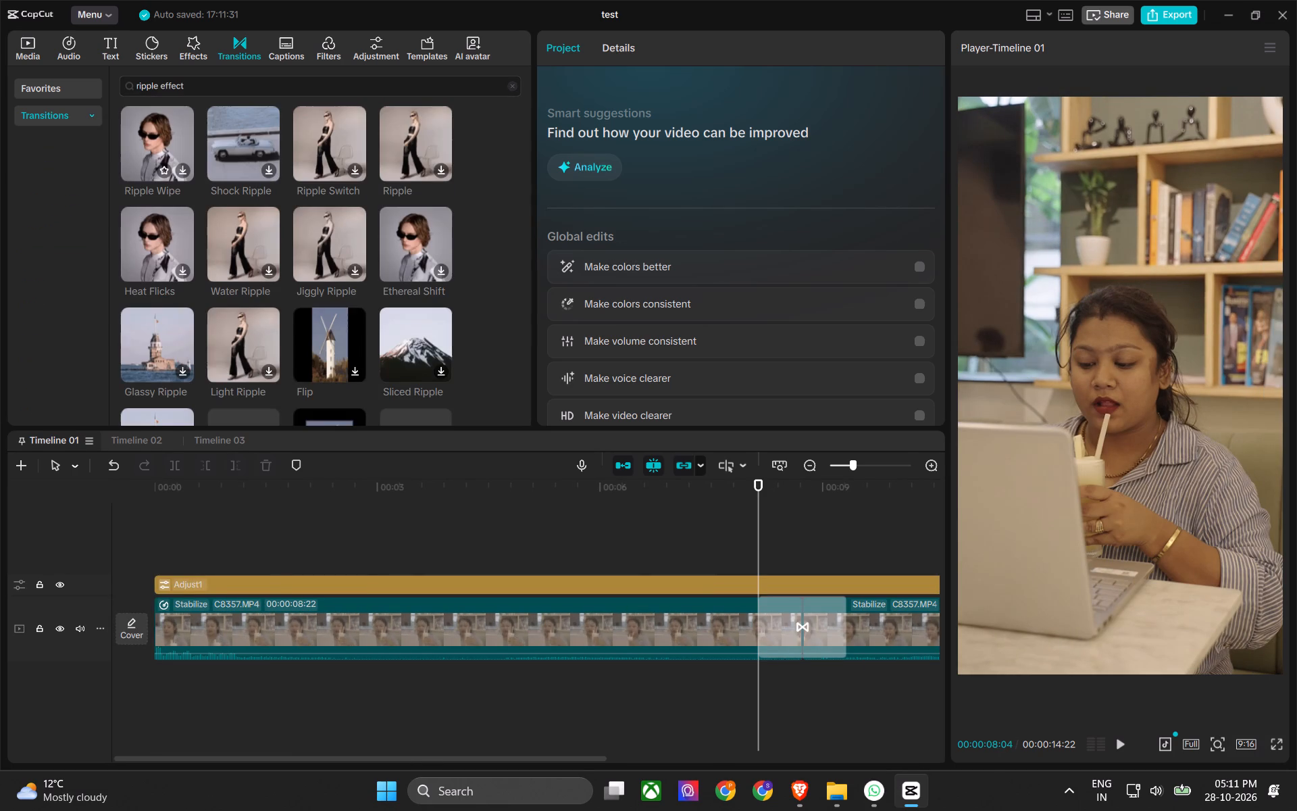
Preview the Ripple Wipe and Shock Ripple transitions and download Shock Ripple.
left_click(168, 139)
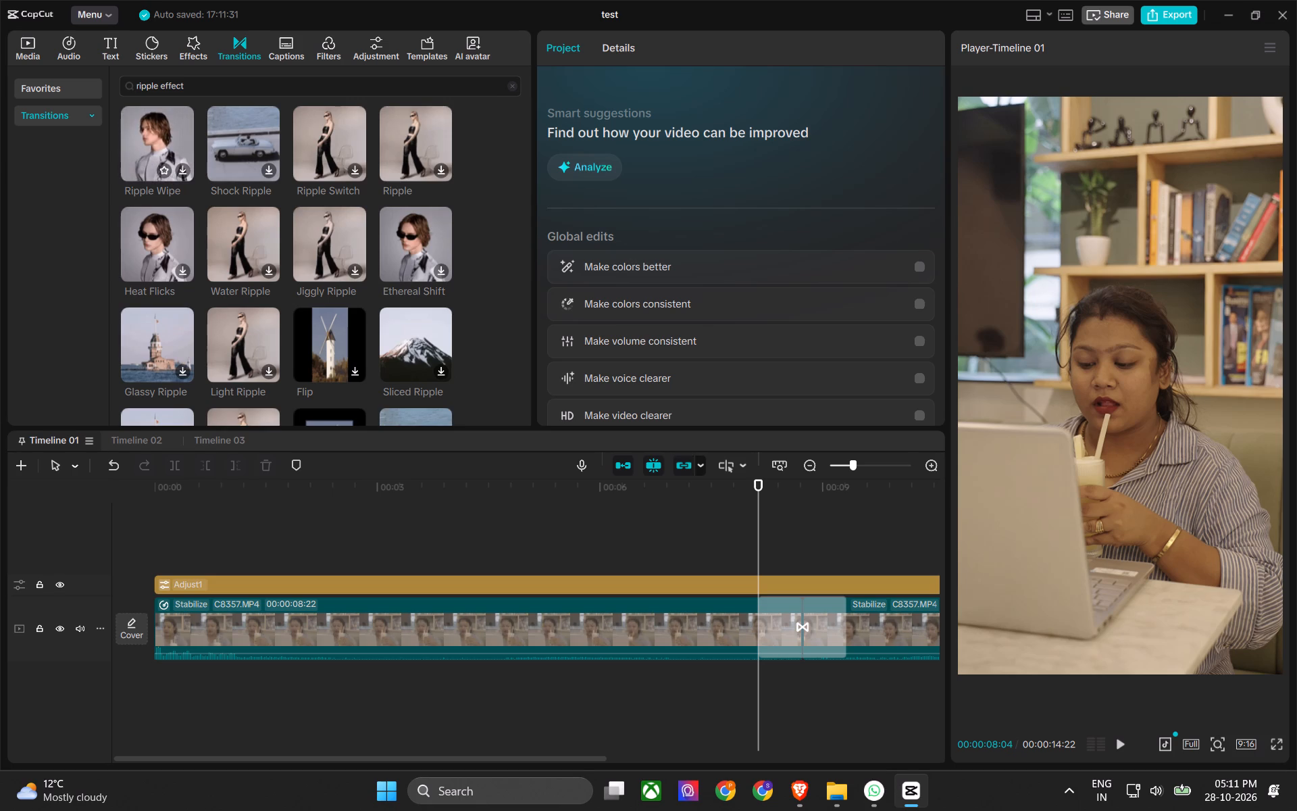
left_click(247, 140)
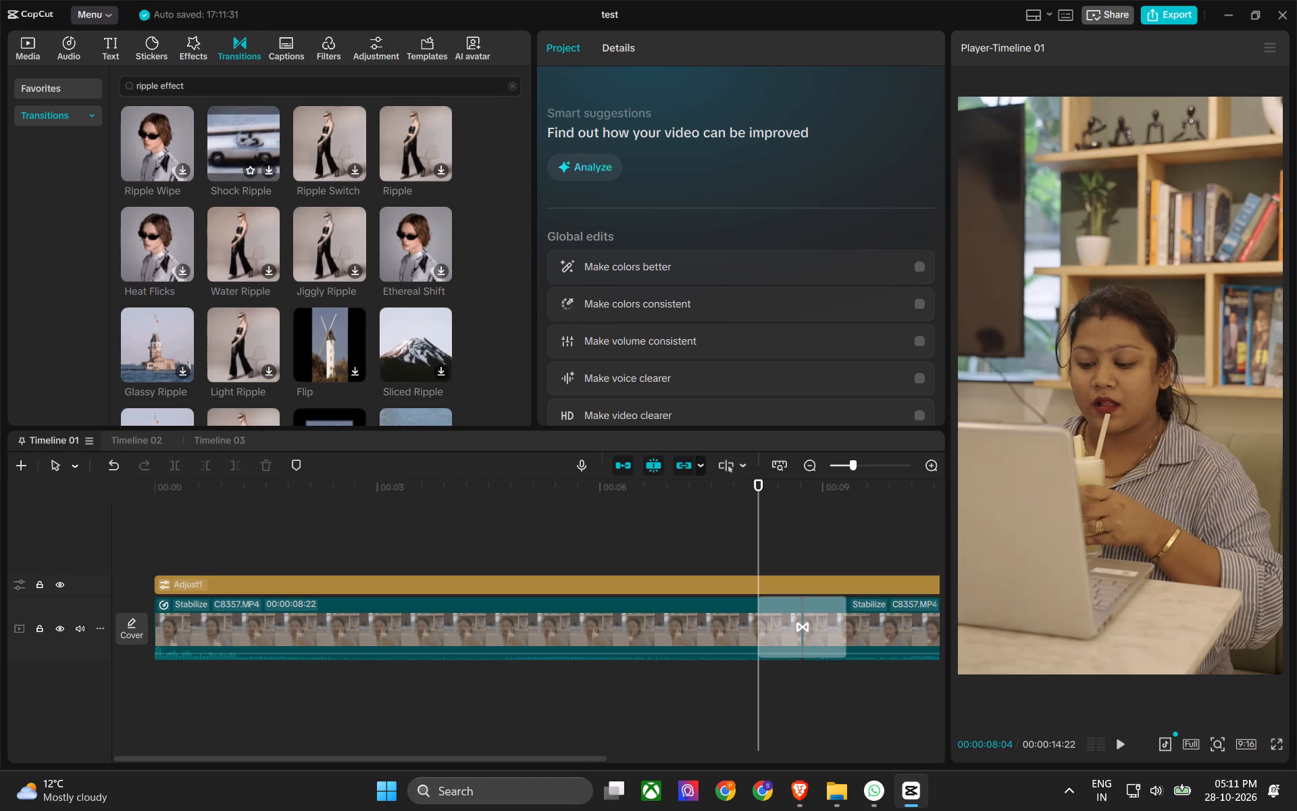
left_click(250, 143)
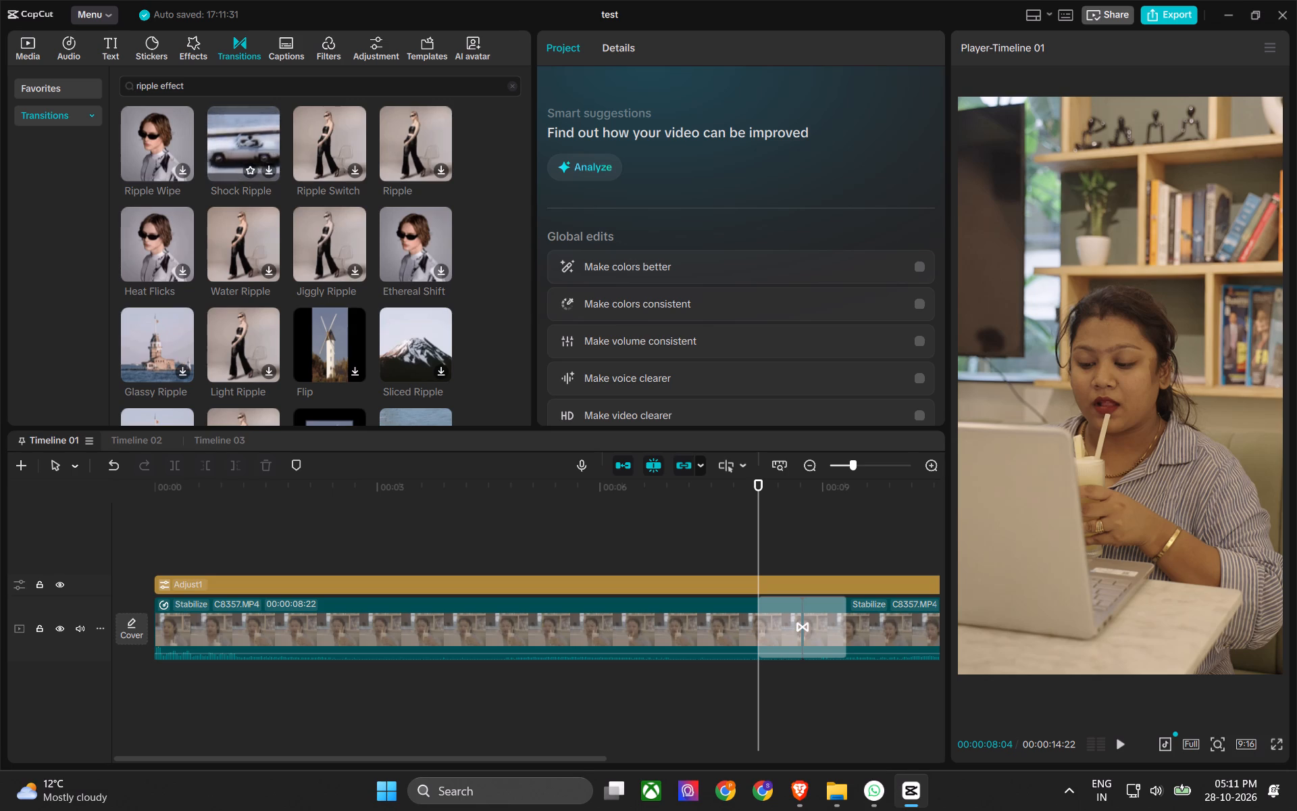
left_click(271, 177)
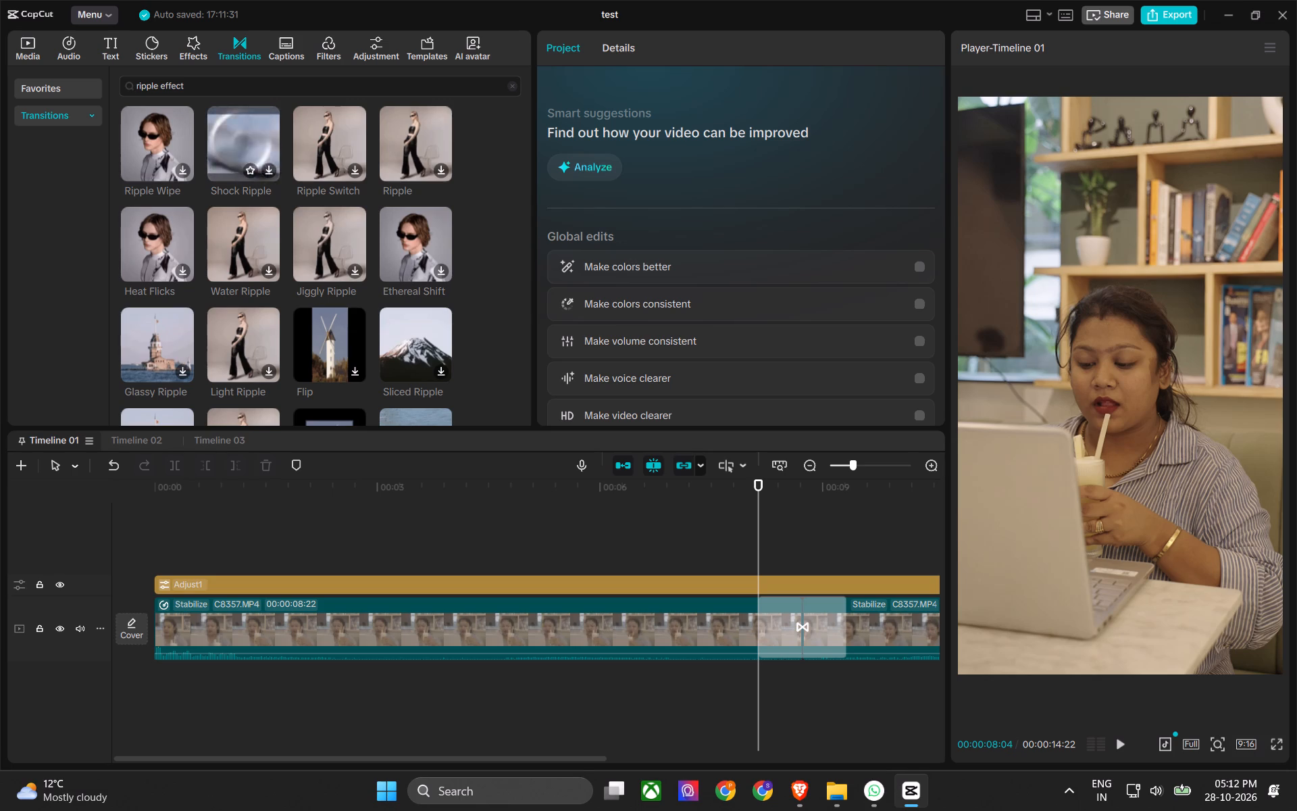
left_click(263, 179)
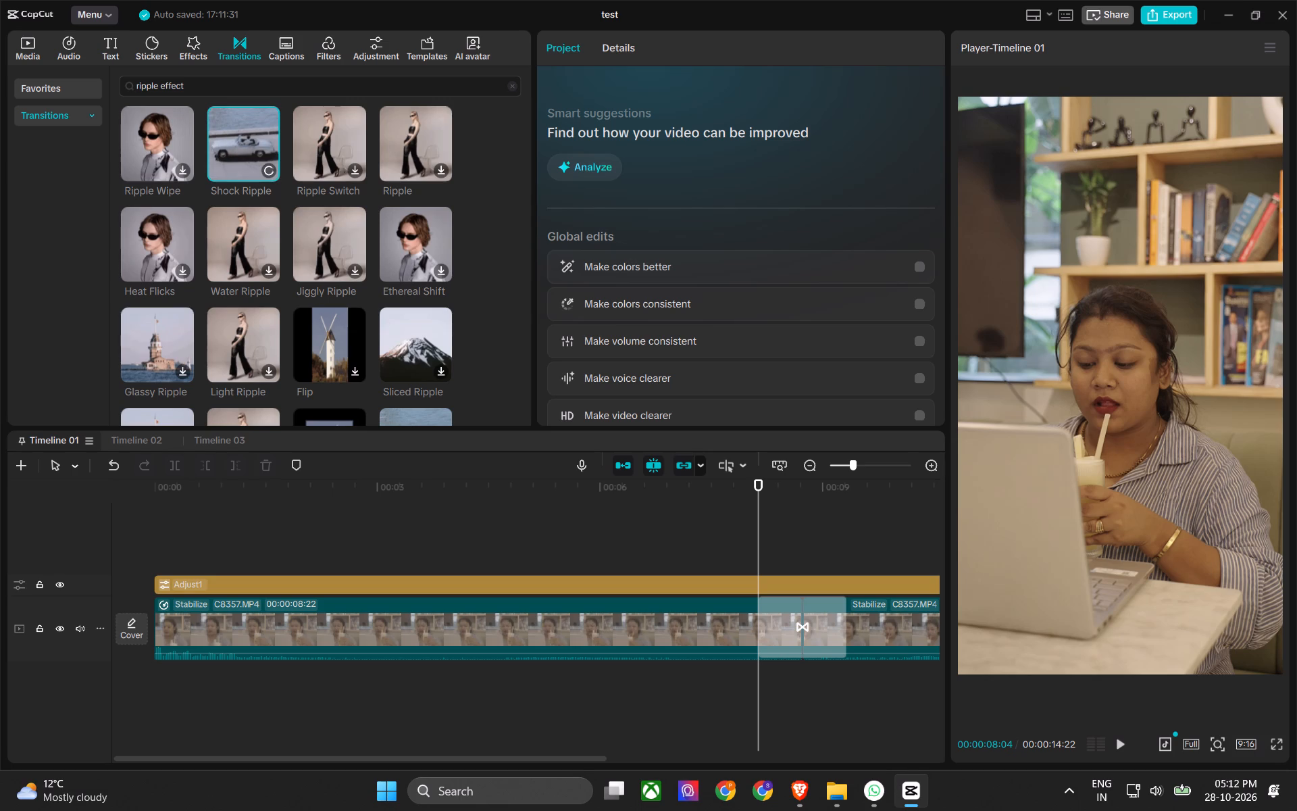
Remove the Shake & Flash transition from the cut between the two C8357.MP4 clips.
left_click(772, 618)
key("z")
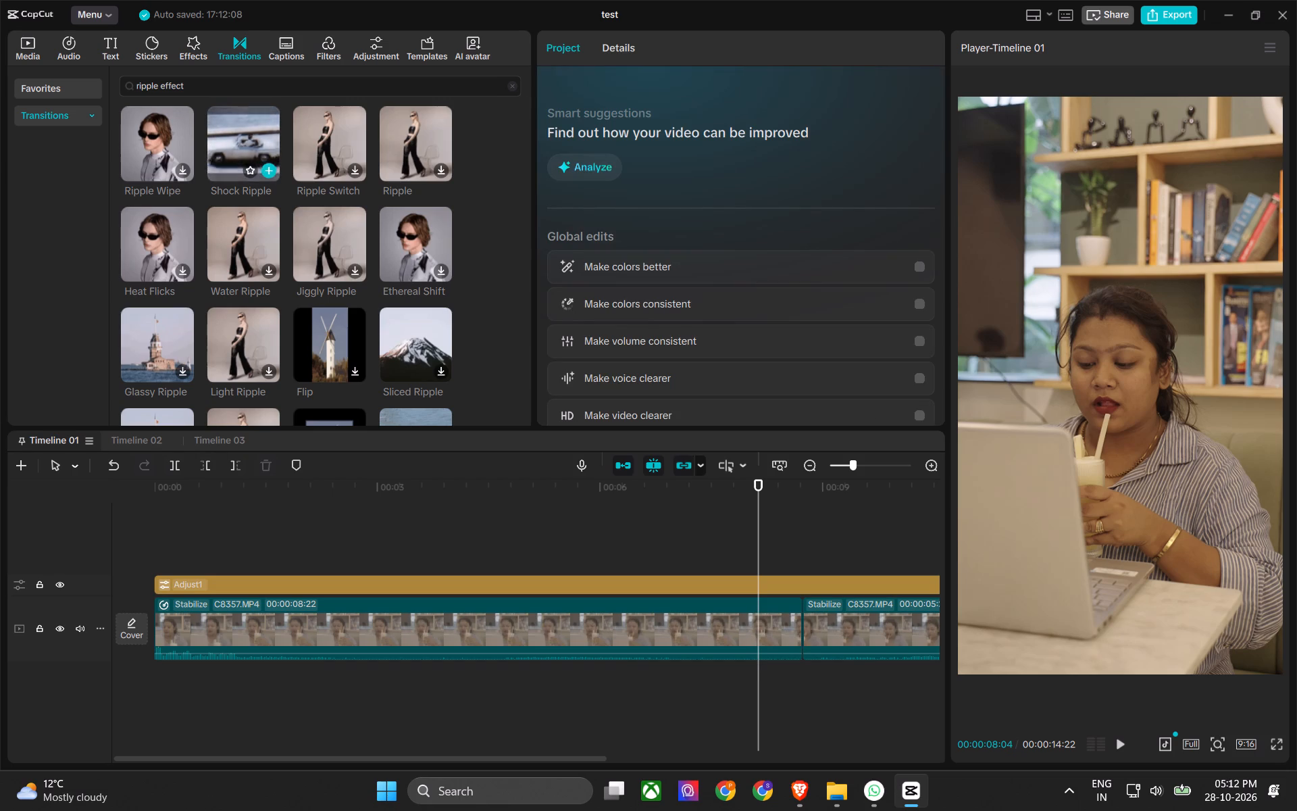
Add the Shock Ripple transition at the cut between the two C8357.MP4 clips.
left_click_drag(243, 135, 587, 461)
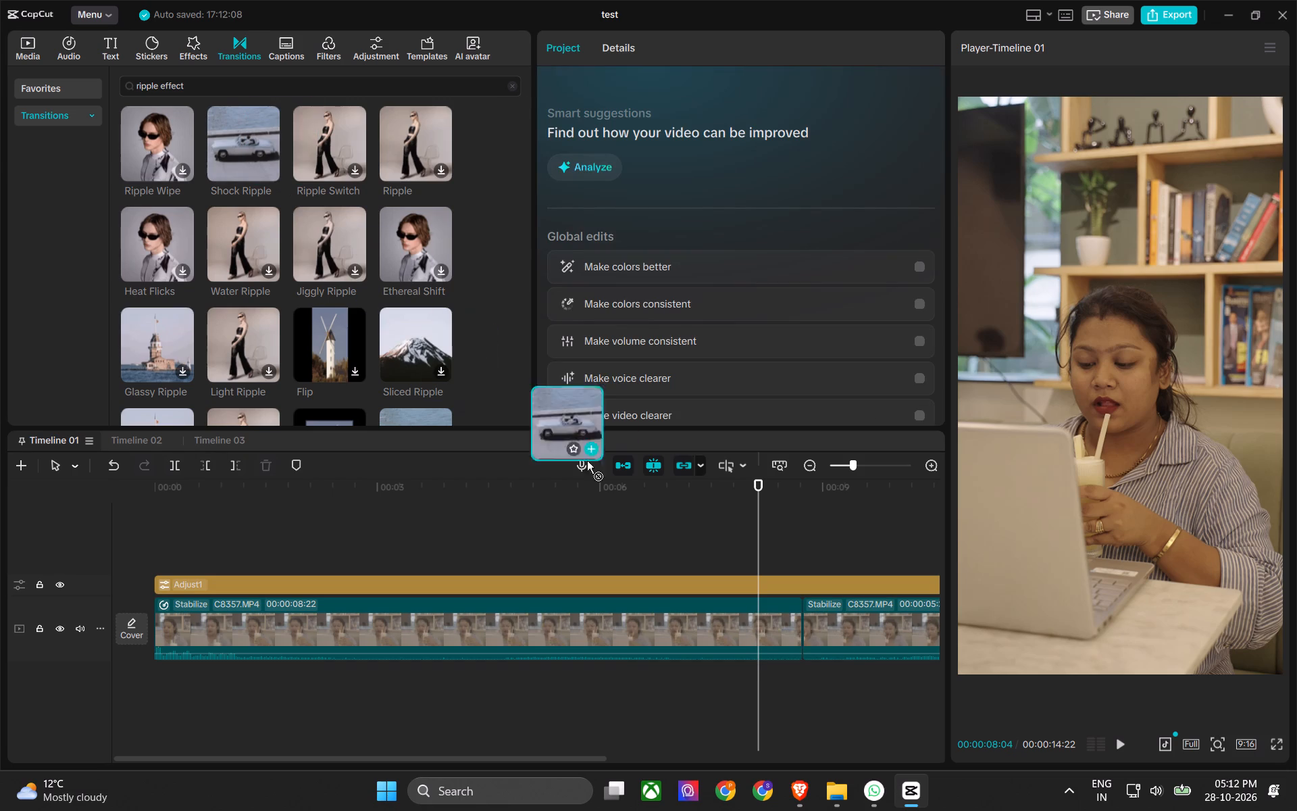
left_click_drag(587, 461, 776, 626)
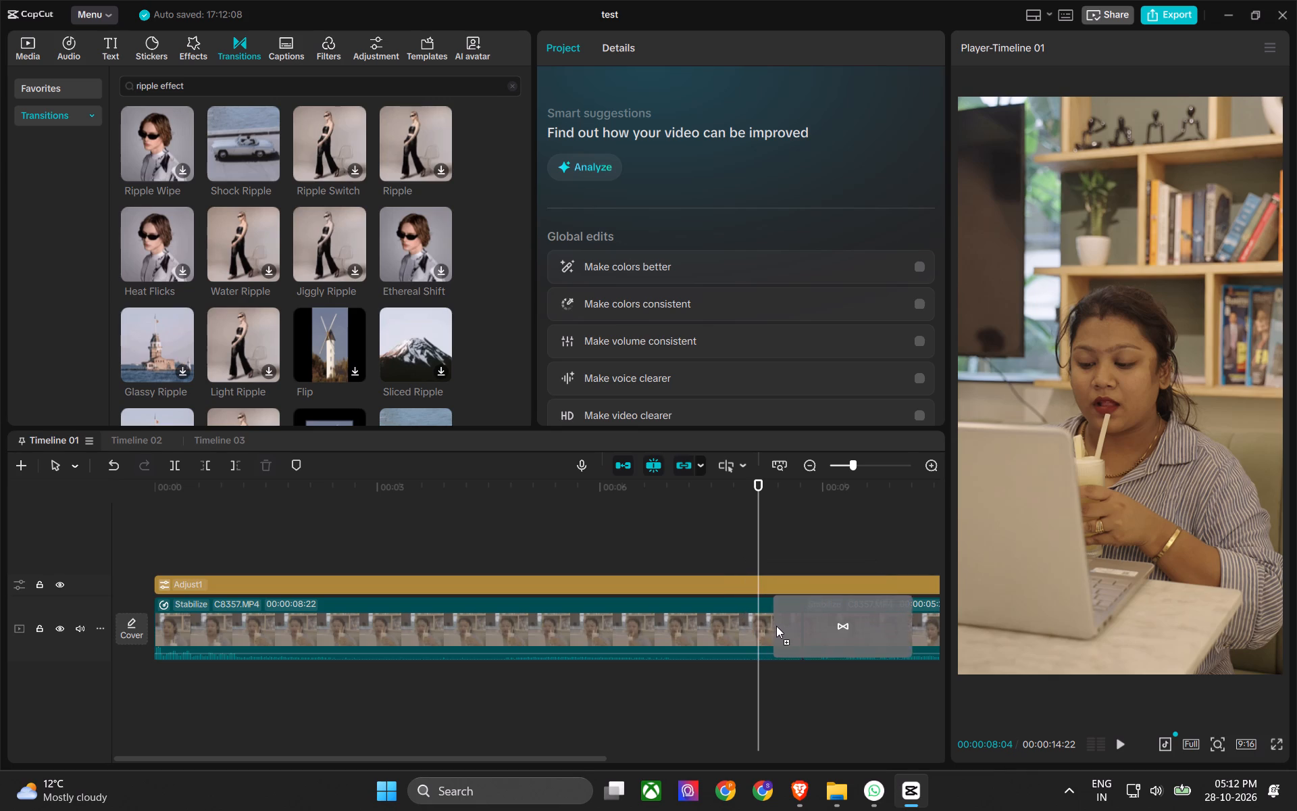
left_click_drag(776, 626, 749, 620)
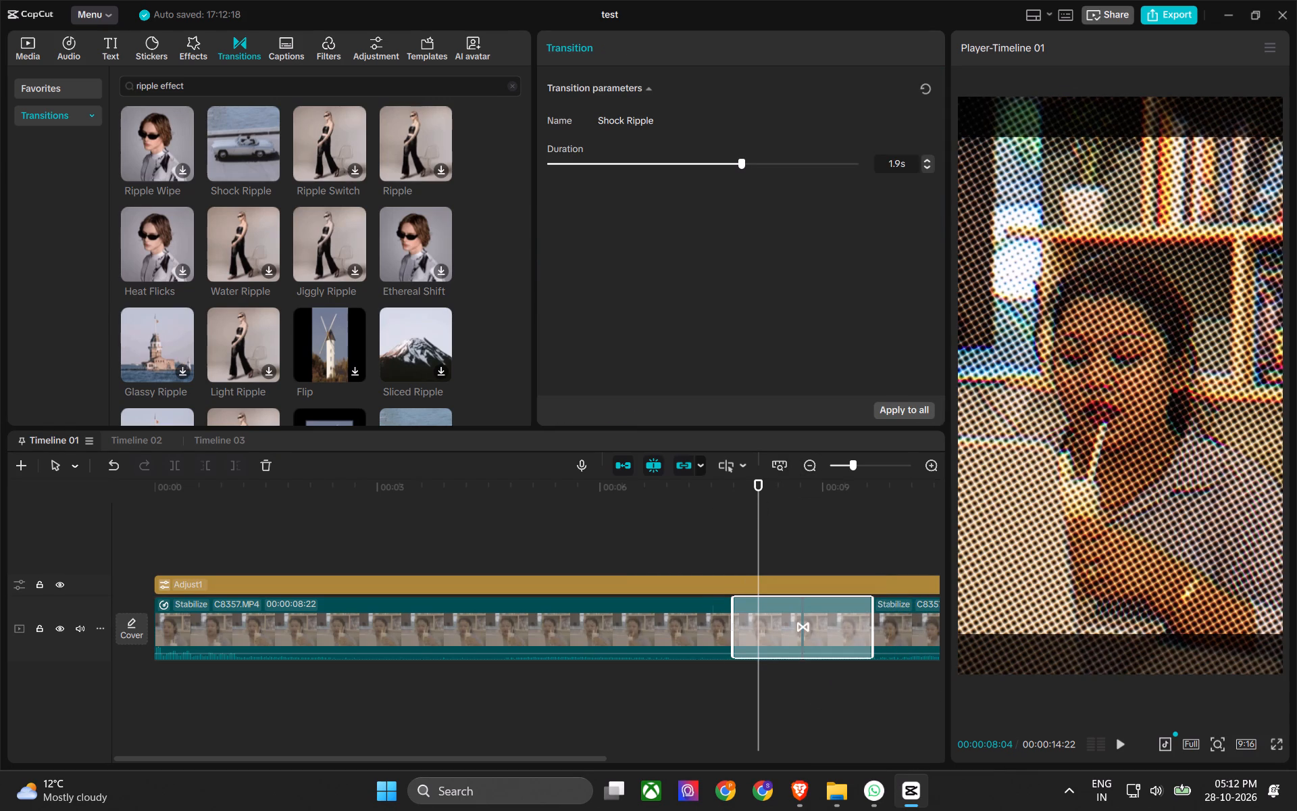
Play the timeline across the Shock Ripple transition and inspect the frame at 00:00:08:10.
left_click(713, 481)
key("space")
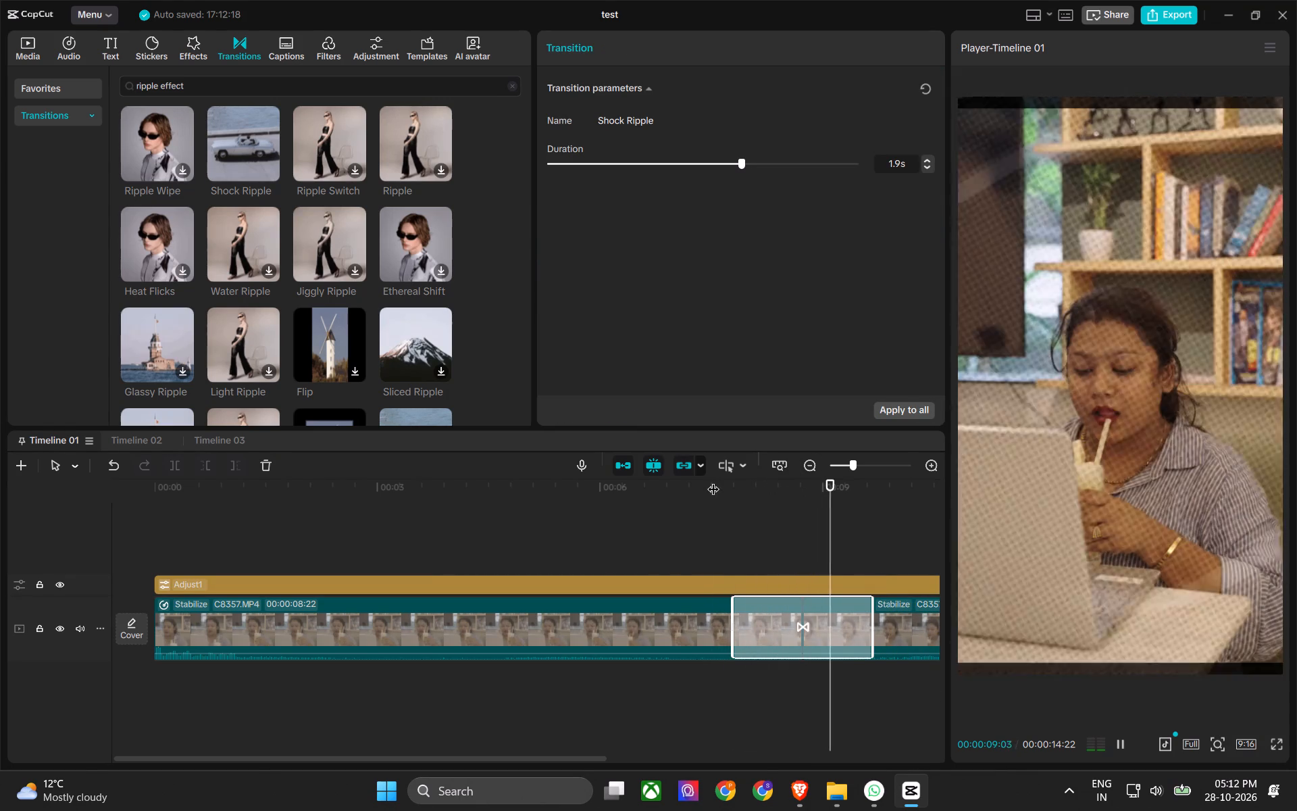
key("space")
left_click(774, 480)
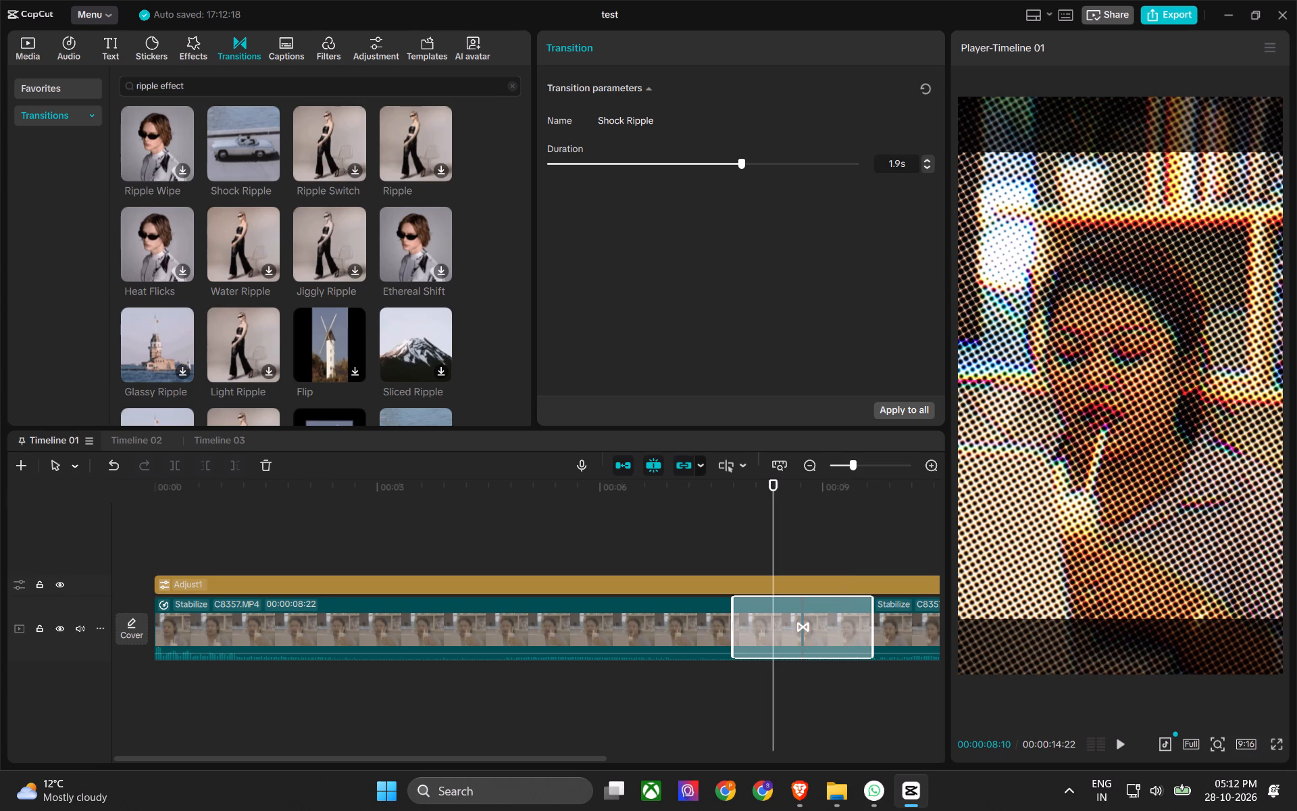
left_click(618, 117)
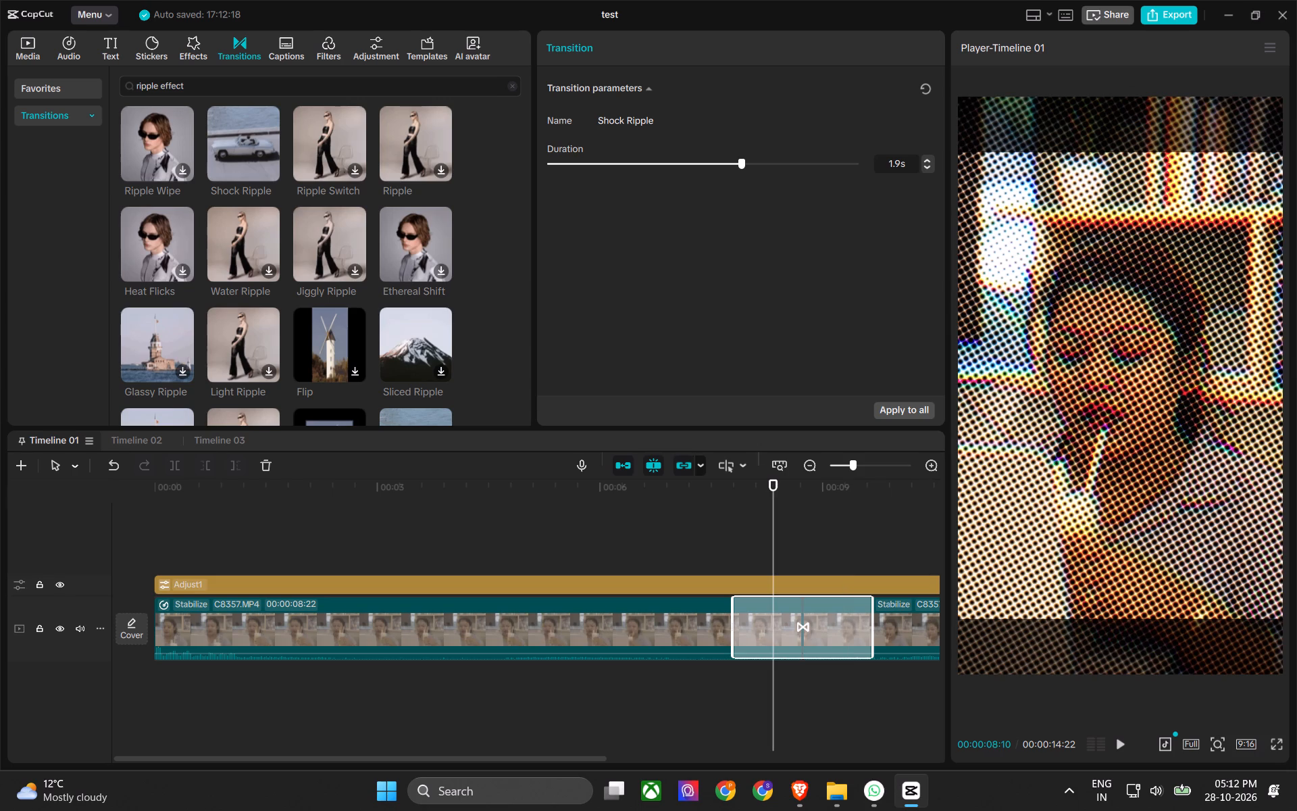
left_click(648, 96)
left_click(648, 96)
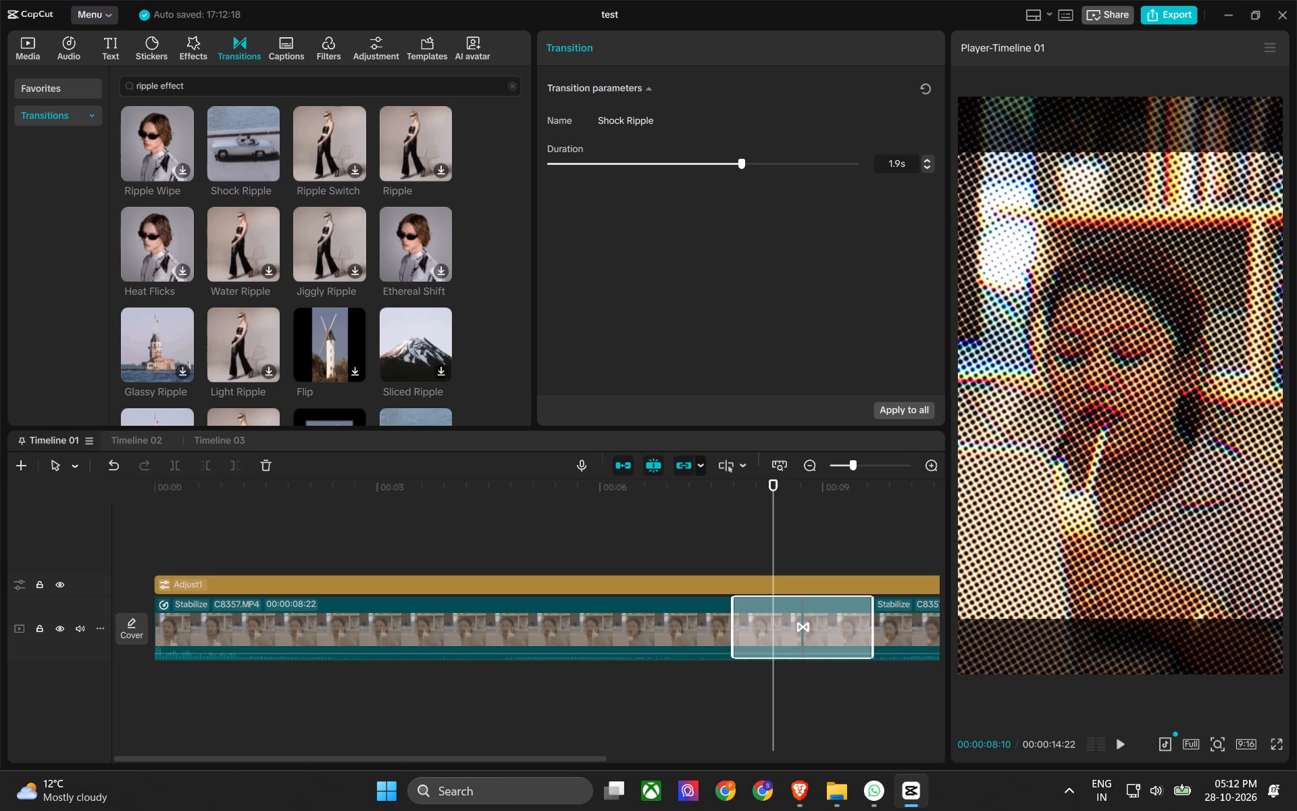
Scrub the timeline back and forth across the Shock Ripple transition to examine its frames up to about 00:00:09:02.
left_click_drag(778, 476, 768, 484)
left_click_drag(768, 484, 706, 481)
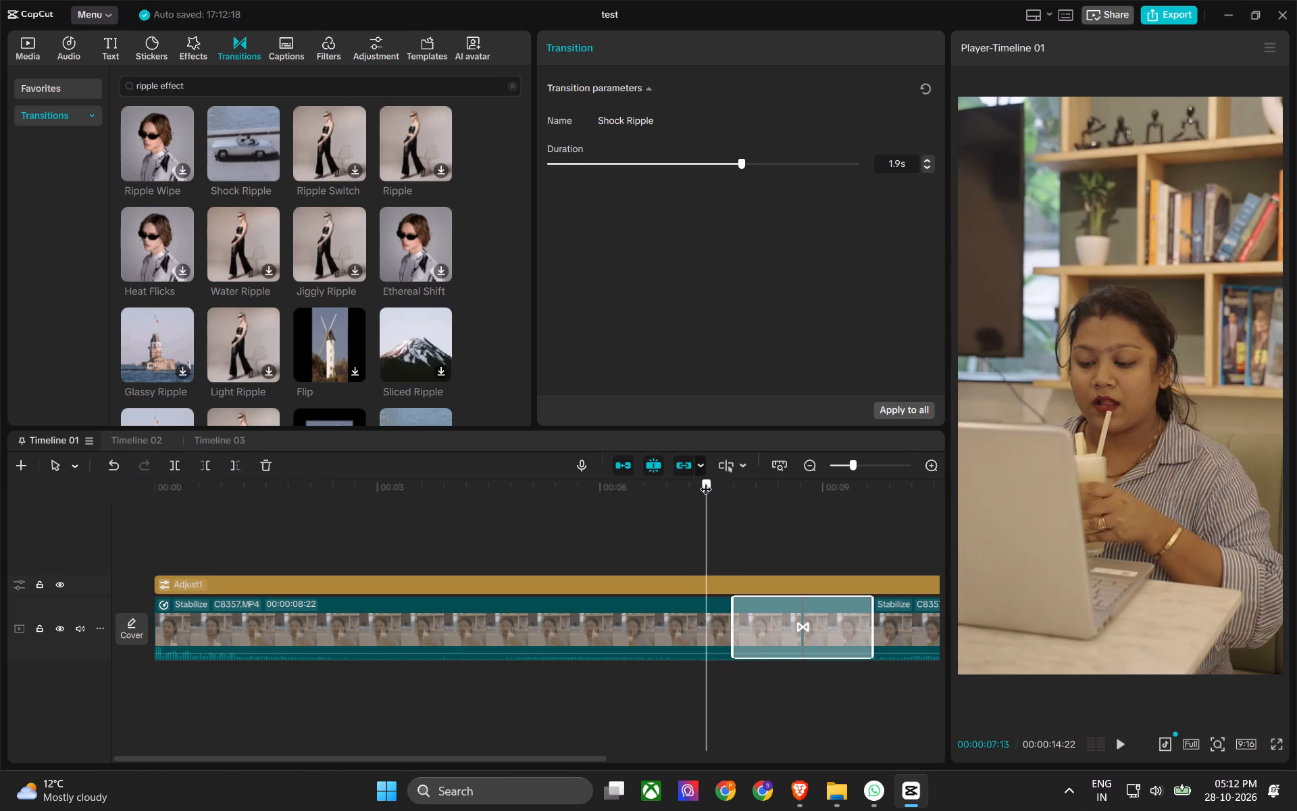
left_click_drag(706, 481, 798, 492)
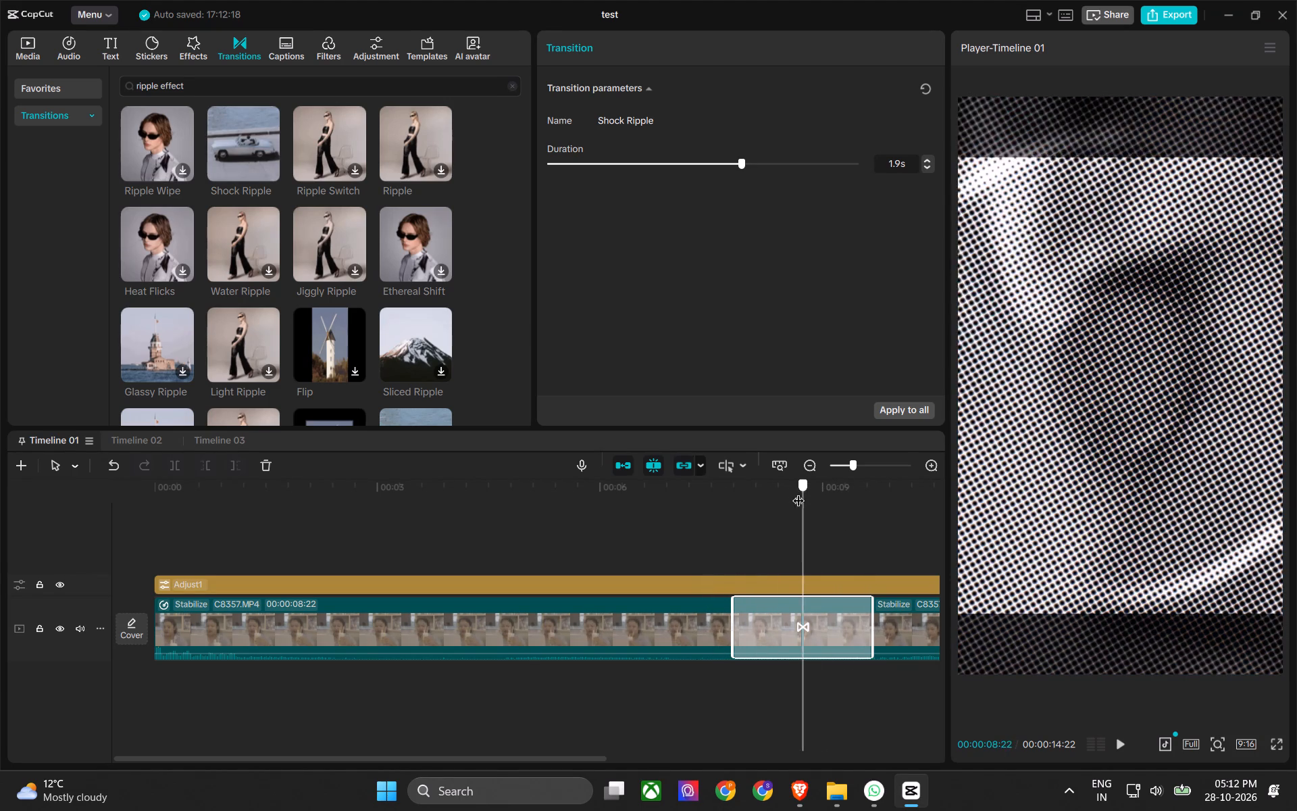
left_click_drag(798, 492, 828, 501)
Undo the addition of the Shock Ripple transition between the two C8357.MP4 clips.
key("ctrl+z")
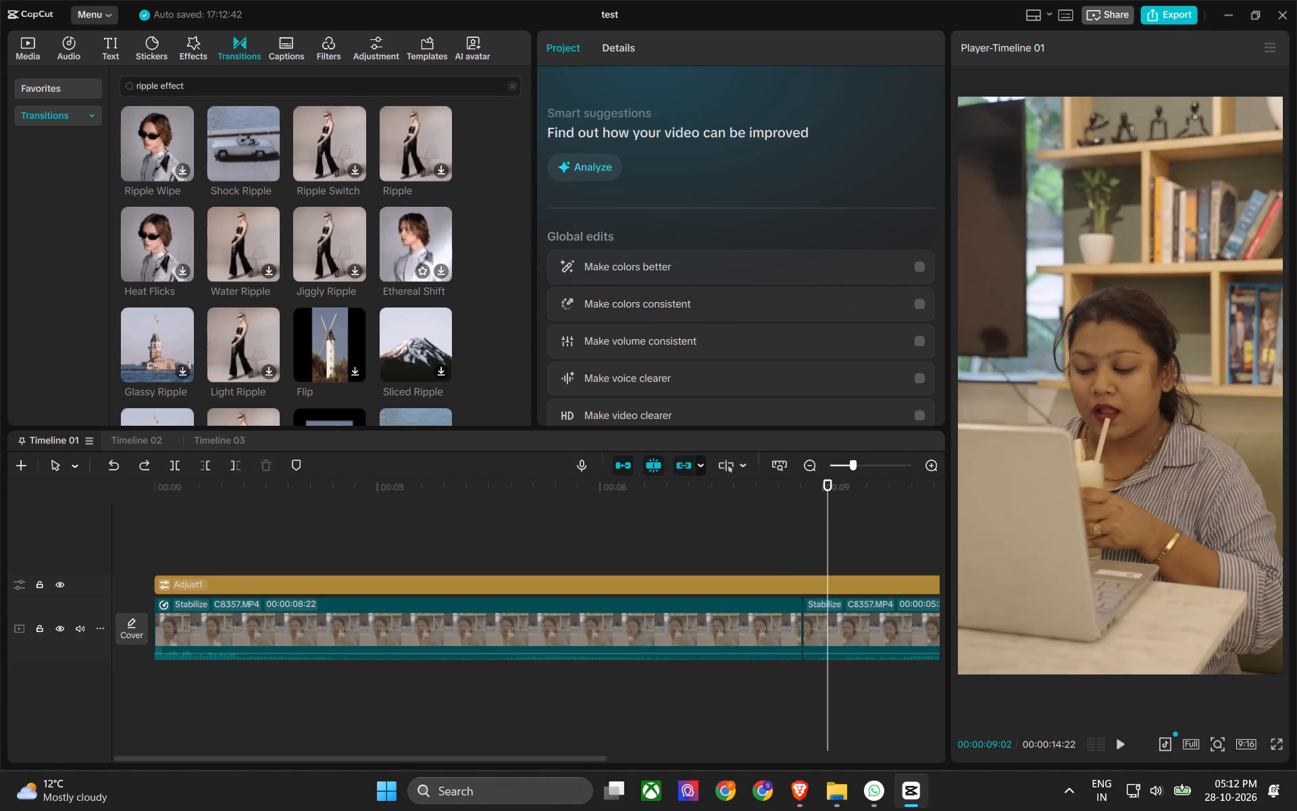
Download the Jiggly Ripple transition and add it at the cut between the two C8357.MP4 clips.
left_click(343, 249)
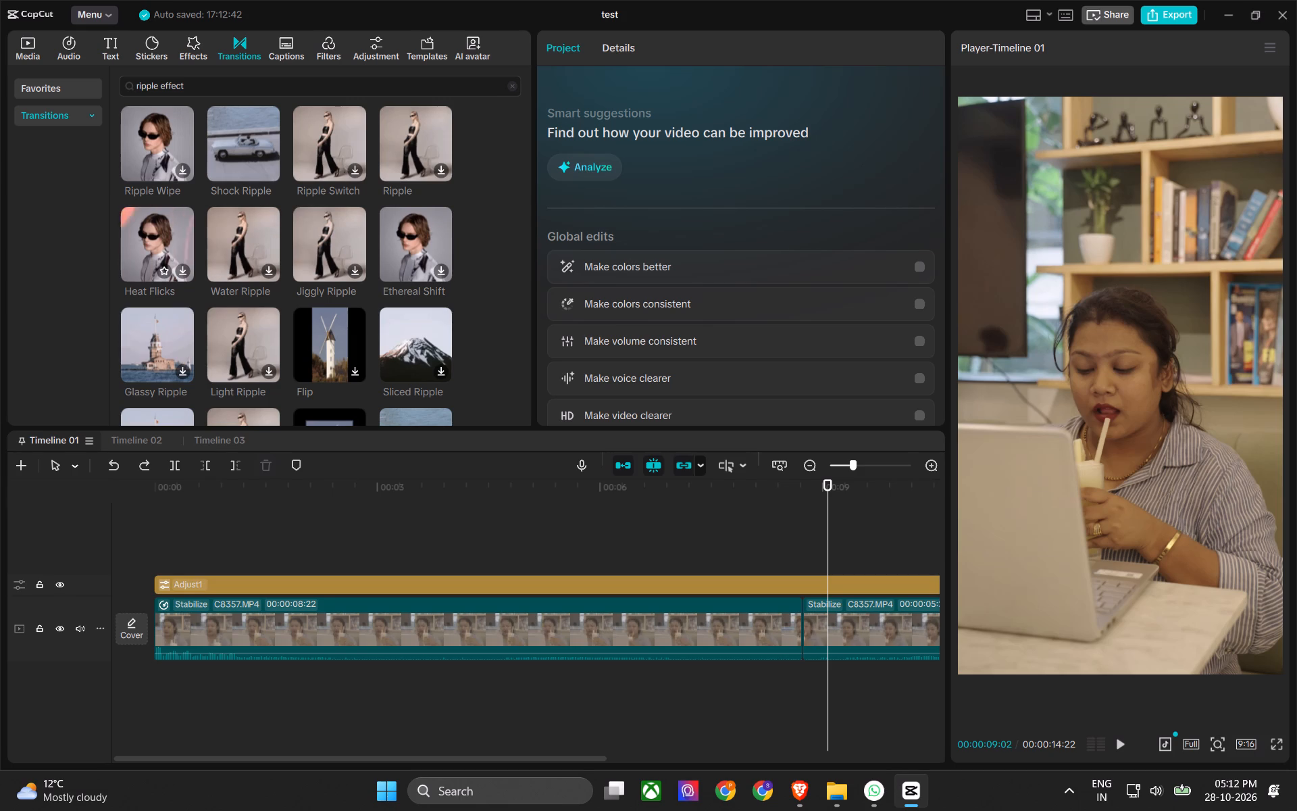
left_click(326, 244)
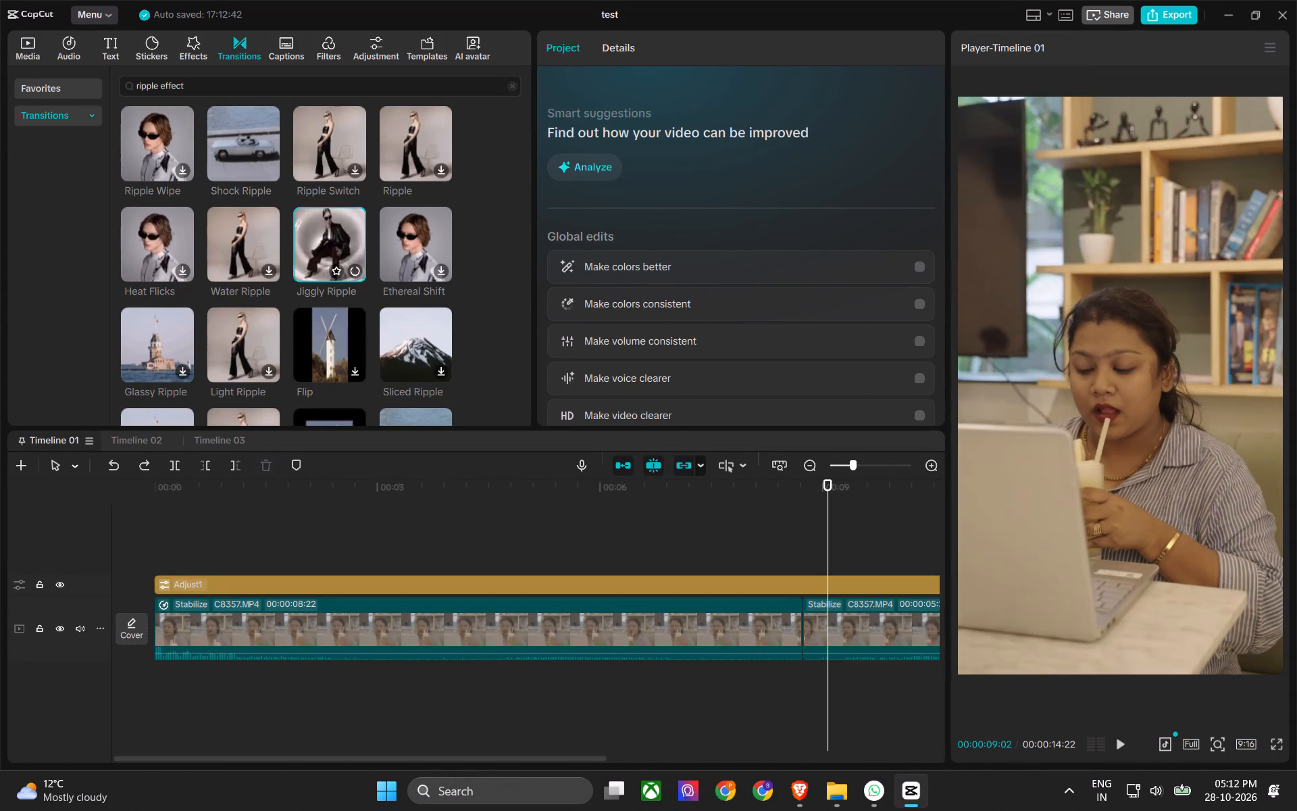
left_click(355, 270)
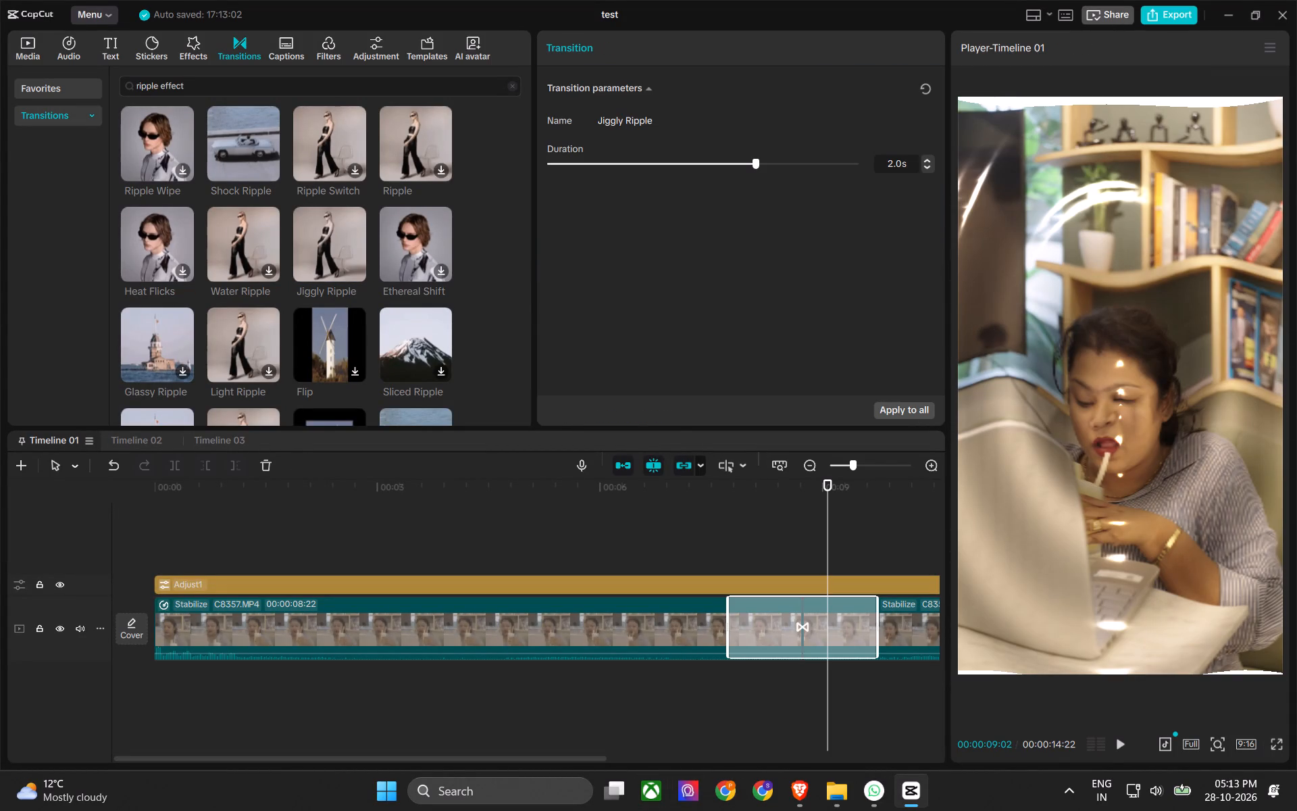
Play and scrub the timeline across the Jiggly Ripple transition to examine how it looks.
double_click(706, 494)
key("space")
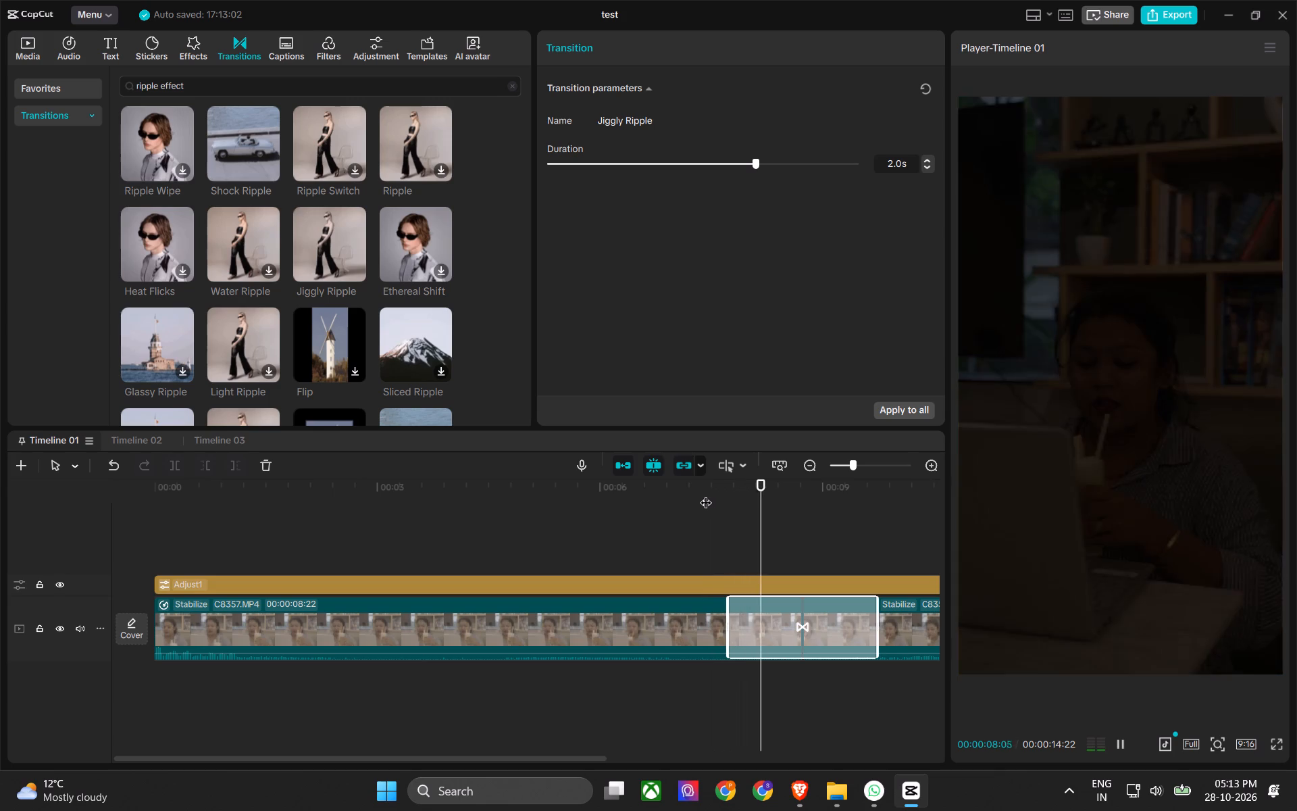
key("space")
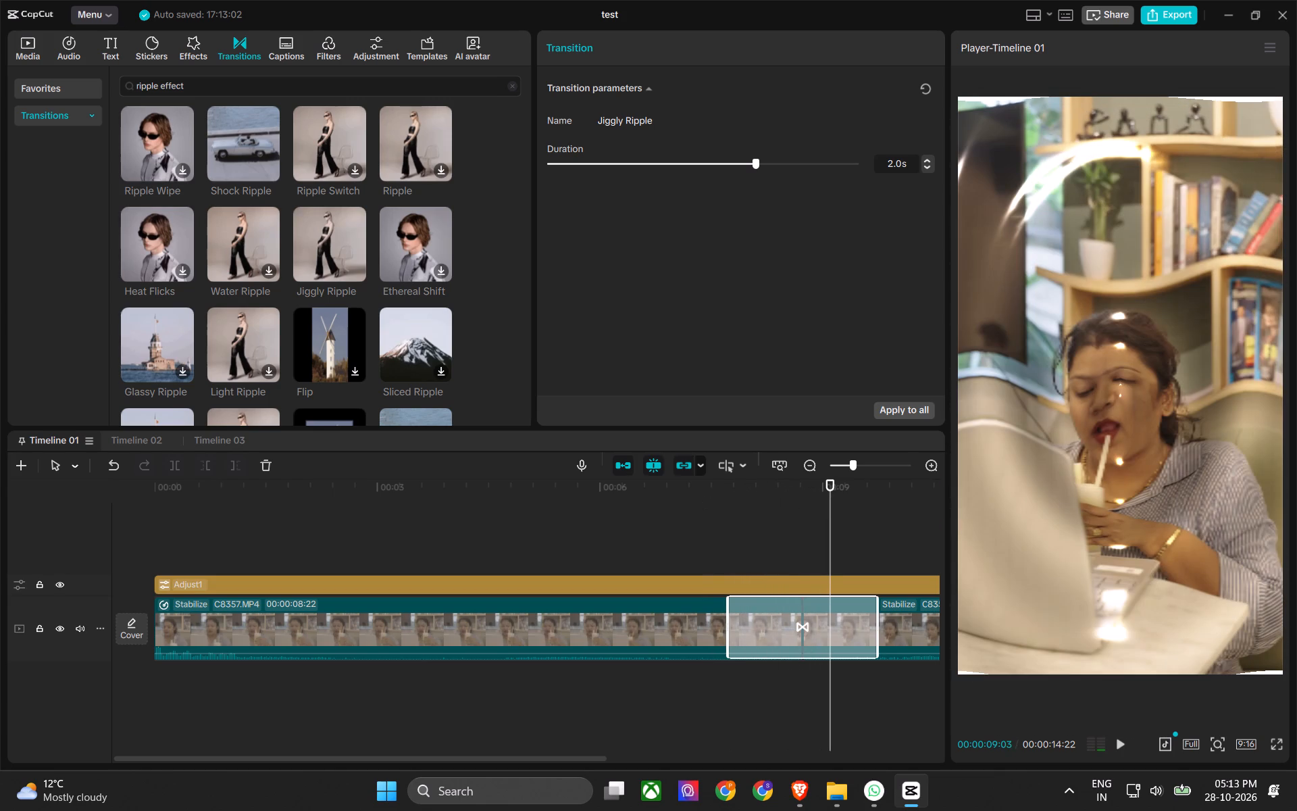
left_click_drag(775, 493, 790, 500)
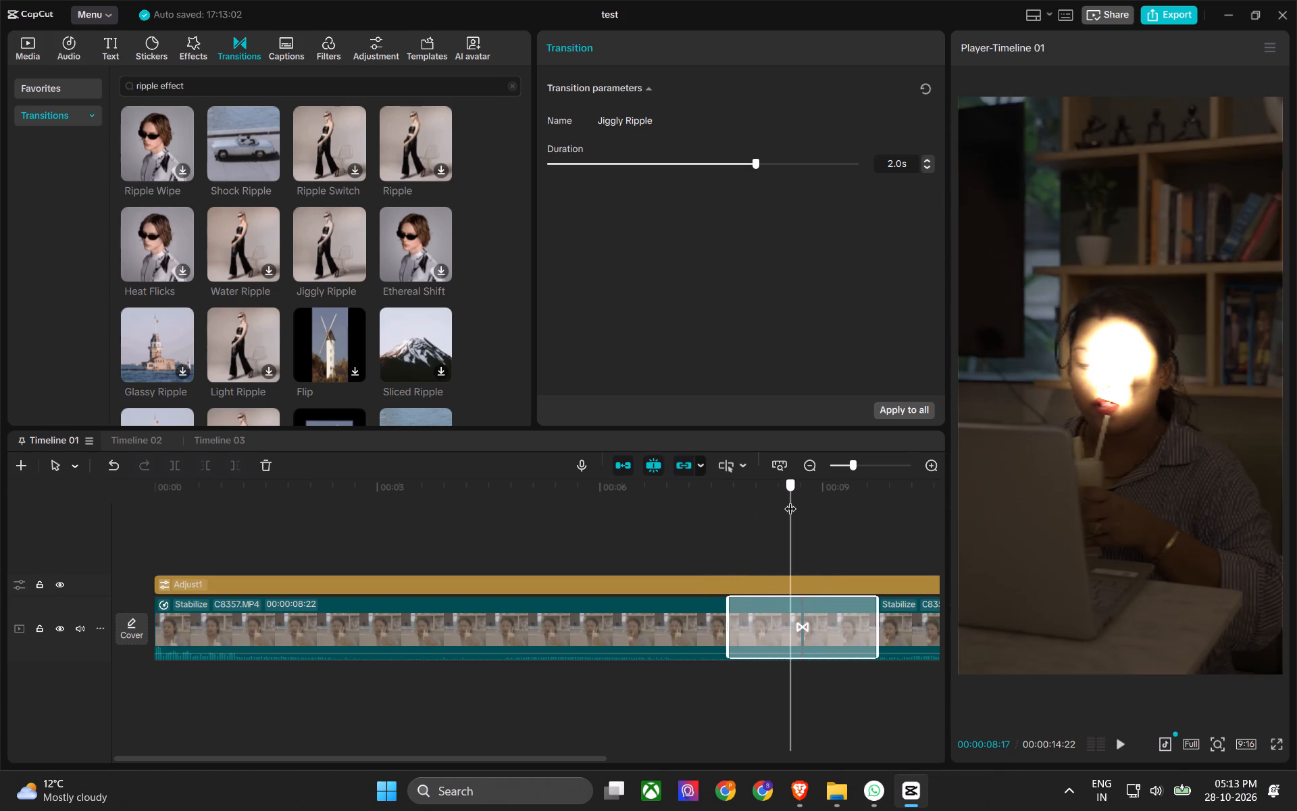
left_click_drag(790, 500, 704, 503)
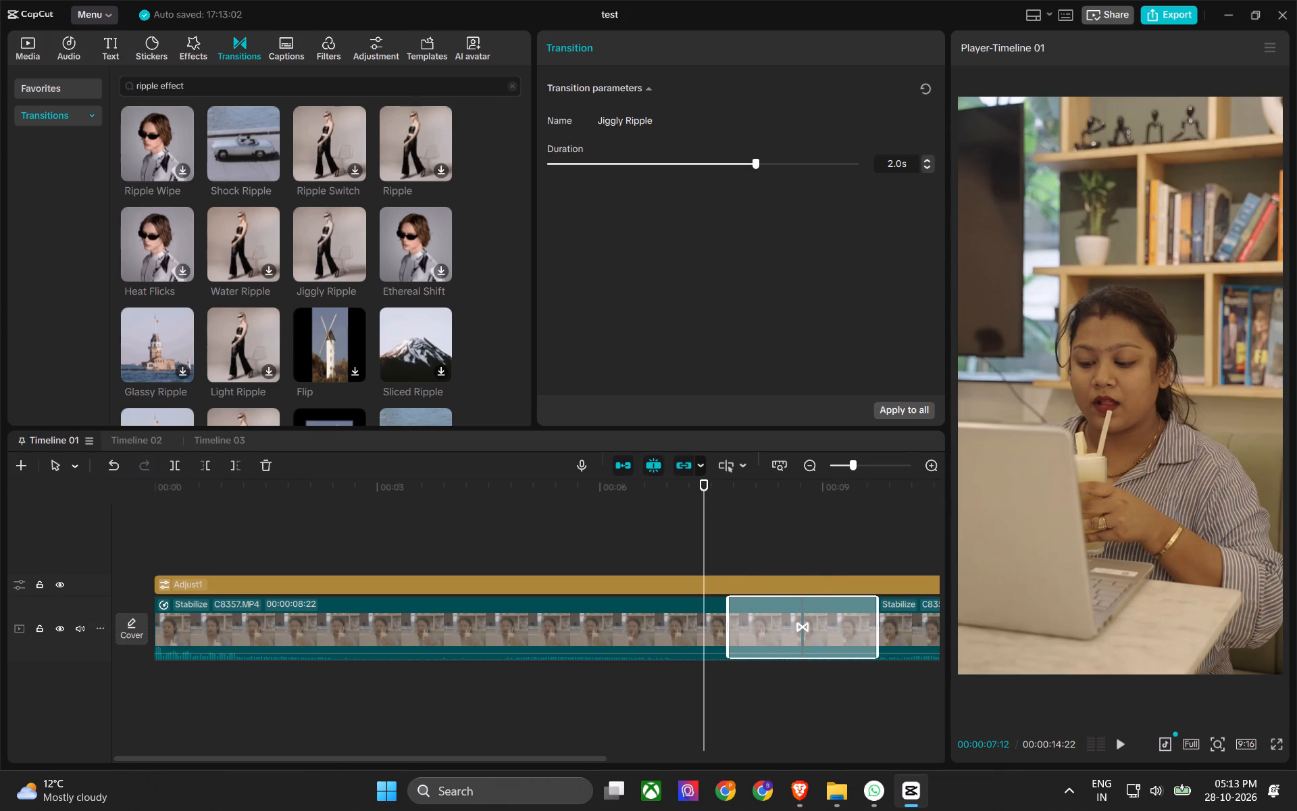
Hide the adjustment track and play across the Jiggly Ripple transition without the colour adjustment.
left_click(56, 579)
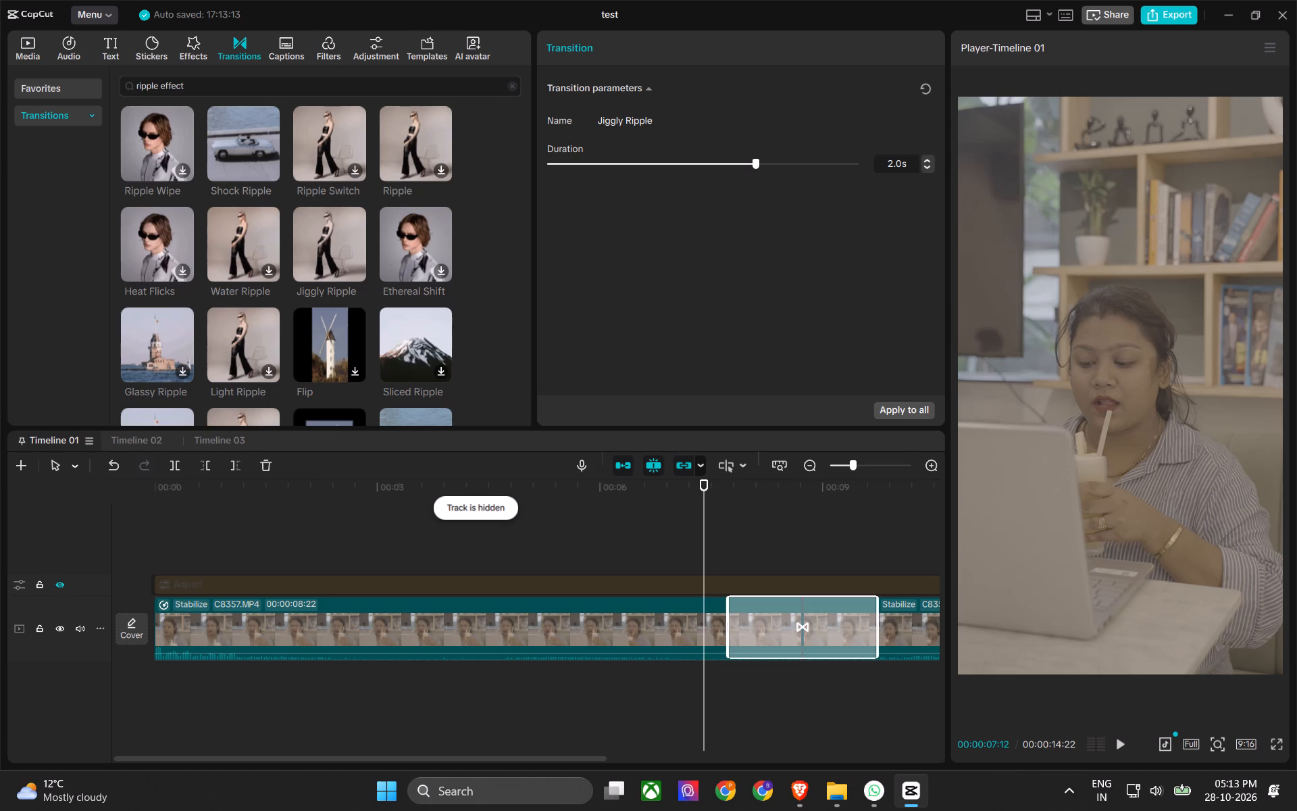
left_click_drag(717, 493, 778, 501)
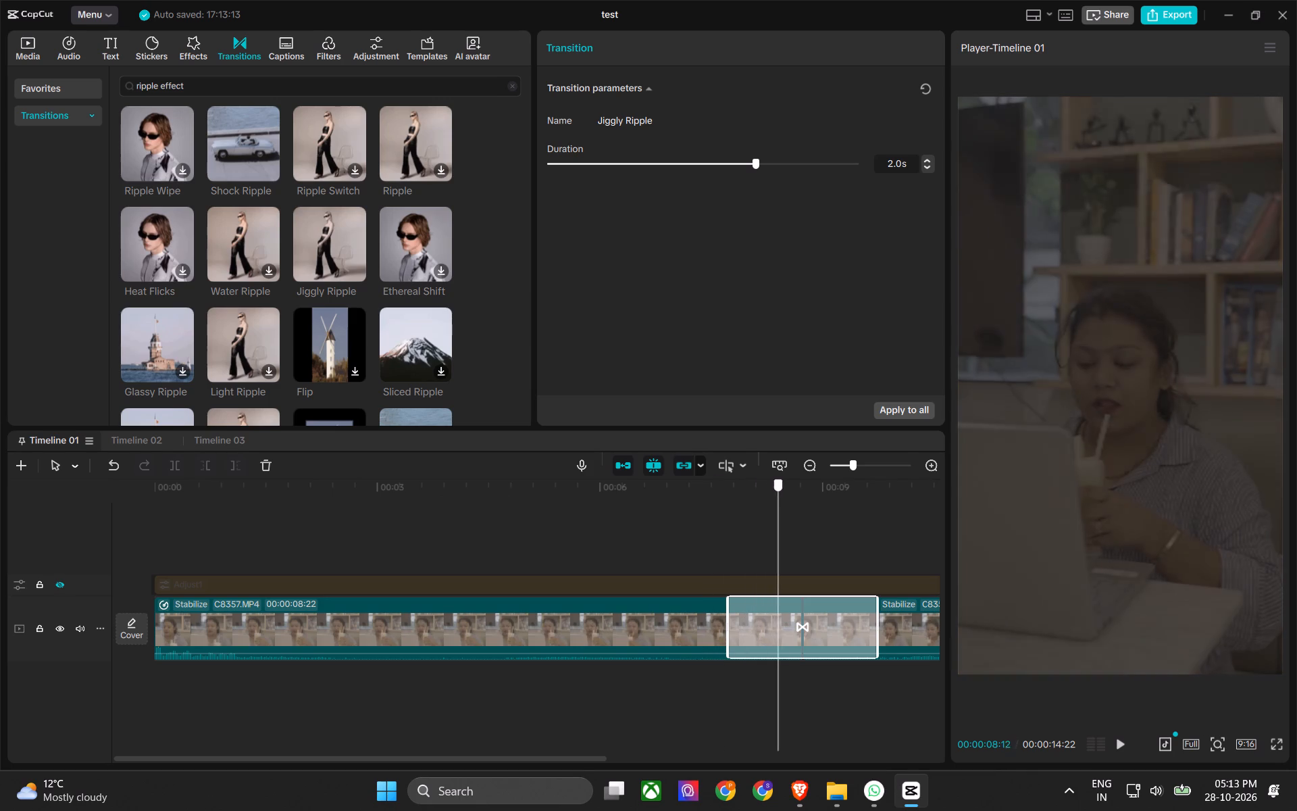
left_click_drag(778, 501, 666, 503)
key("space")
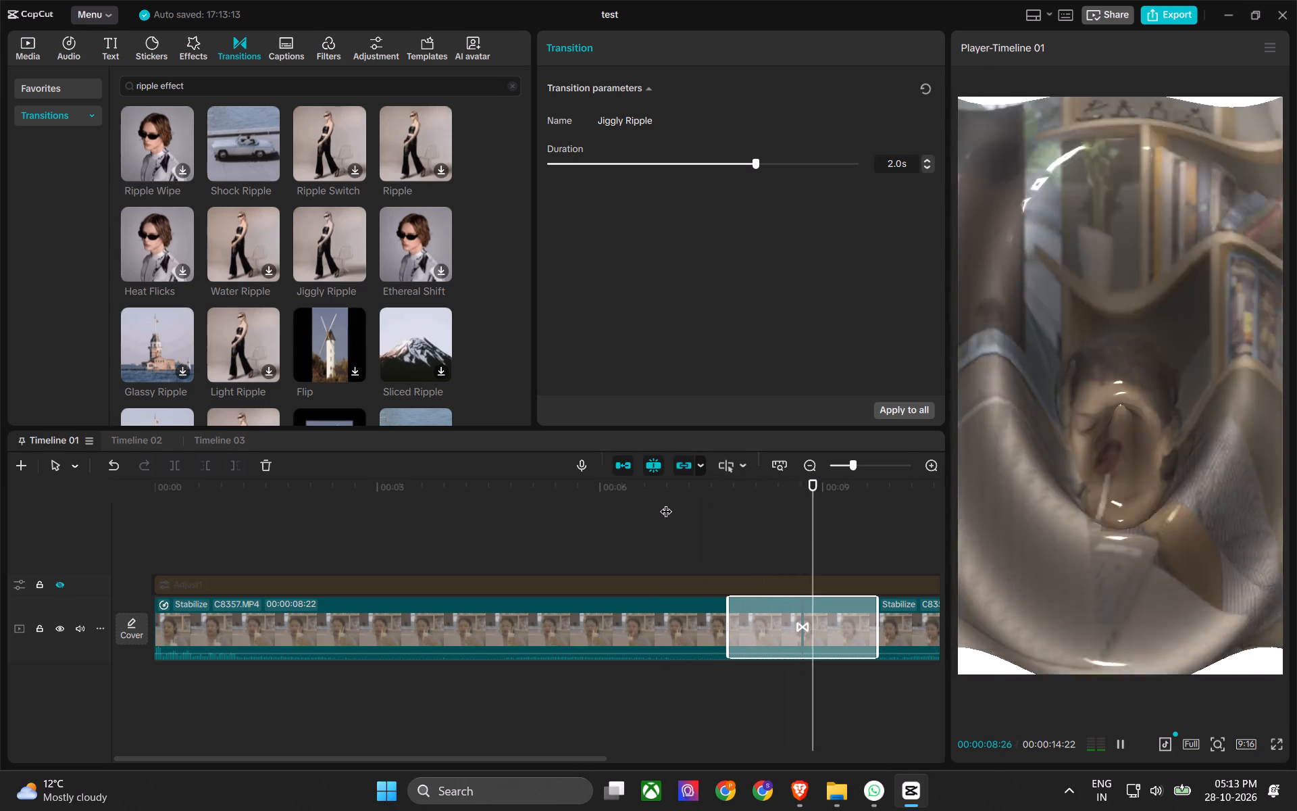
key("space")
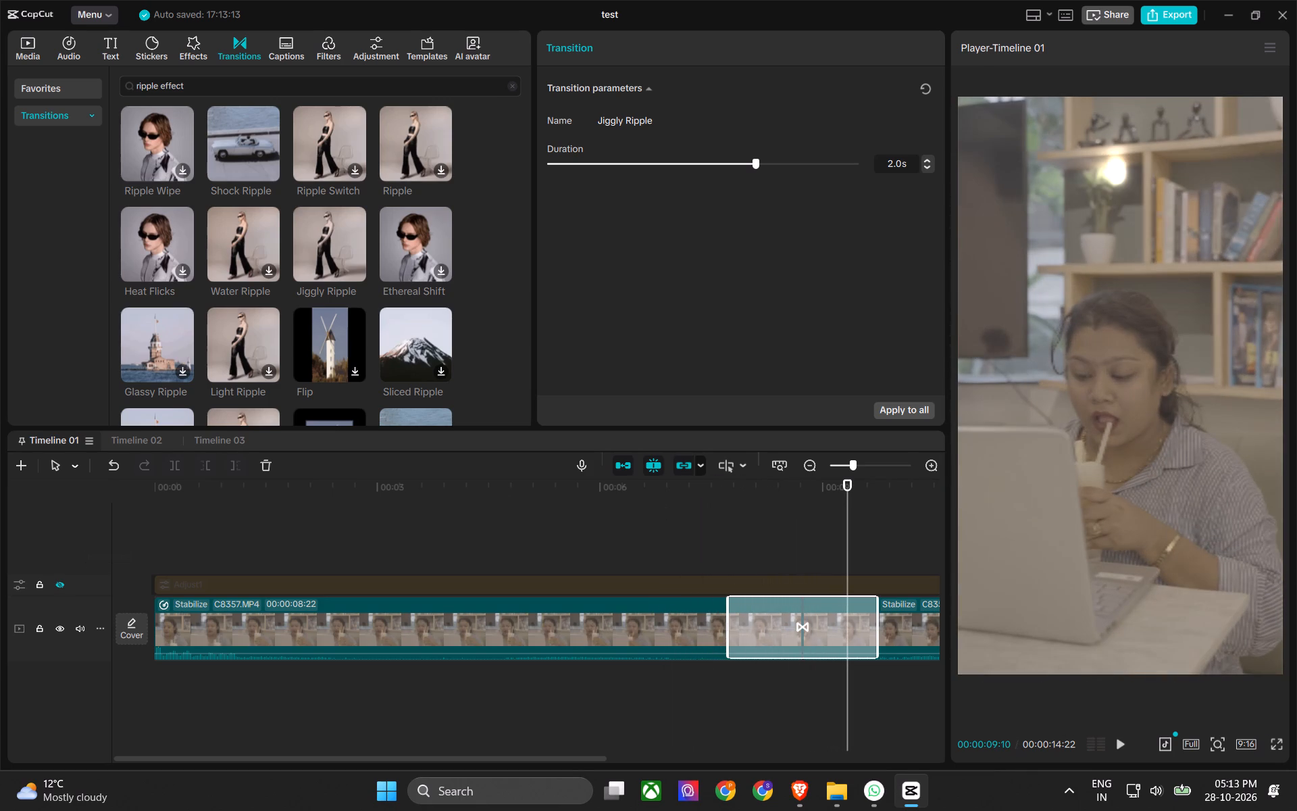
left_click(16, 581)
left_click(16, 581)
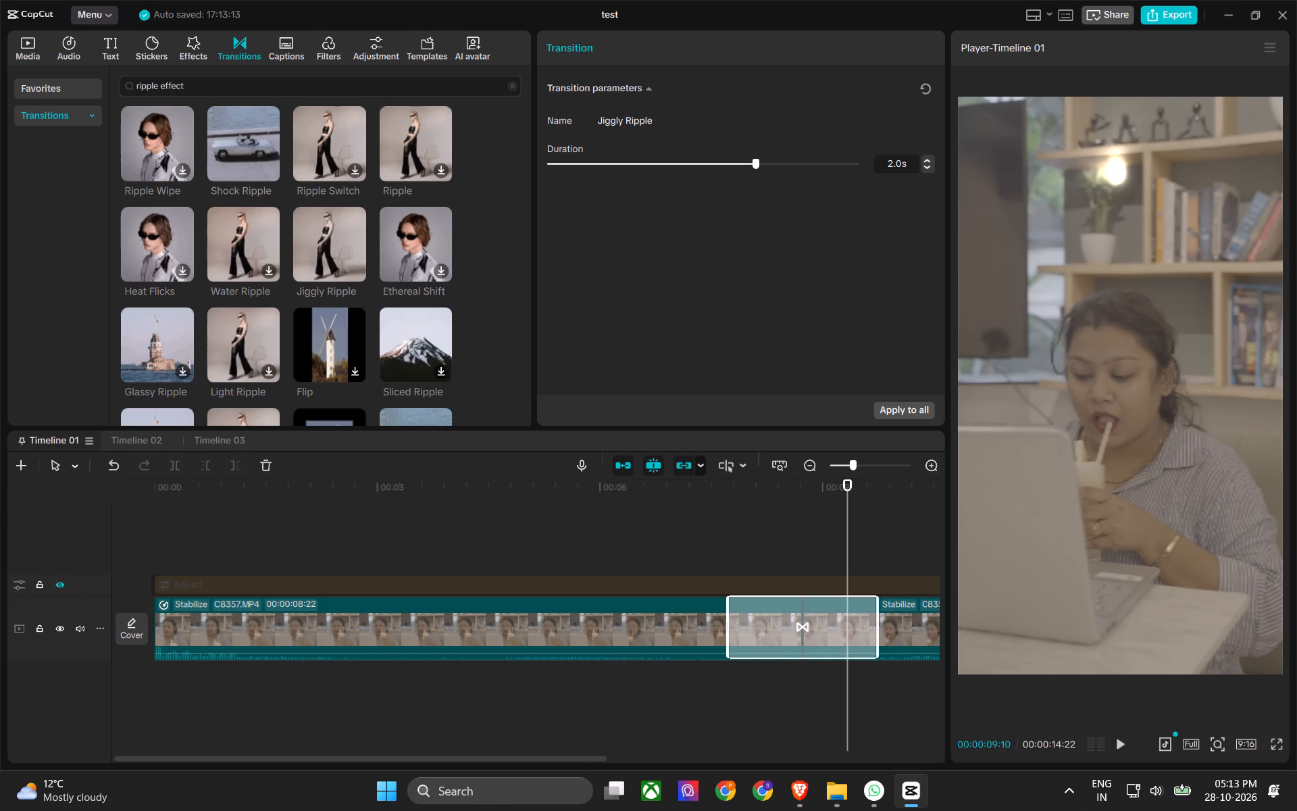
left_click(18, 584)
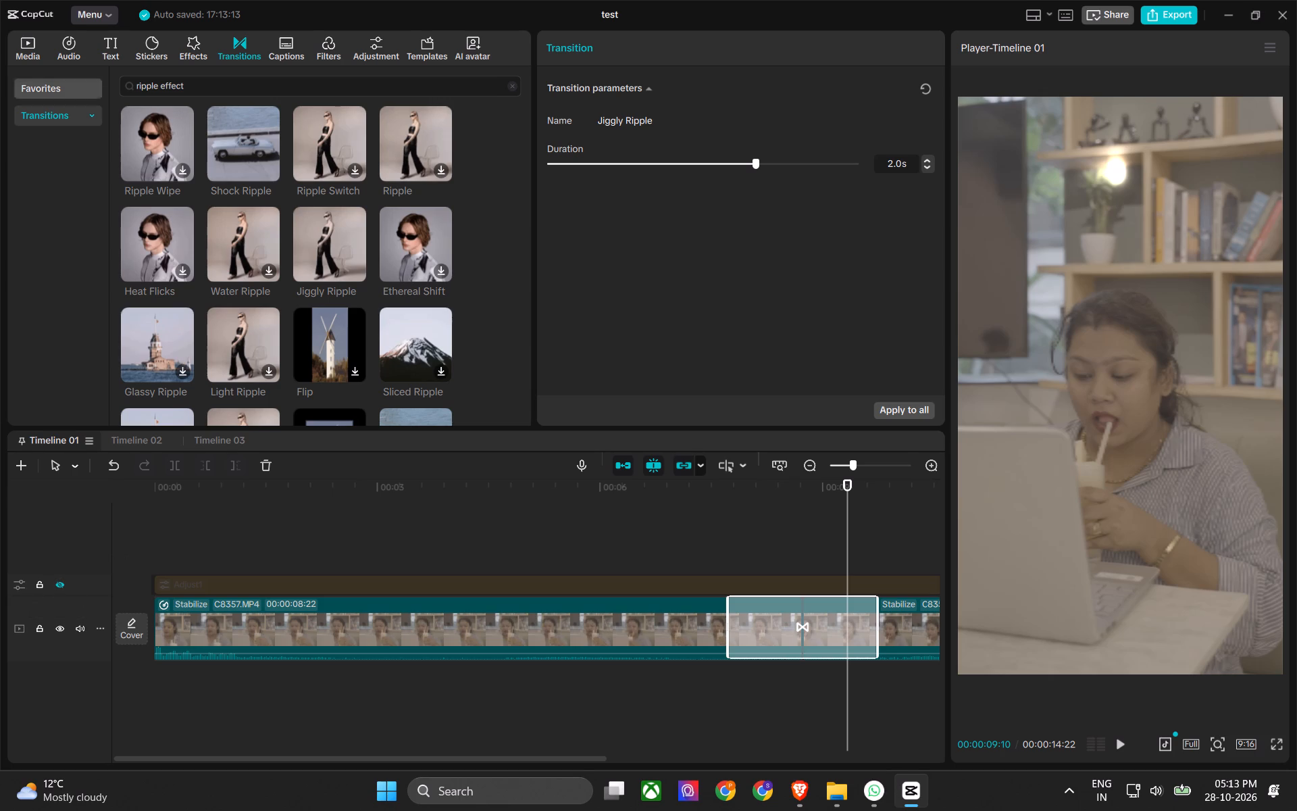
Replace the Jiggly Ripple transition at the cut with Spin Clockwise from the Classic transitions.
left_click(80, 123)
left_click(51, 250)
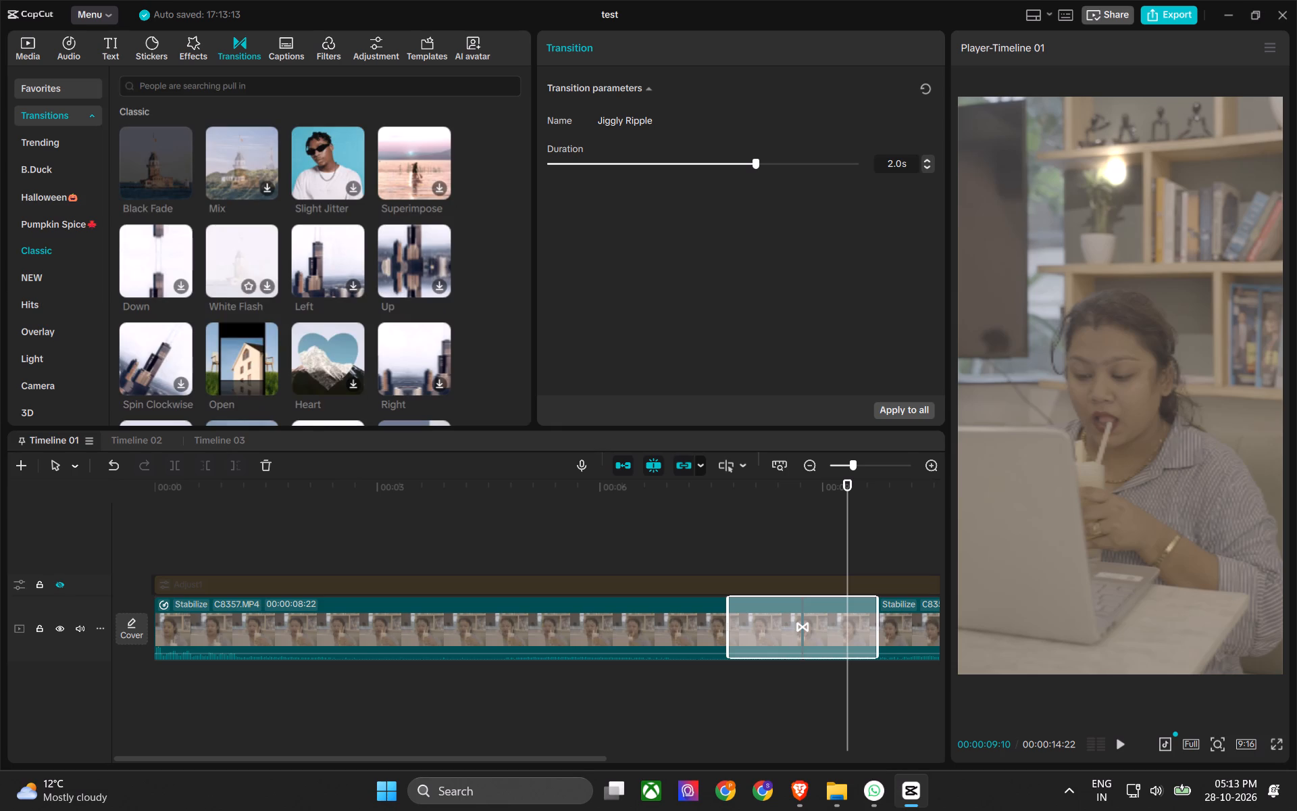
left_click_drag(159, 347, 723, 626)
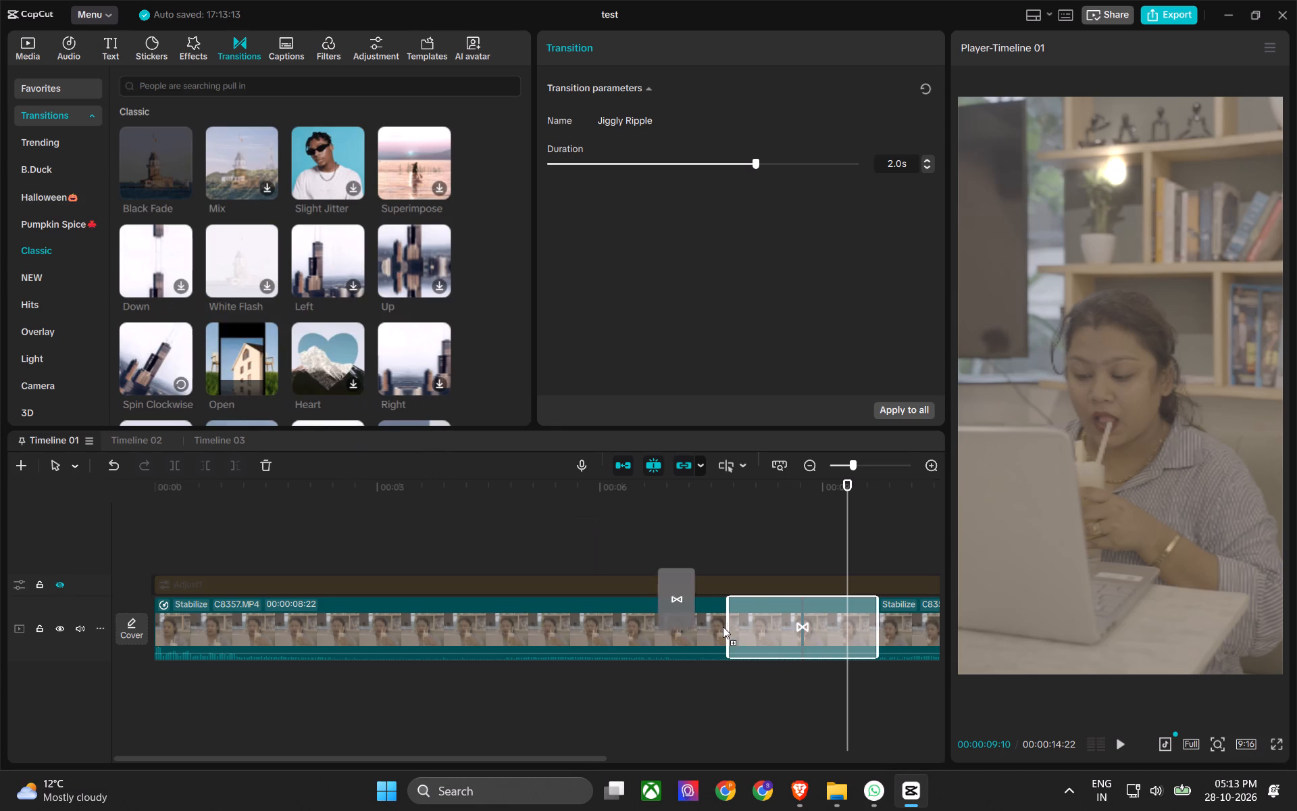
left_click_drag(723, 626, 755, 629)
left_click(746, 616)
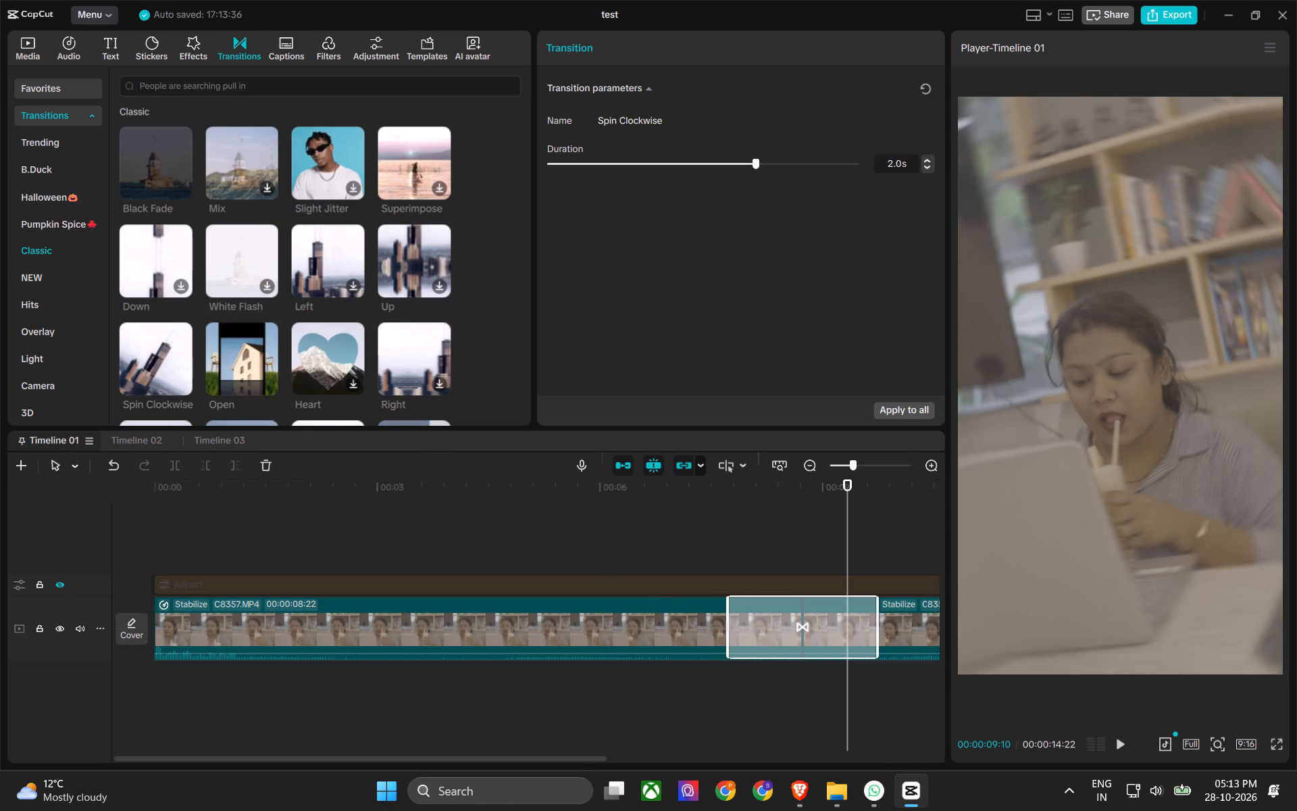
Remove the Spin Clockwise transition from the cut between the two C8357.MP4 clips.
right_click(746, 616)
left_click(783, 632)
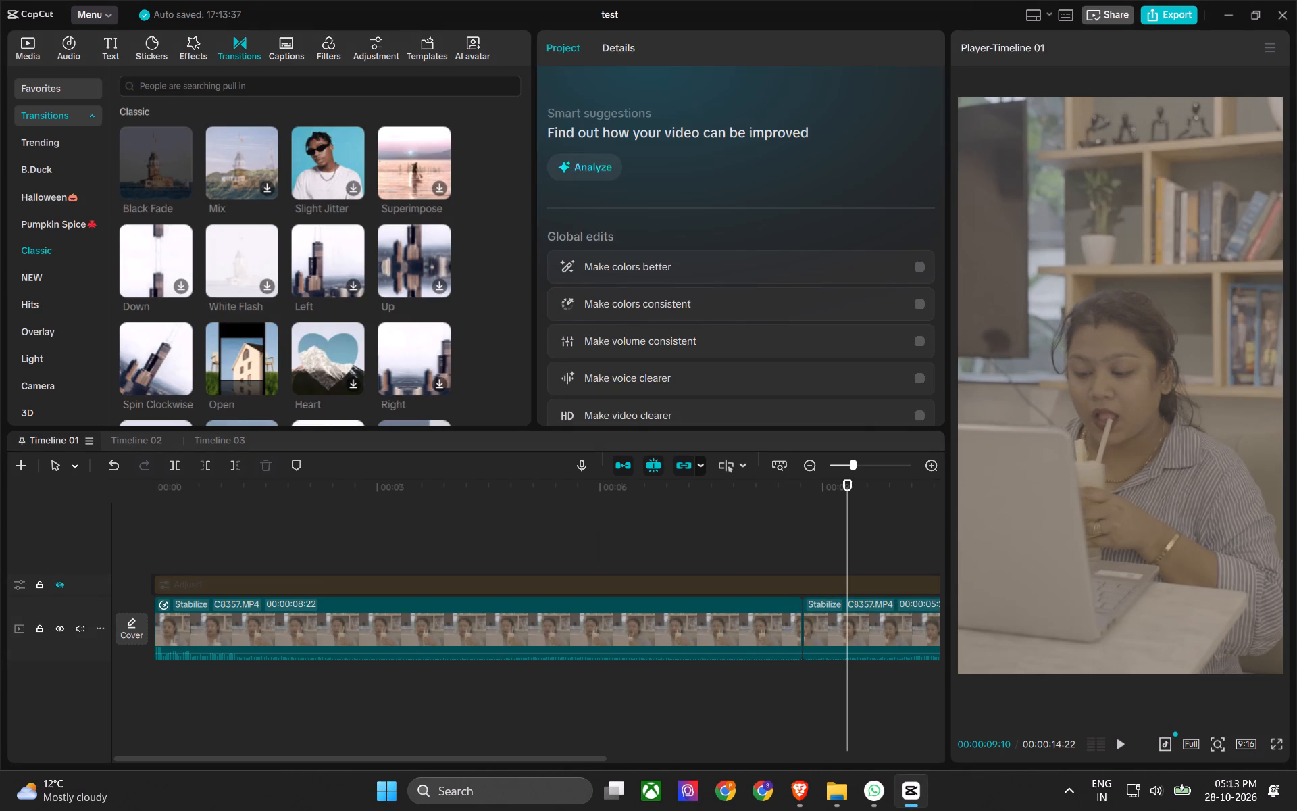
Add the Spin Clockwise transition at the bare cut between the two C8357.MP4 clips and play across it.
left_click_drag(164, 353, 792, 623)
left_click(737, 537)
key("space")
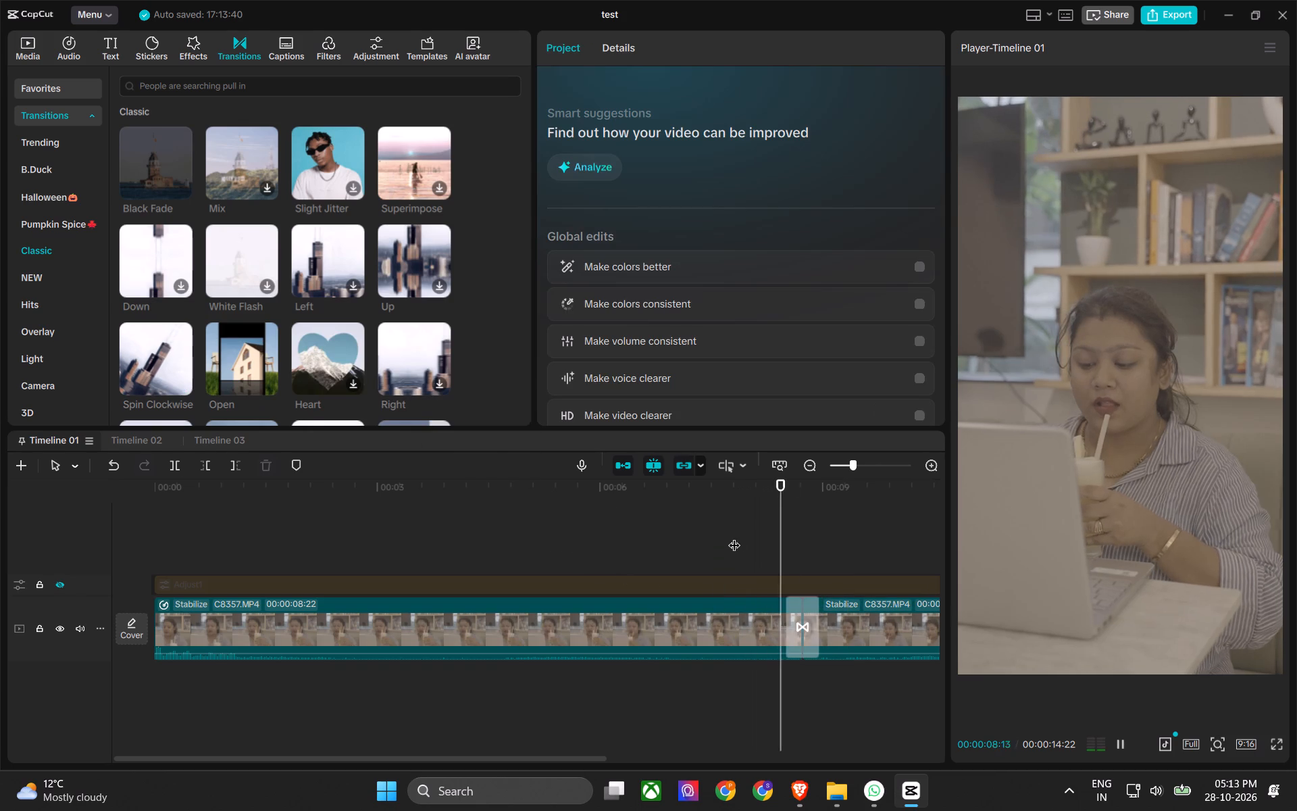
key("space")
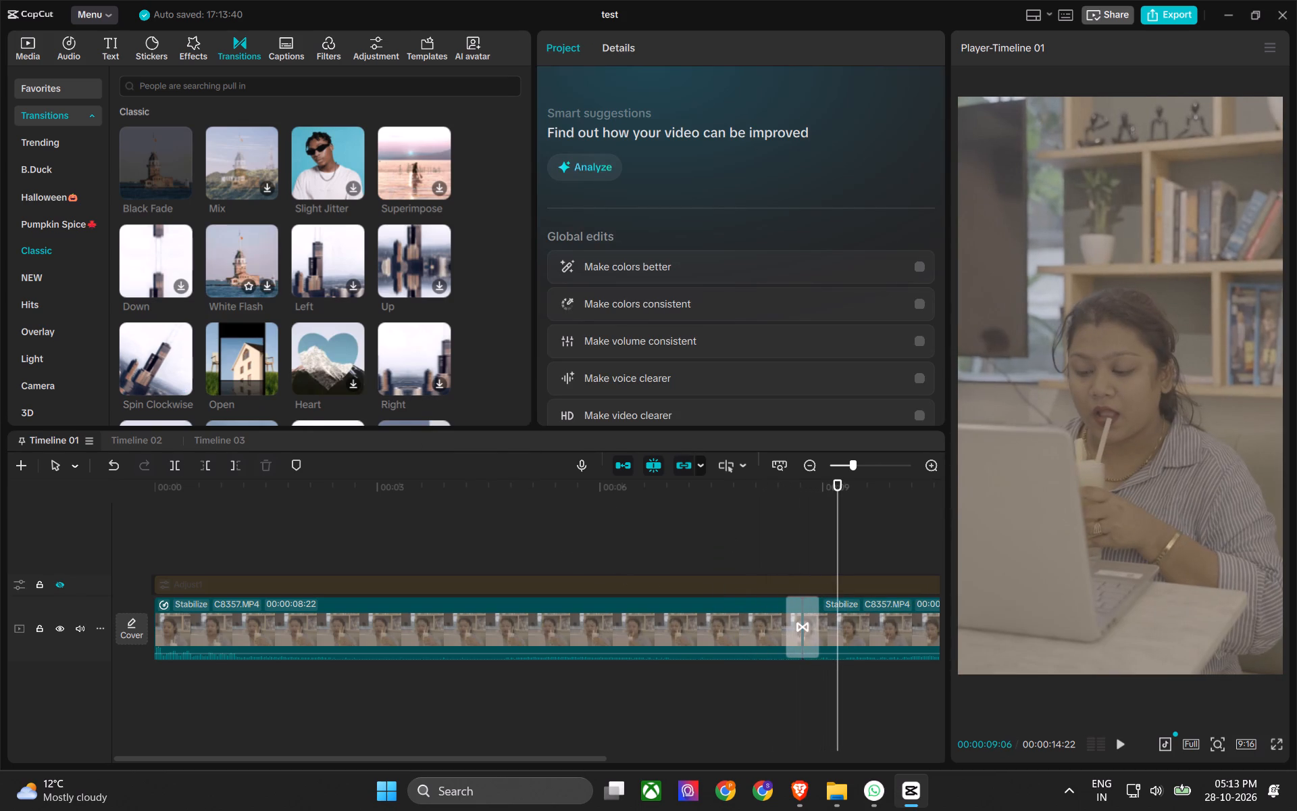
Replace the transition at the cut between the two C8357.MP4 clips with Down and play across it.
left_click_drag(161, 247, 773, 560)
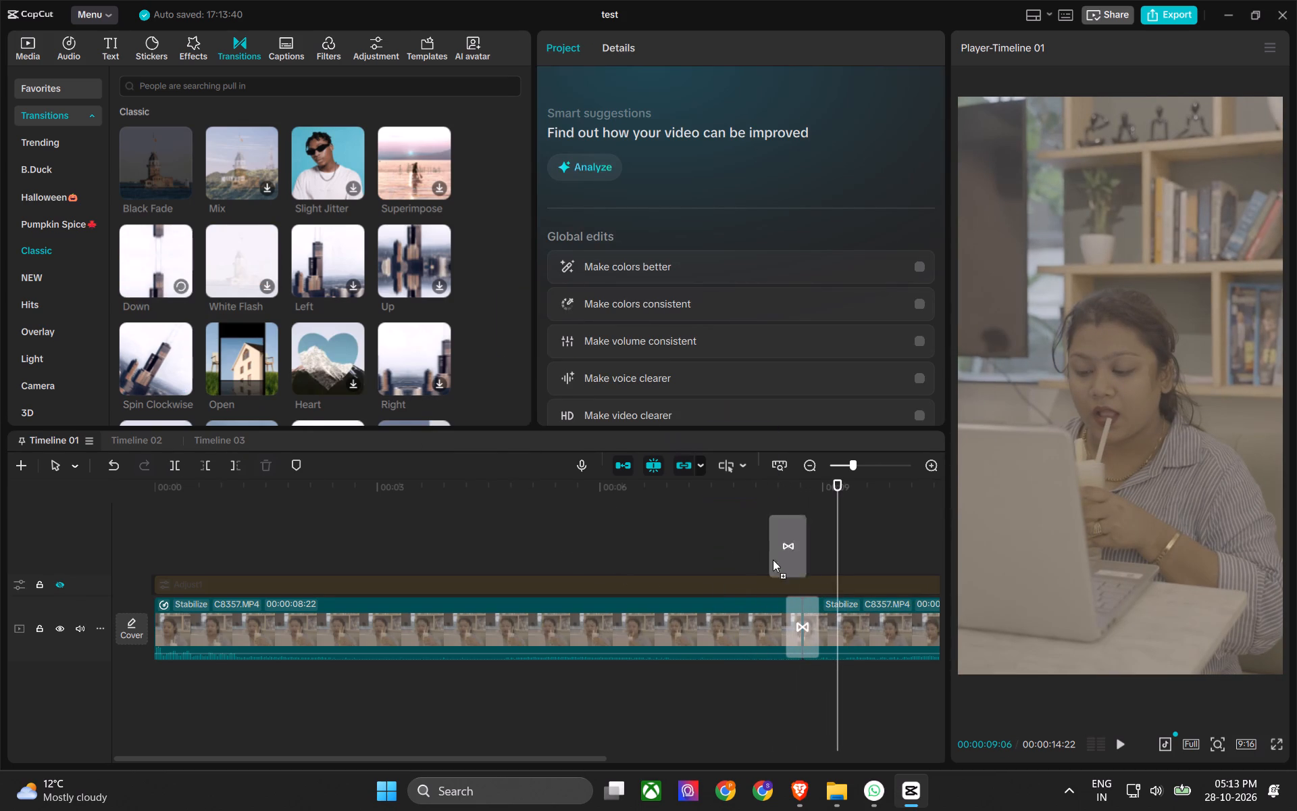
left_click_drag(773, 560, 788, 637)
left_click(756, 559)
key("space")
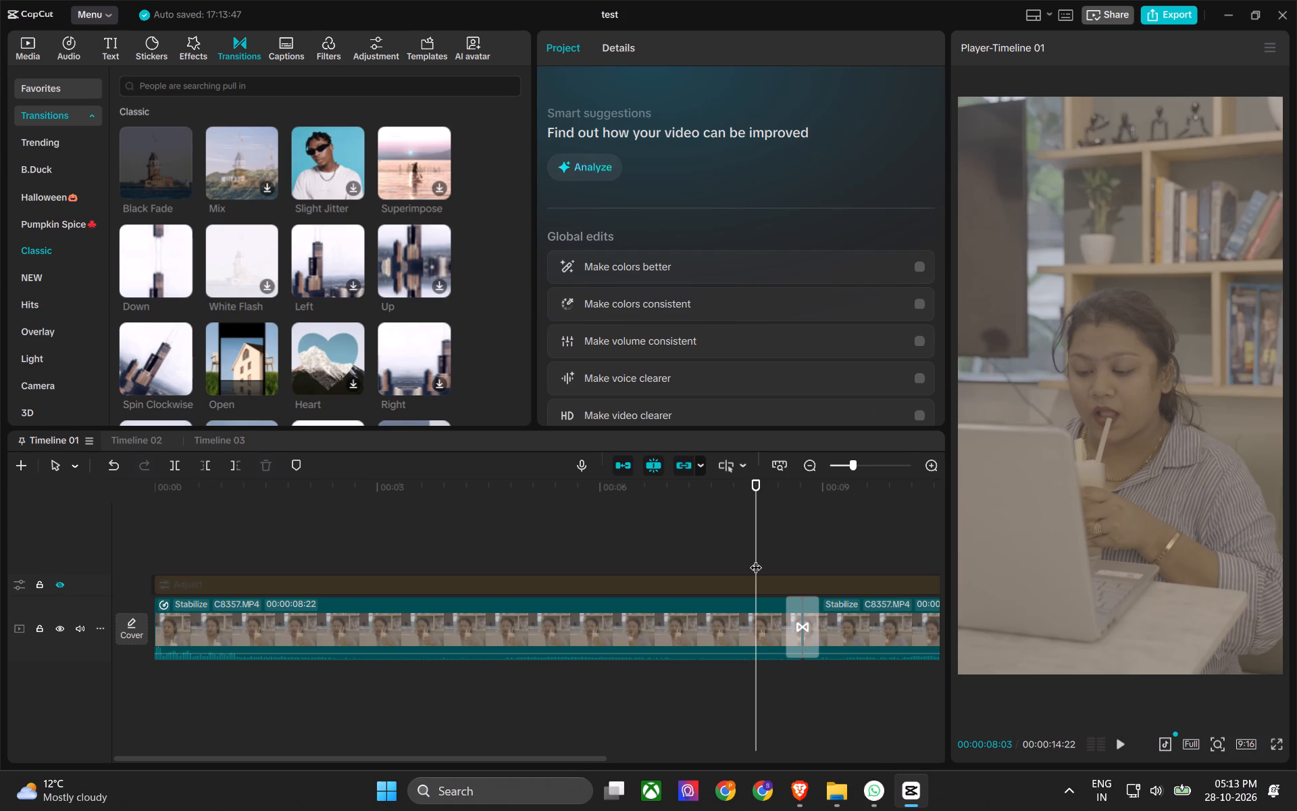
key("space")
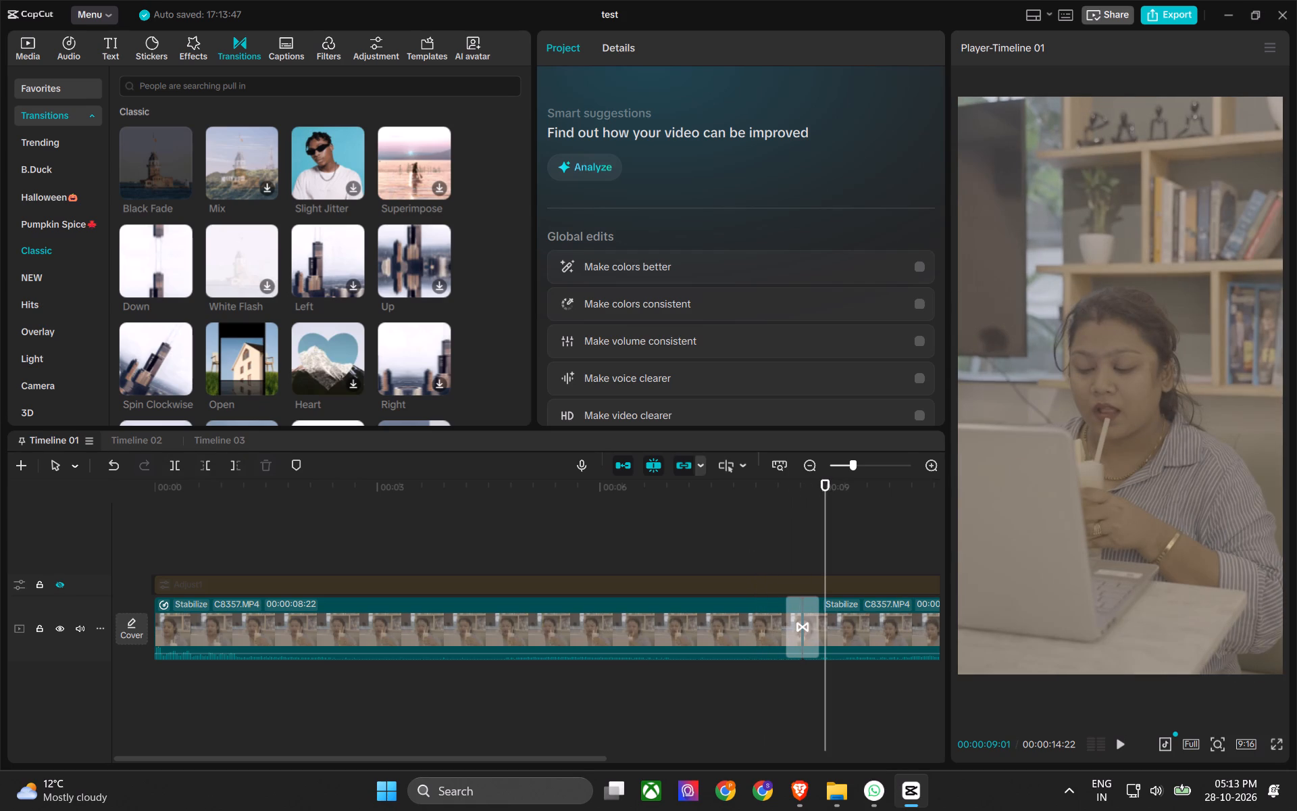
Replace the Down transition at the cut with Blur from the Classic transitions and play across it.
scroll(370, 387, "down", 1)
scroll(323, 358, "down", 1)
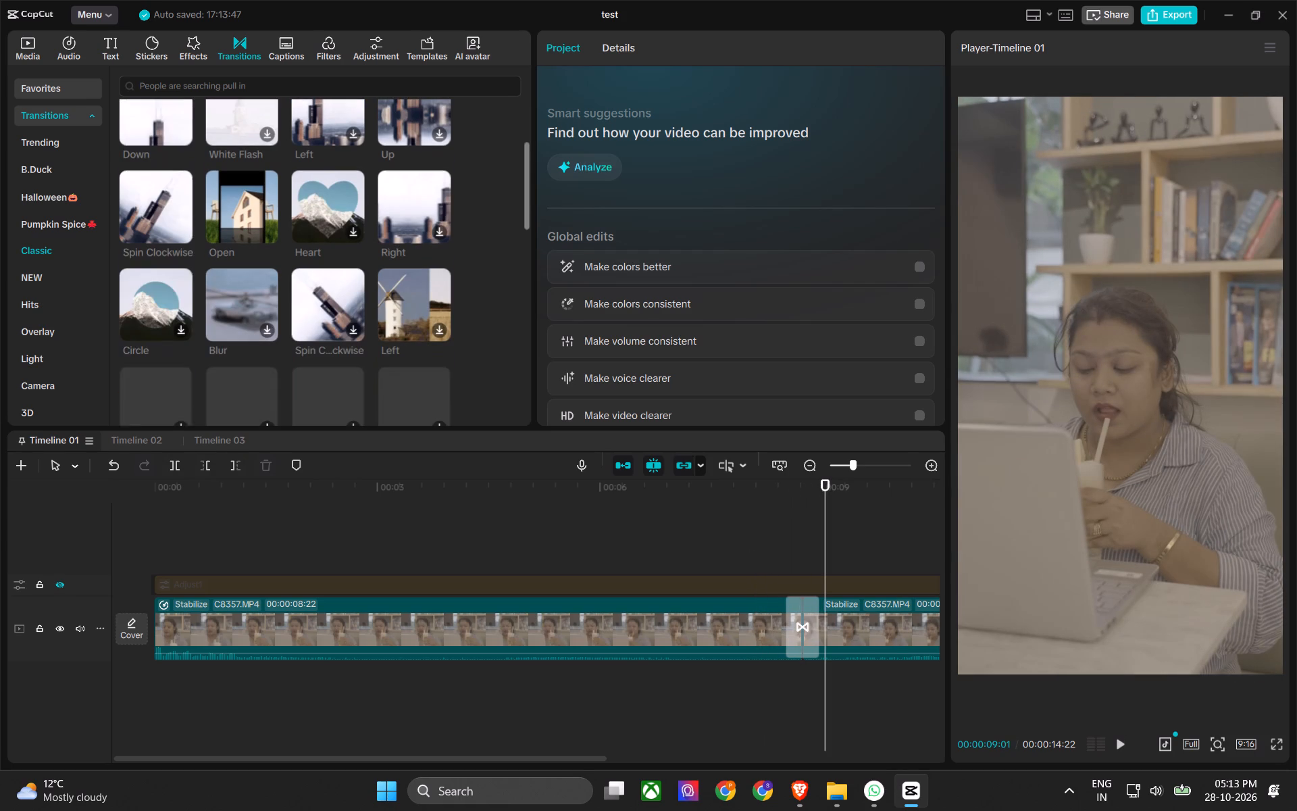
left_click_drag(329, 302, 367, 339)
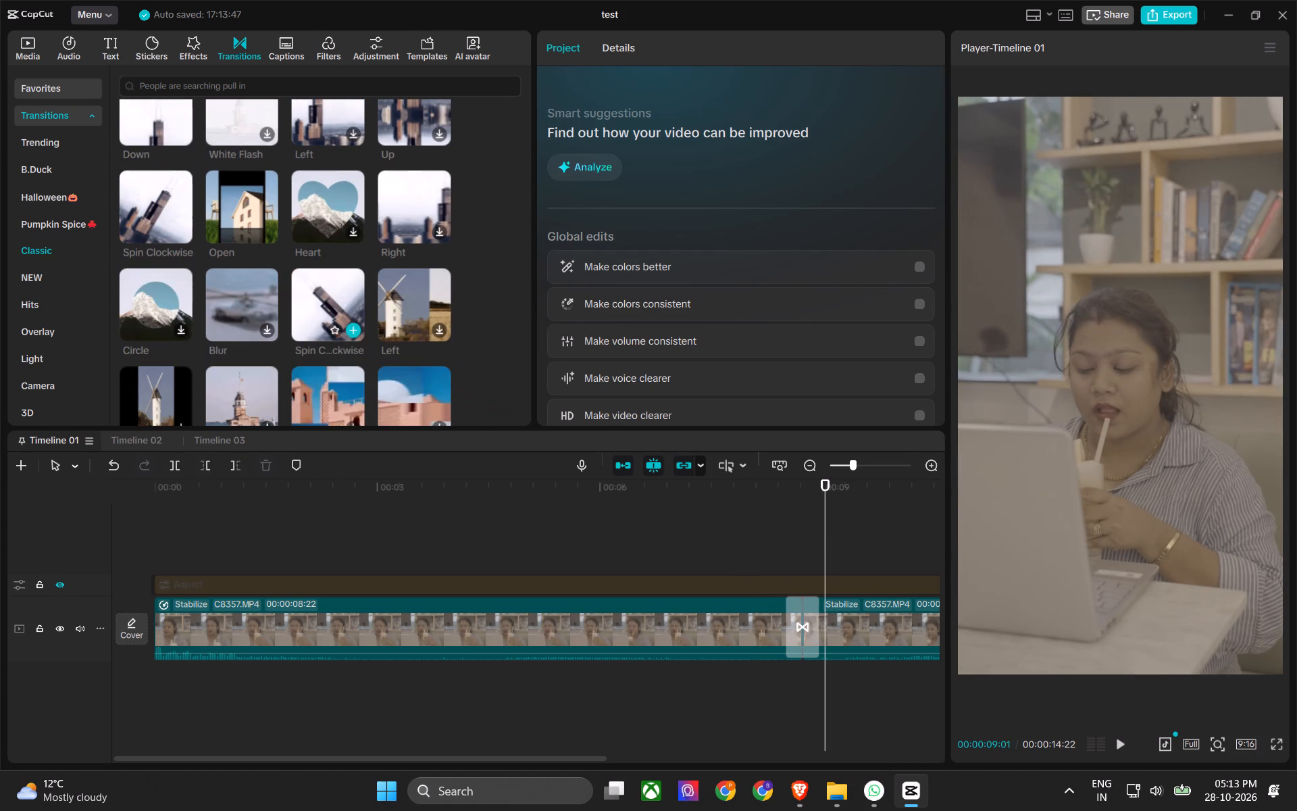
left_click(180, 274)
left_click(222, 281)
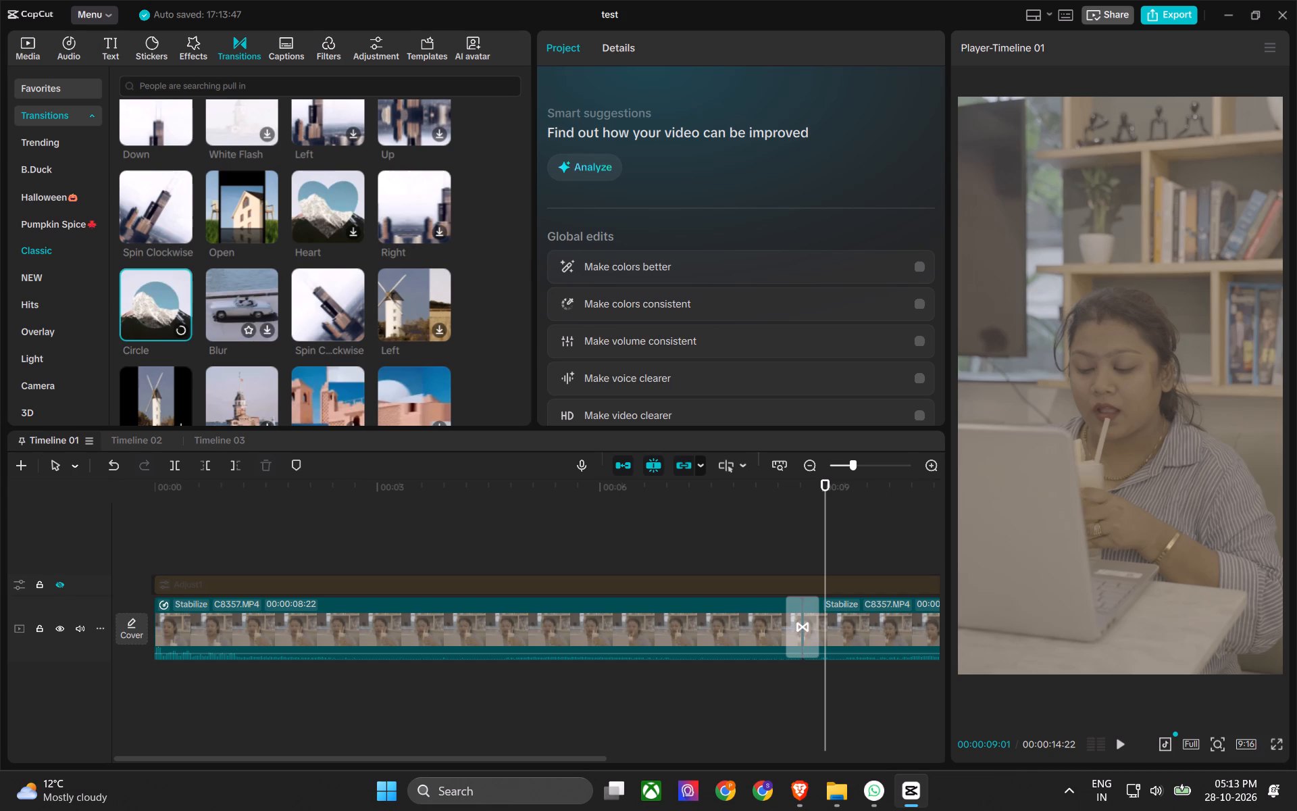
left_click_drag(245, 293, 772, 625)
left_click(753, 567)
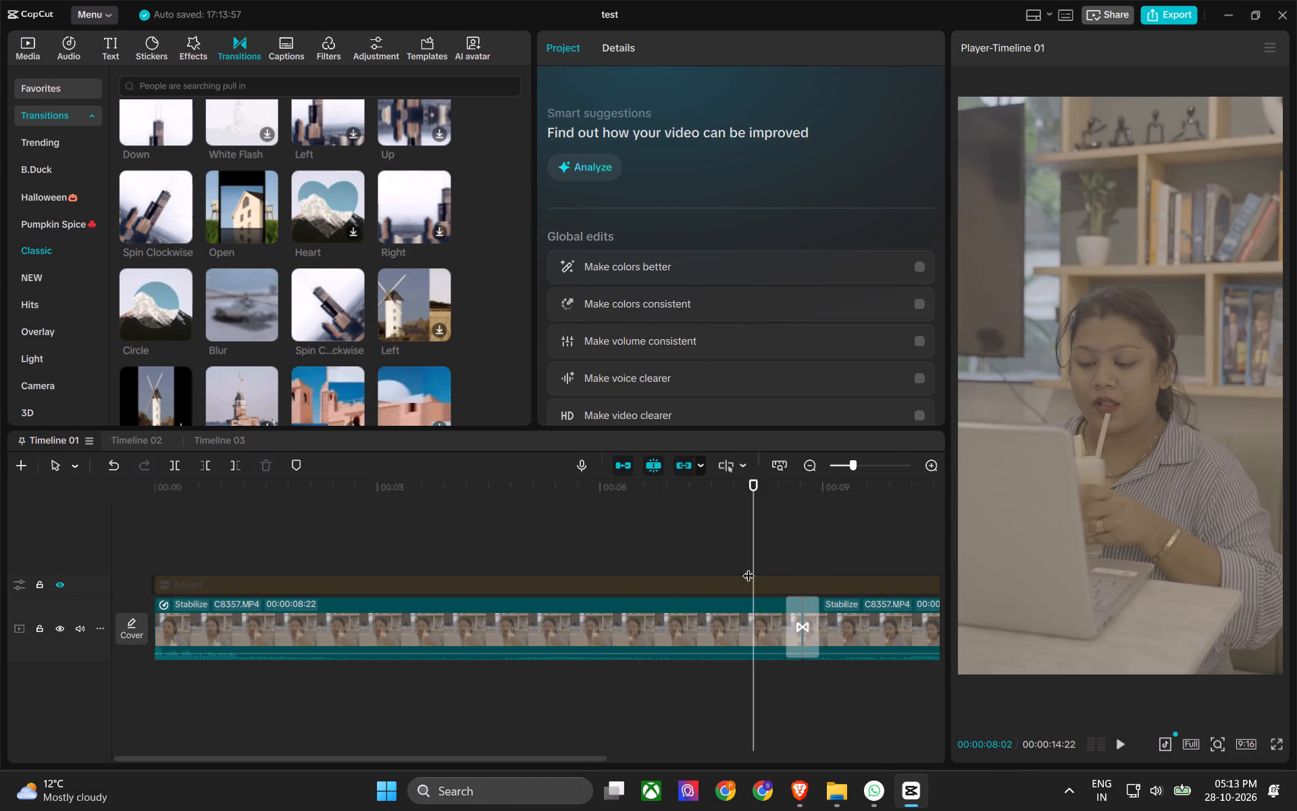
key("space")
key("space")
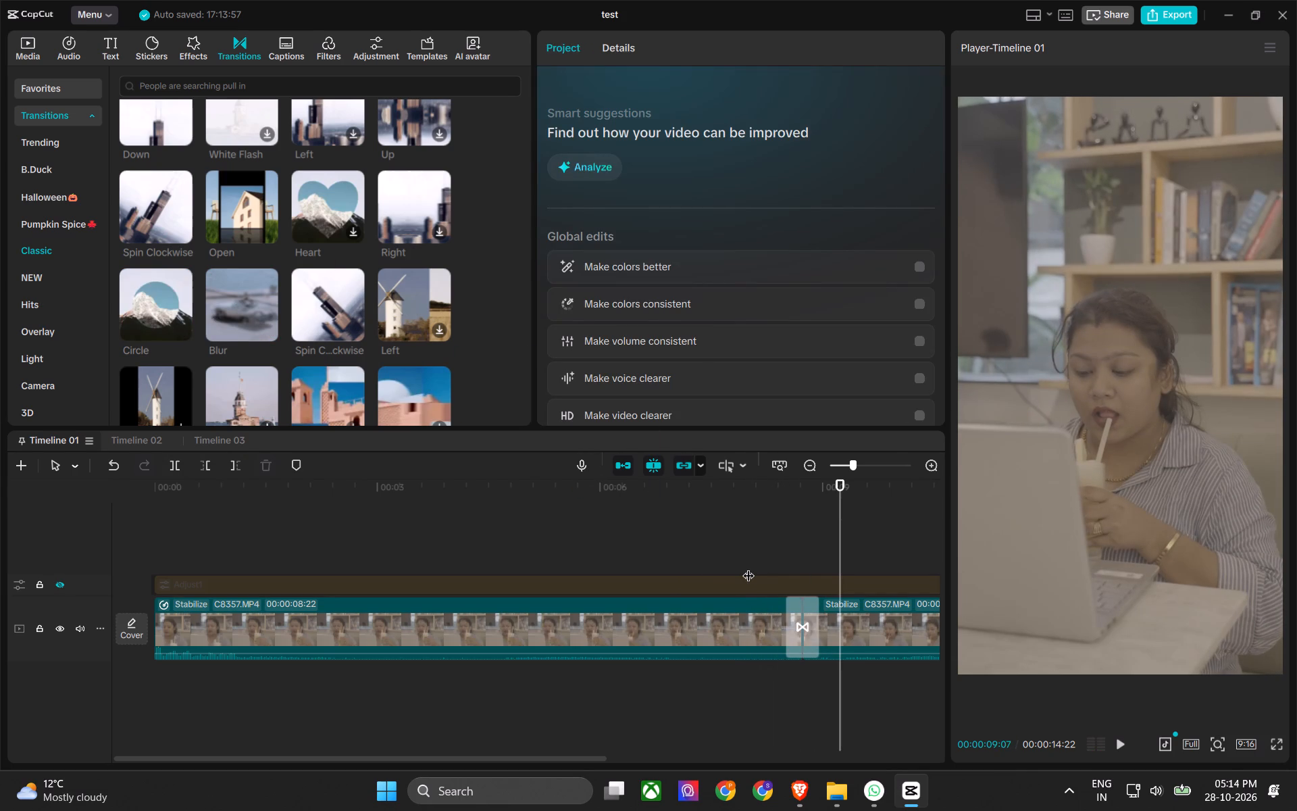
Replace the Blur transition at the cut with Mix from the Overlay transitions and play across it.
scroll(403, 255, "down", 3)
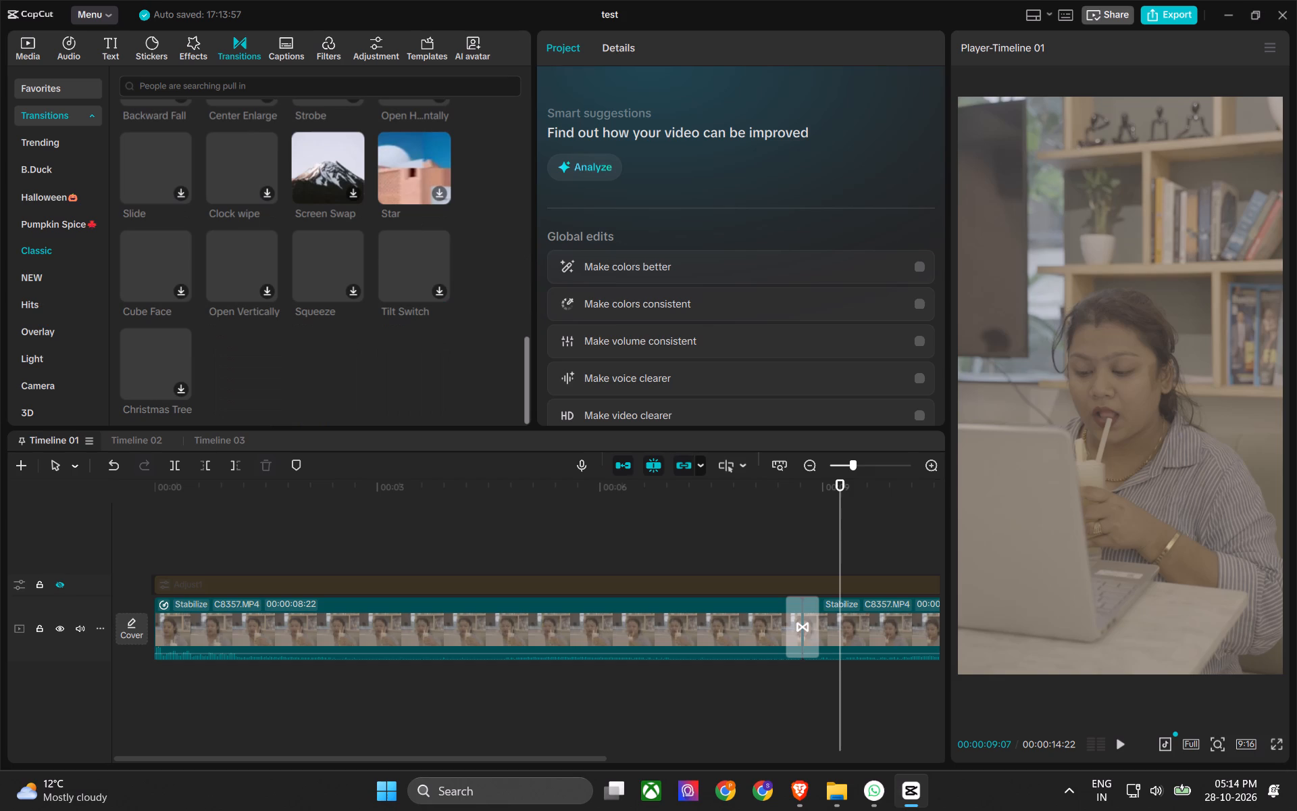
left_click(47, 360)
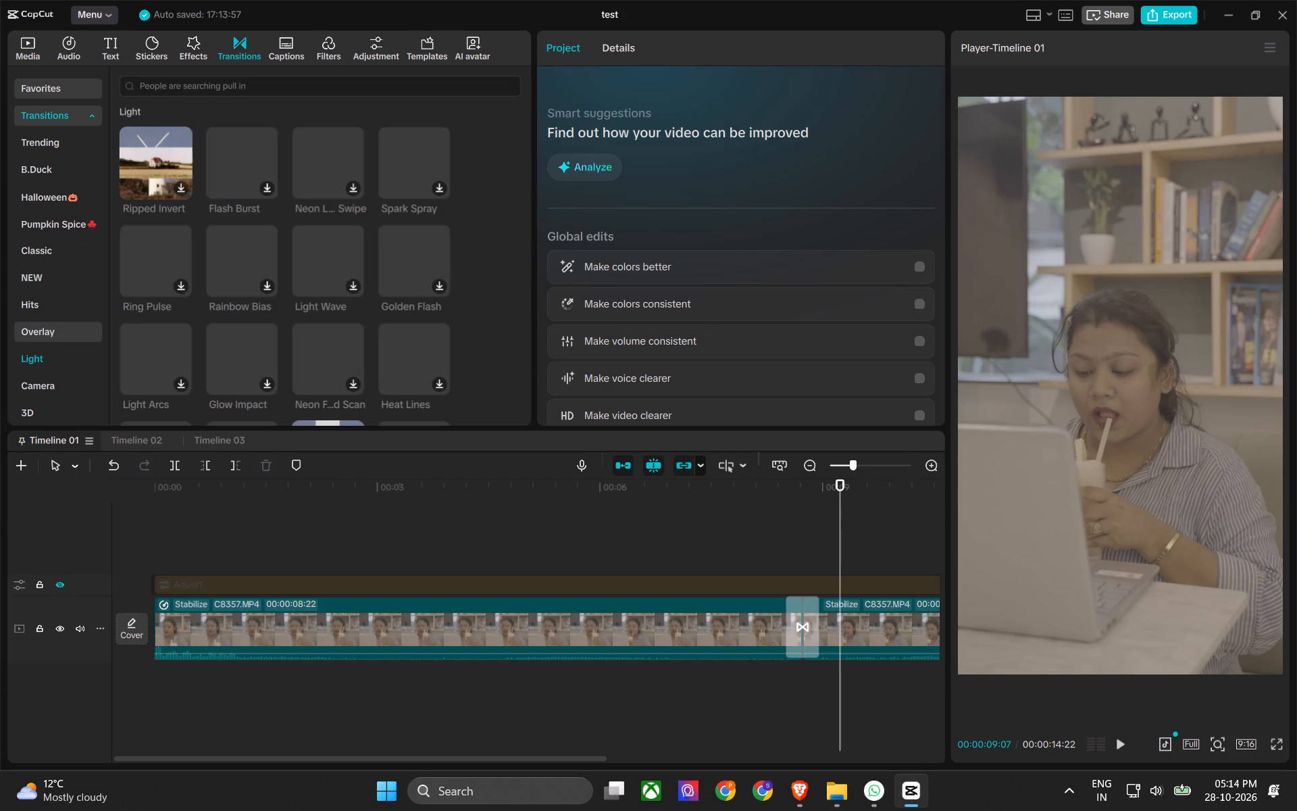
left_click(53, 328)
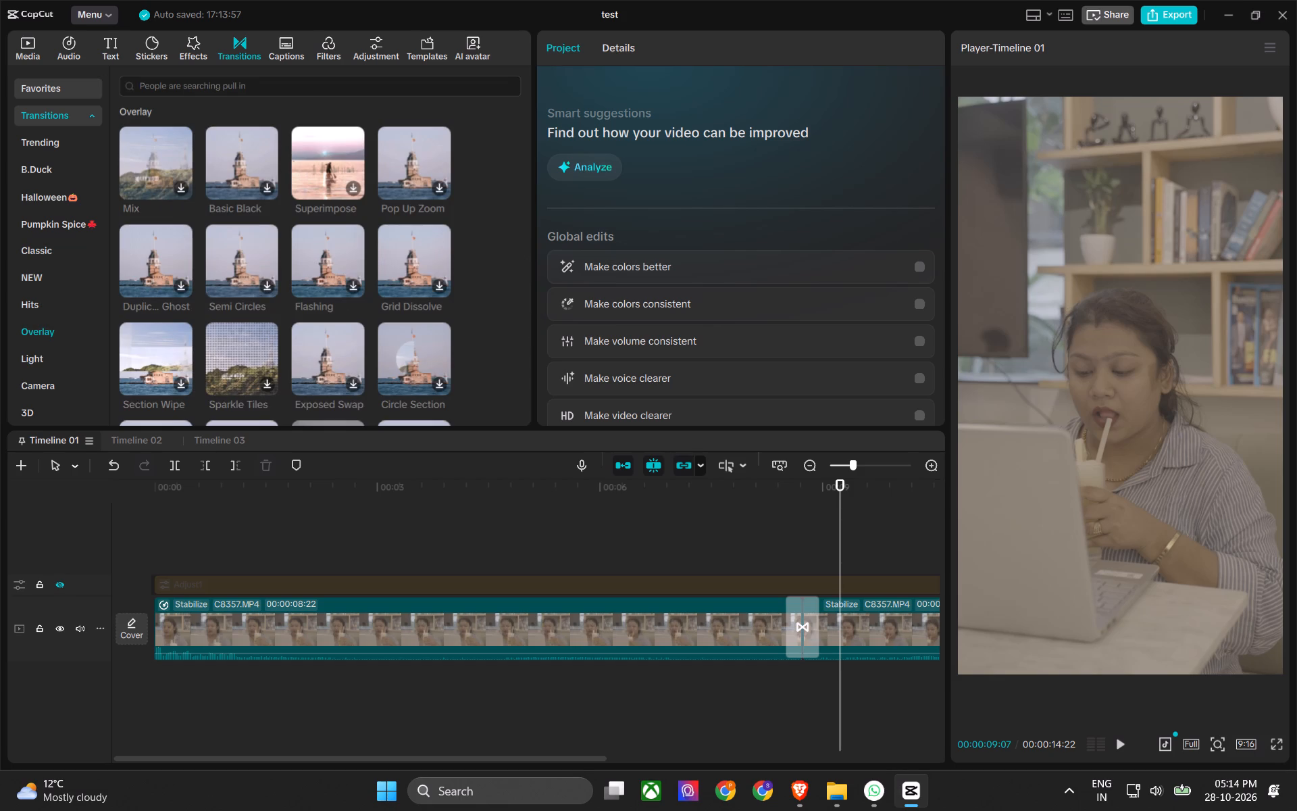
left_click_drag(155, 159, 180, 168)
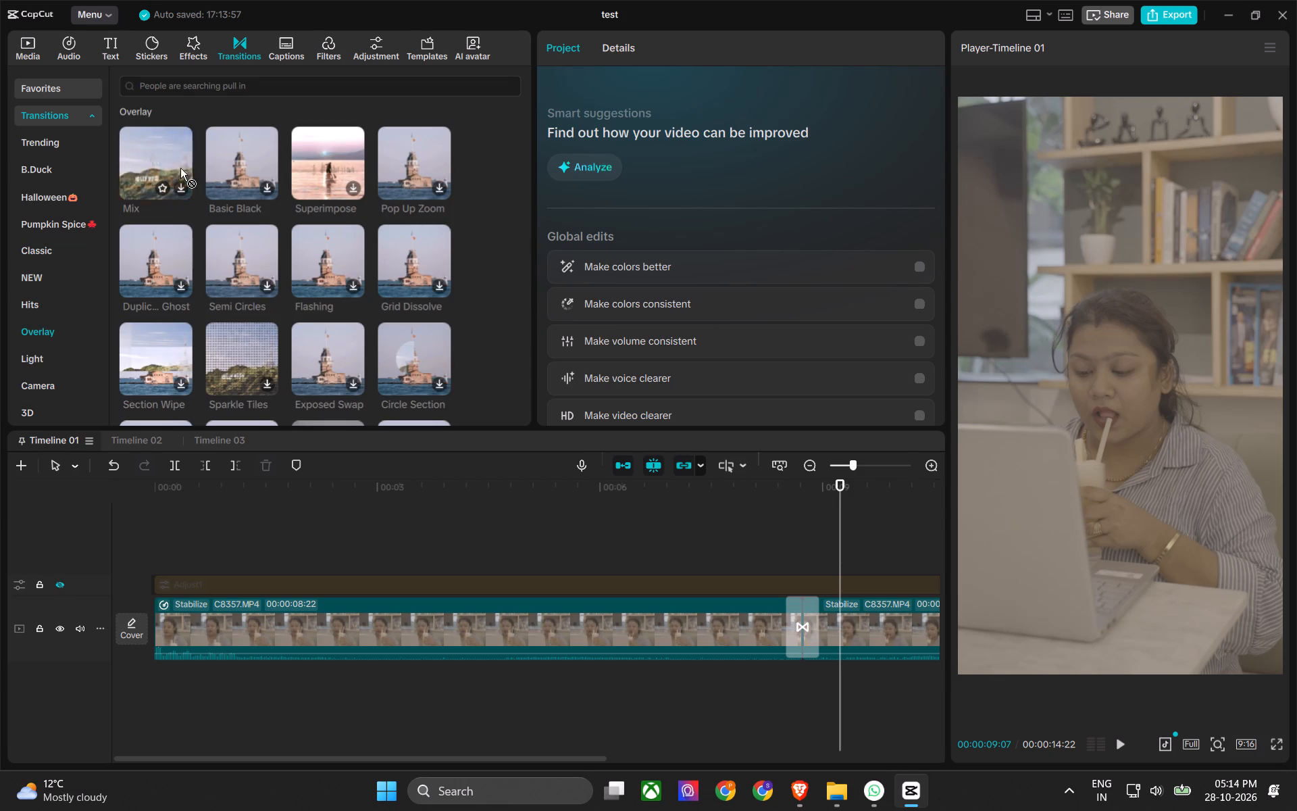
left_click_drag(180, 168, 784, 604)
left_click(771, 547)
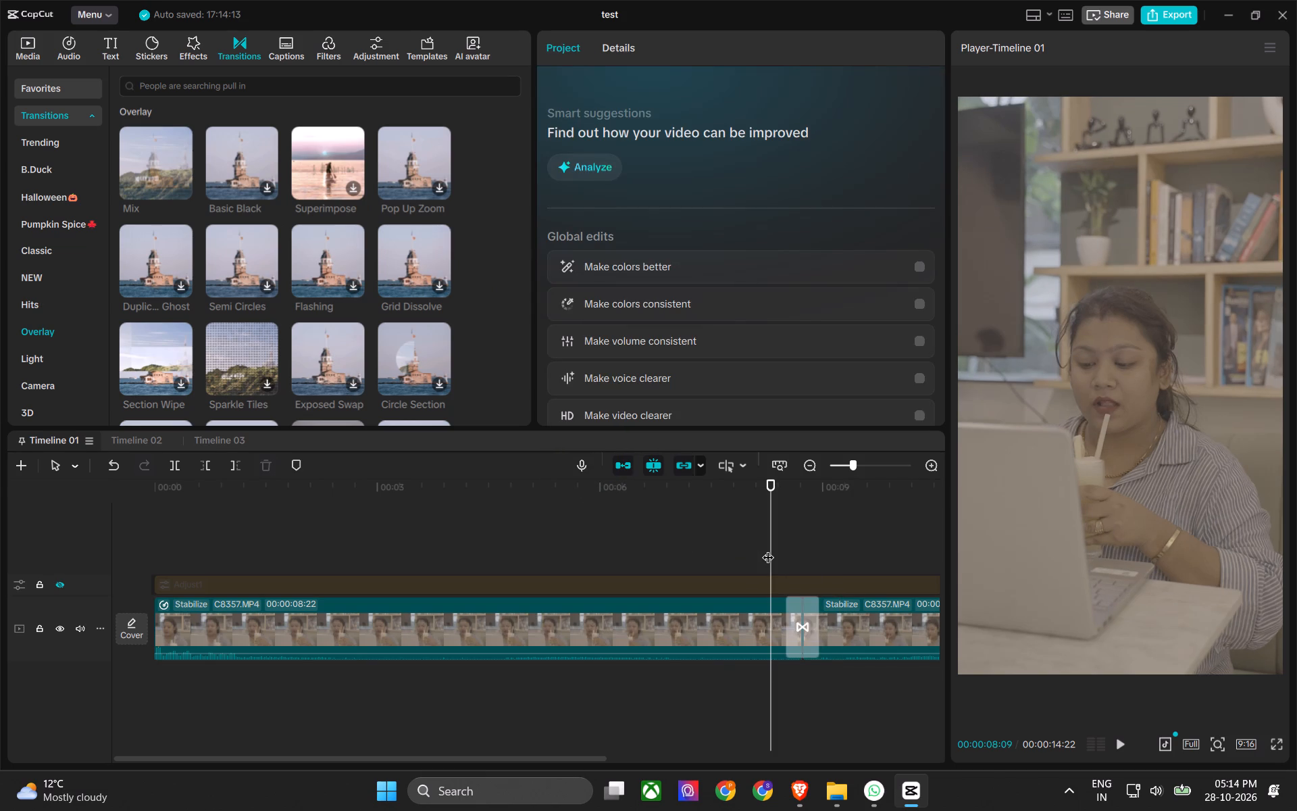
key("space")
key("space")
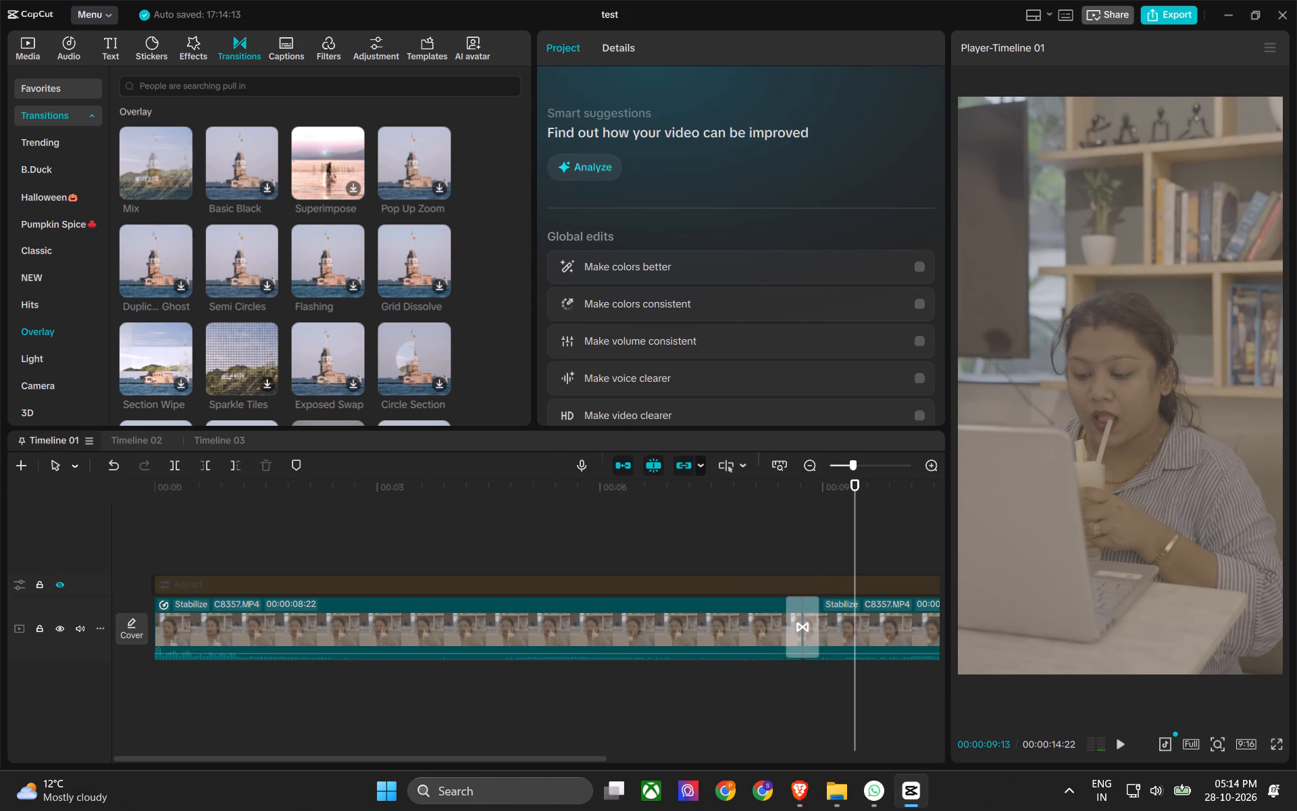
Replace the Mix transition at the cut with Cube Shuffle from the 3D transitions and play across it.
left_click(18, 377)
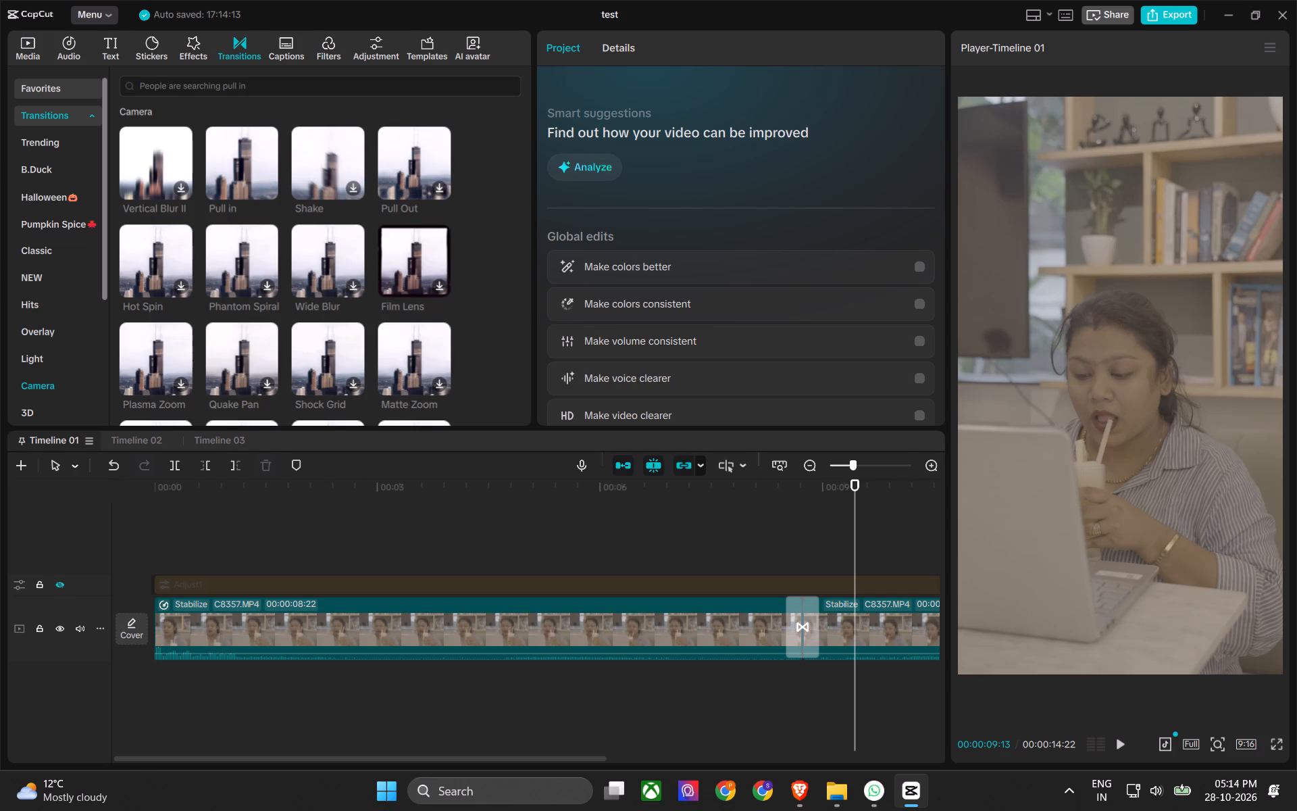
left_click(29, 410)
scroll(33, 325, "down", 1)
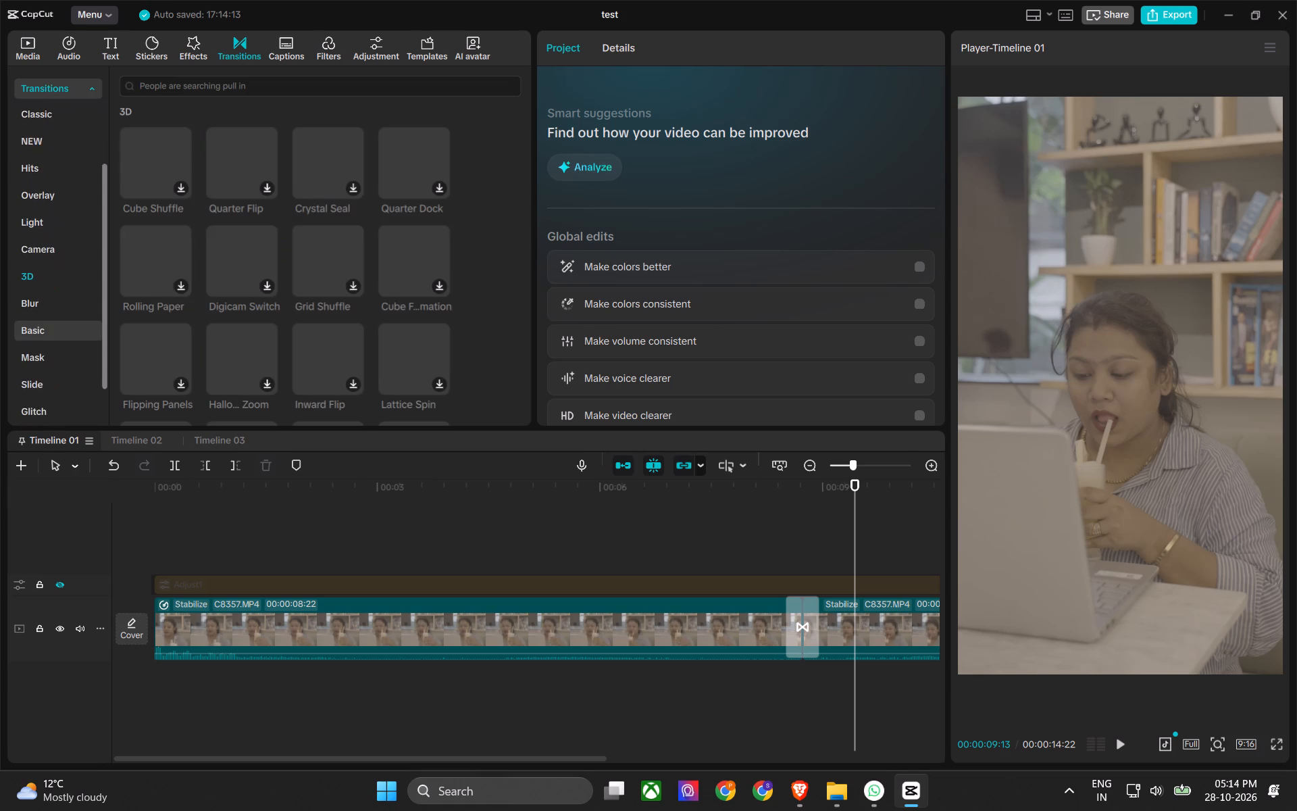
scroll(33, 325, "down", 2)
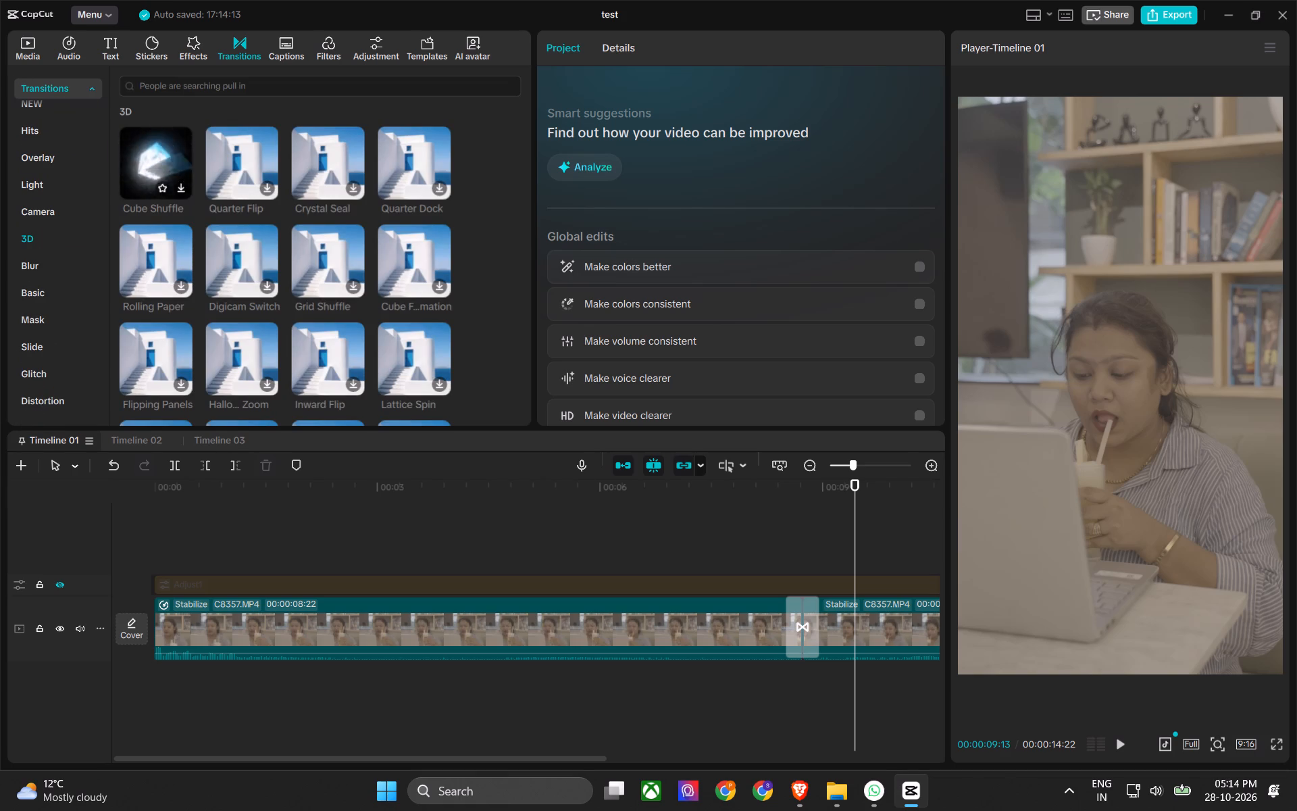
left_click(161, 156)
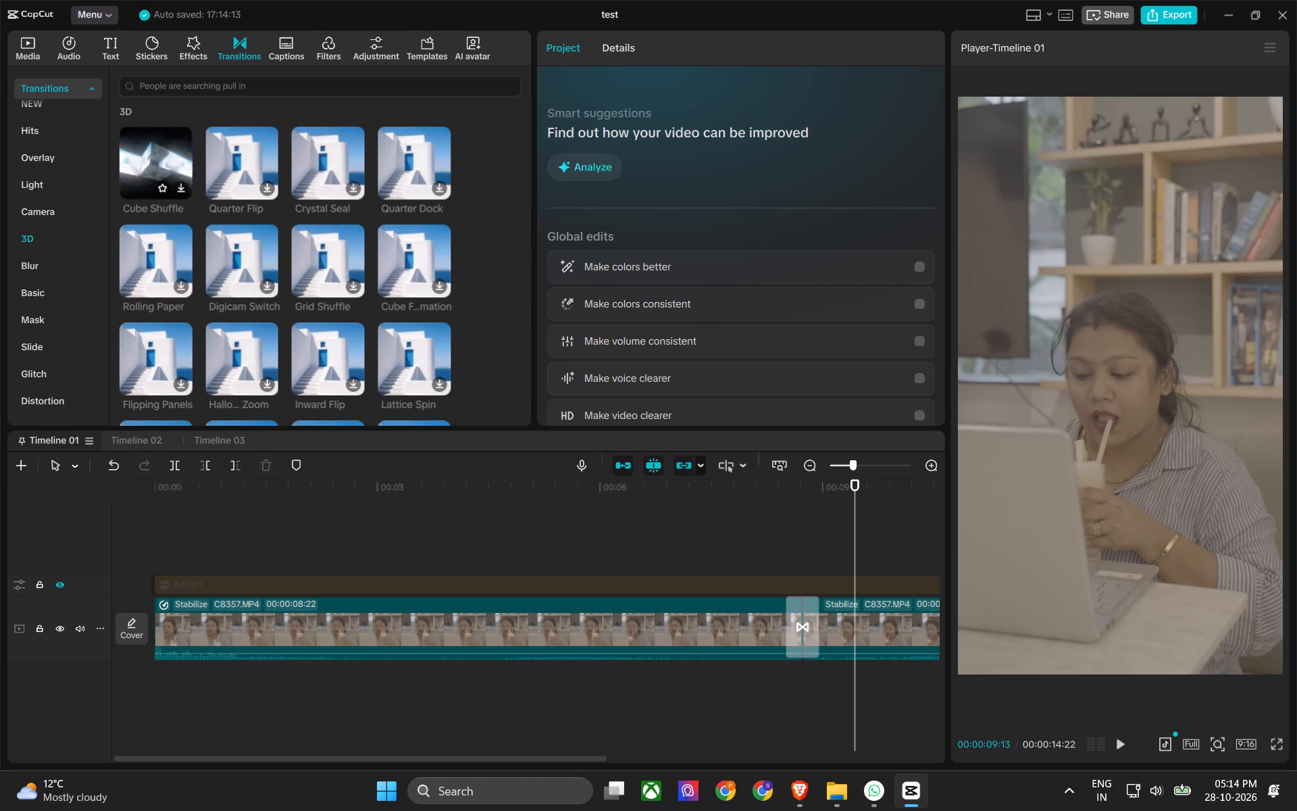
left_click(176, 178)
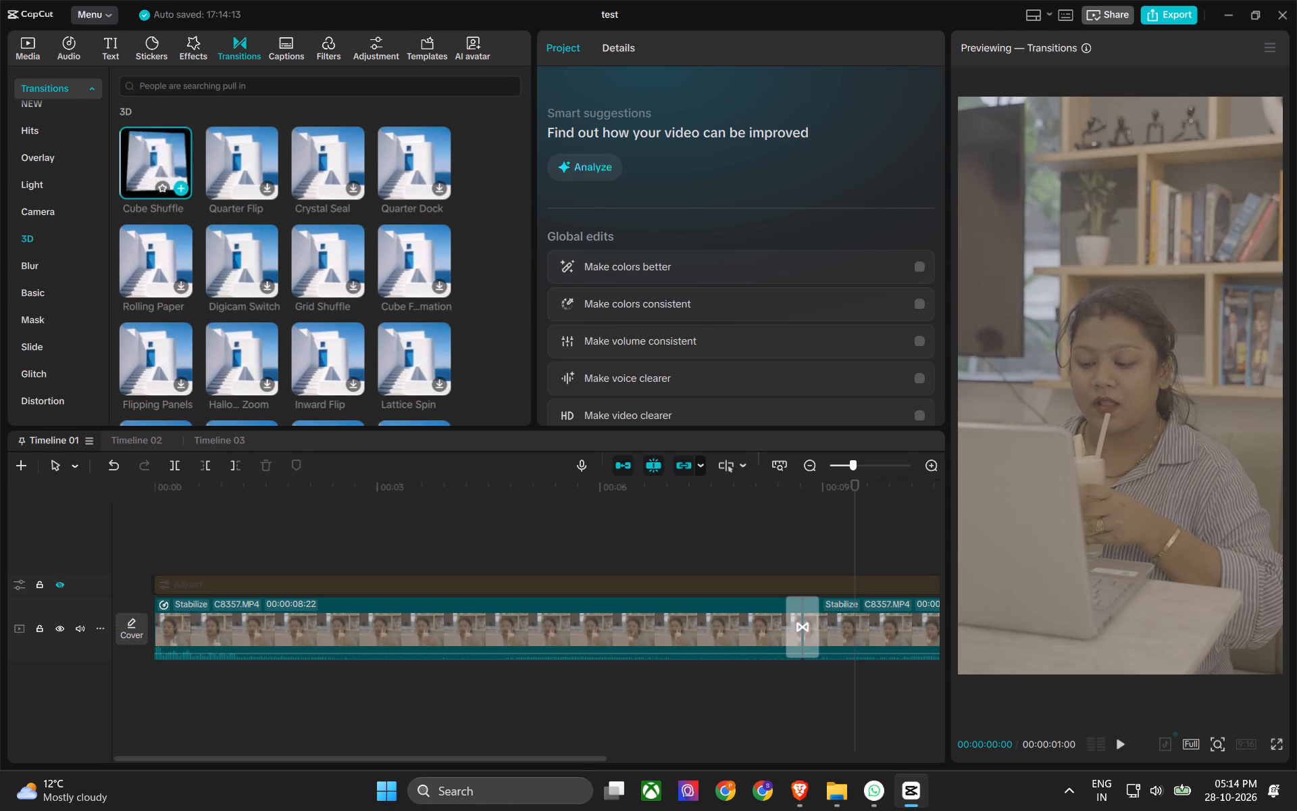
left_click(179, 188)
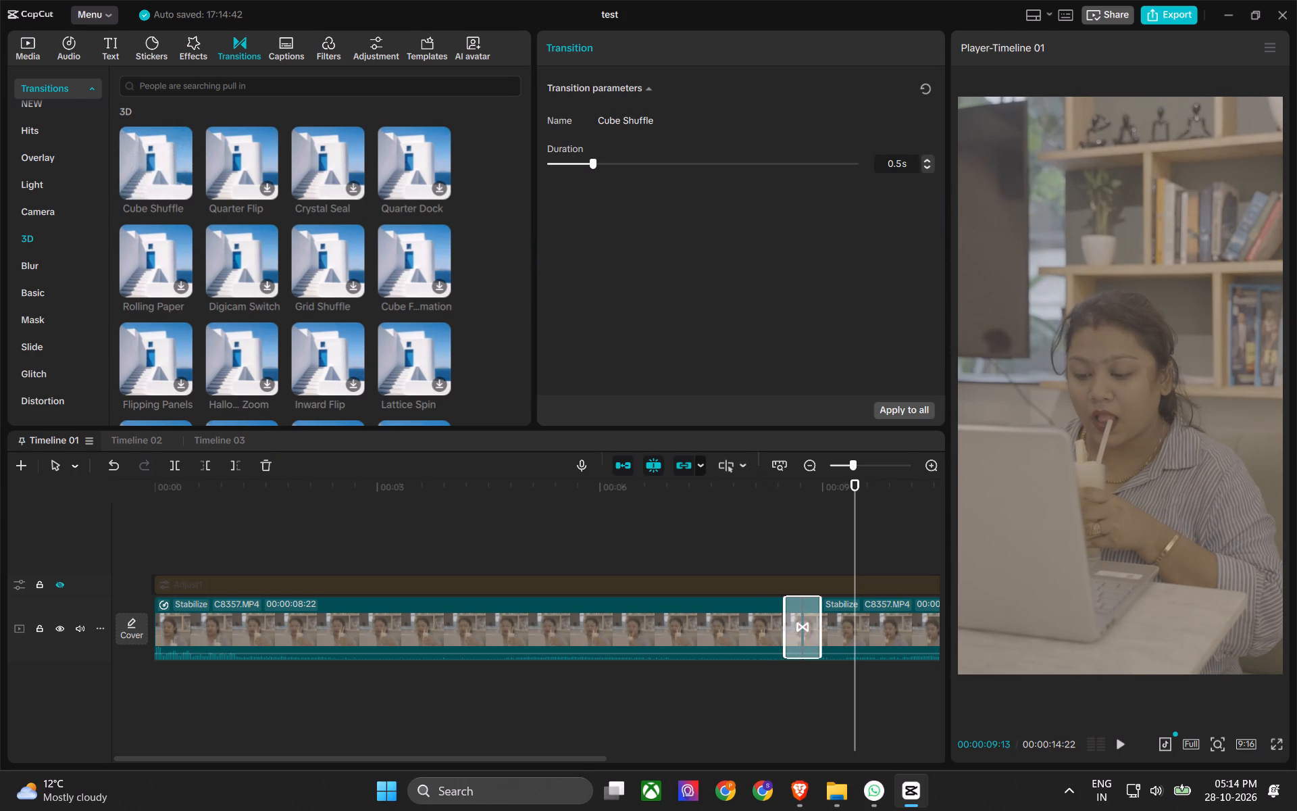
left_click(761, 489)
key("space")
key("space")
Lengthen the Cube Shuffle transition between the two C8357.MP4 clips to 2.2 s and play across it.
left_click_drag(783, 625, 721, 624)
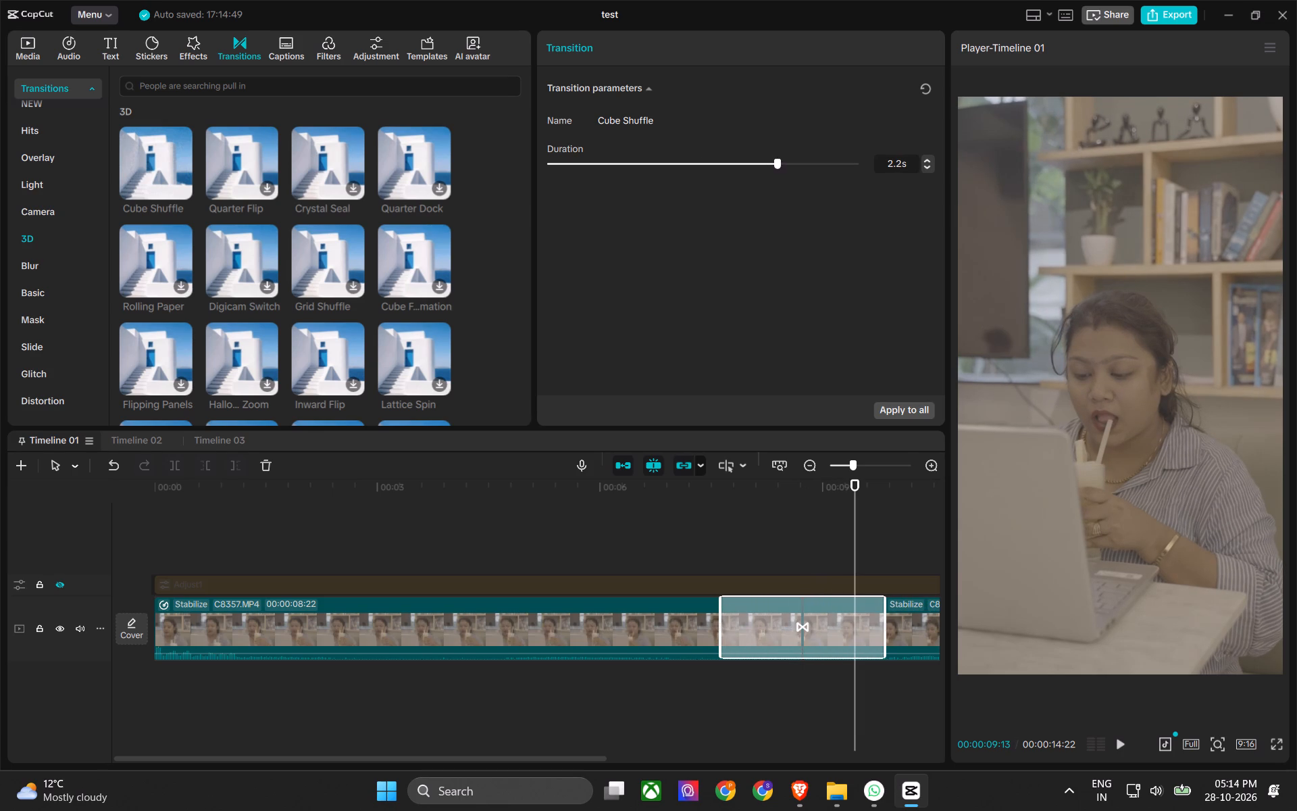
left_click(685, 496)
key("space")
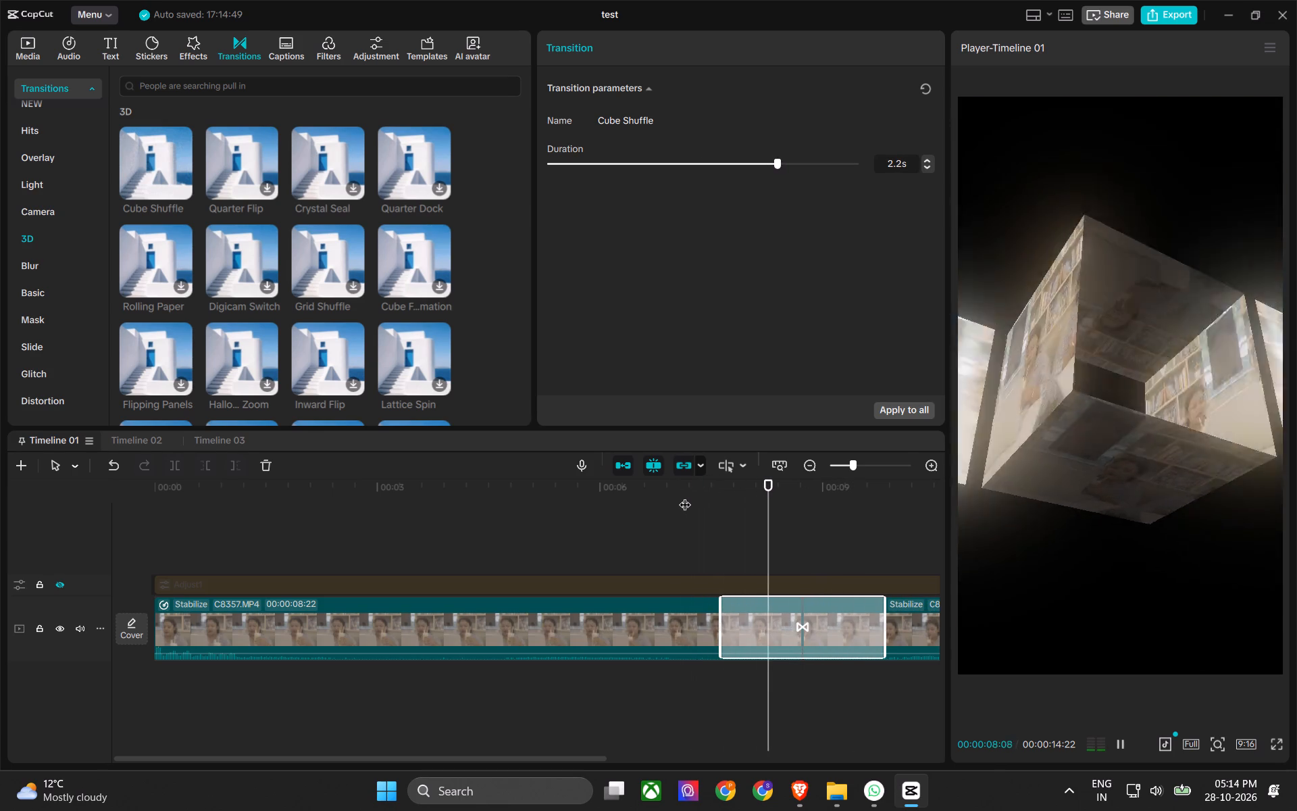
key("space")
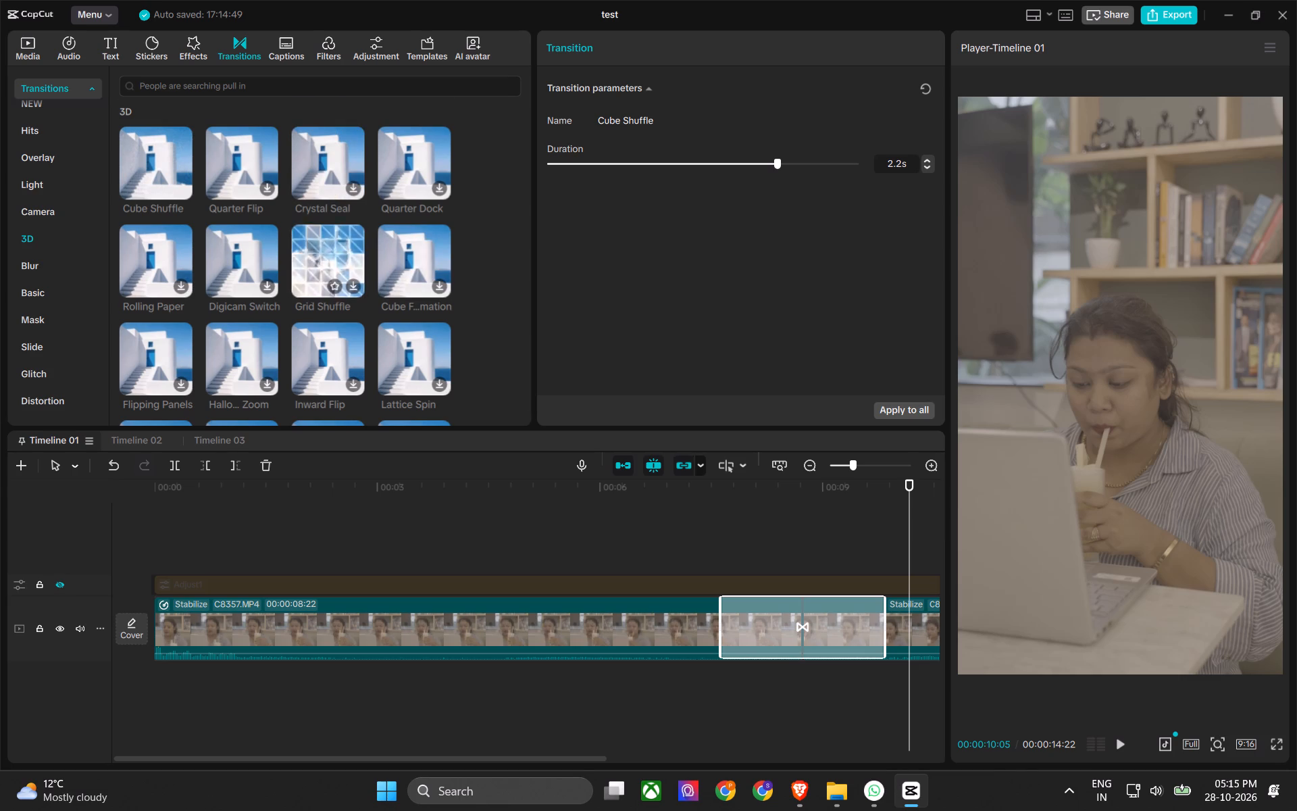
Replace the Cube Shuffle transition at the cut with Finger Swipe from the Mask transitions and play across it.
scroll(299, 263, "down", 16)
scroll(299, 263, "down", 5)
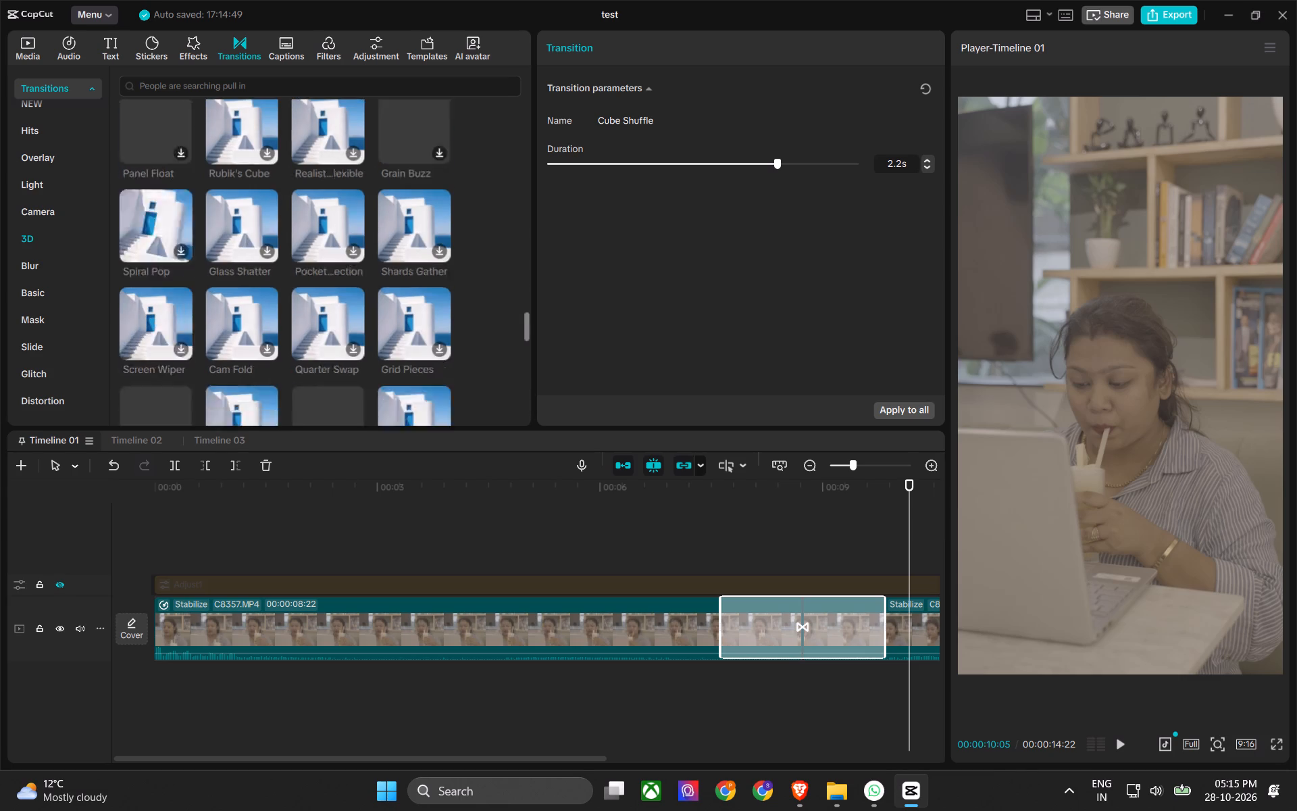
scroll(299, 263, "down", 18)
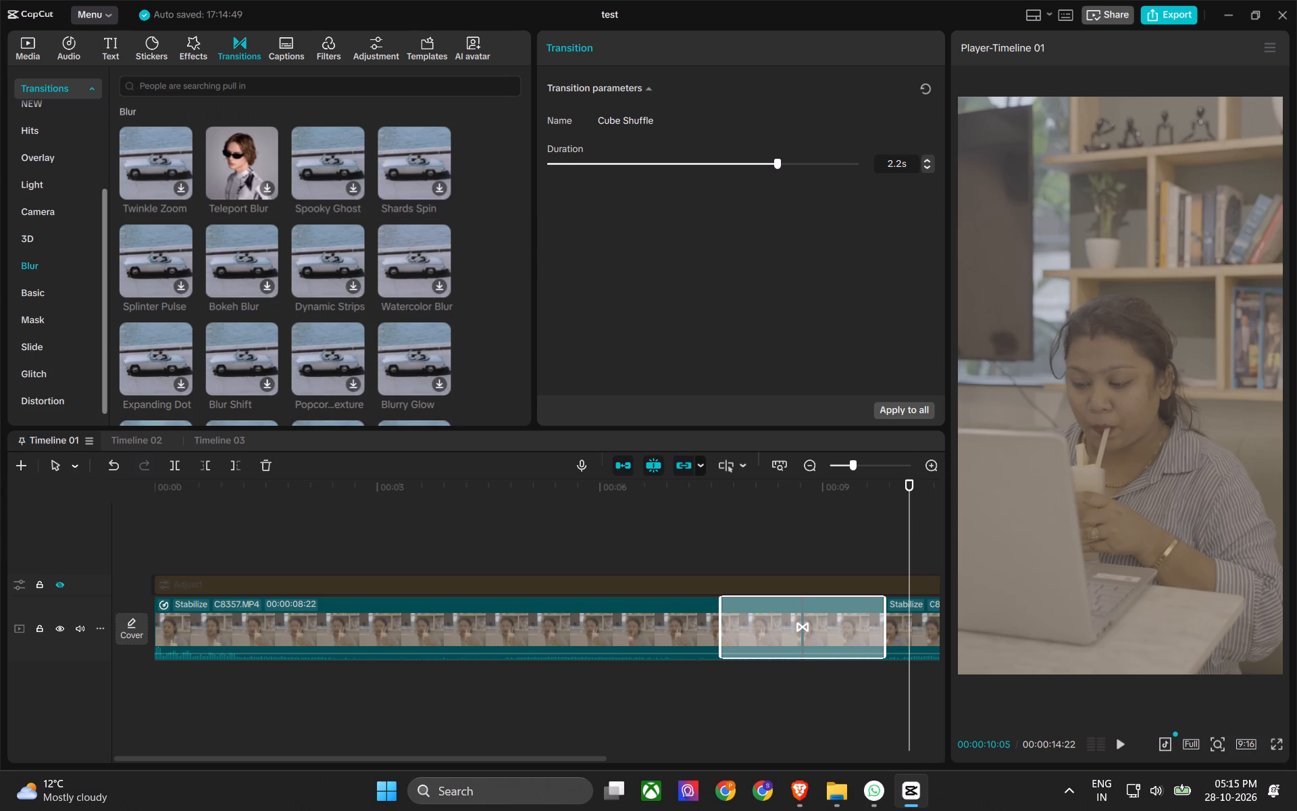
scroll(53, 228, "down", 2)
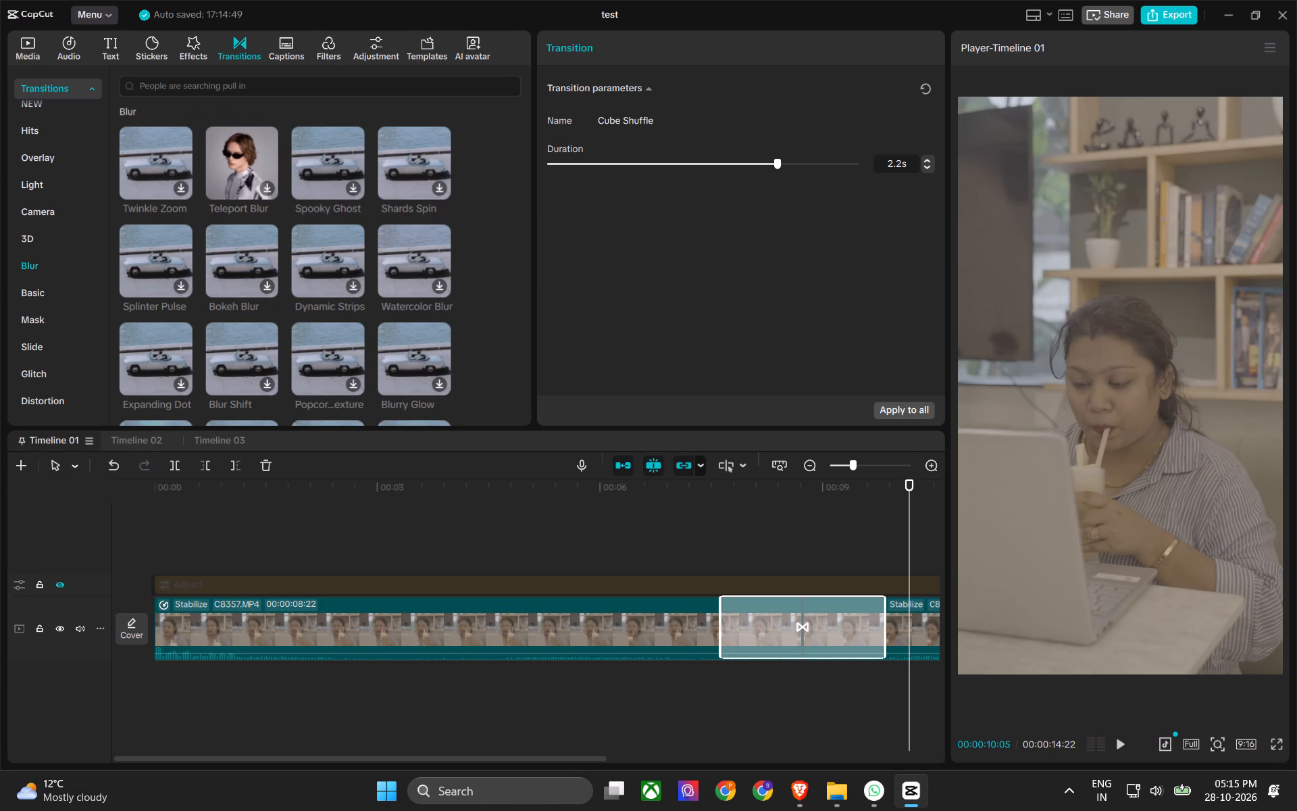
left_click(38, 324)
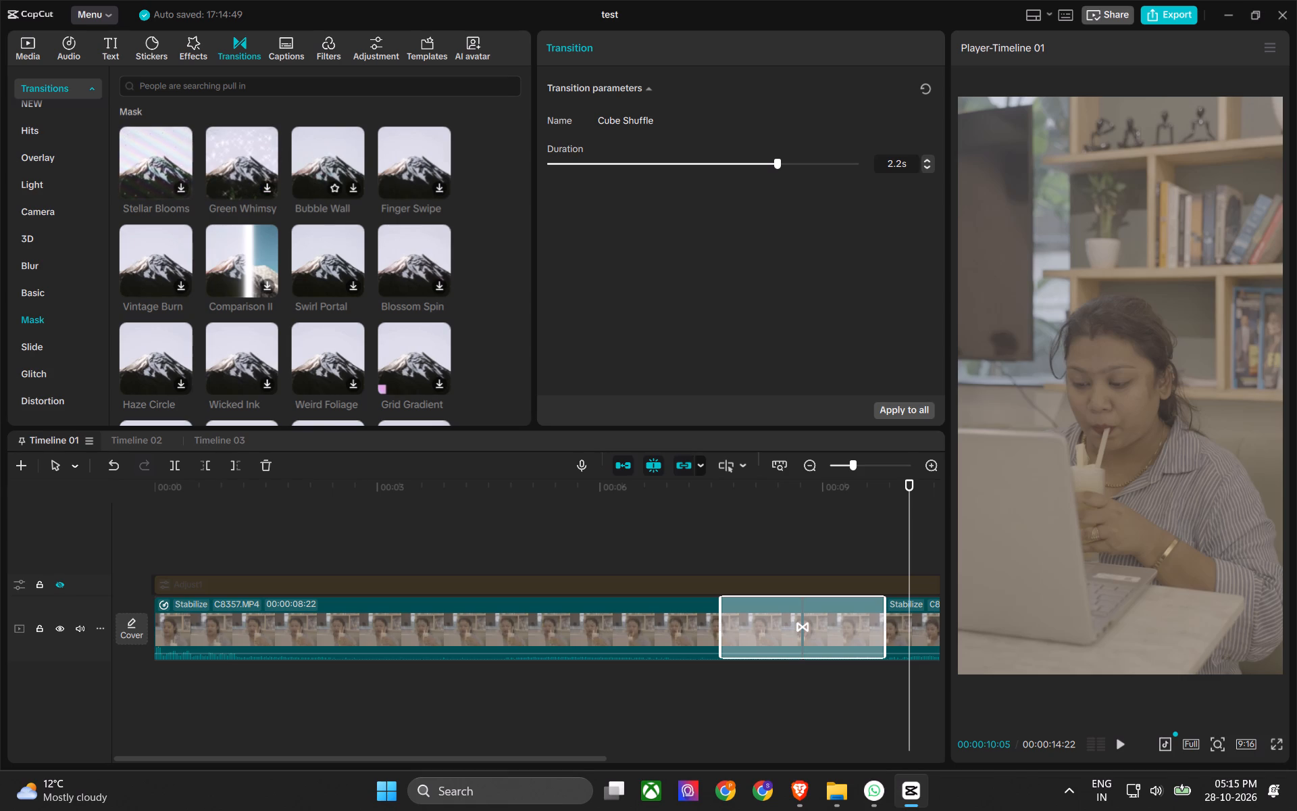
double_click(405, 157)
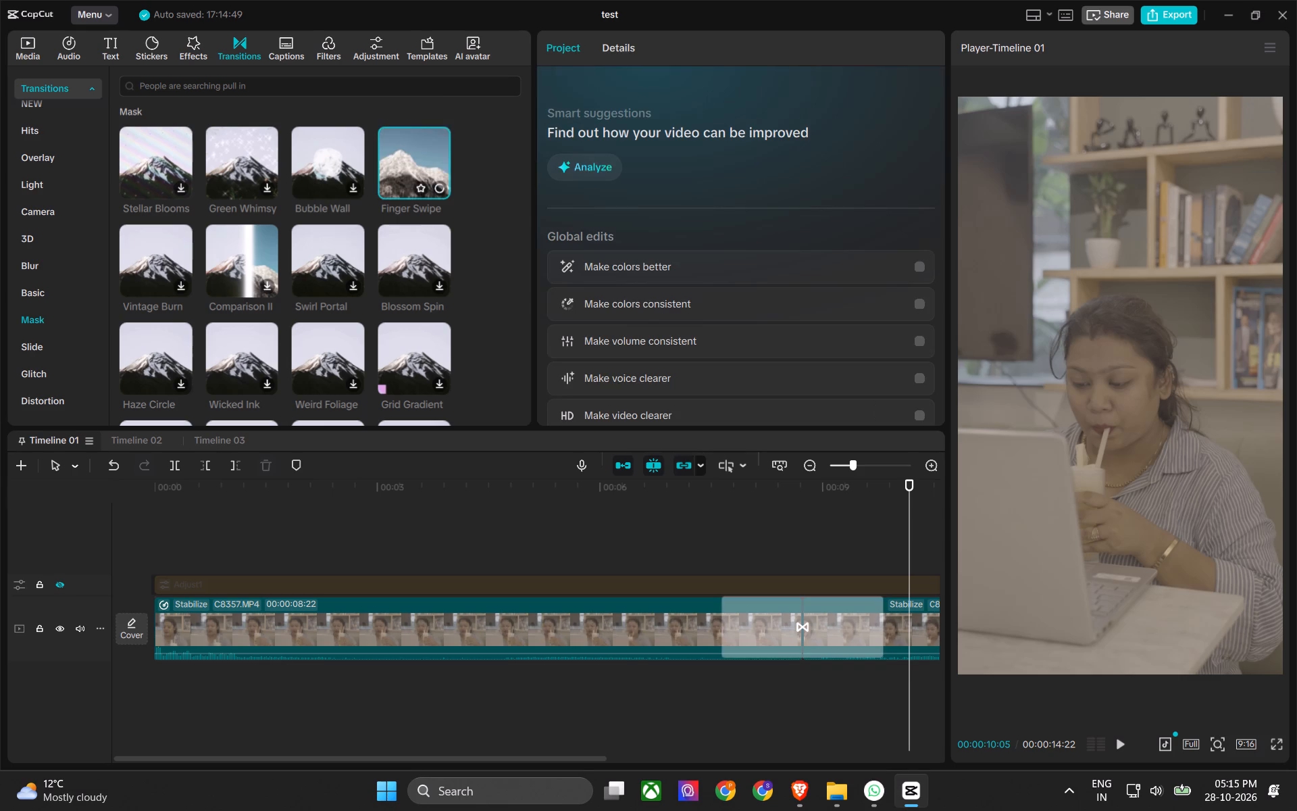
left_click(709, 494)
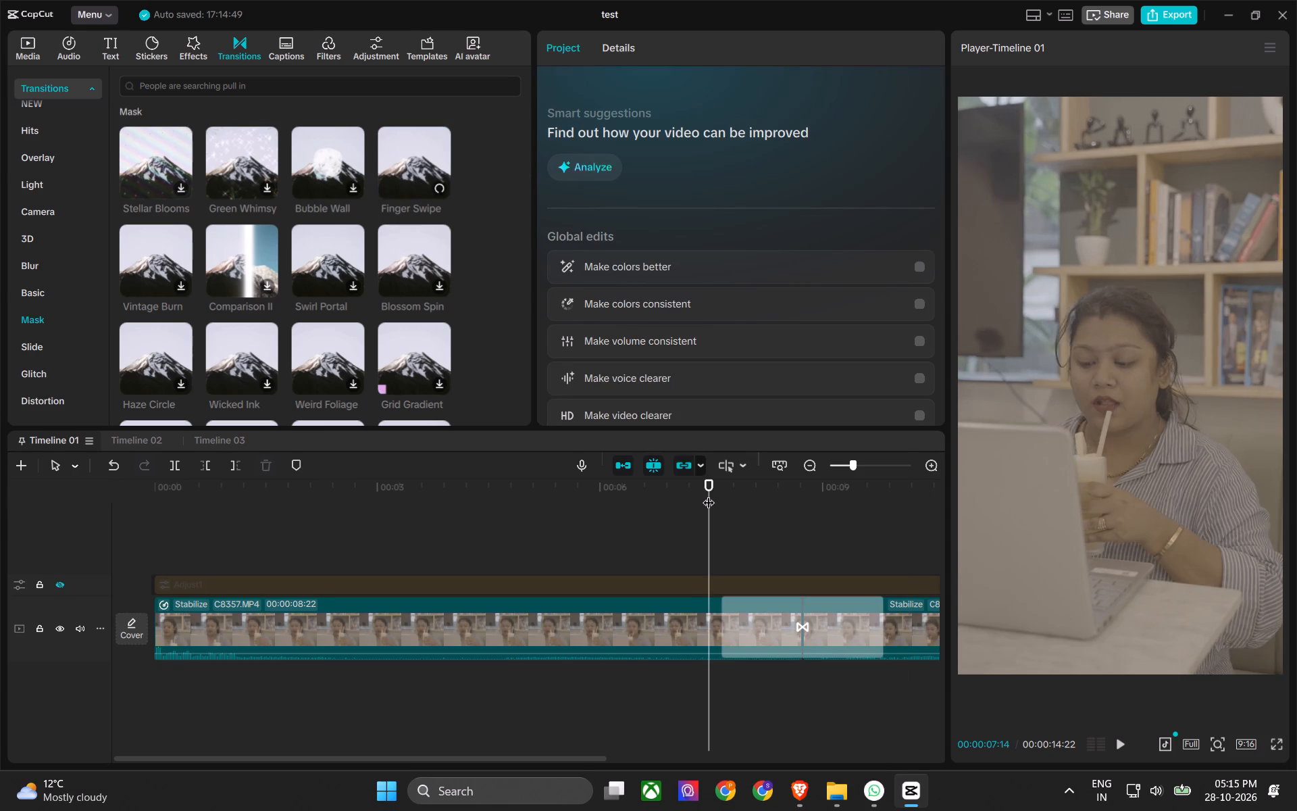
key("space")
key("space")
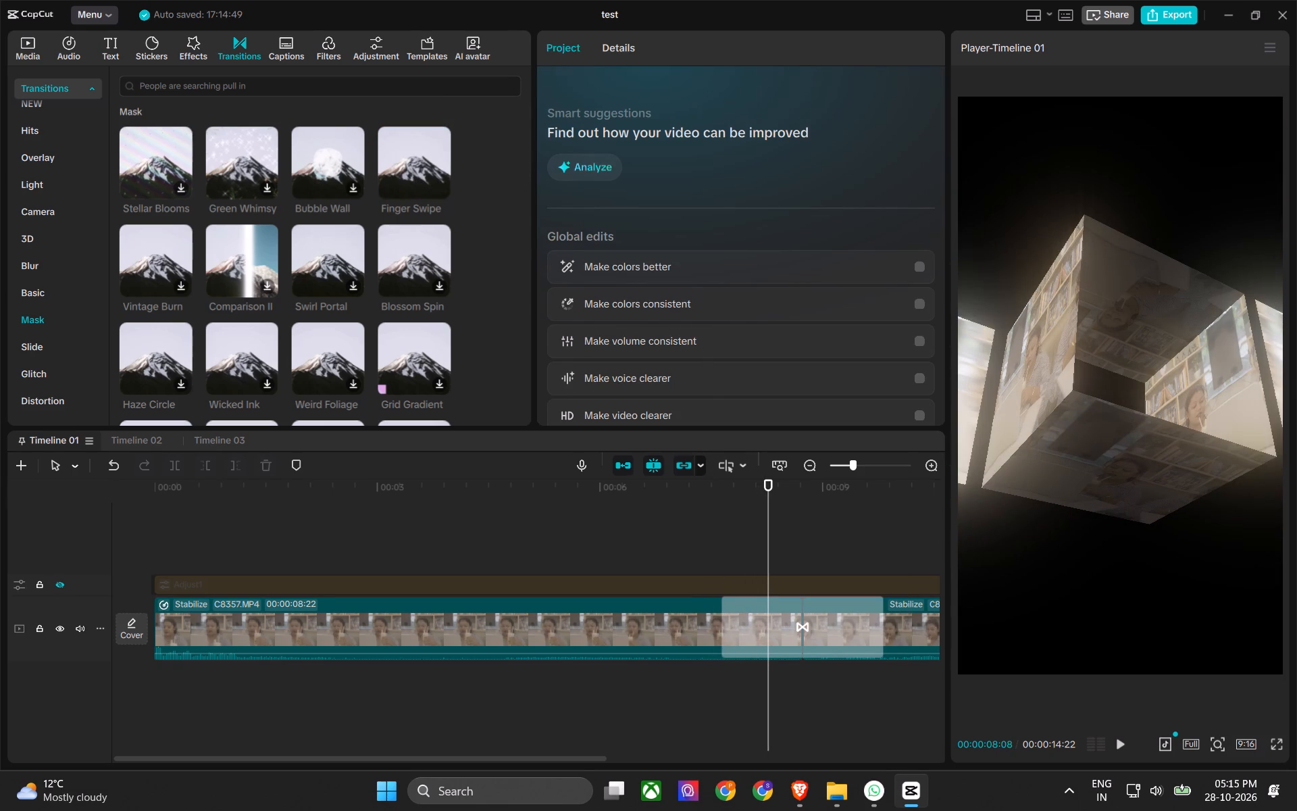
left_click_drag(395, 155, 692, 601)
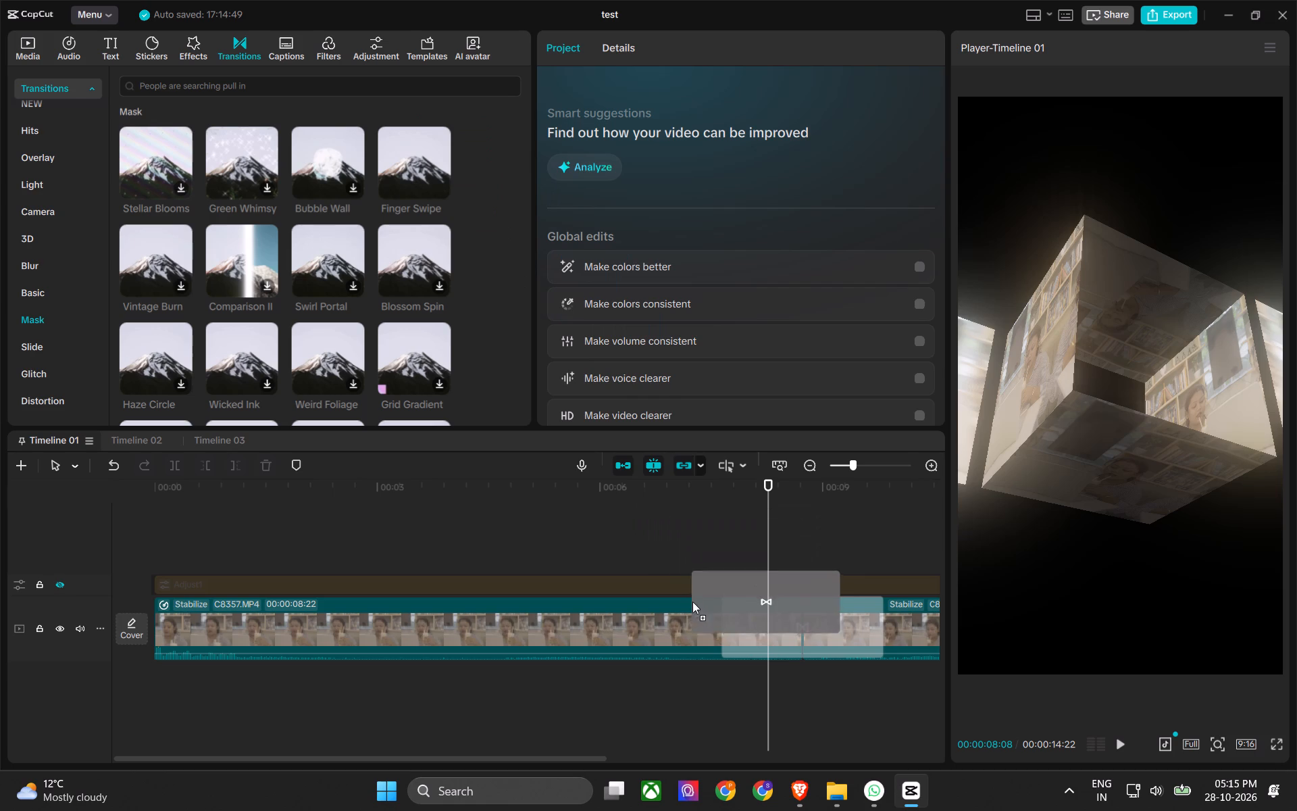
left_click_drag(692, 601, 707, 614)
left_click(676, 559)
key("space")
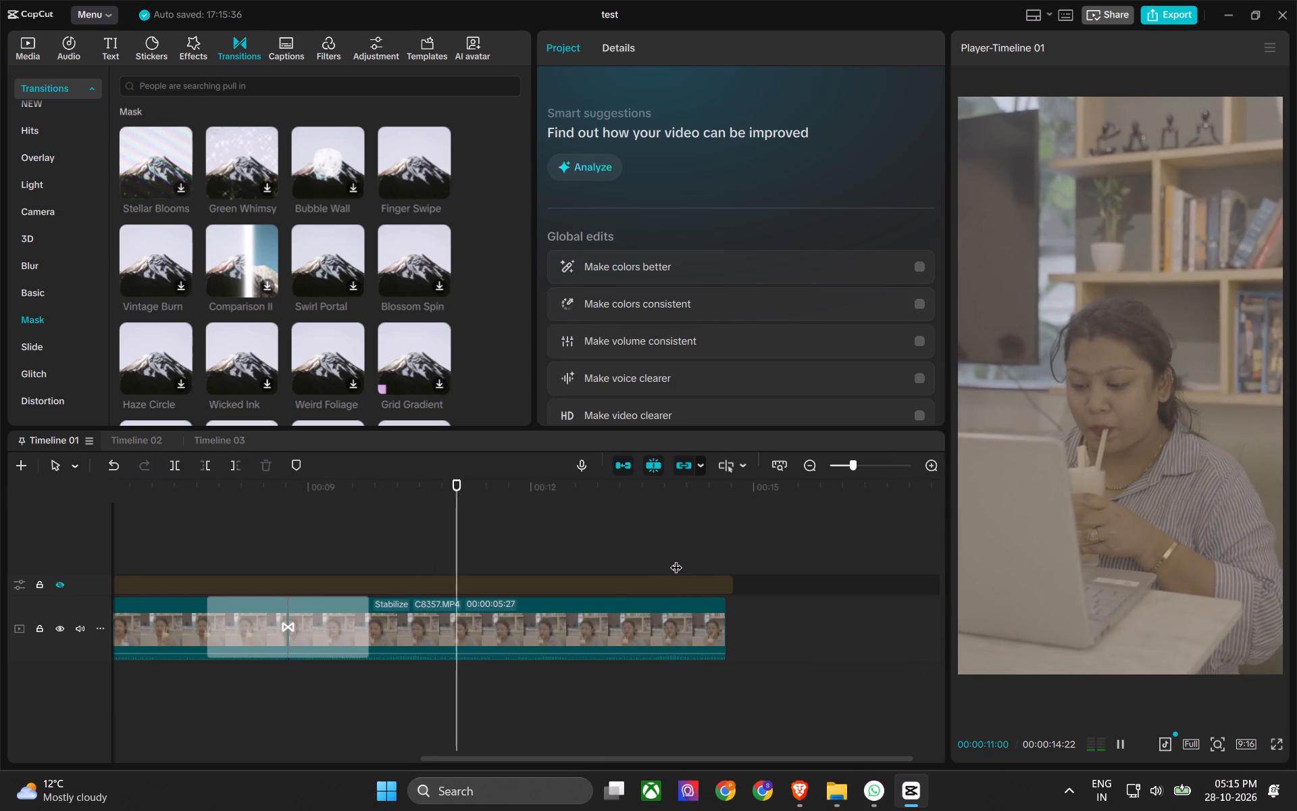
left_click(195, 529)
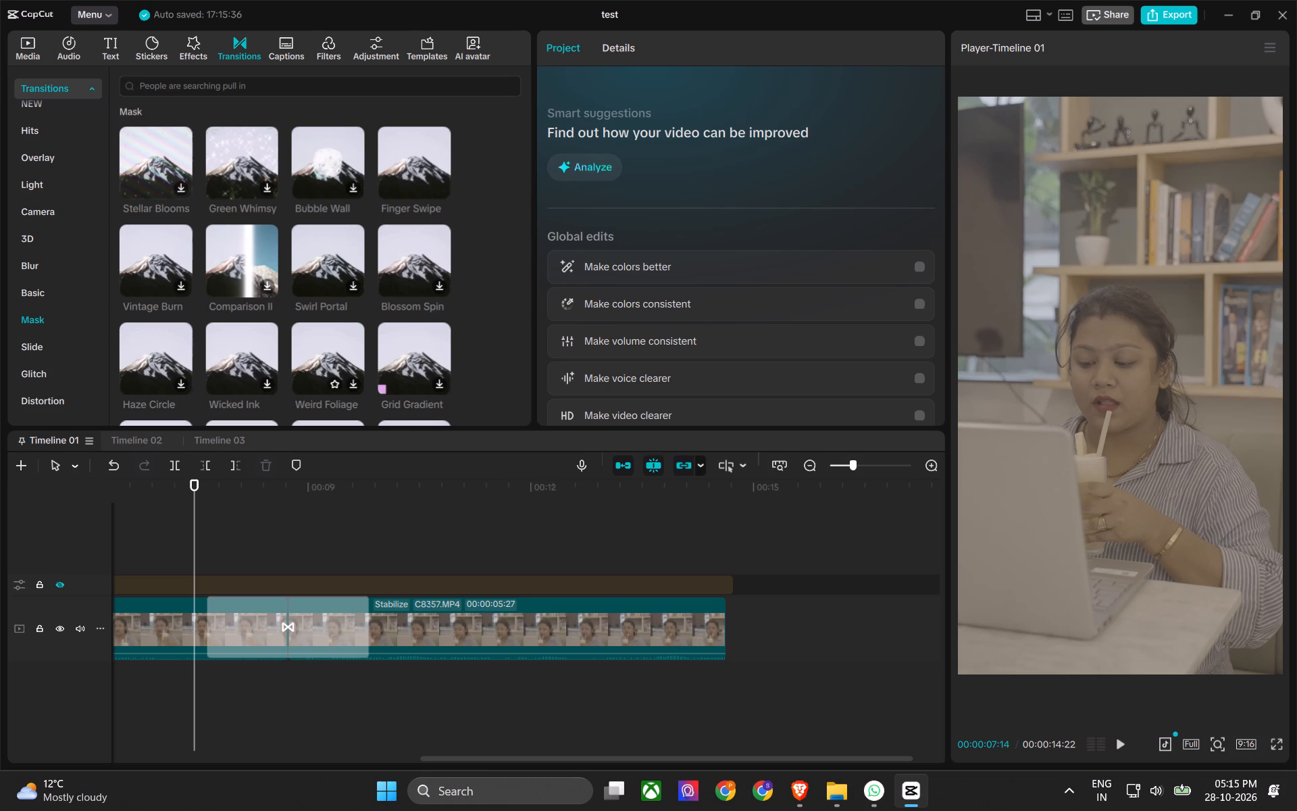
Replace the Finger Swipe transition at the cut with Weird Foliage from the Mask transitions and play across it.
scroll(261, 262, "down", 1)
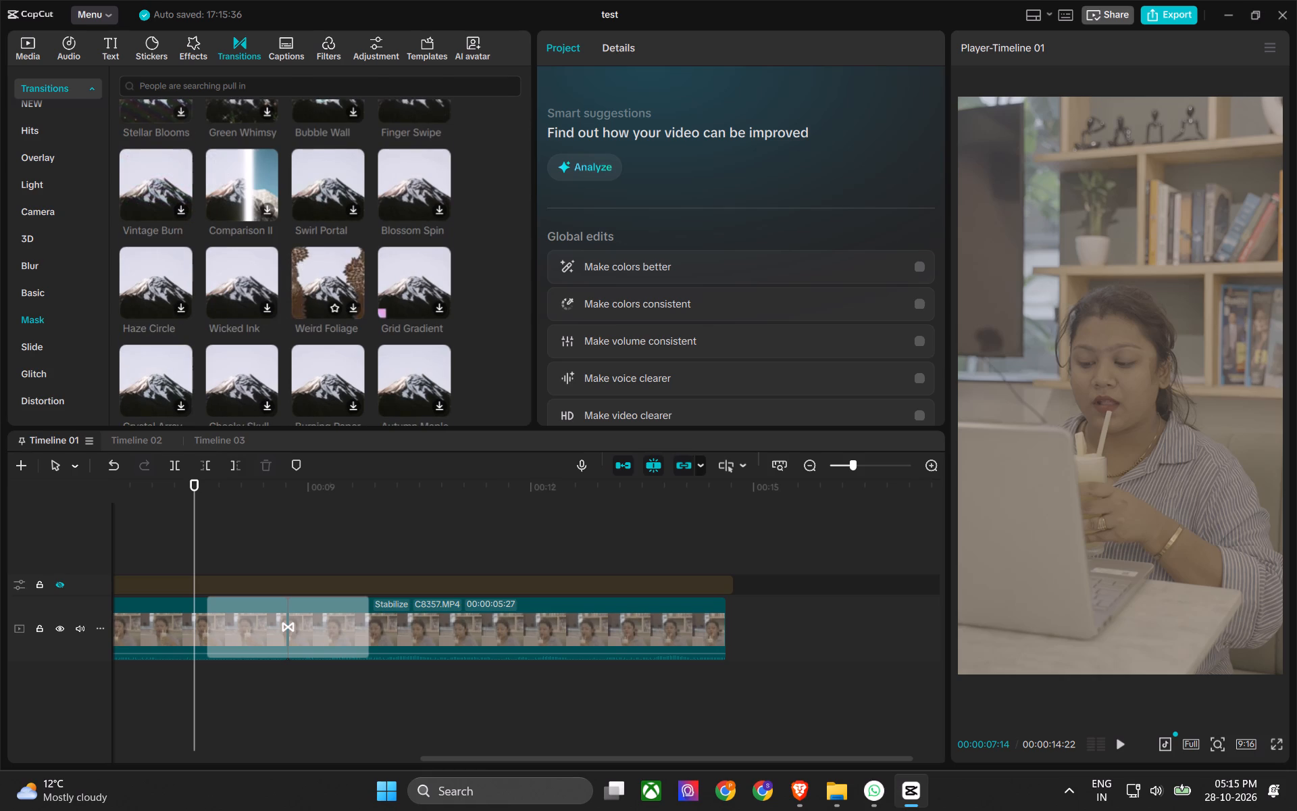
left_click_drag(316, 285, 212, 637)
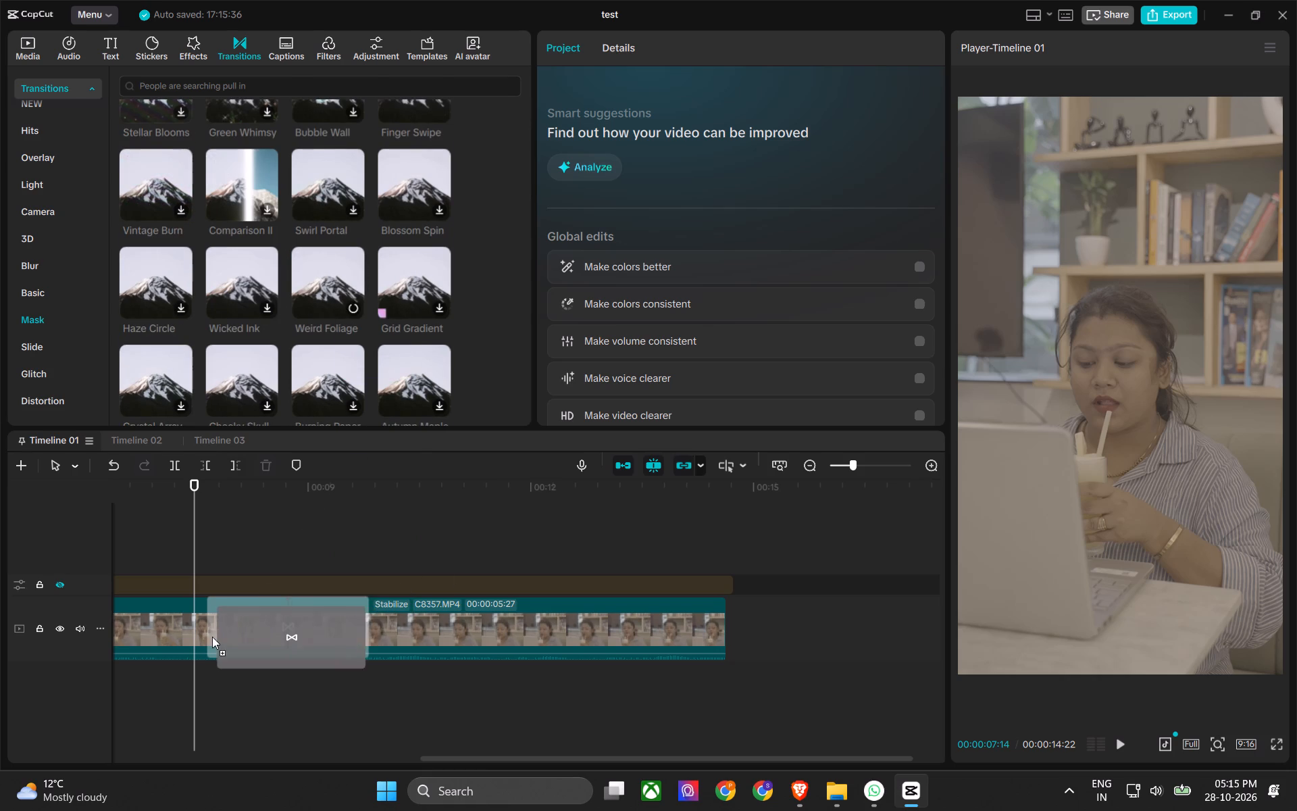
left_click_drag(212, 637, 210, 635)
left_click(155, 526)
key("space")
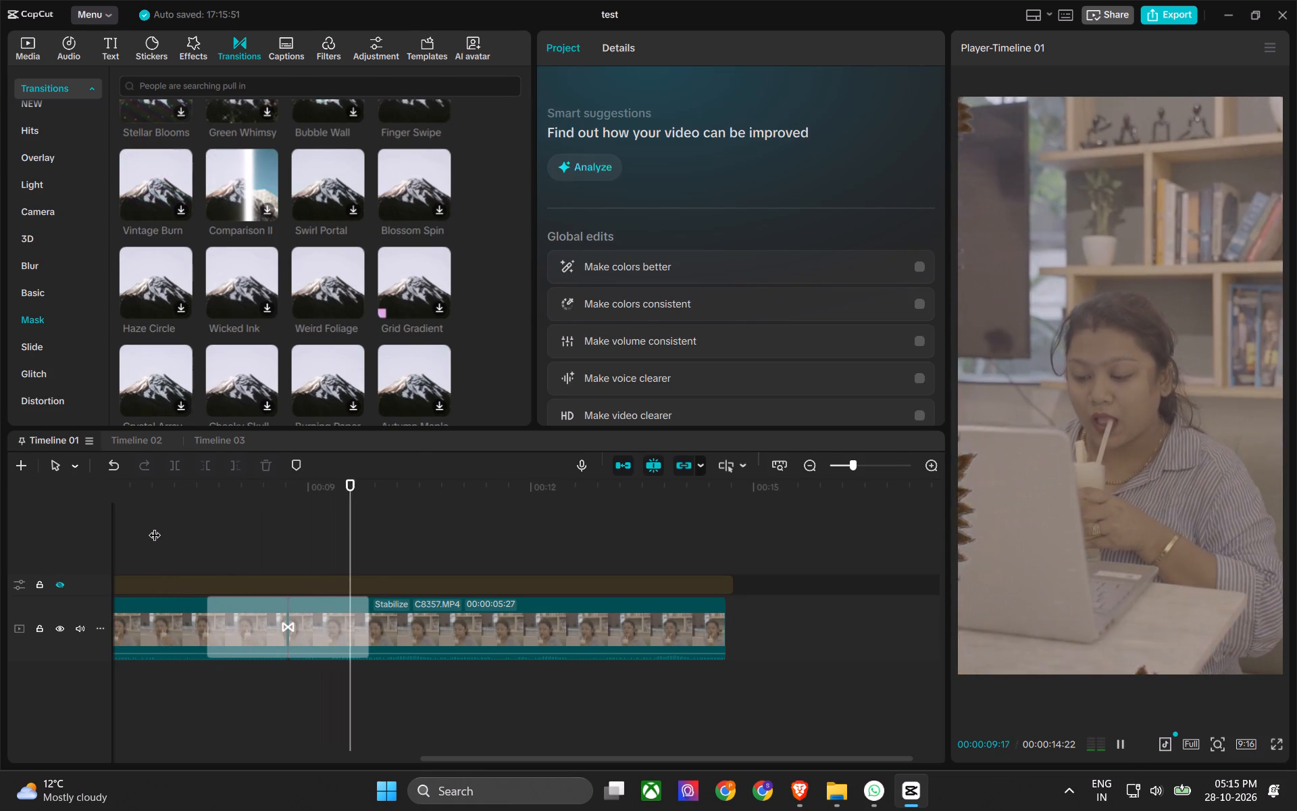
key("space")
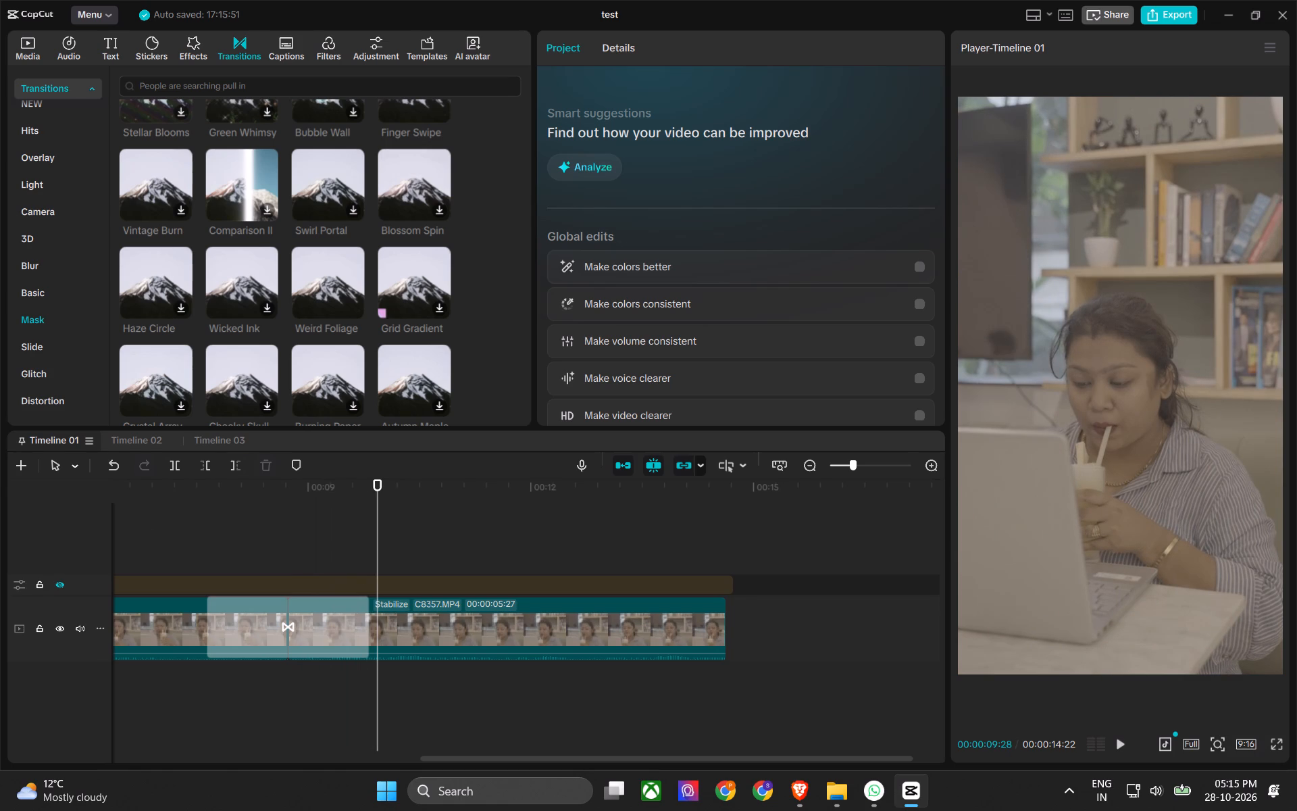
Replace the Weird Foliage transition at the cut with Wavy Split from the Distortion transitions and play across it.
scroll(30, 364, "down", 2)
left_click(50, 412)
left_click(50, 410)
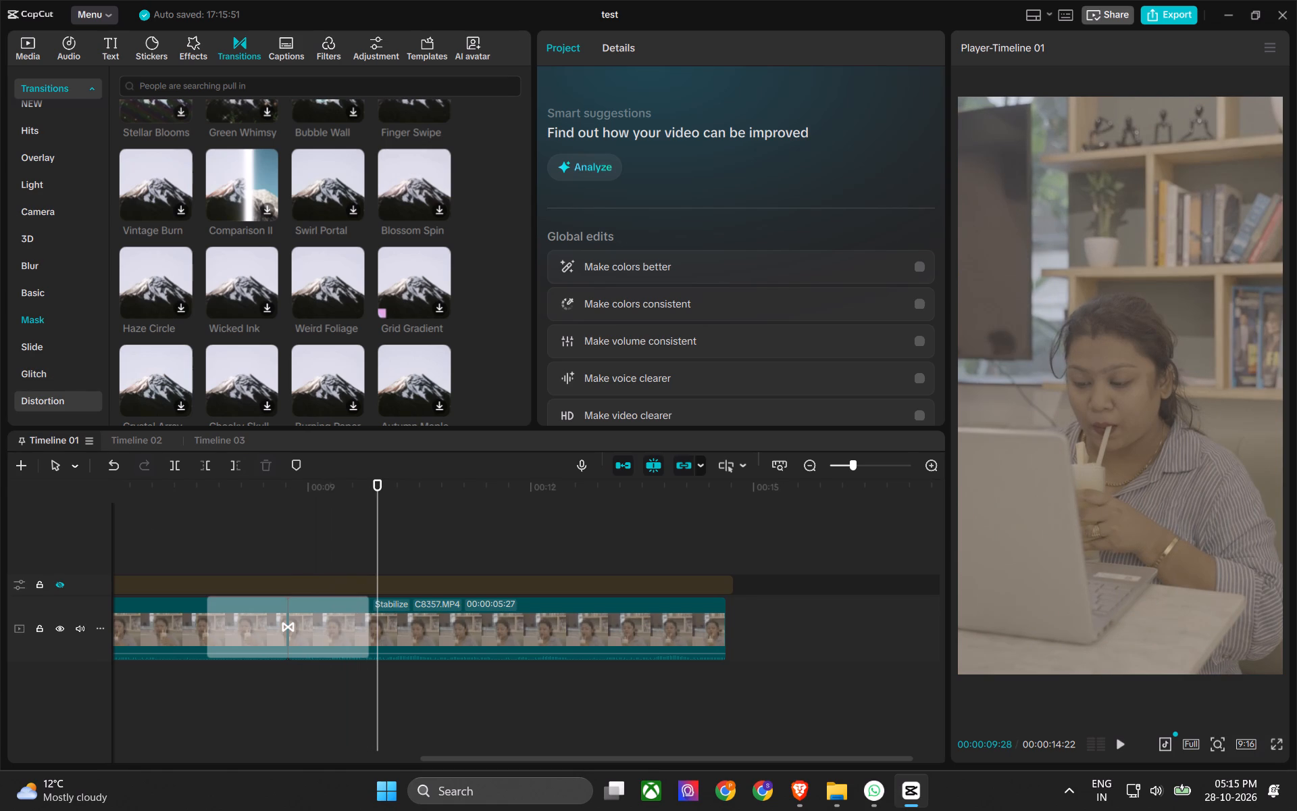
left_click(50, 410)
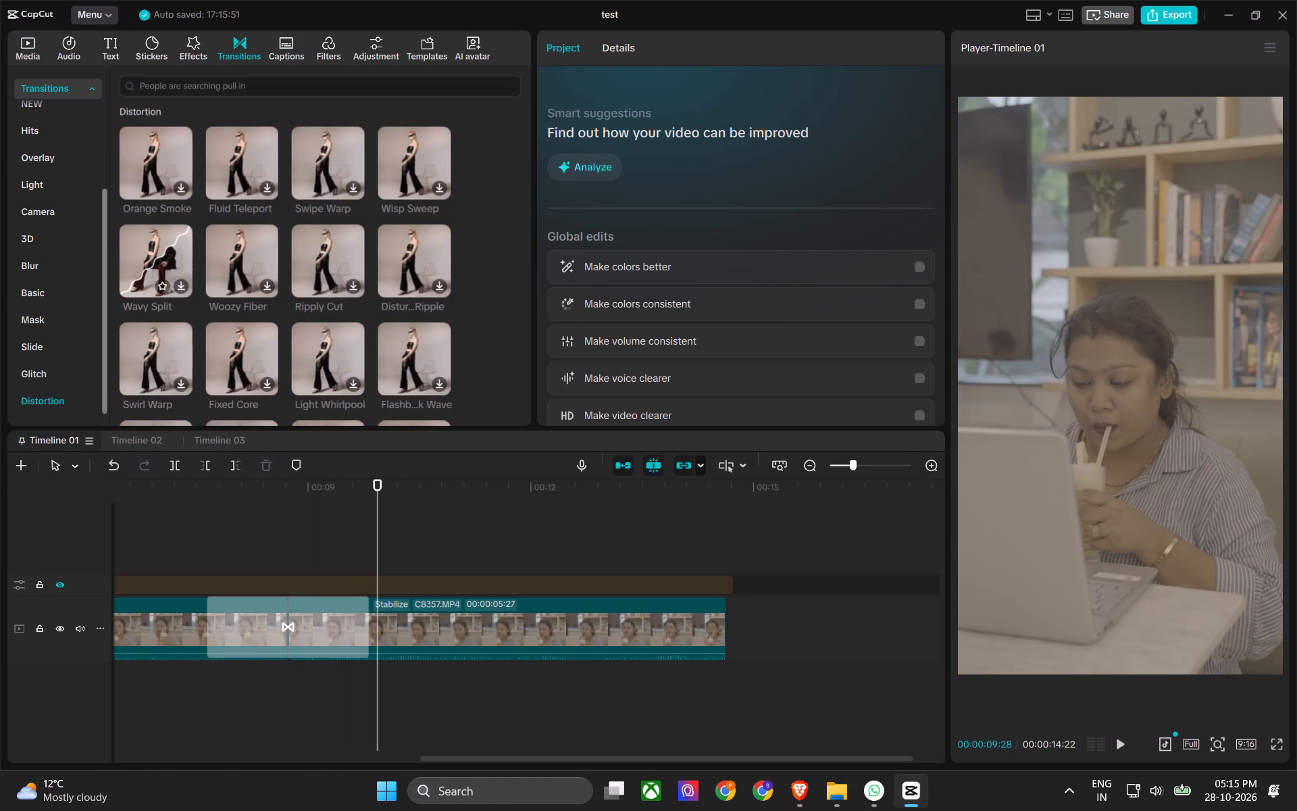
left_click_drag(158, 254, 233, 612)
left_click(180, 544)
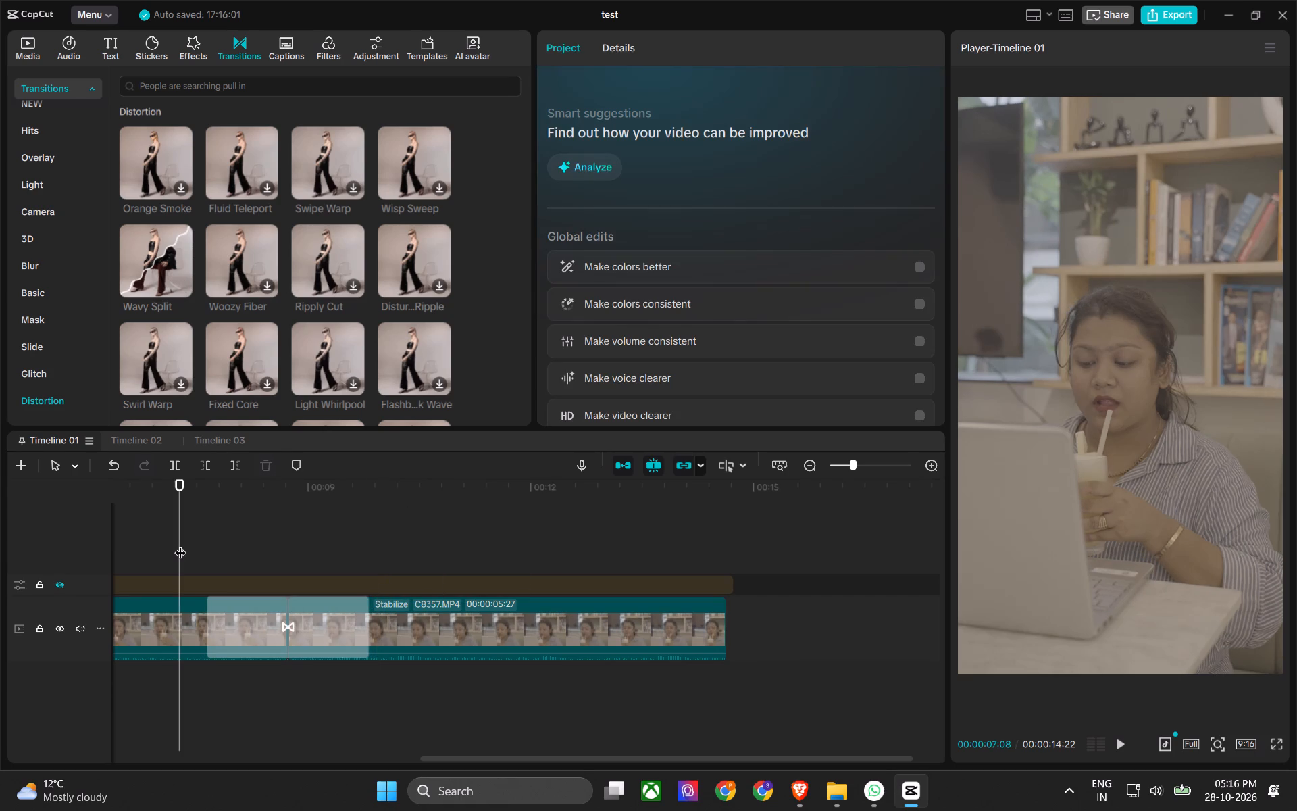
key("space")
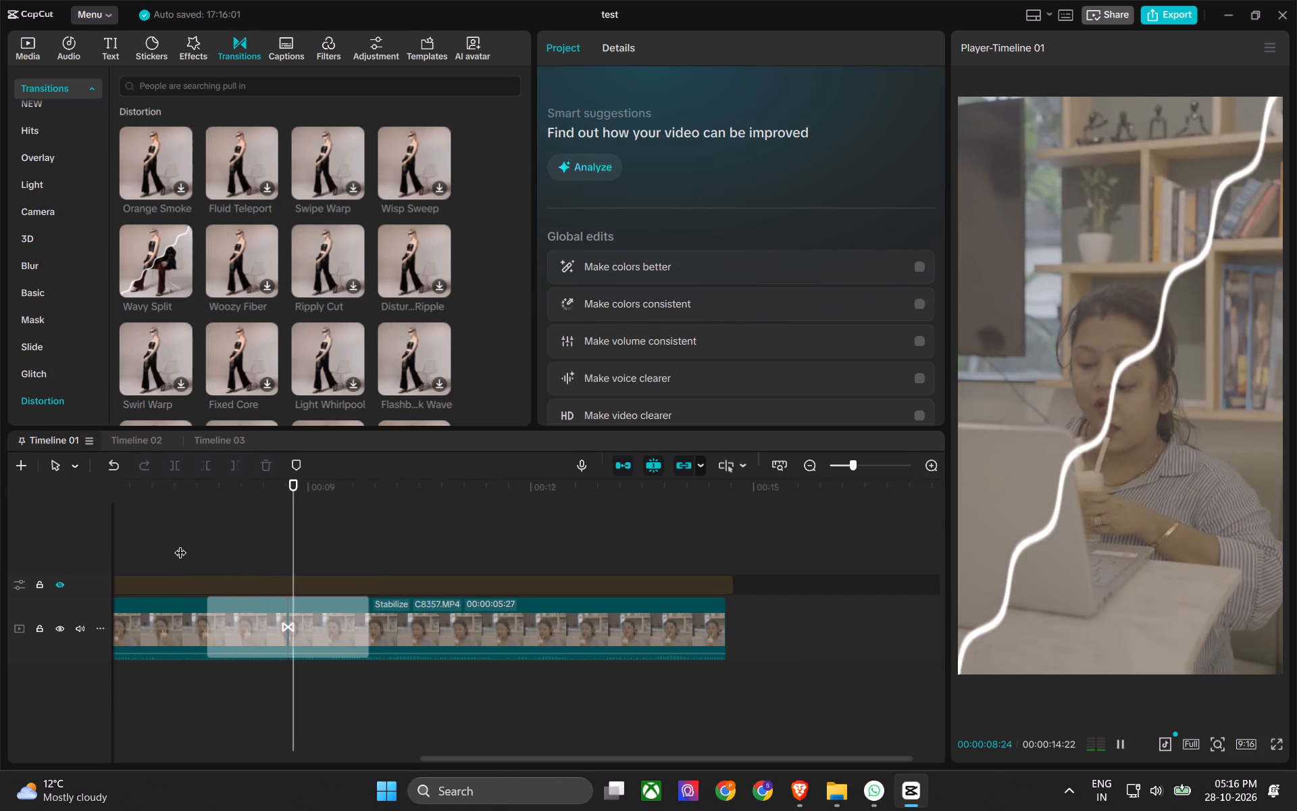
key("space")
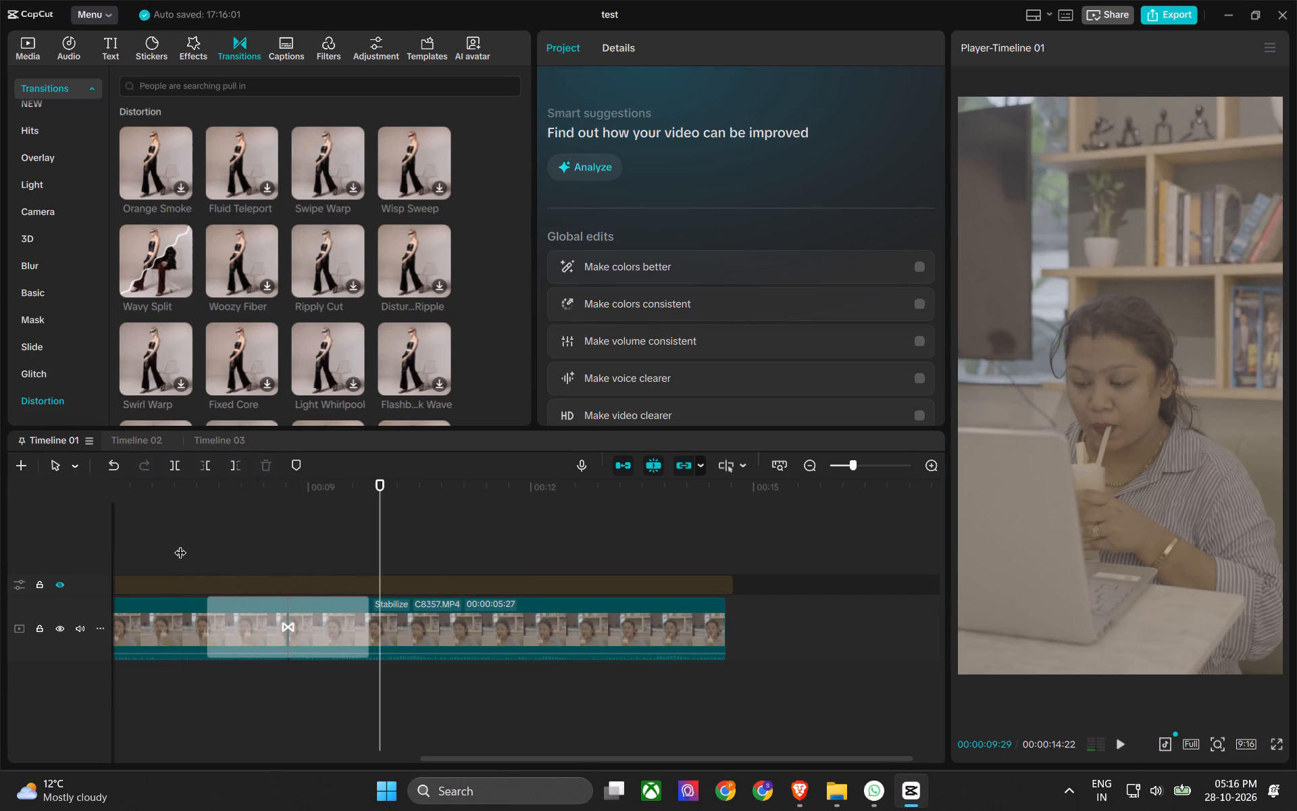
Play across the Wavy Split transition between the two C8357.MP4 clips again.
left_click(191, 563)
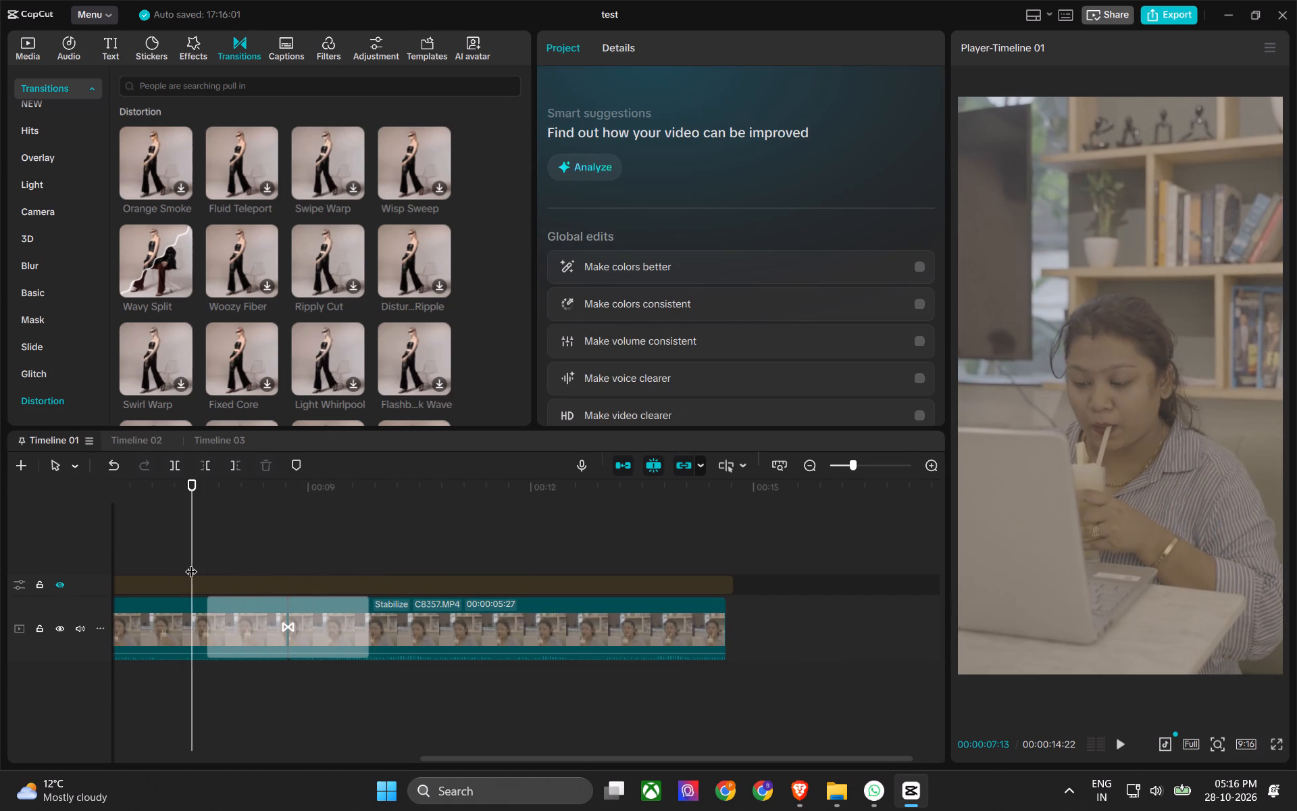
key("space")
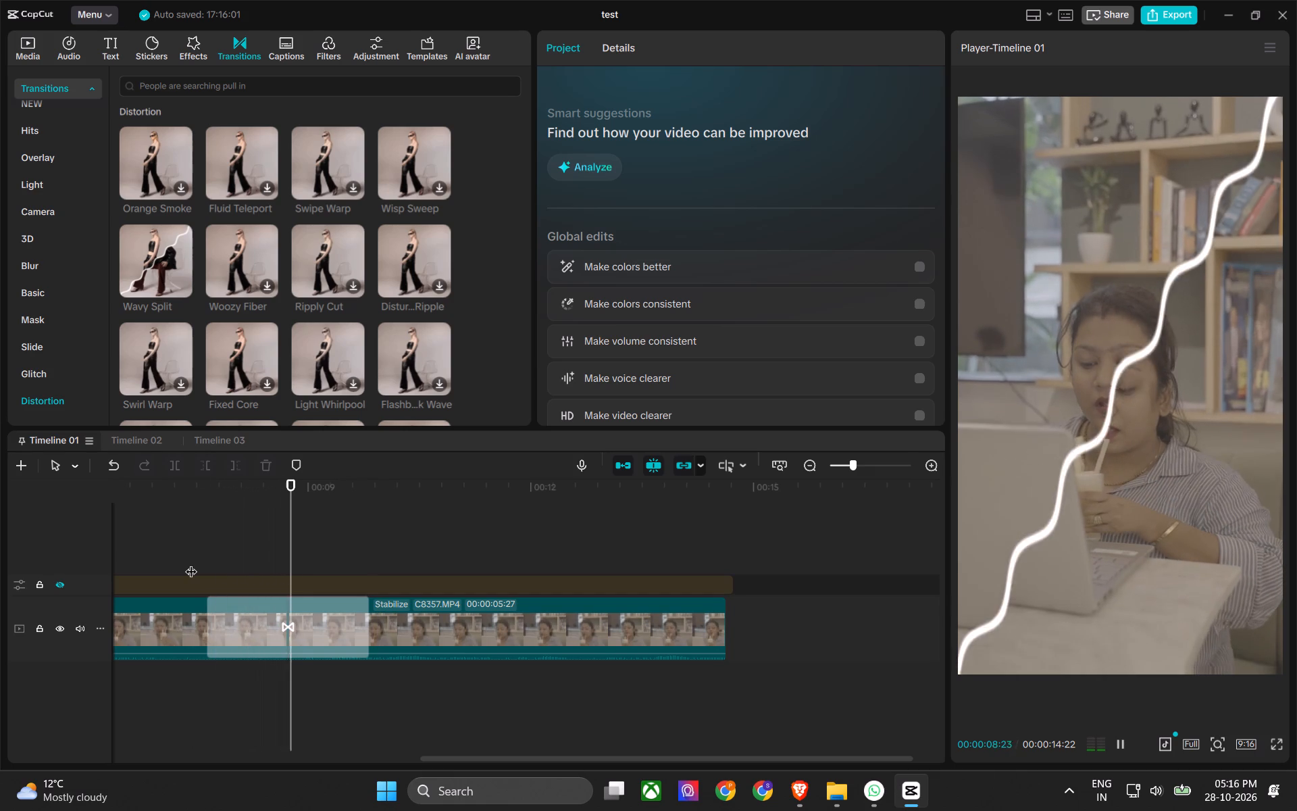
key("space")
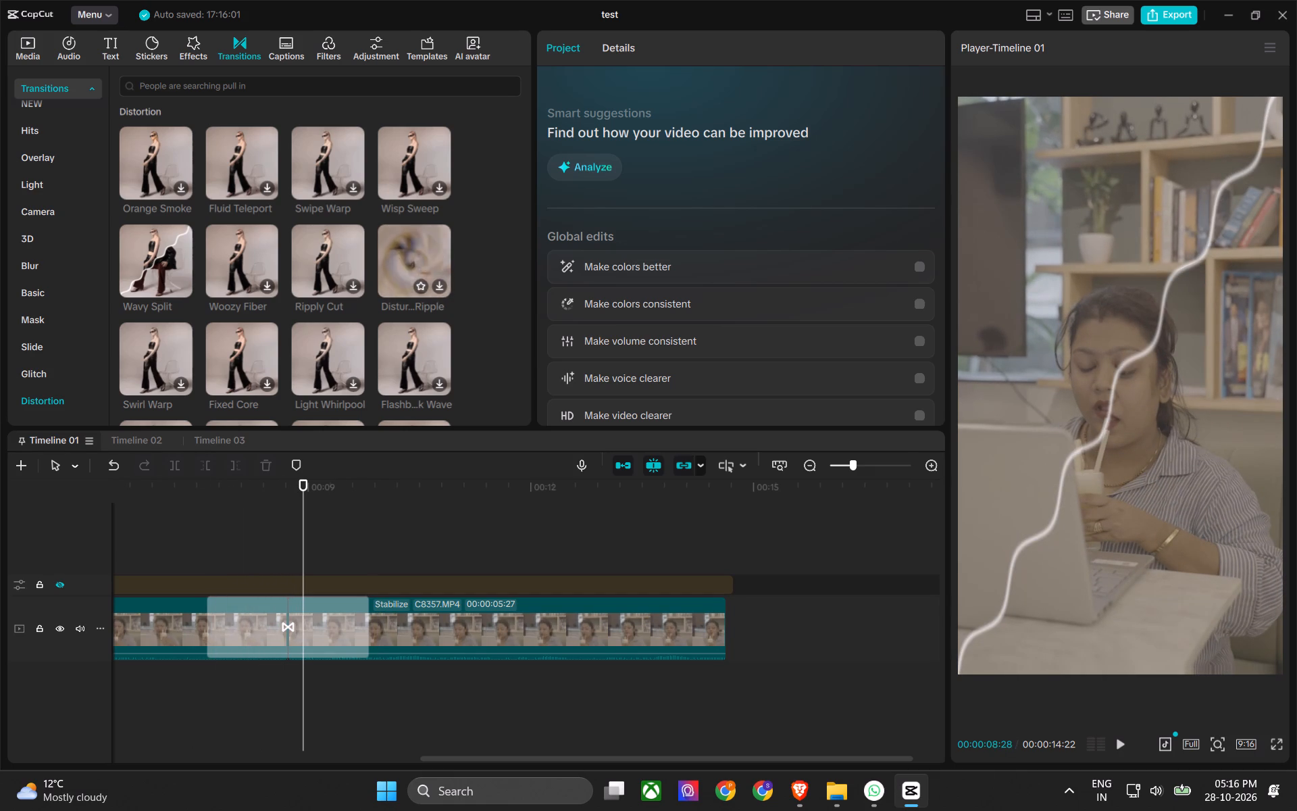
Replace the Wavy Split transition at the cut with Scrap Wipe from the Overlay transitions and play across it.
scroll(411, 246, "down", 2)
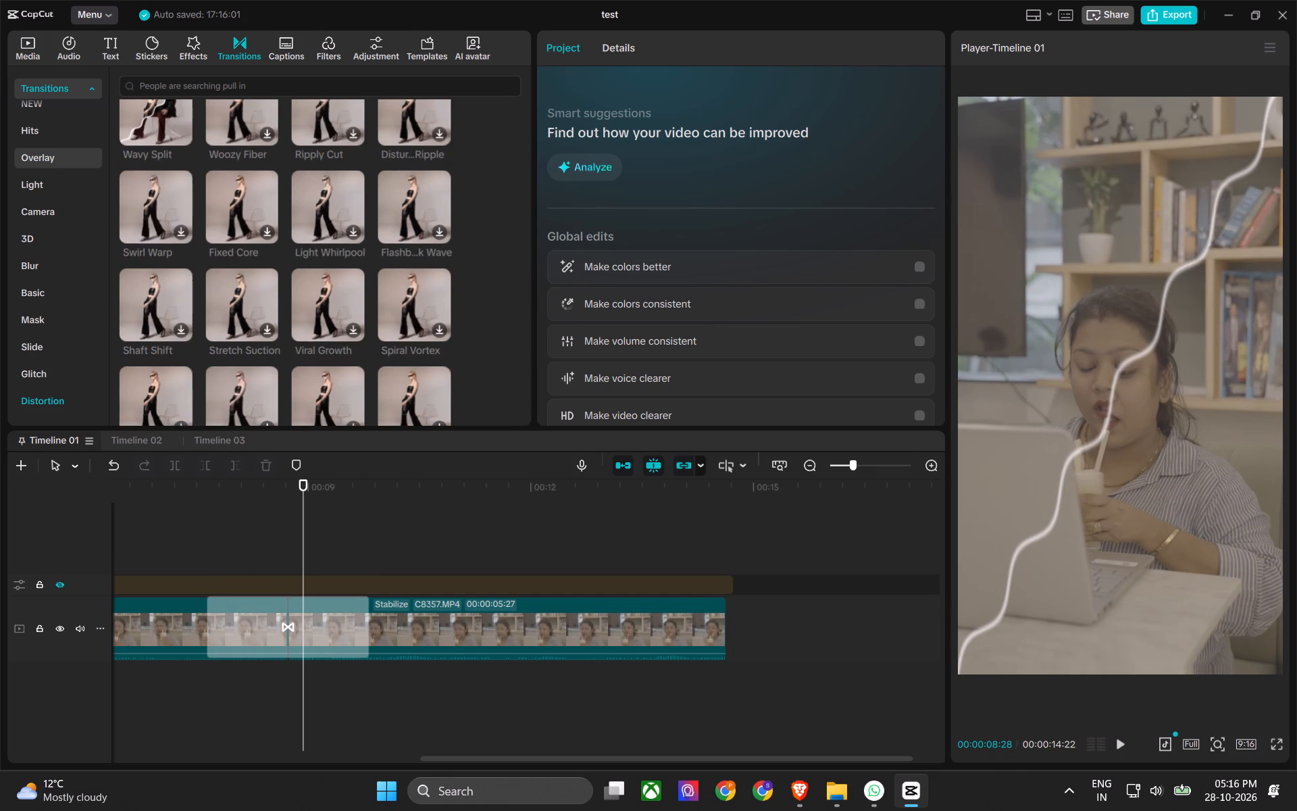
left_click(27, 153)
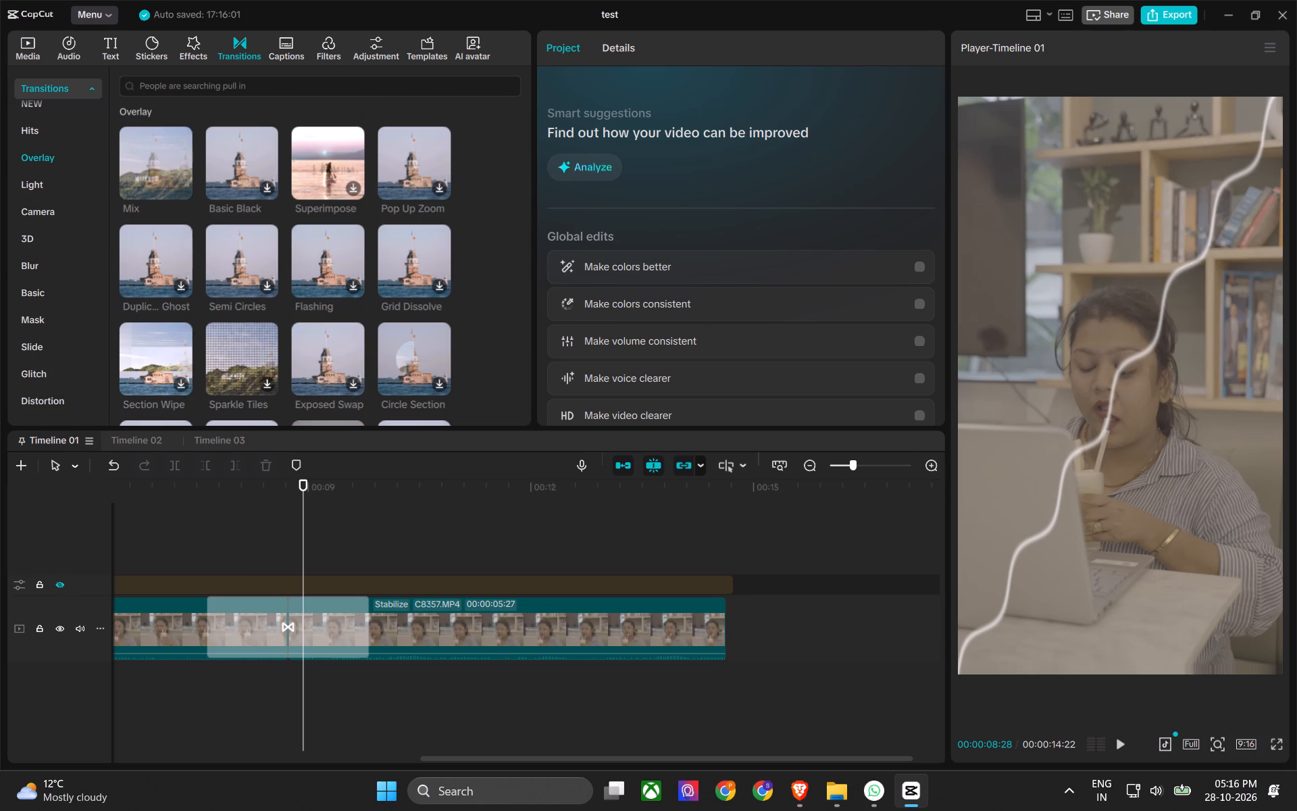
scroll(323, 259, "down", 4)
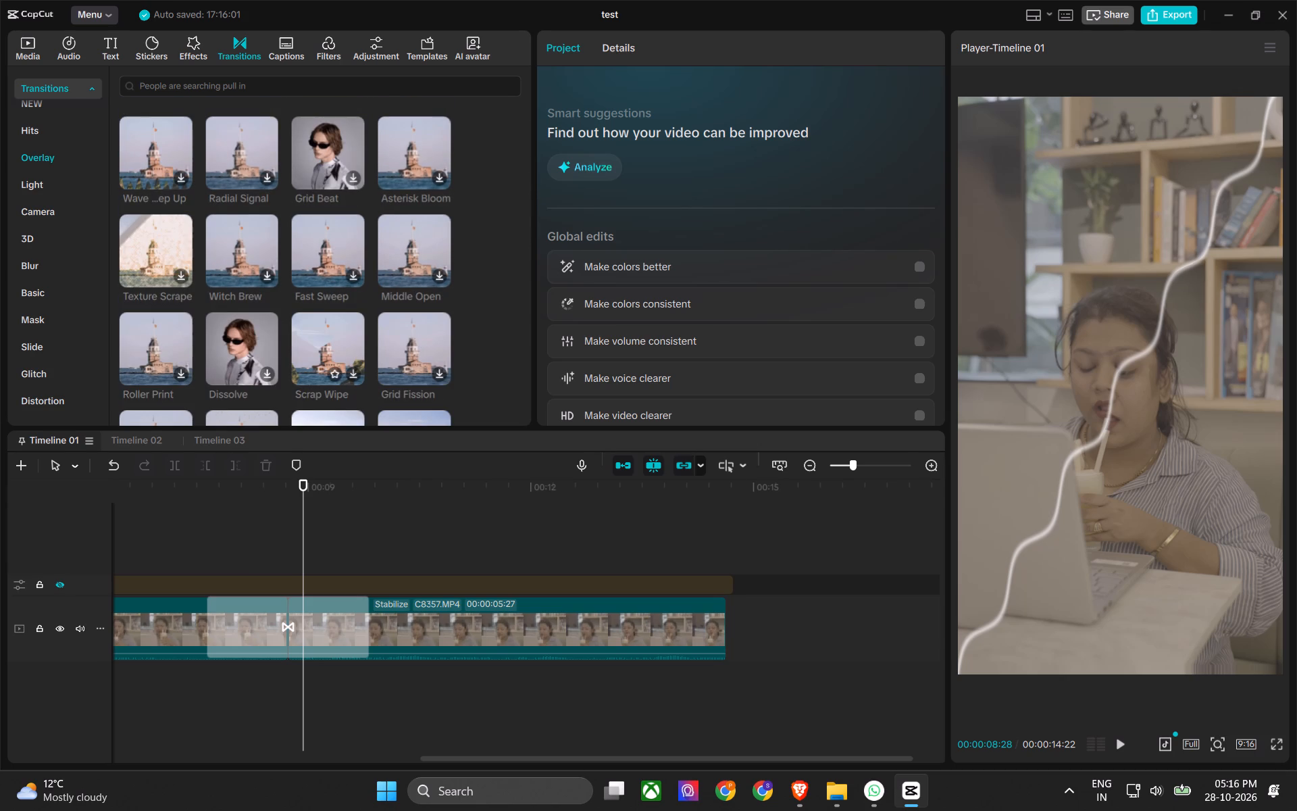
left_click_drag(322, 343, 211, 610)
left_click(197, 554)
key("space")
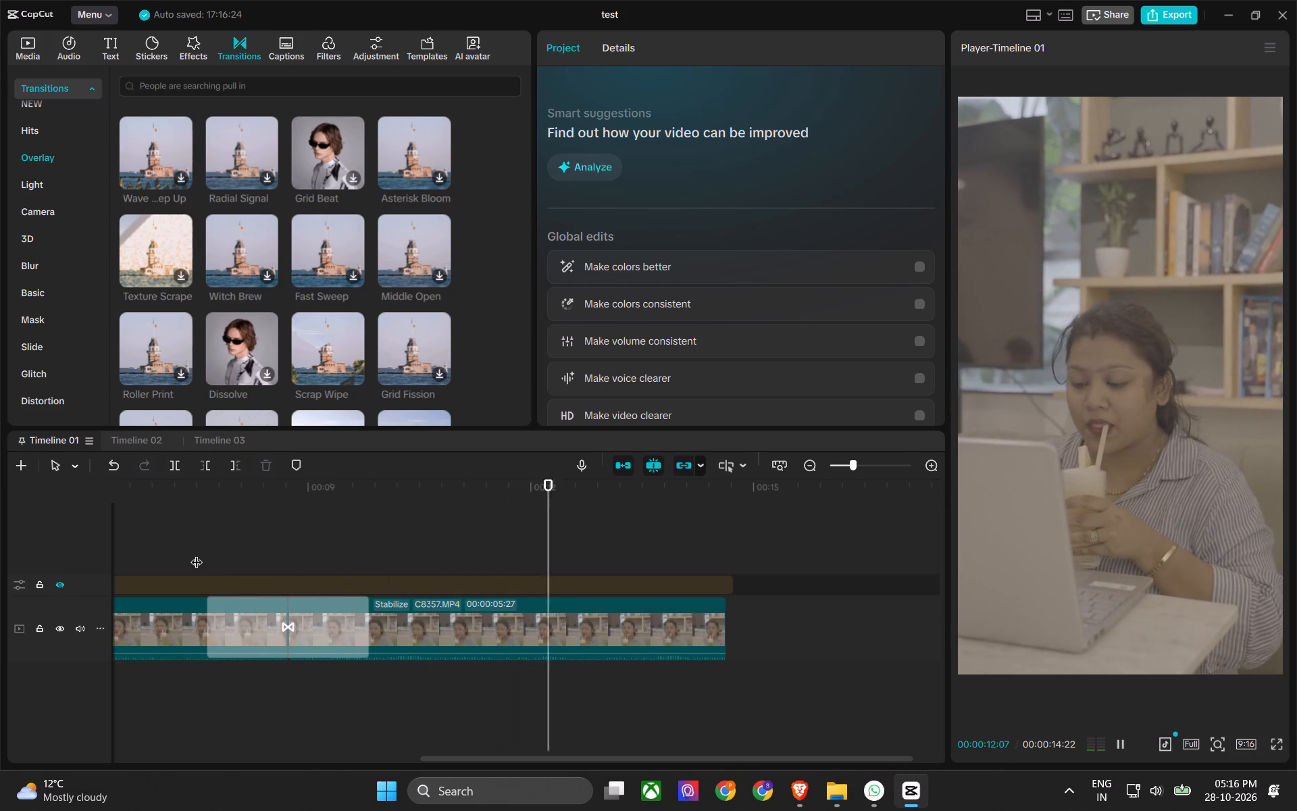
key("space")
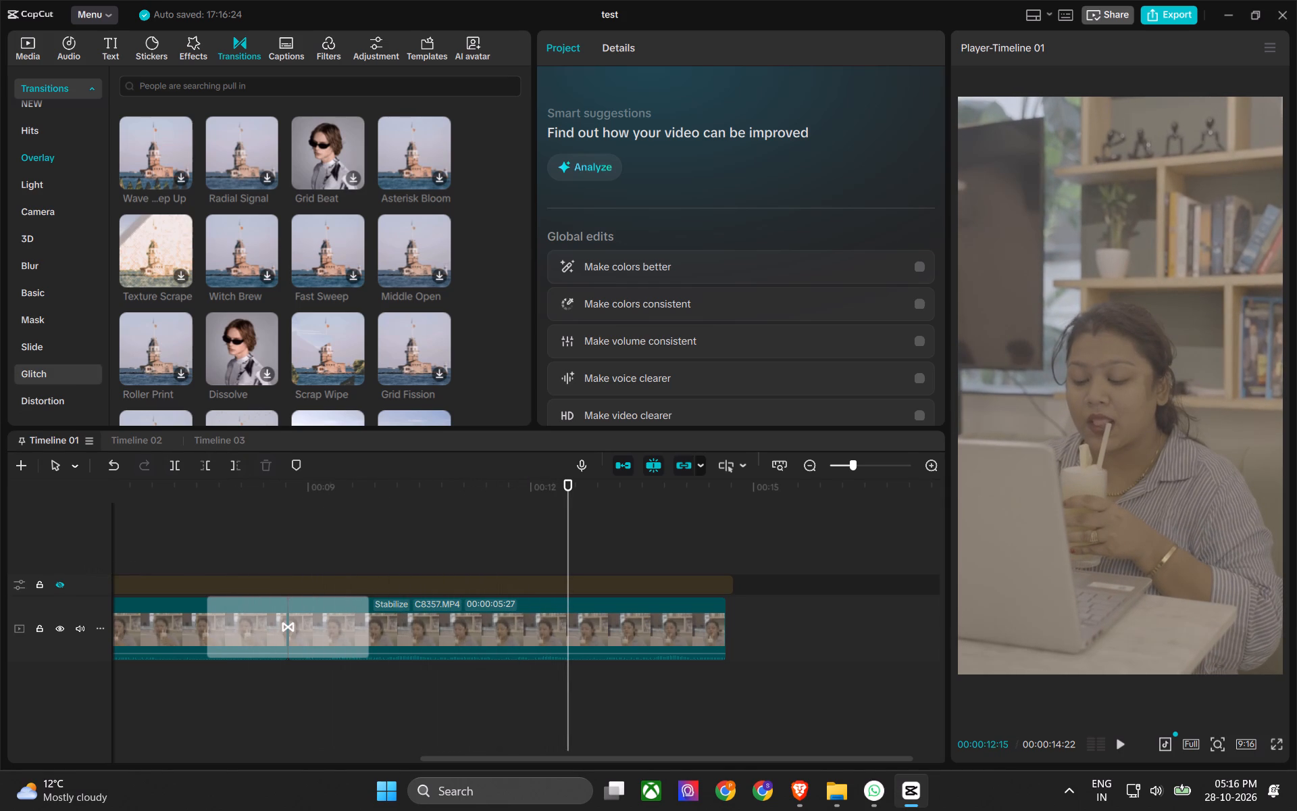
Browse the Distortion, Glitch, Basic and Blur transition categories for other available transitions.
left_click(55, 392)
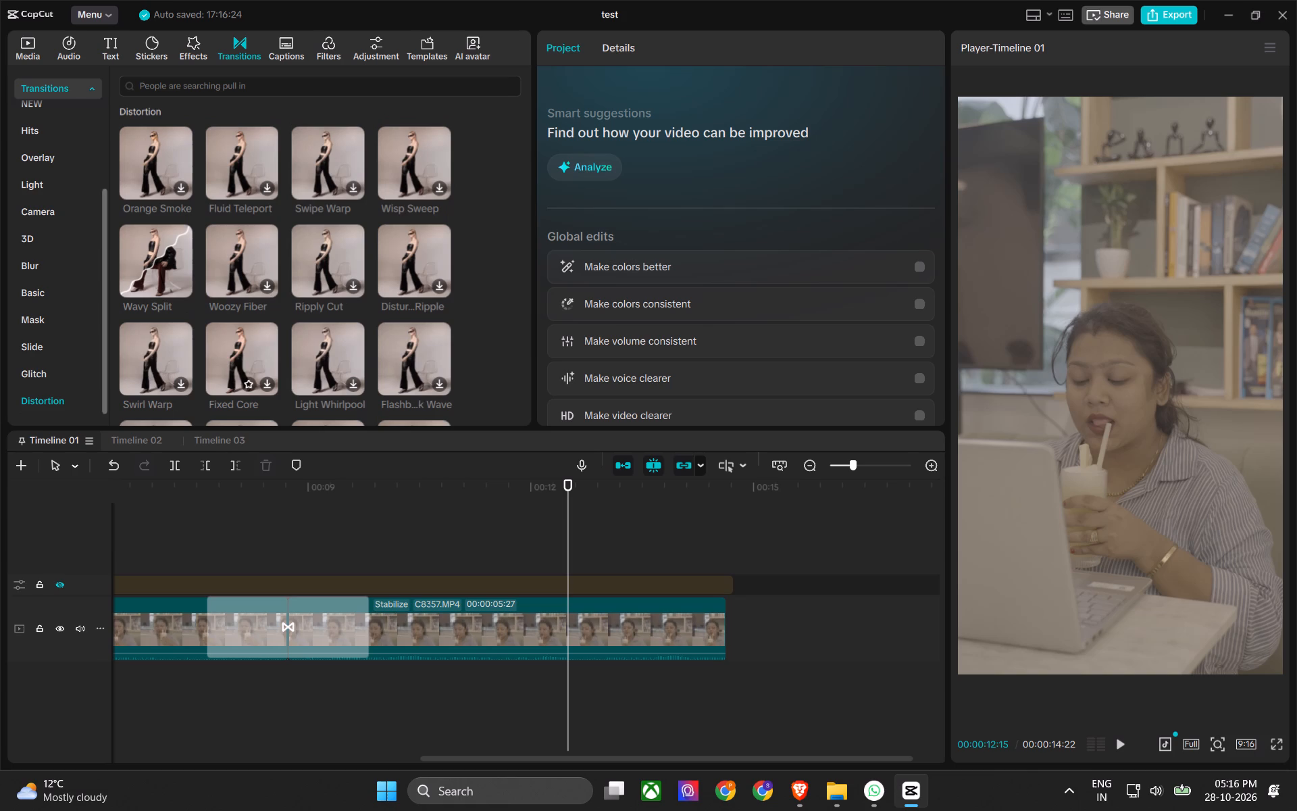
left_click(55, 377)
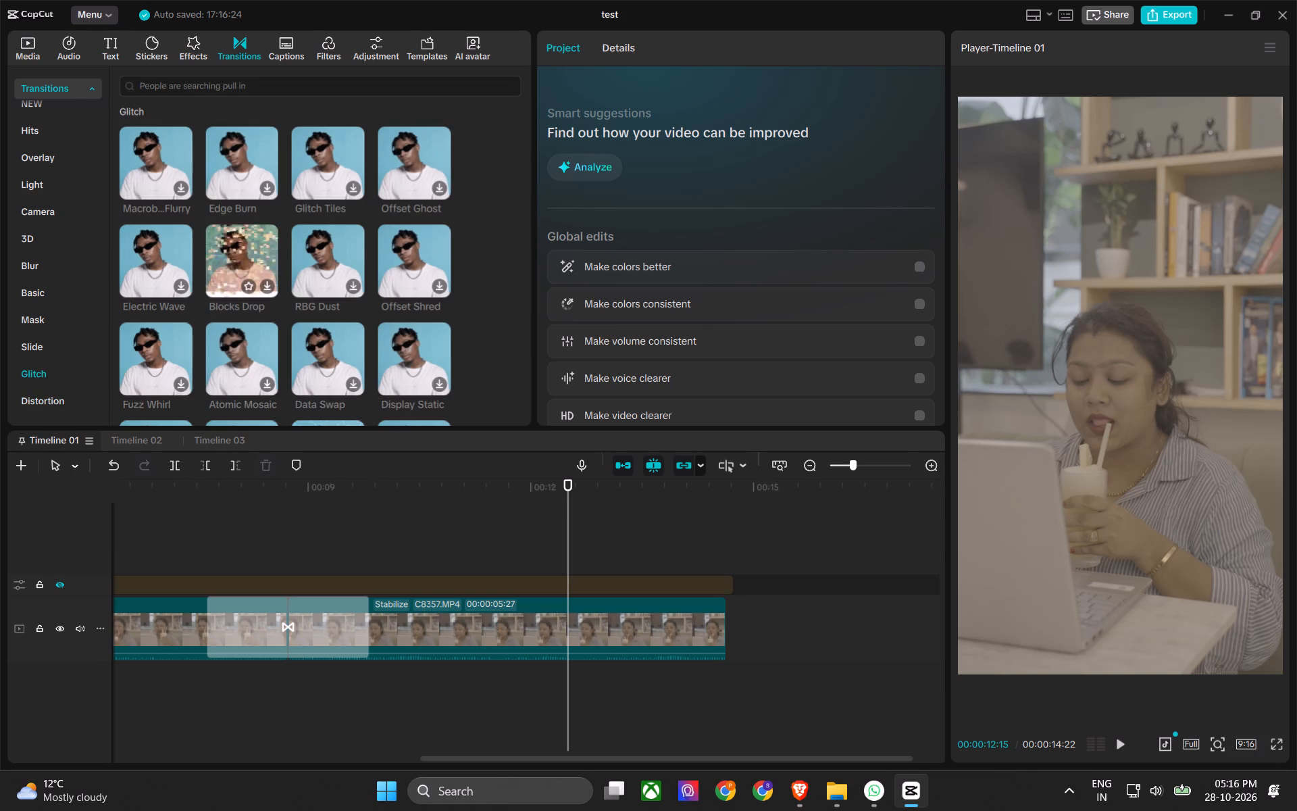
scroll(236, 257, "down", 2)
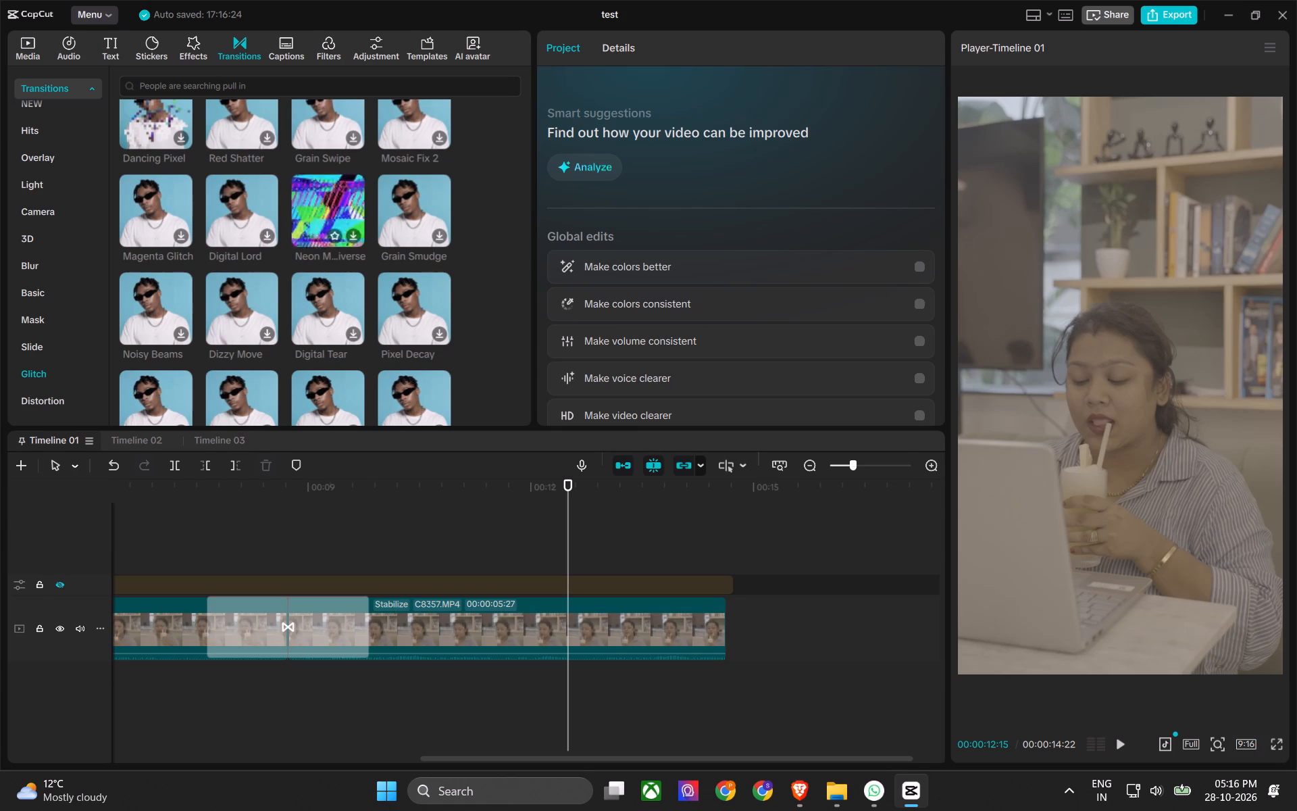
scroll(300, 222, "down", 2)
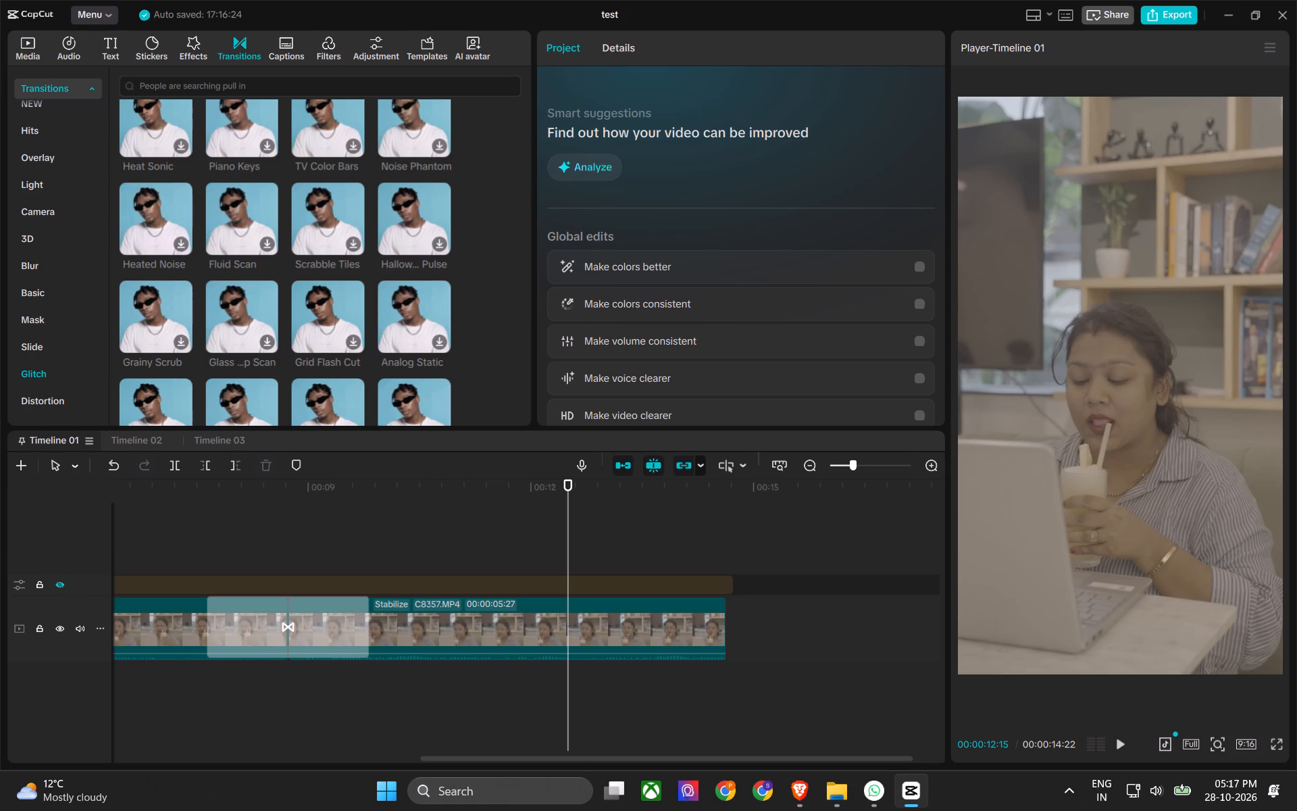
left_click(41, 328)
left_click(45, 295)
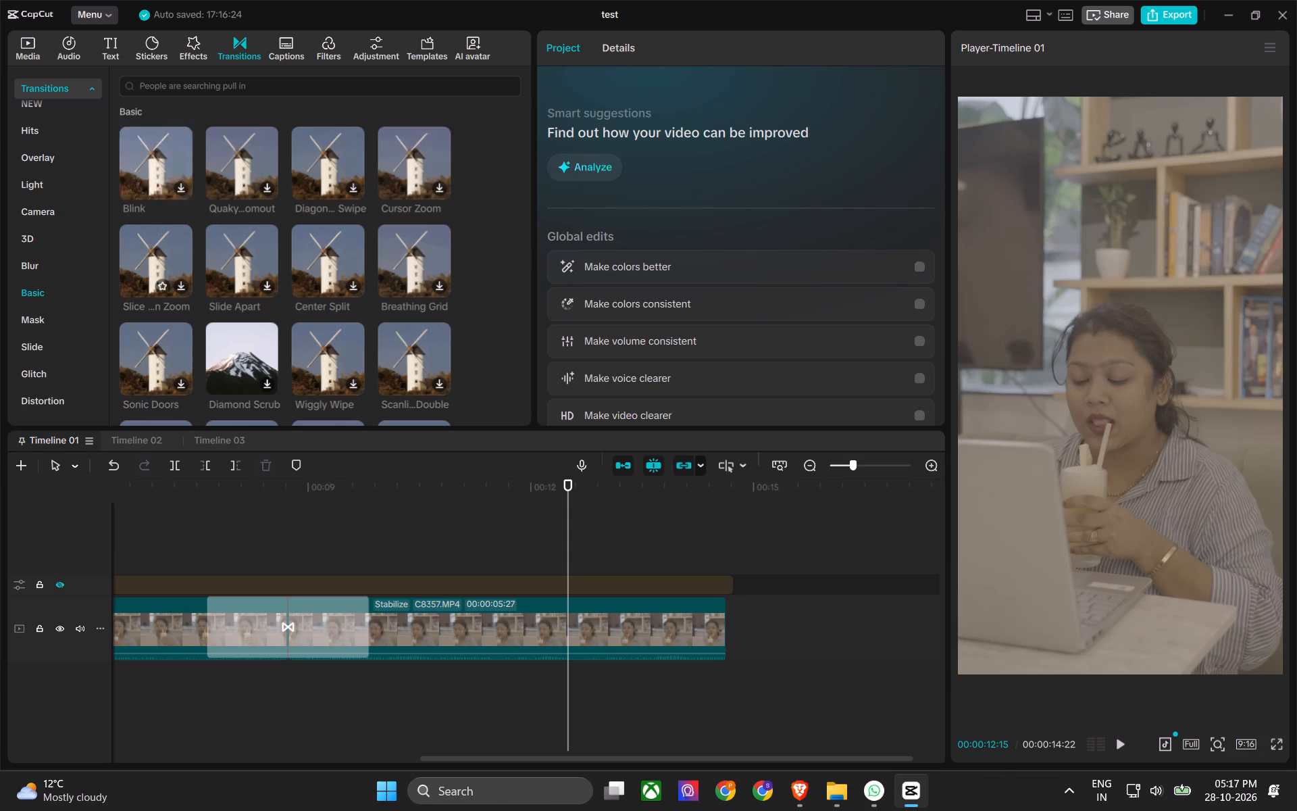
left_click(61, 270)
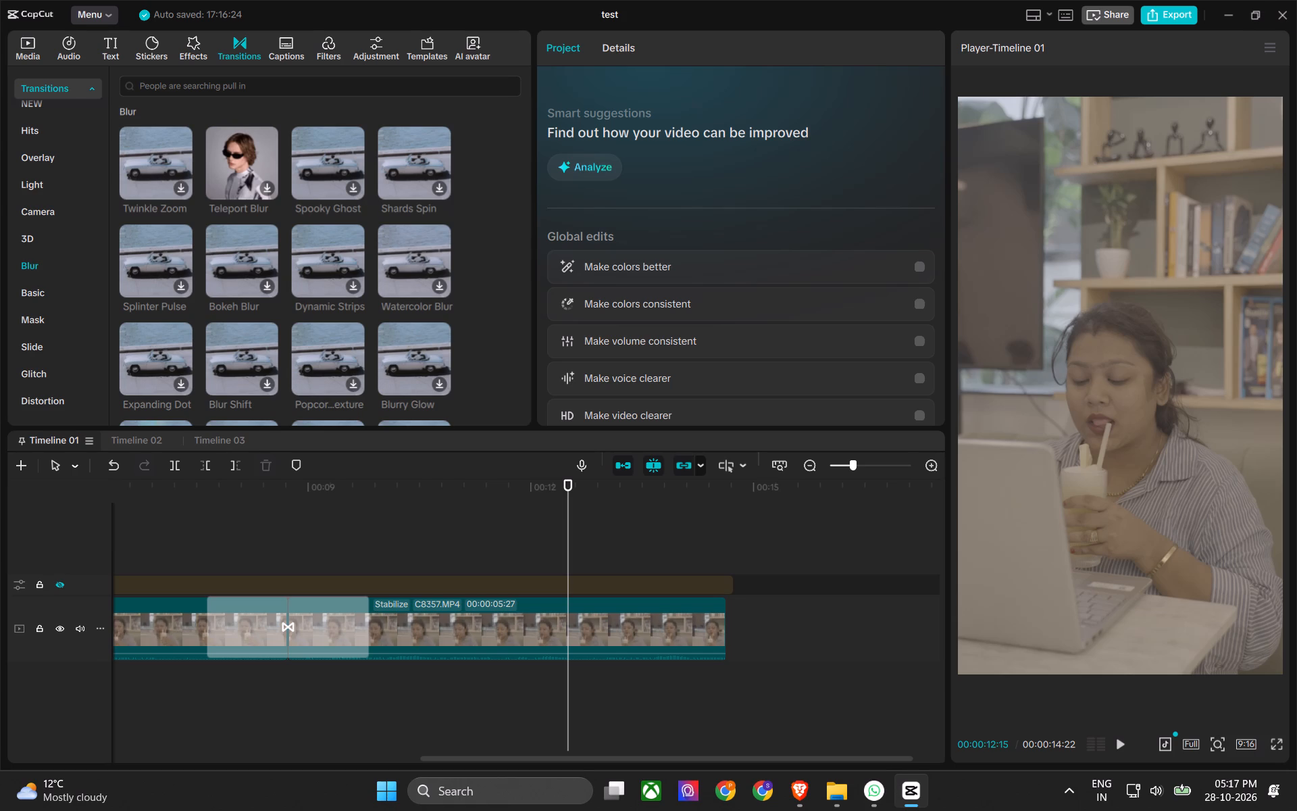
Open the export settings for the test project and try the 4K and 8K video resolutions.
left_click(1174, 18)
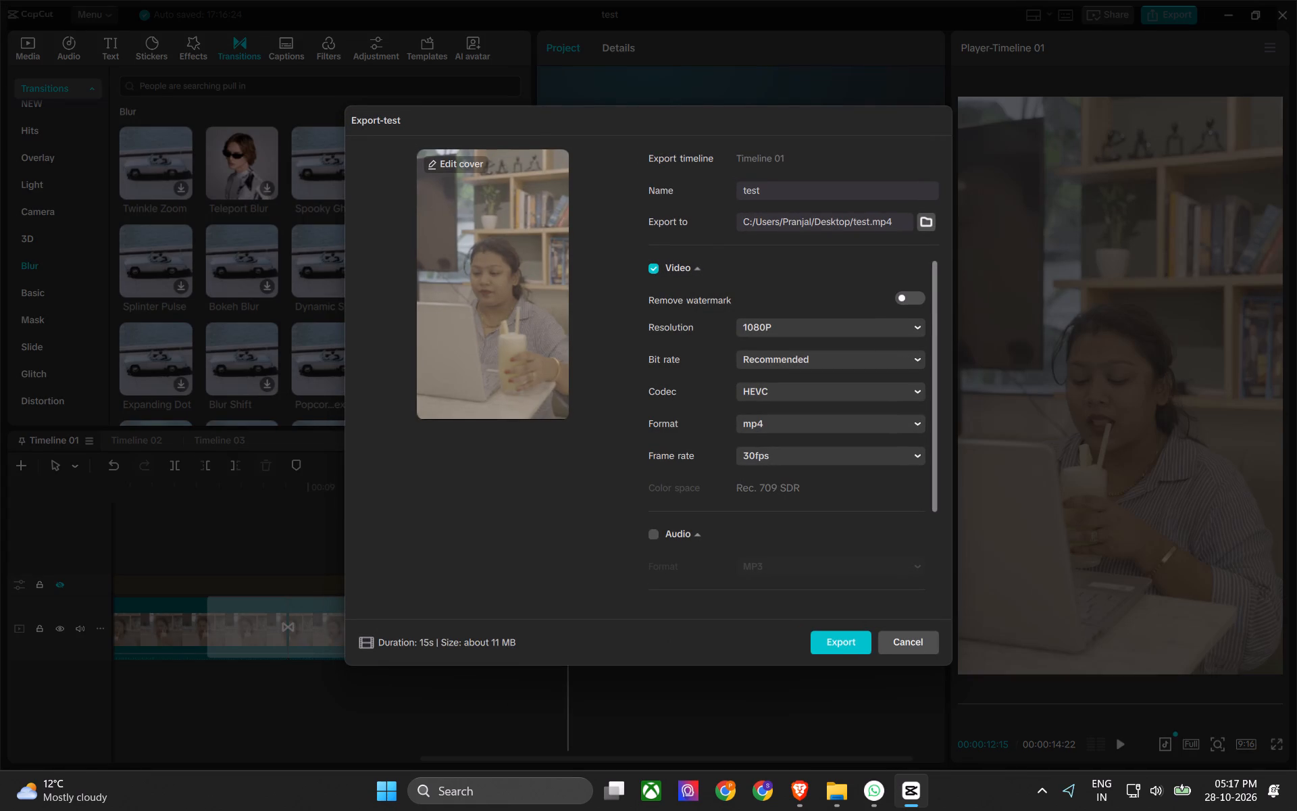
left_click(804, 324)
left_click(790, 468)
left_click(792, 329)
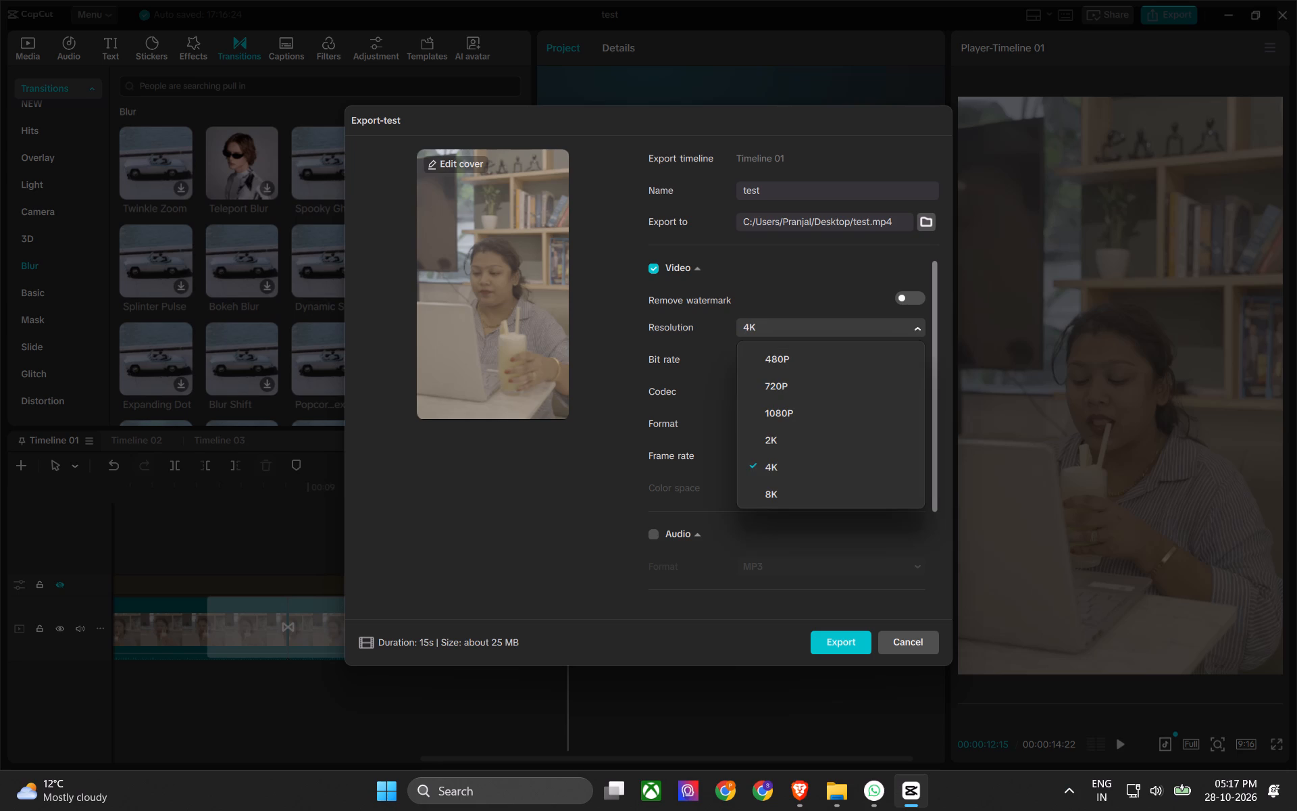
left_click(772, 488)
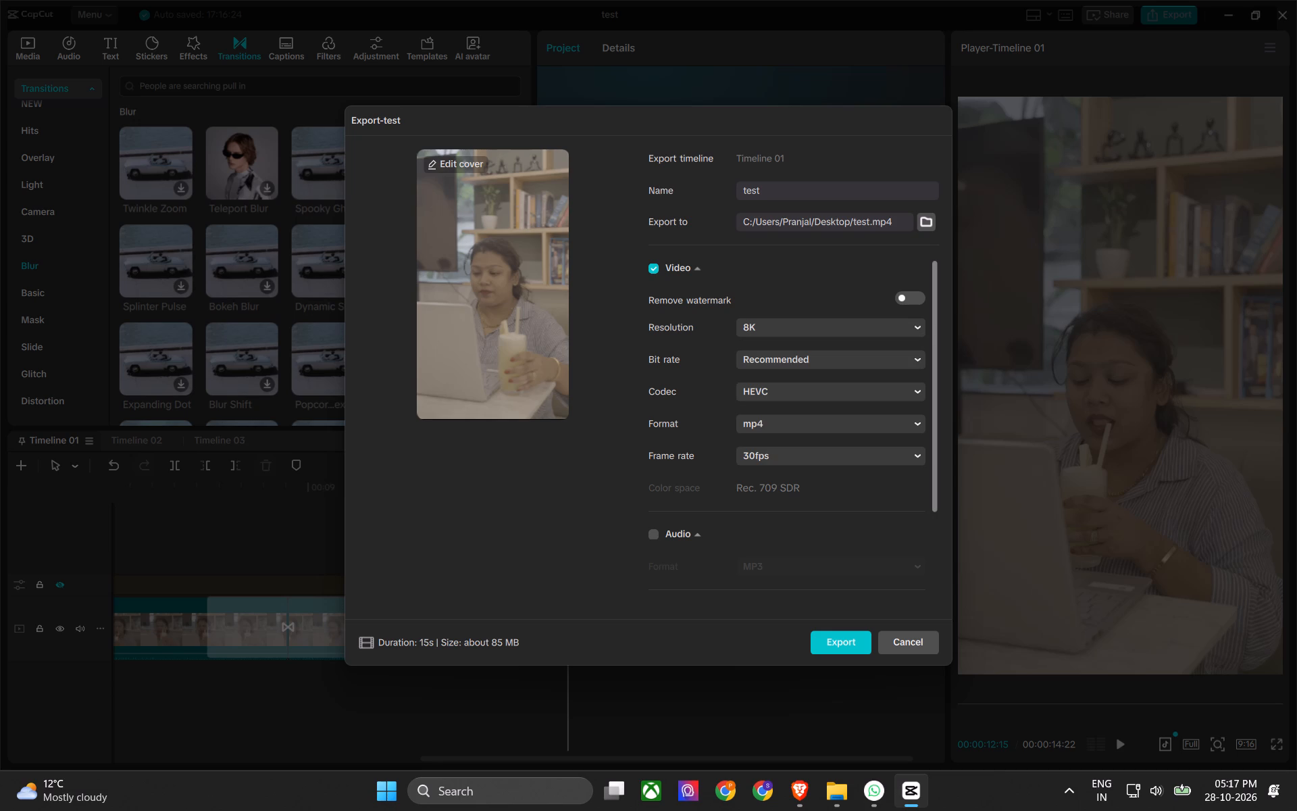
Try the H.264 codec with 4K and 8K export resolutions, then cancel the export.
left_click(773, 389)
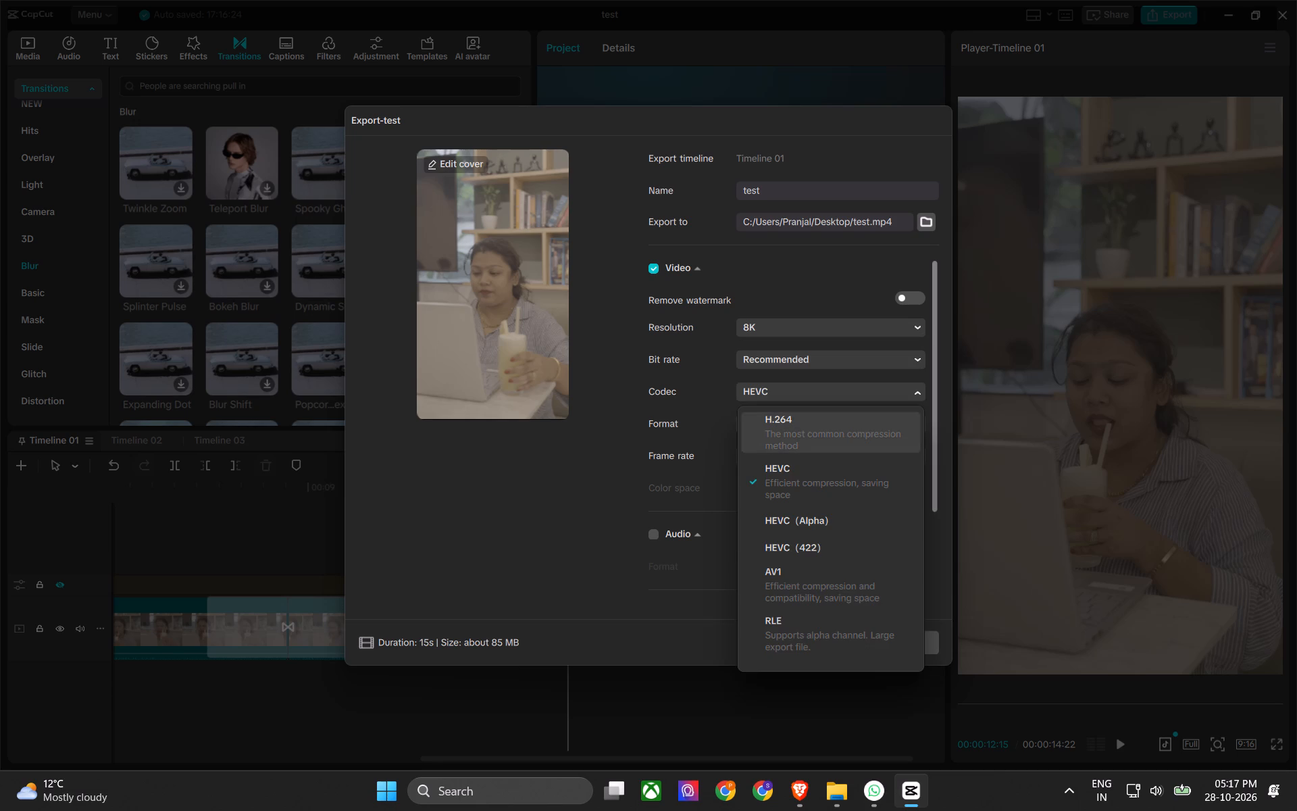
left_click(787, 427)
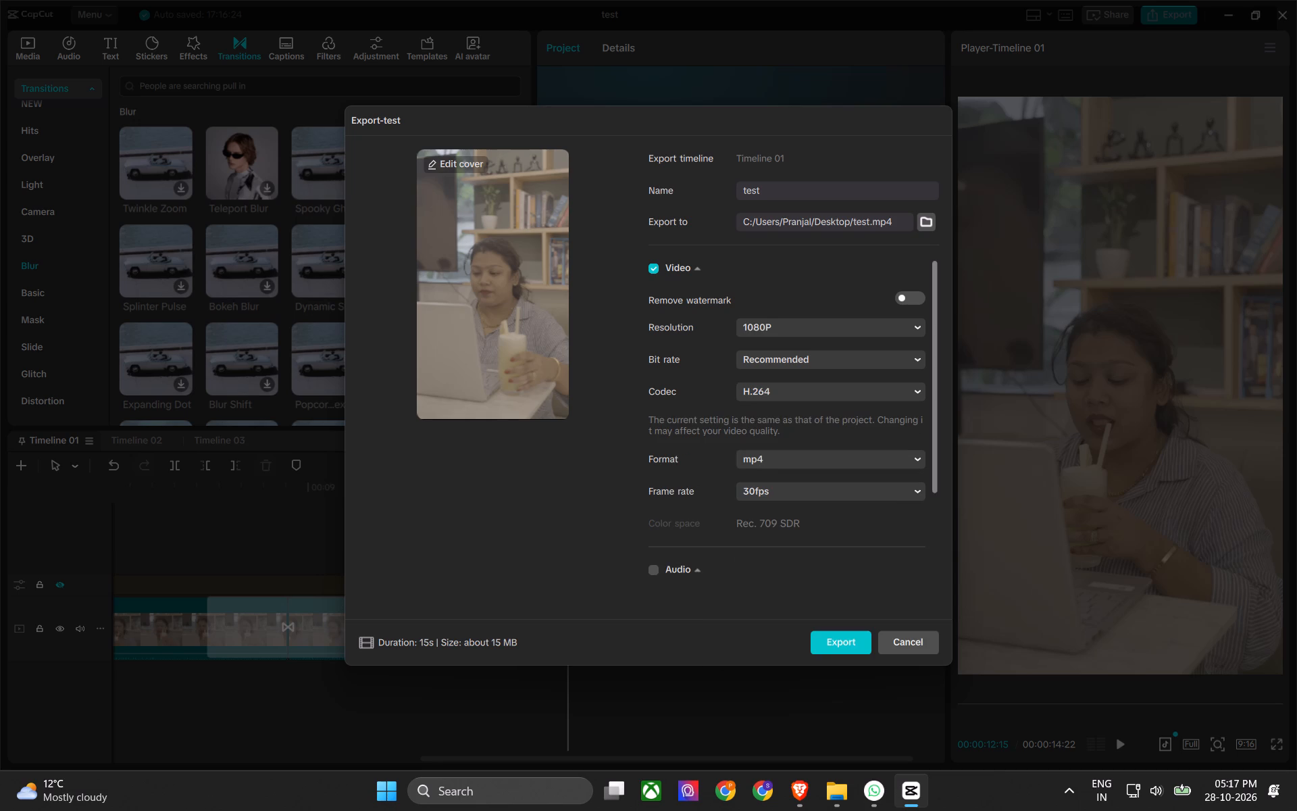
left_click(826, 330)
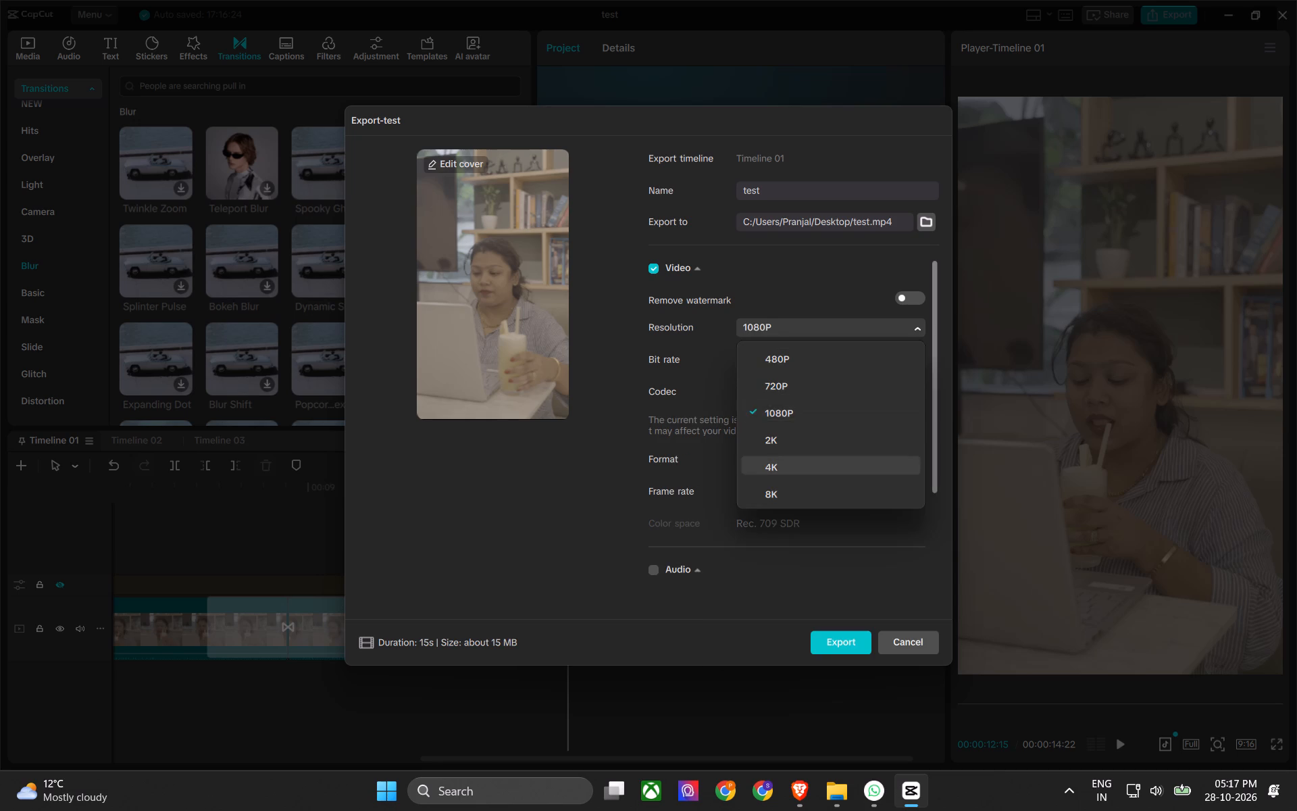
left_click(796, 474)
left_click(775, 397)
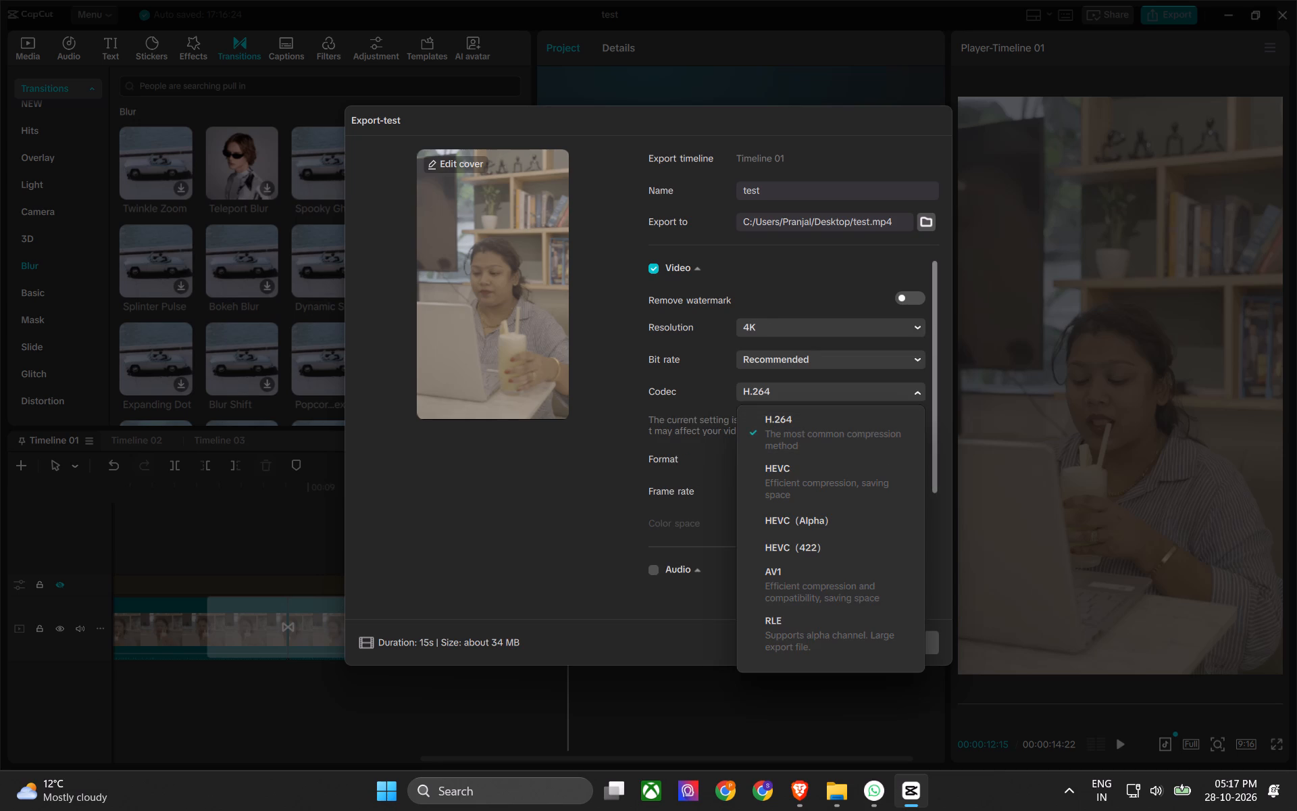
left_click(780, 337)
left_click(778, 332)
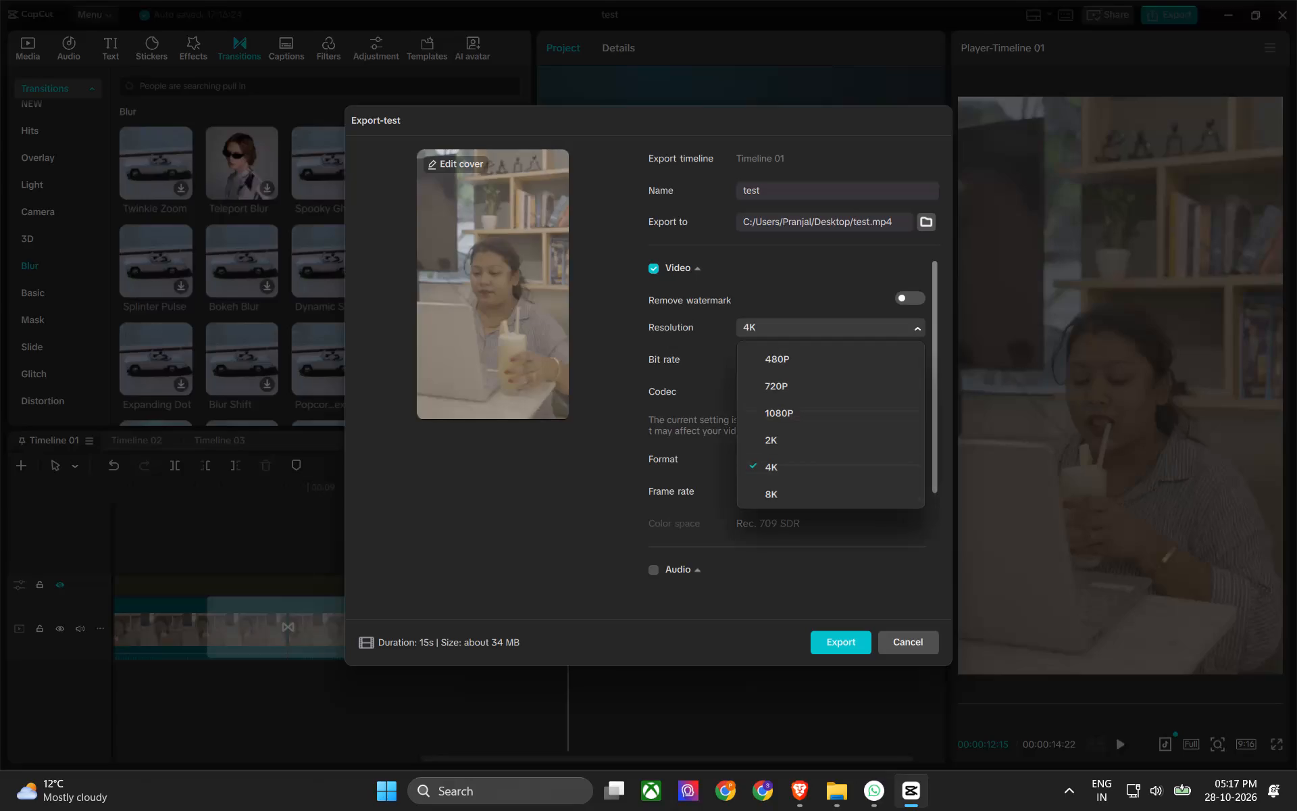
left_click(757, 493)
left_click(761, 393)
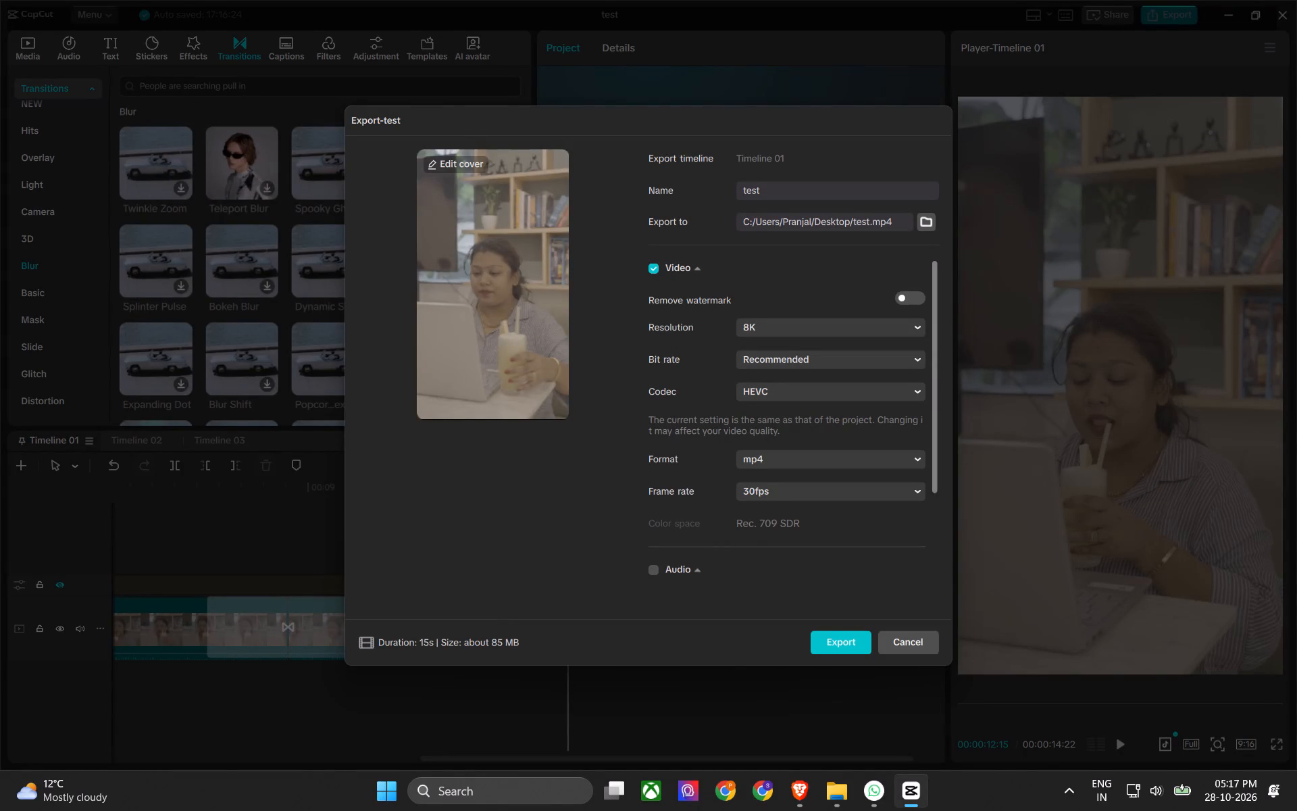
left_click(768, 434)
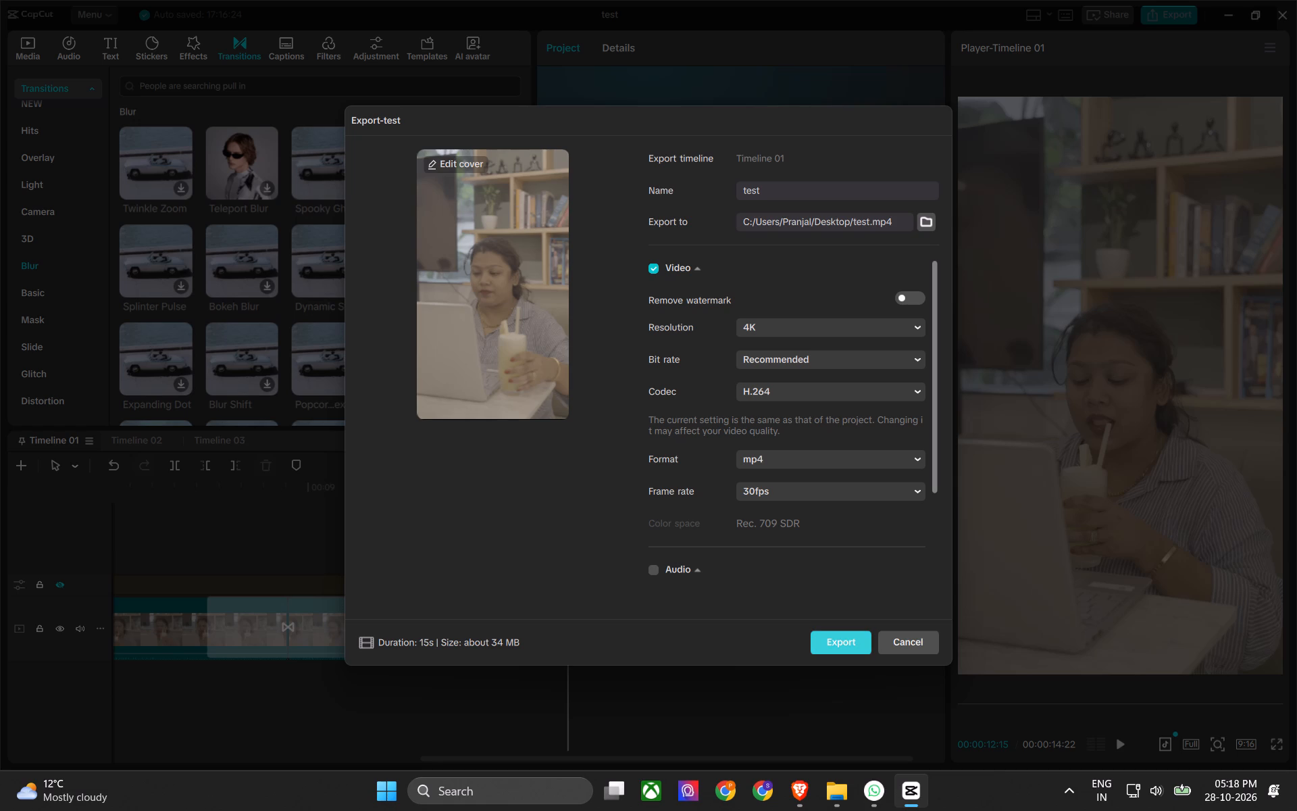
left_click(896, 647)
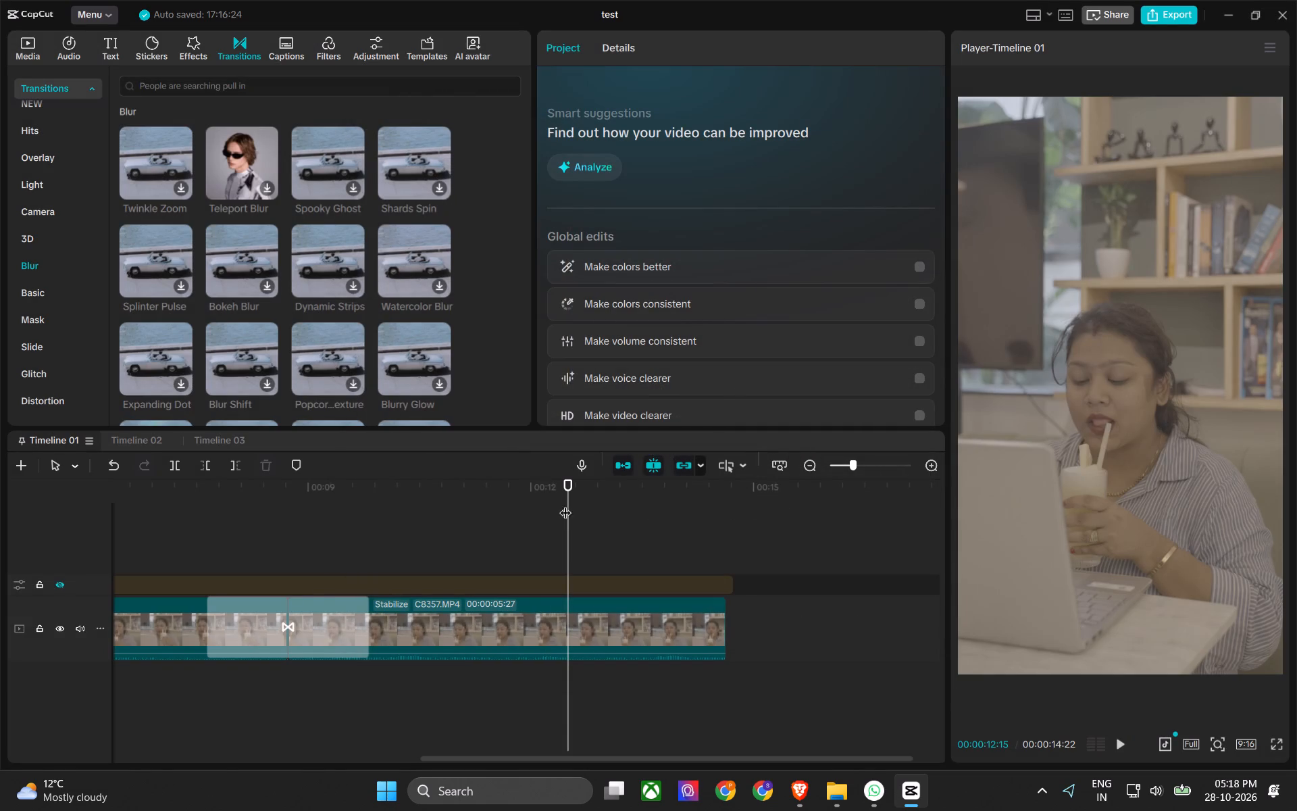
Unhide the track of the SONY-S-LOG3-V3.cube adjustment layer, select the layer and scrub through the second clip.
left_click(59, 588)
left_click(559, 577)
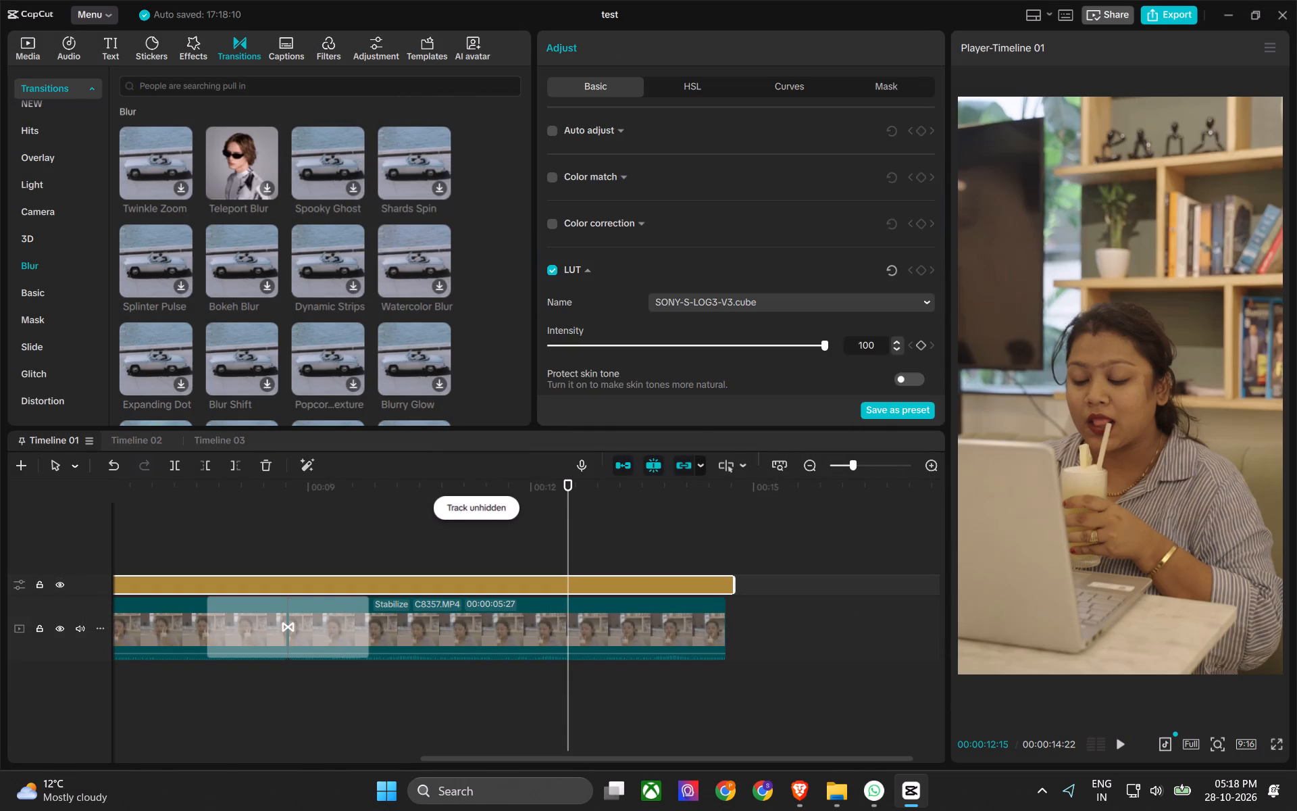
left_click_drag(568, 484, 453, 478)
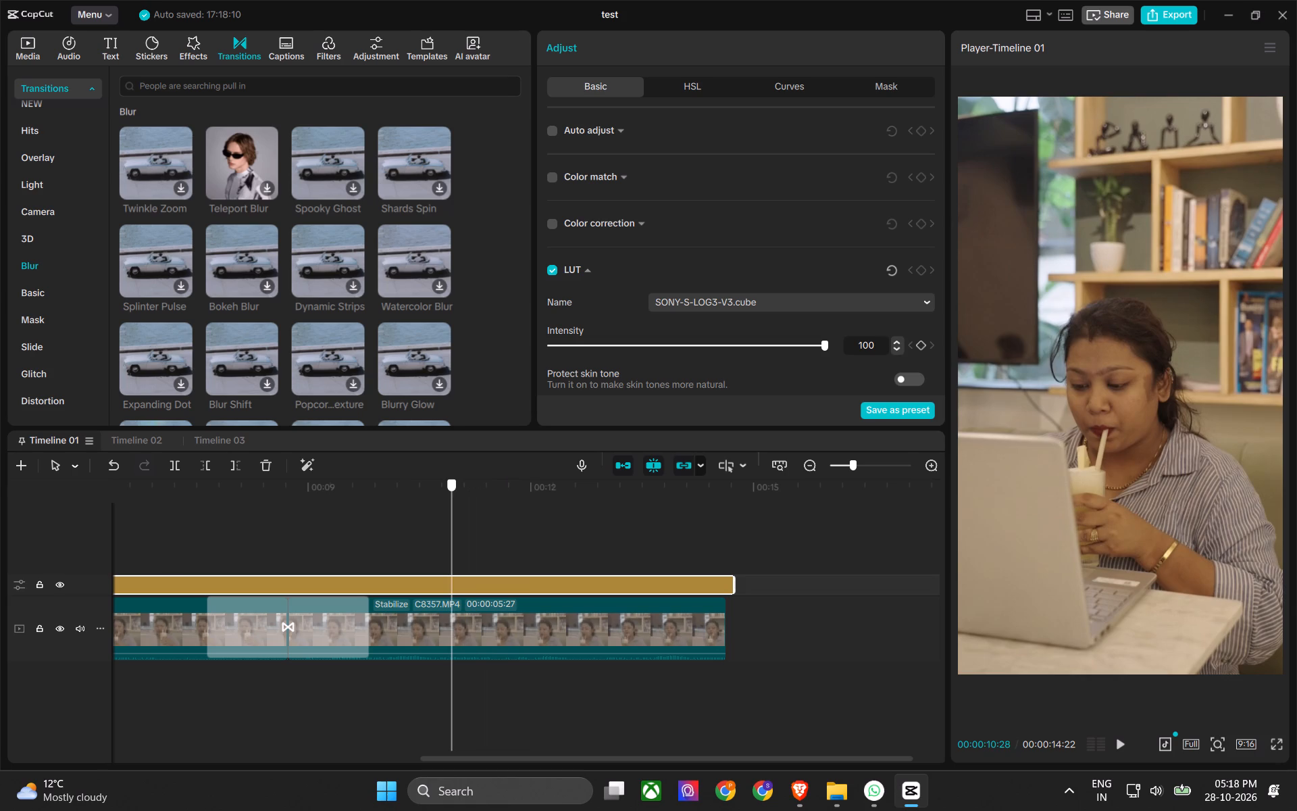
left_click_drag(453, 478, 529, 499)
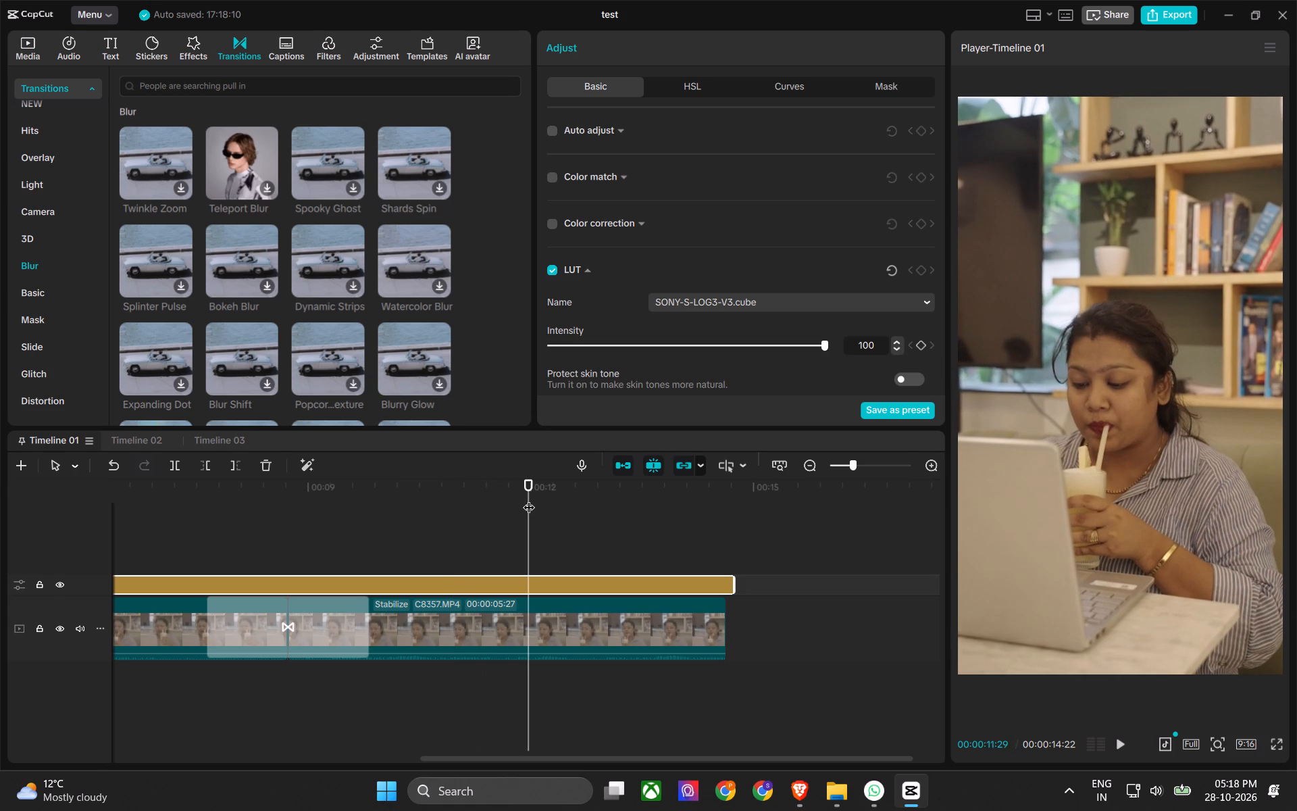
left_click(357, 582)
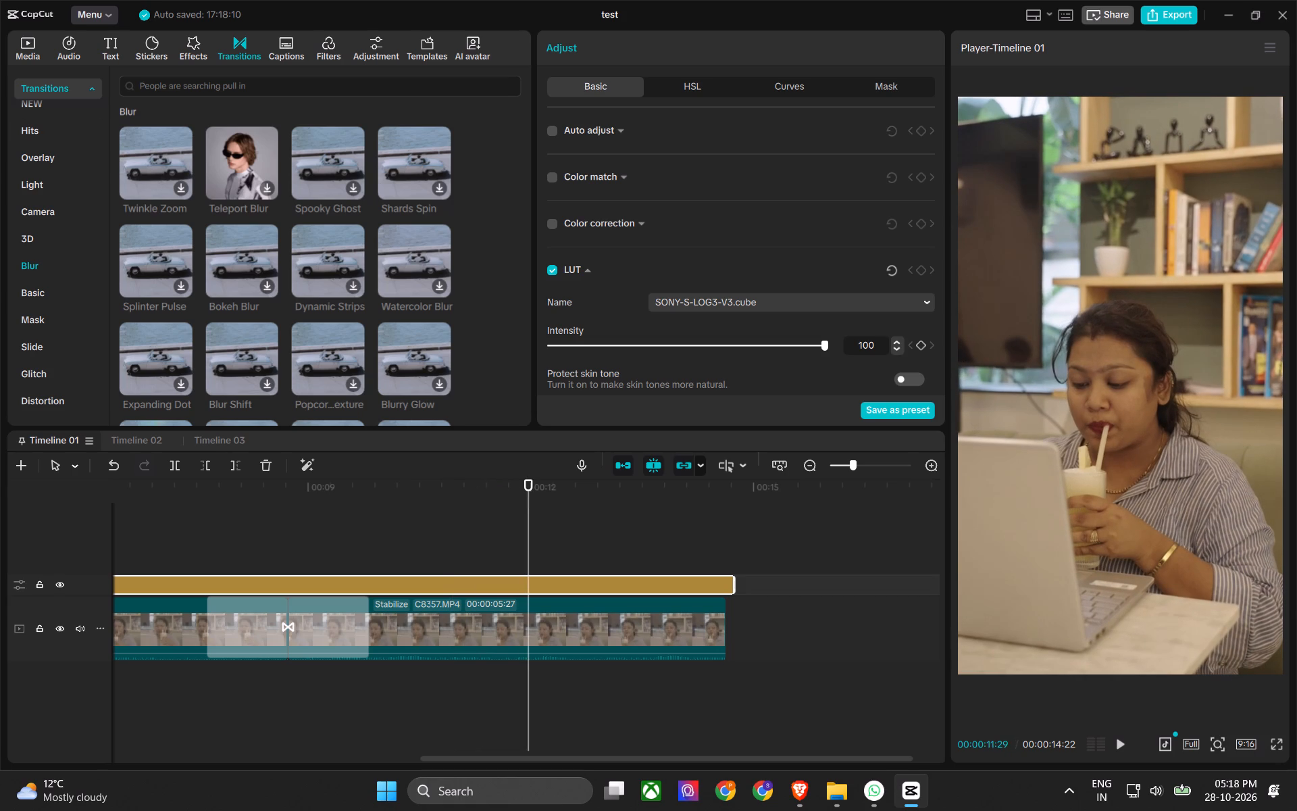
Add a custom adjustment layer above the existing one and extend its start back to the beginning of the timeline.
left_click(371, 44)
left_click(178, 143)
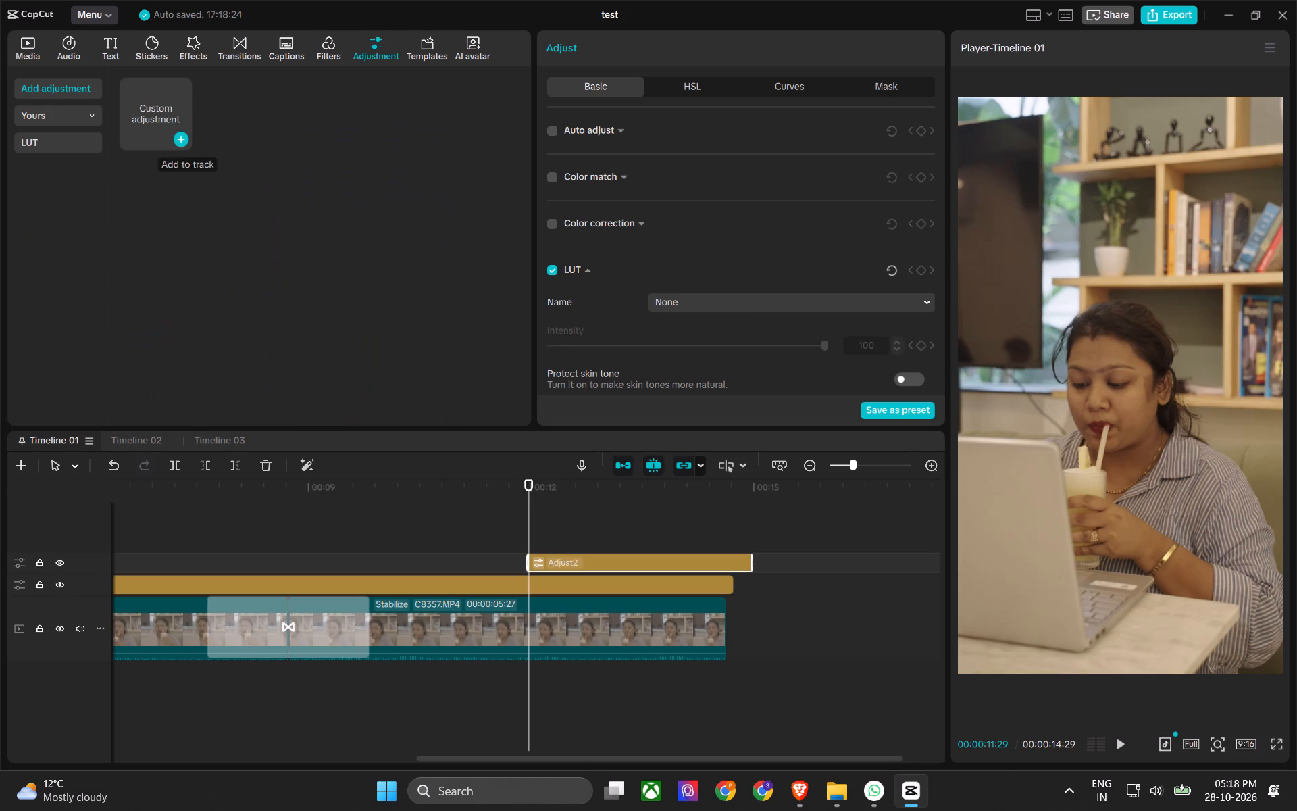
left_click_drag(530, 564, 0, 558)
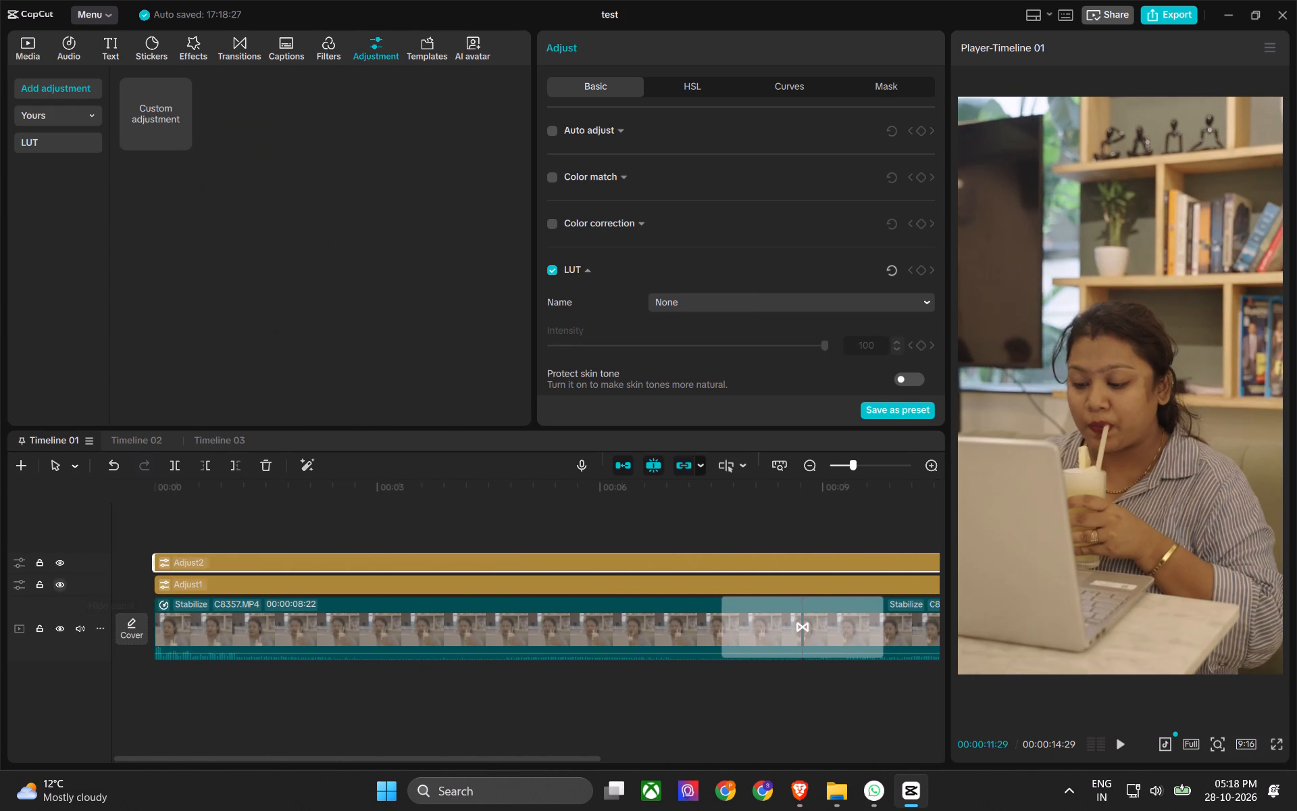
Hide the Adjust1 track and select the Adjust2 adjustment layer.
left_click(61, 583)
left_click(536, 562)
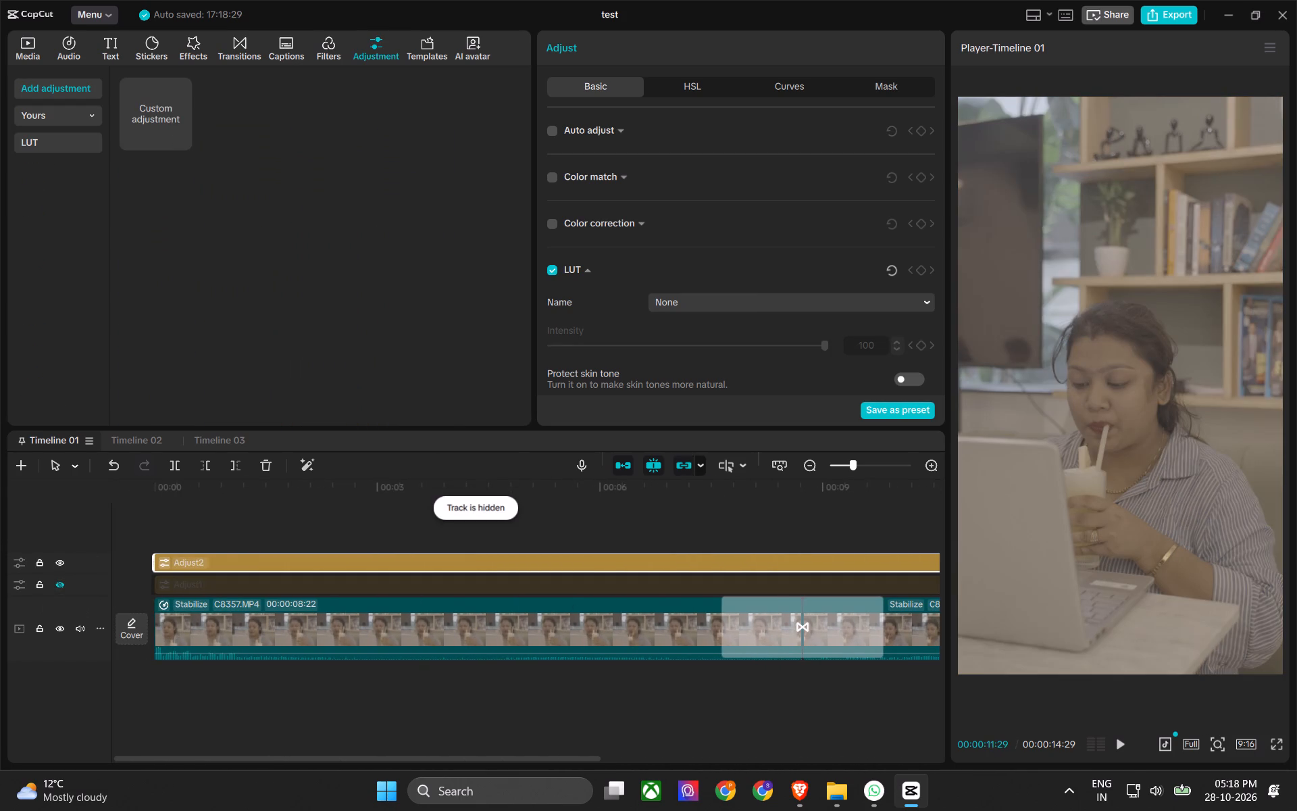
Look through the Adjust2 layer's basic controls, covering LUT, color, lightness and effects such as sharpen, clarity and vignette.
scroll(597, 201, "down", 1)
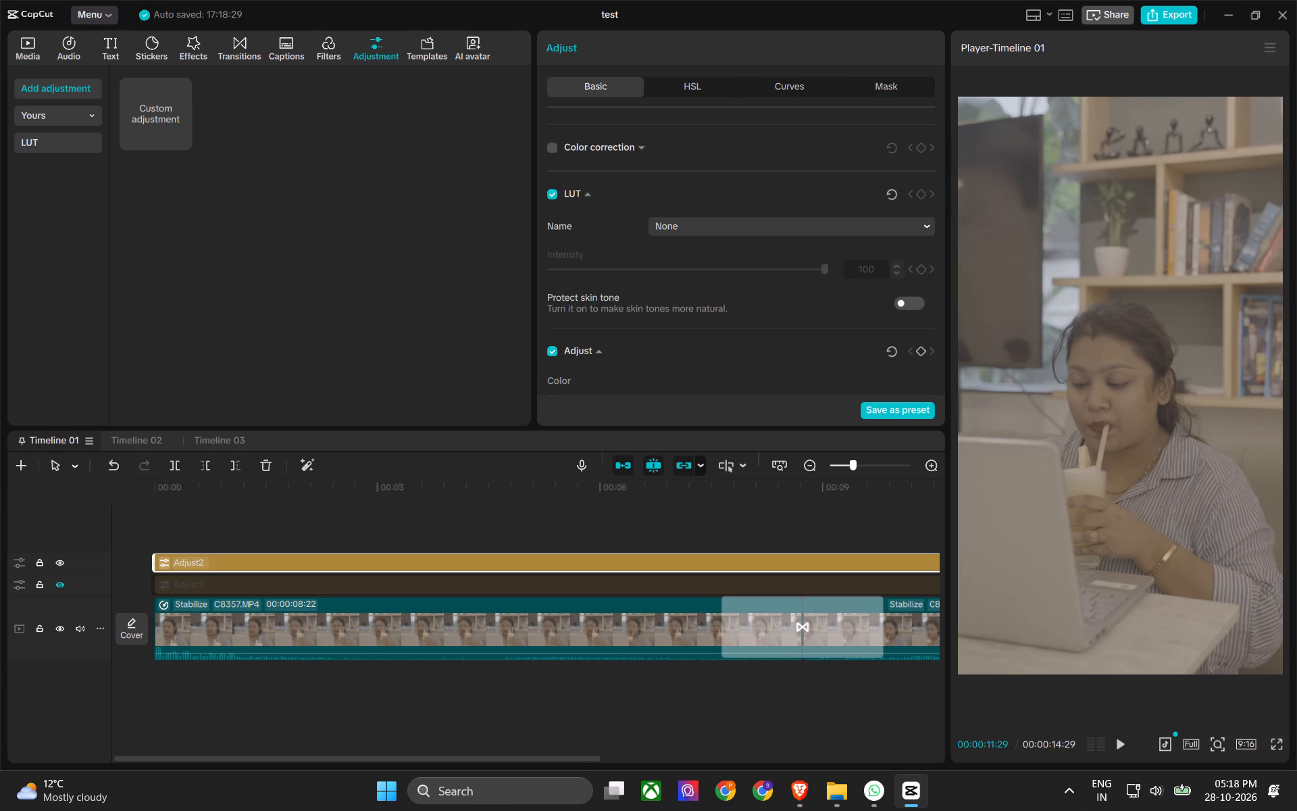
scroll(607, 243, "down", 2)
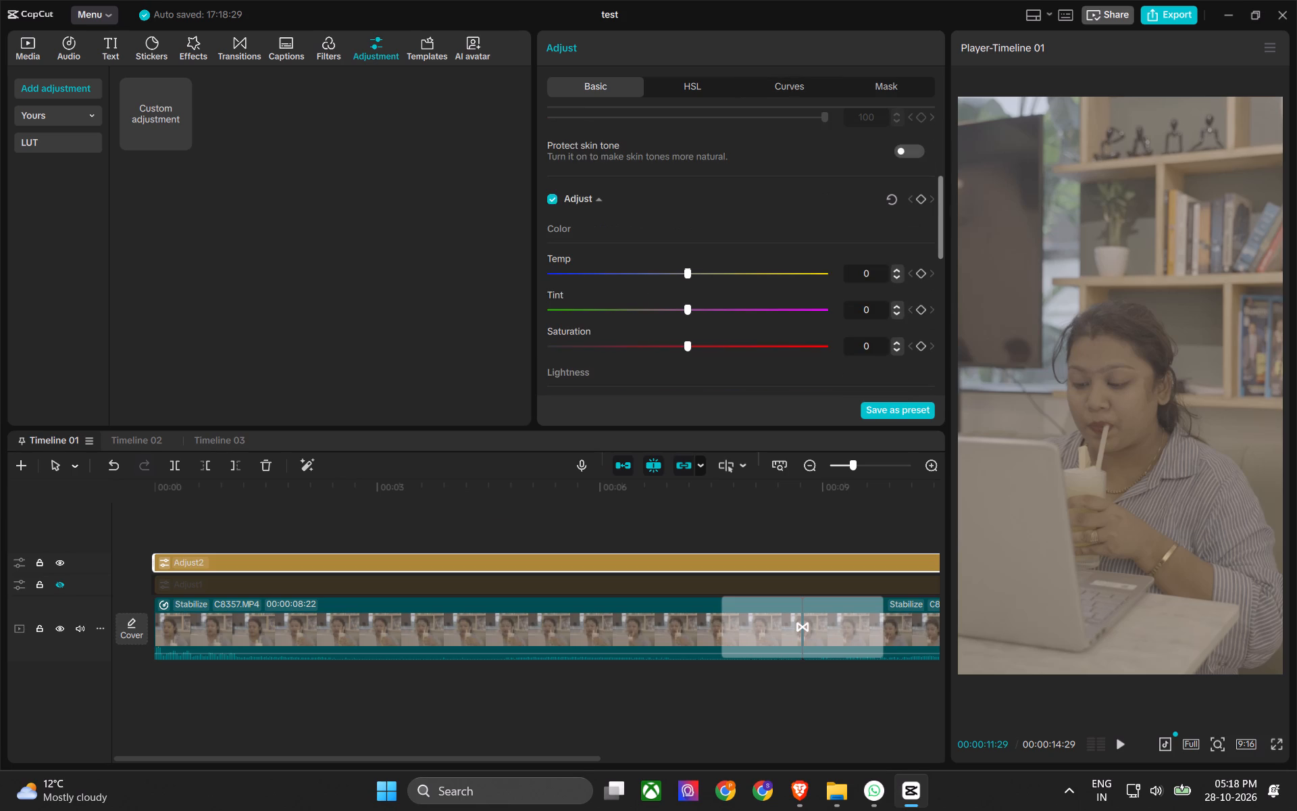
scroll(607, 252, "down", 3)
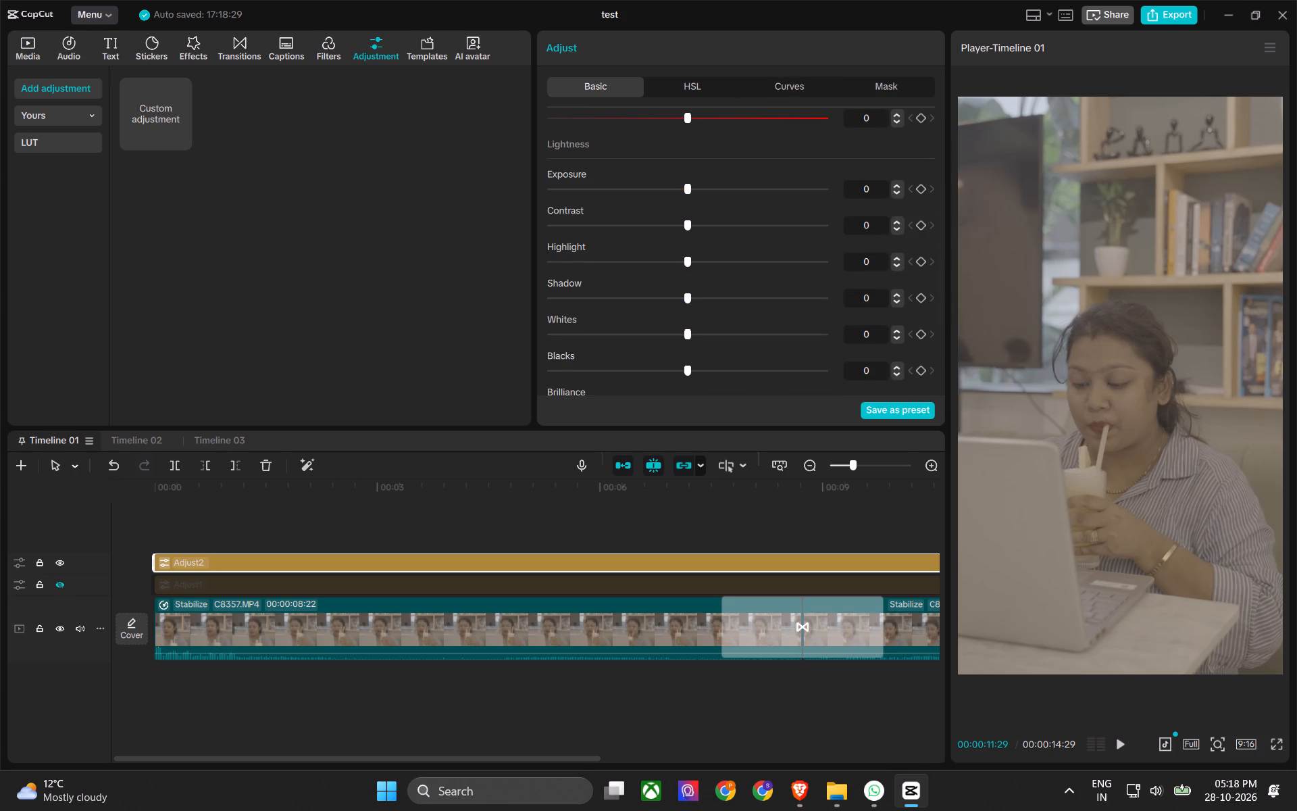
scroll(599, 322, "down", 2)
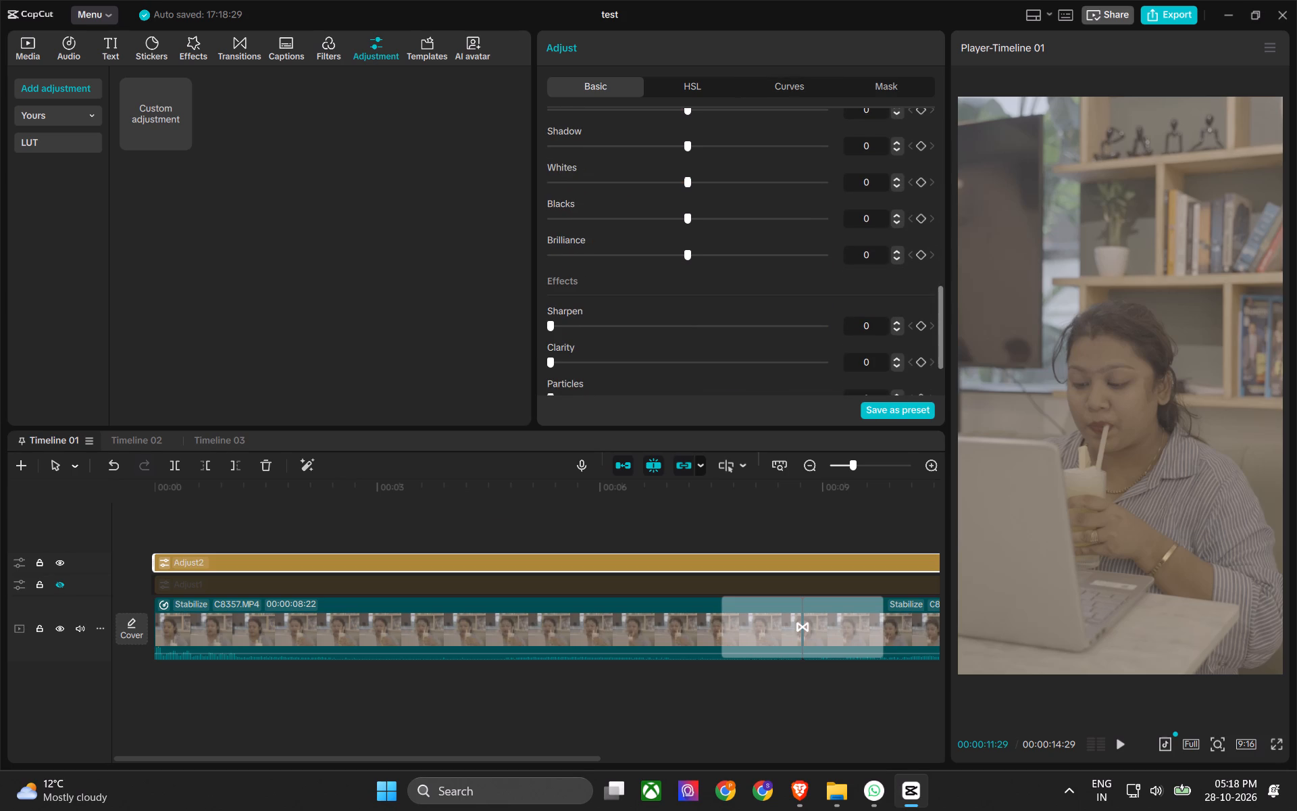
scroll(629, 336, "down", 1)
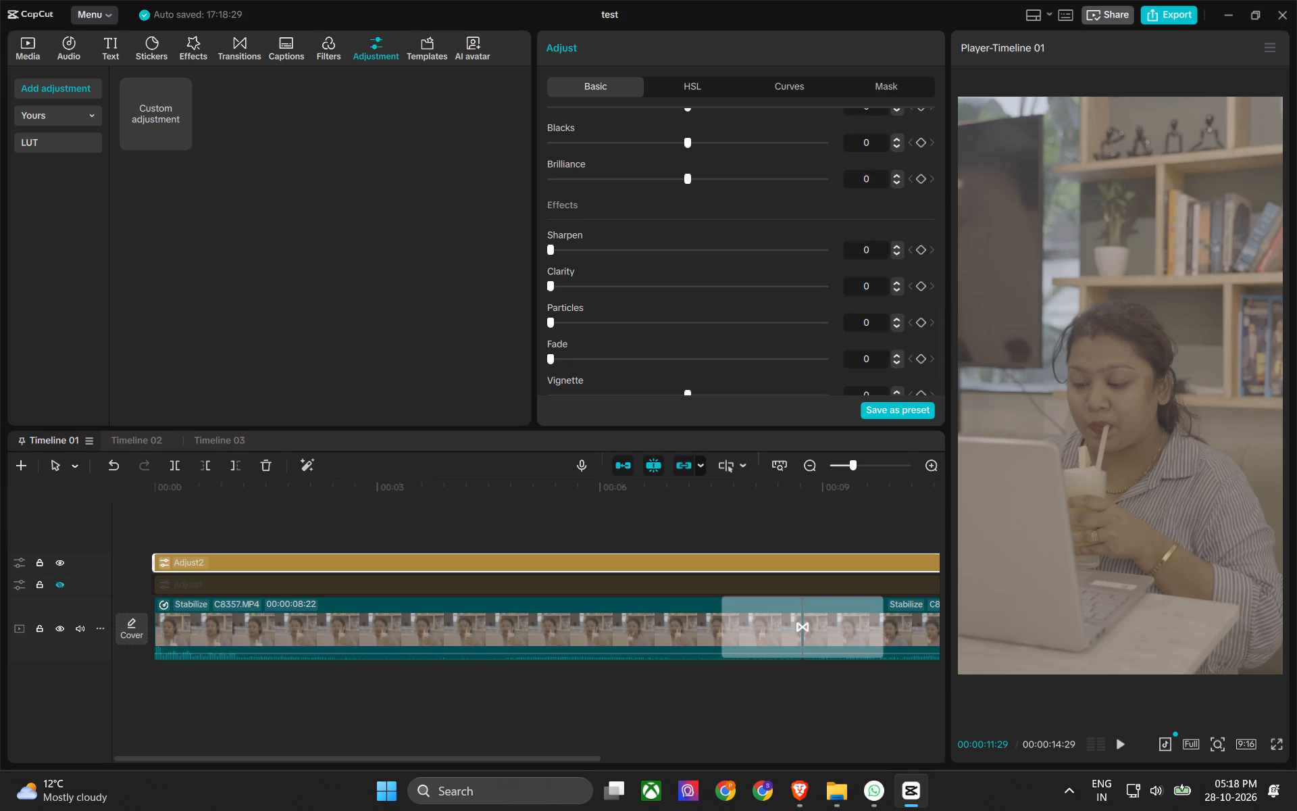
scroll(551, 293, "down", 2)
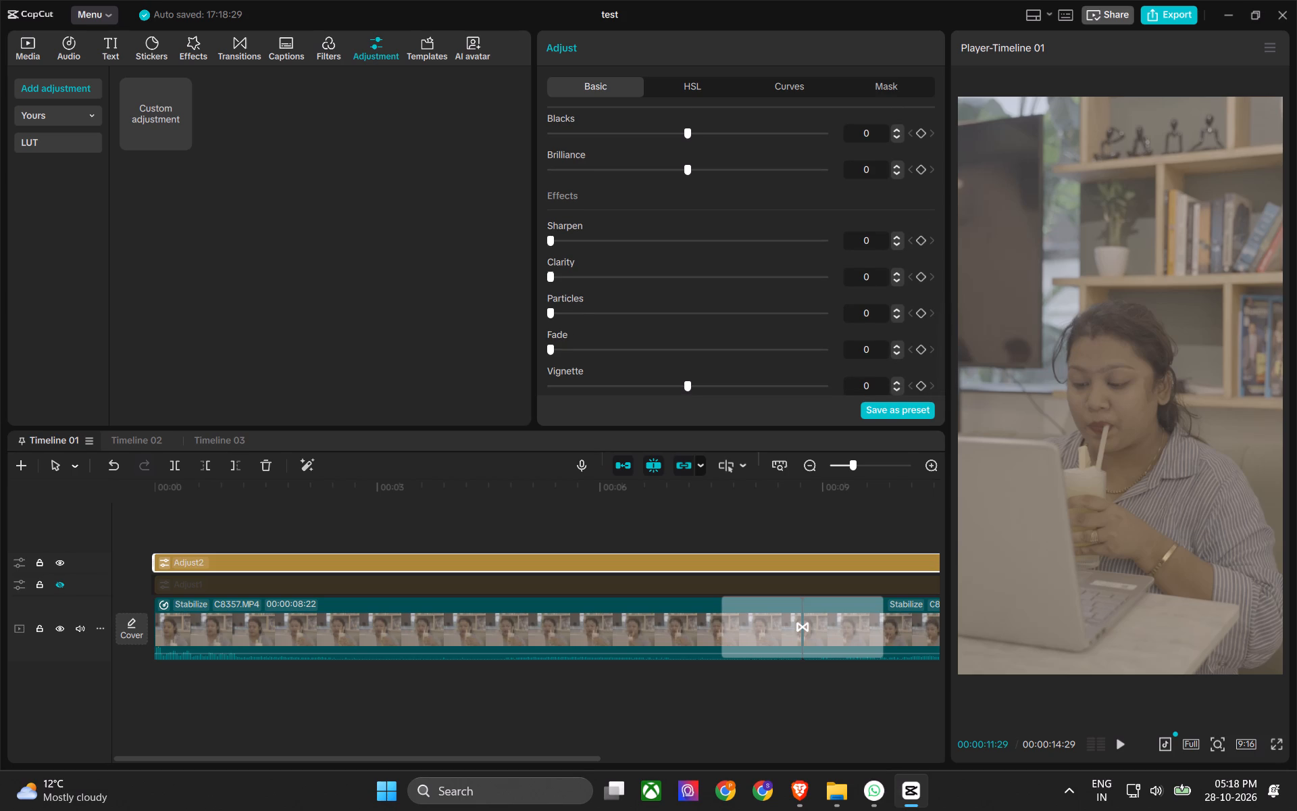
scroll(593, 265, "up", 1)
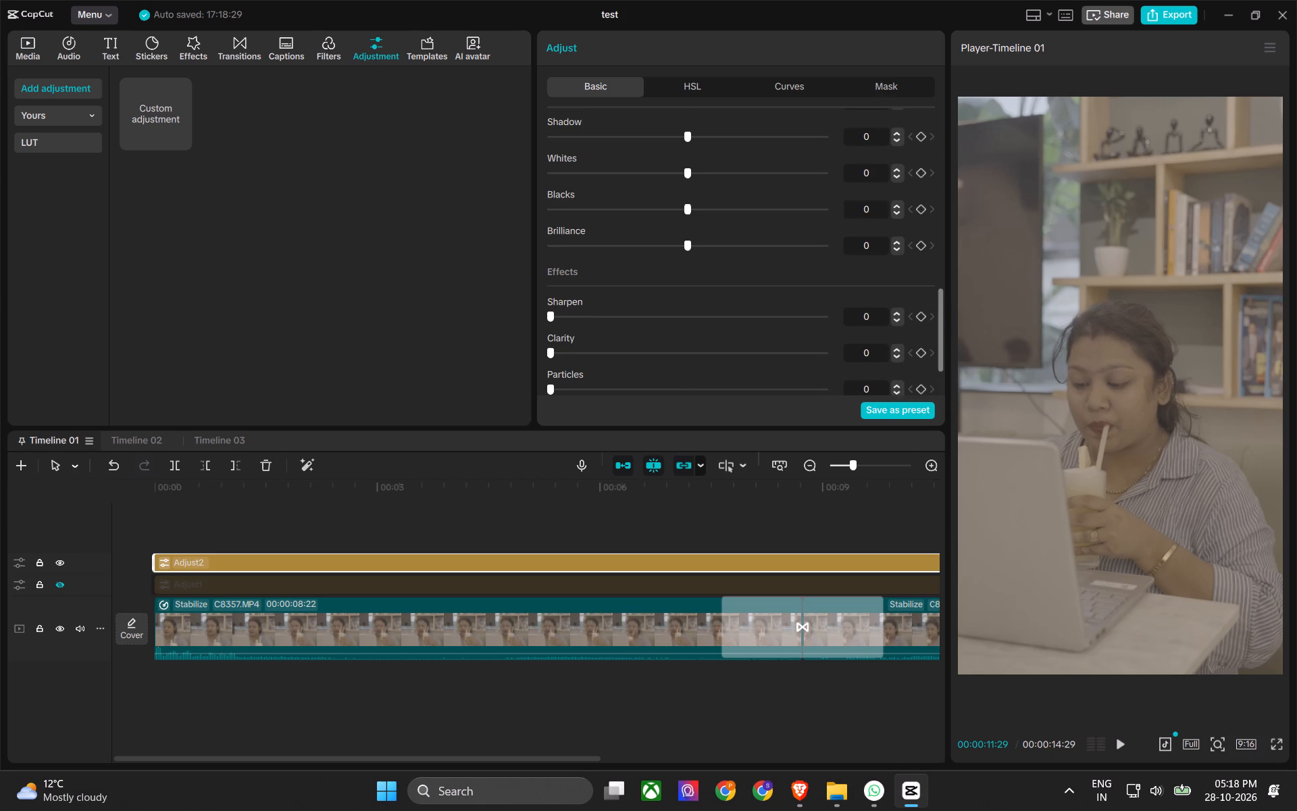
scroll(593, 265, "up", 1)
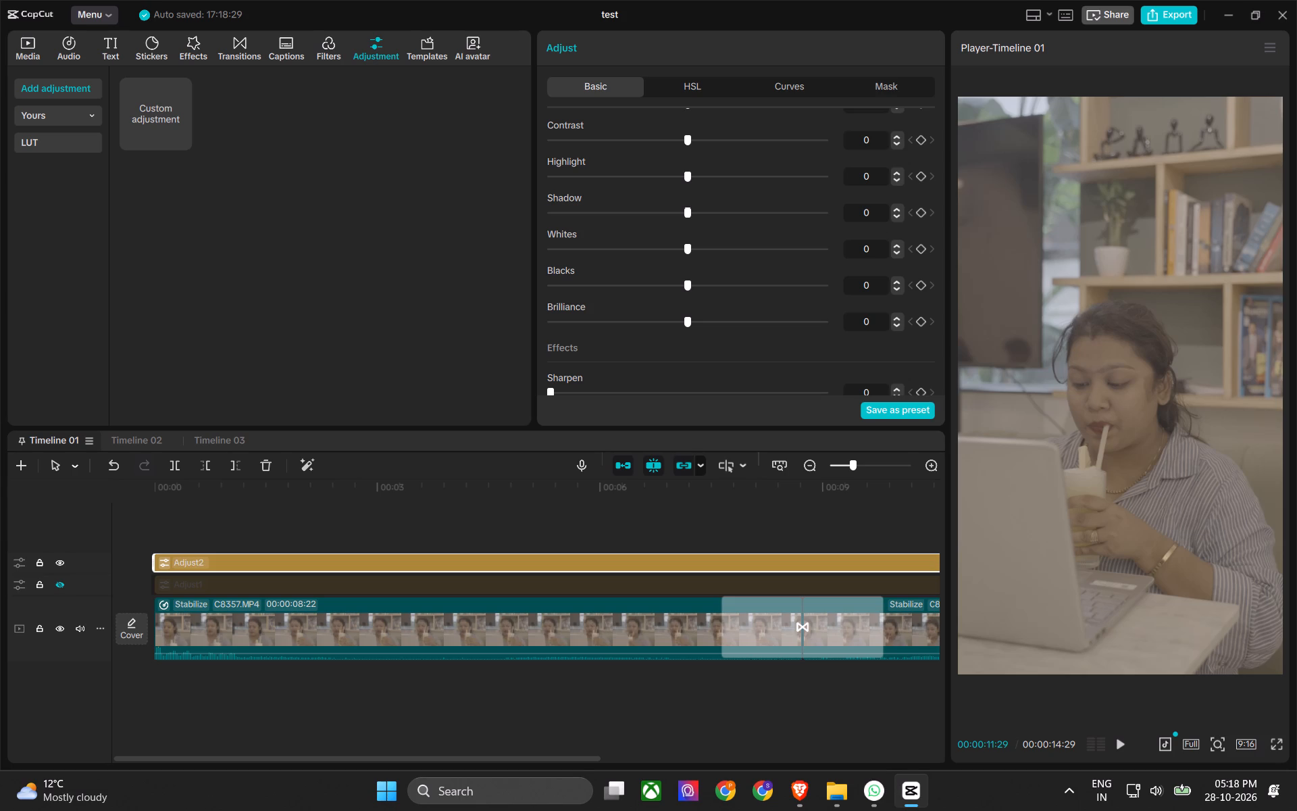
Examine the Adjust2 layer's HSL color controls and its luma and red curves.
left_click(700, 89)
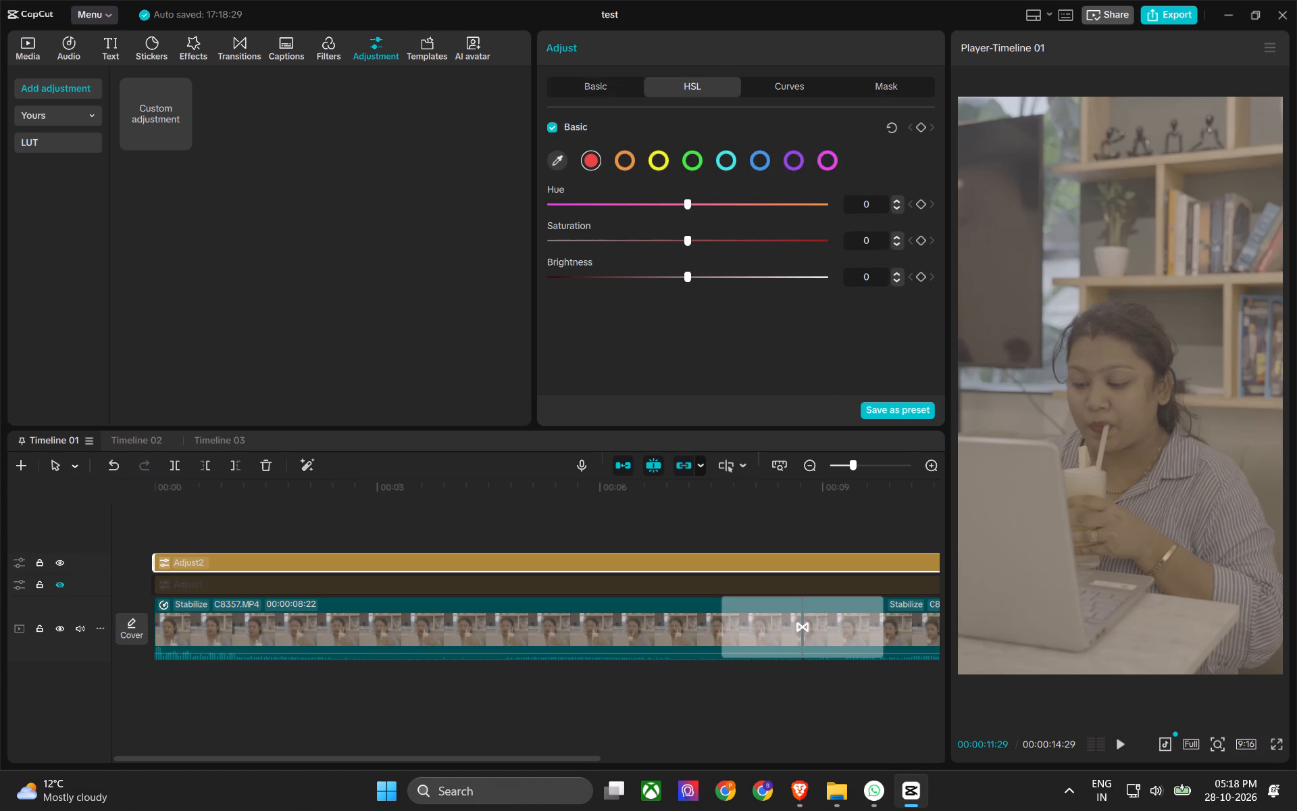
left_click(792, 95)
scroll(772, 189, "down", 4)
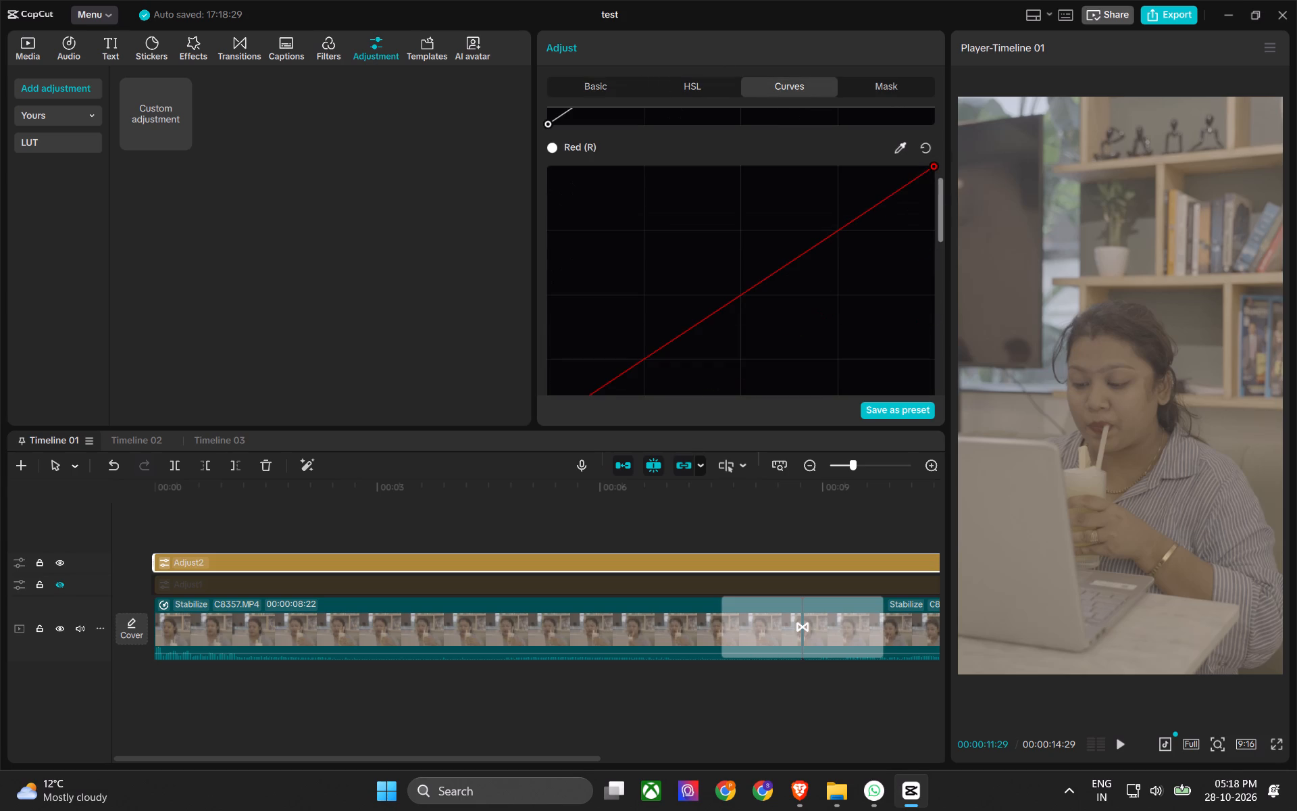
scroll(803, 95, "up", 5)
scroll(728, 154, "up", 6)
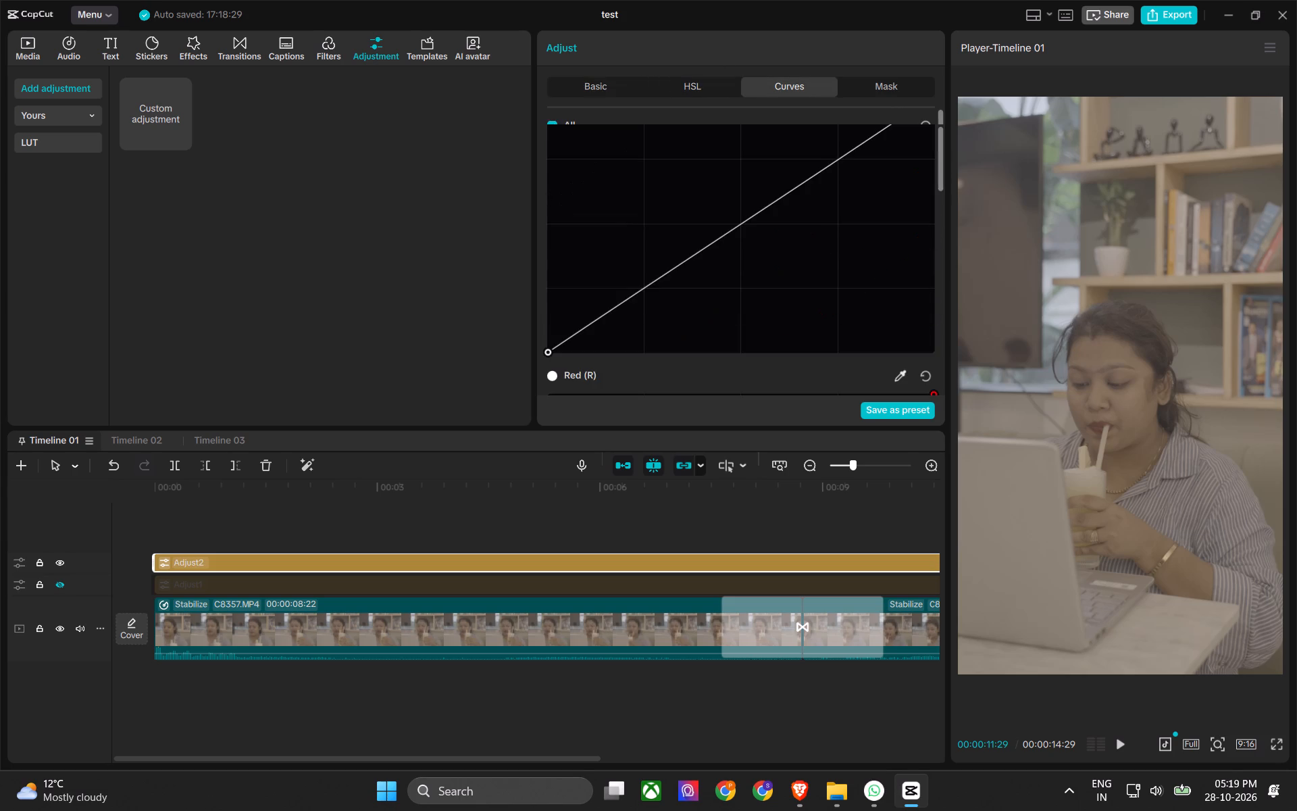
scroll(728, 154, "up", 4)
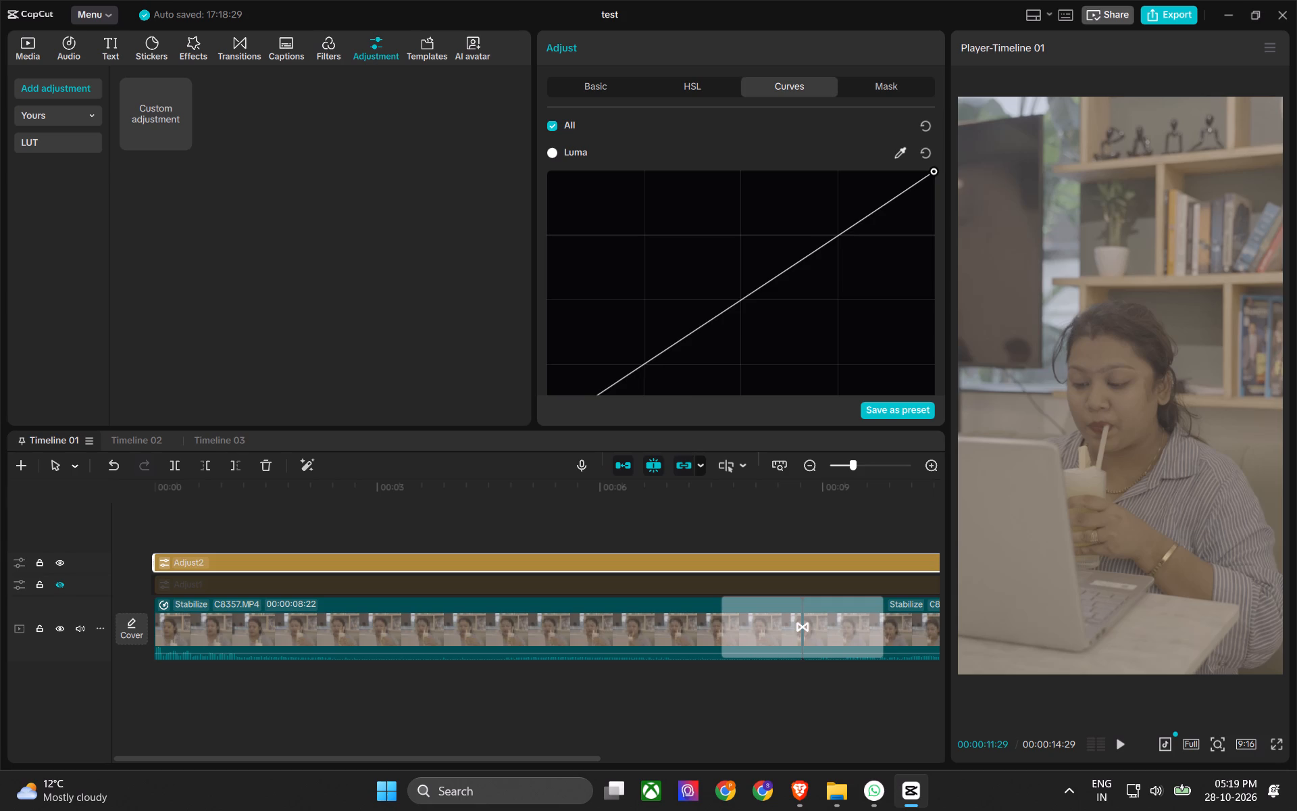
left_click(707, 96)
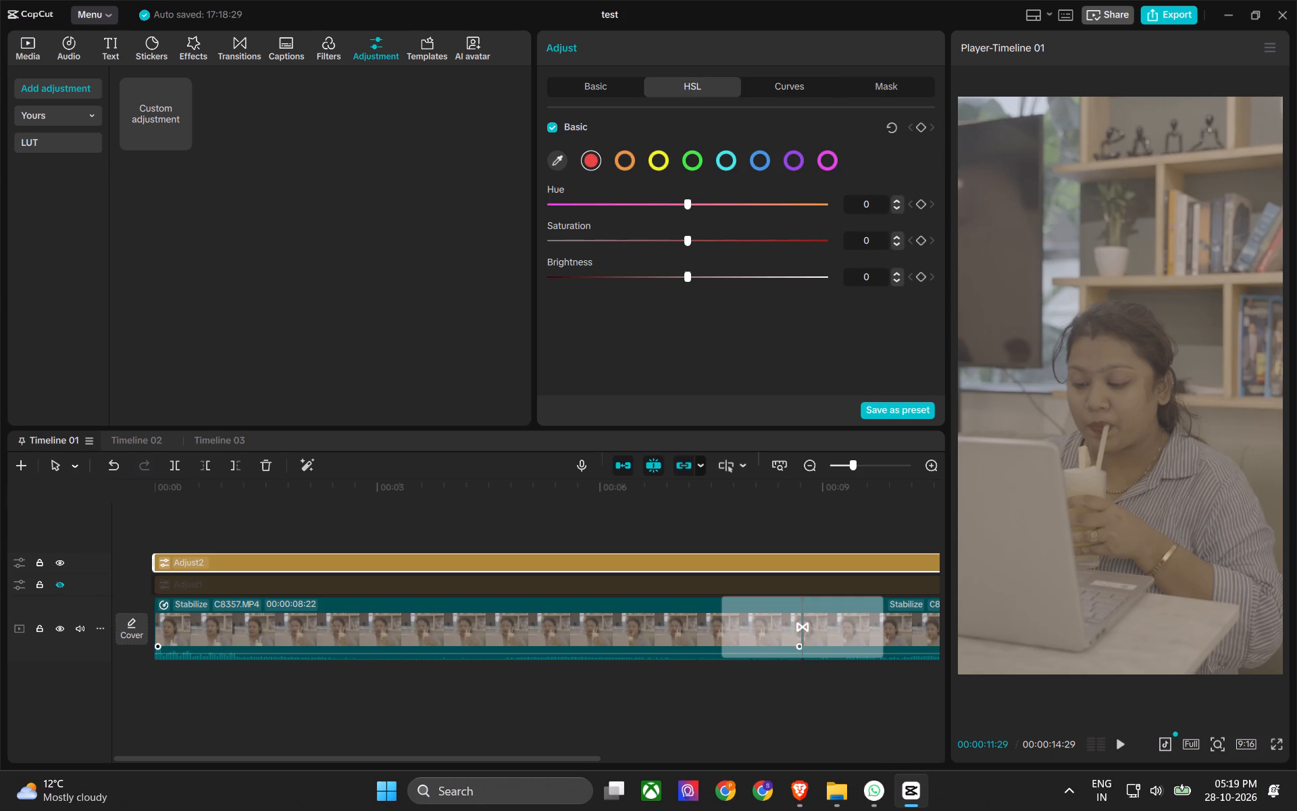
Unhide the Adjust1 track and delete the Adjust2 adjustment layer.
left_click(58, 583)
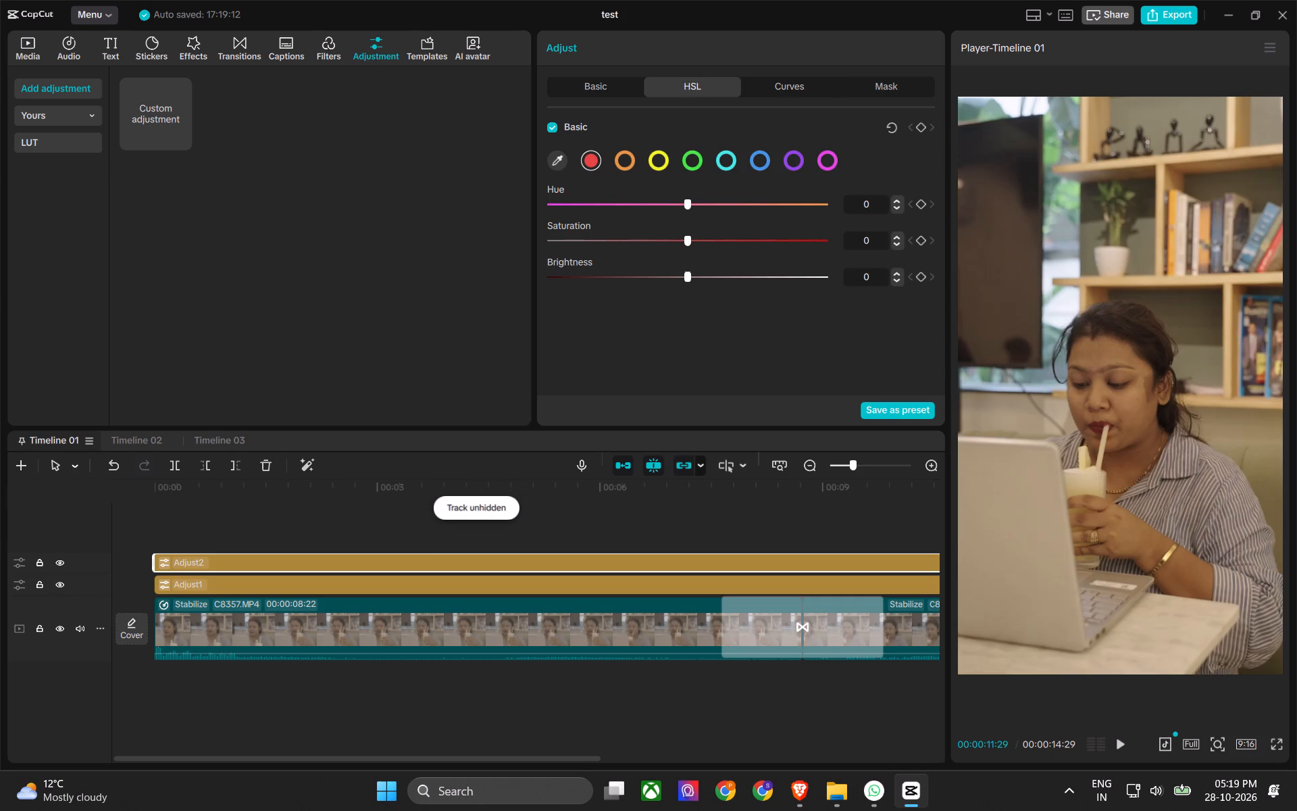
left_click(164, 566)
right_click(164, 566)
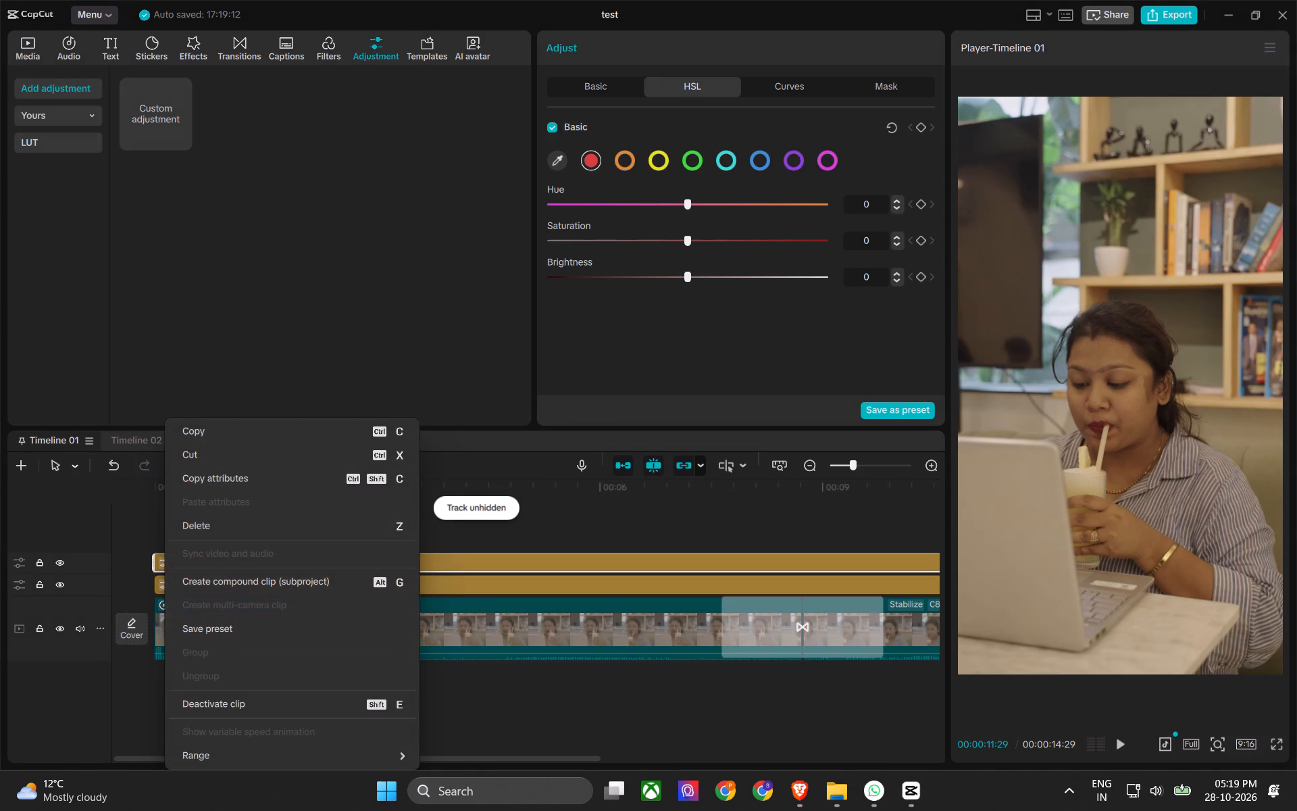
left_click(250, 529)
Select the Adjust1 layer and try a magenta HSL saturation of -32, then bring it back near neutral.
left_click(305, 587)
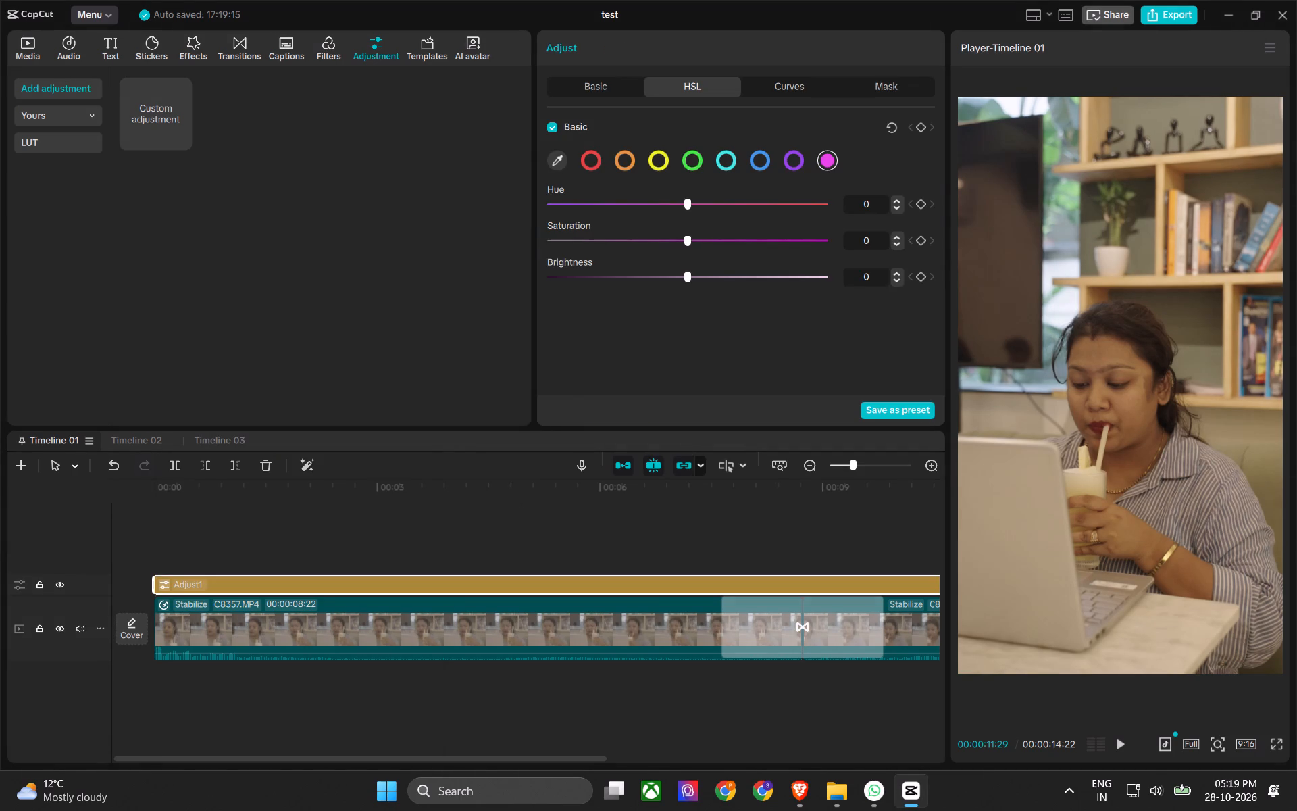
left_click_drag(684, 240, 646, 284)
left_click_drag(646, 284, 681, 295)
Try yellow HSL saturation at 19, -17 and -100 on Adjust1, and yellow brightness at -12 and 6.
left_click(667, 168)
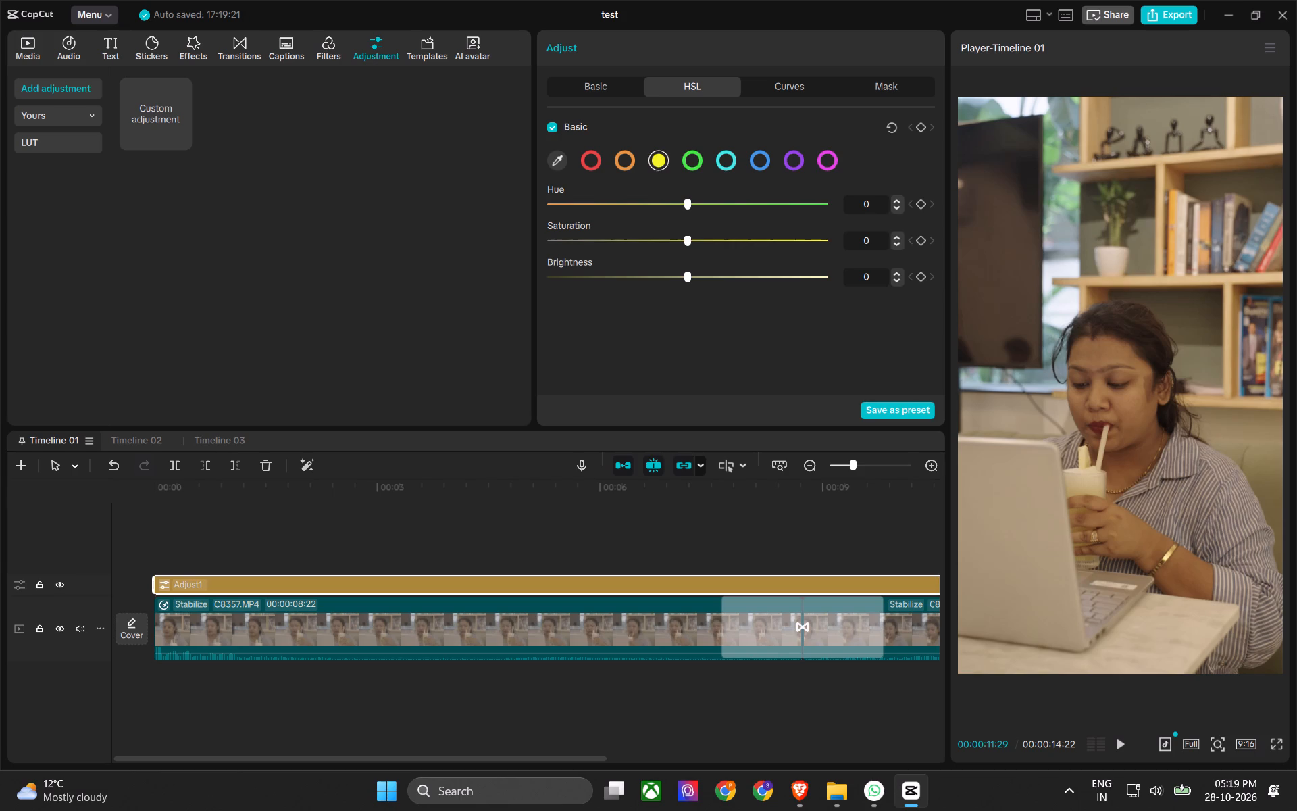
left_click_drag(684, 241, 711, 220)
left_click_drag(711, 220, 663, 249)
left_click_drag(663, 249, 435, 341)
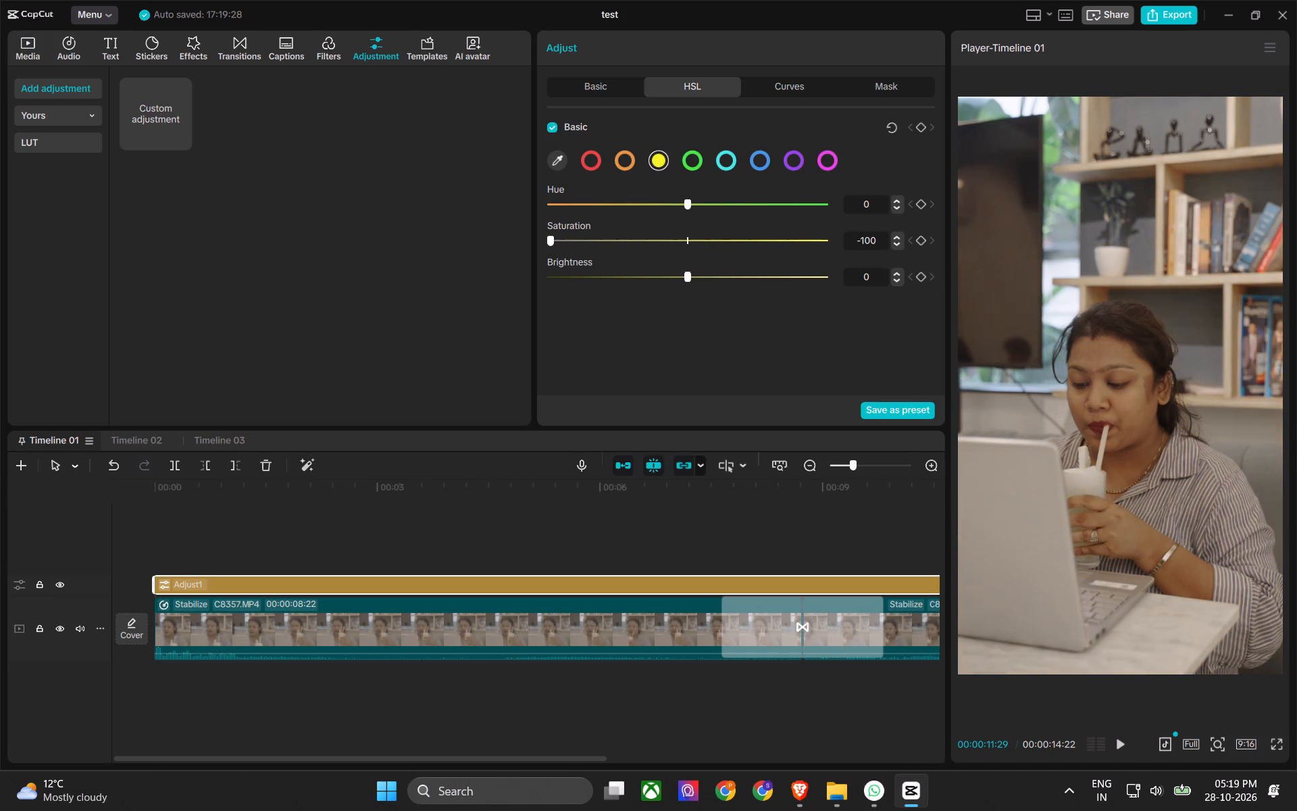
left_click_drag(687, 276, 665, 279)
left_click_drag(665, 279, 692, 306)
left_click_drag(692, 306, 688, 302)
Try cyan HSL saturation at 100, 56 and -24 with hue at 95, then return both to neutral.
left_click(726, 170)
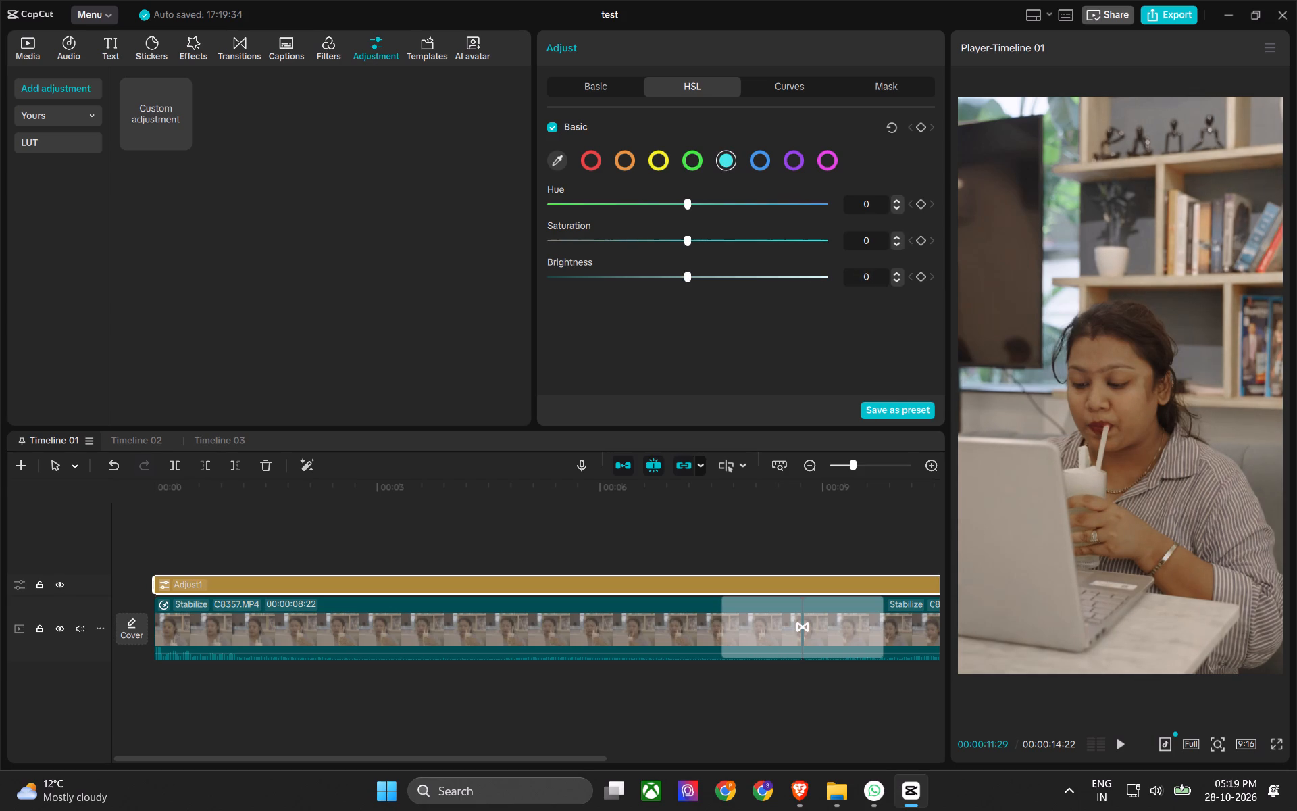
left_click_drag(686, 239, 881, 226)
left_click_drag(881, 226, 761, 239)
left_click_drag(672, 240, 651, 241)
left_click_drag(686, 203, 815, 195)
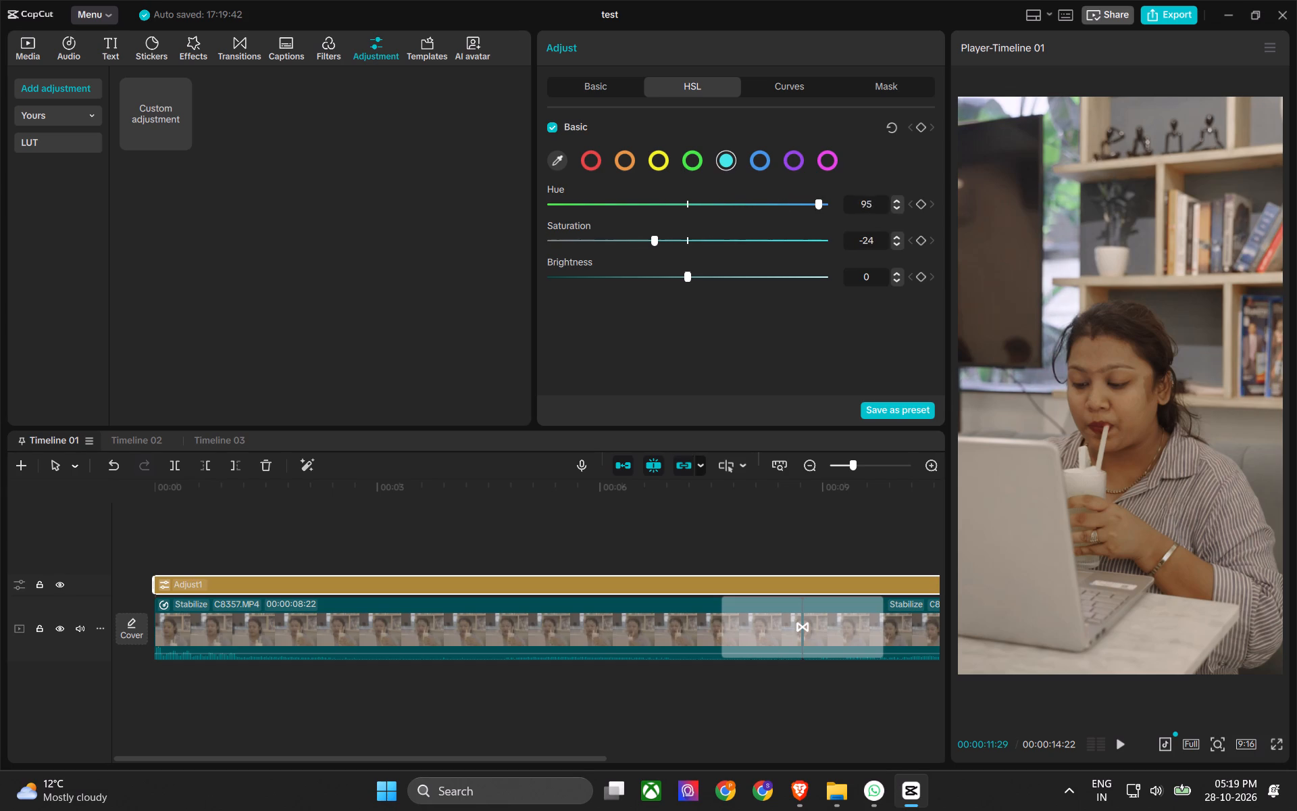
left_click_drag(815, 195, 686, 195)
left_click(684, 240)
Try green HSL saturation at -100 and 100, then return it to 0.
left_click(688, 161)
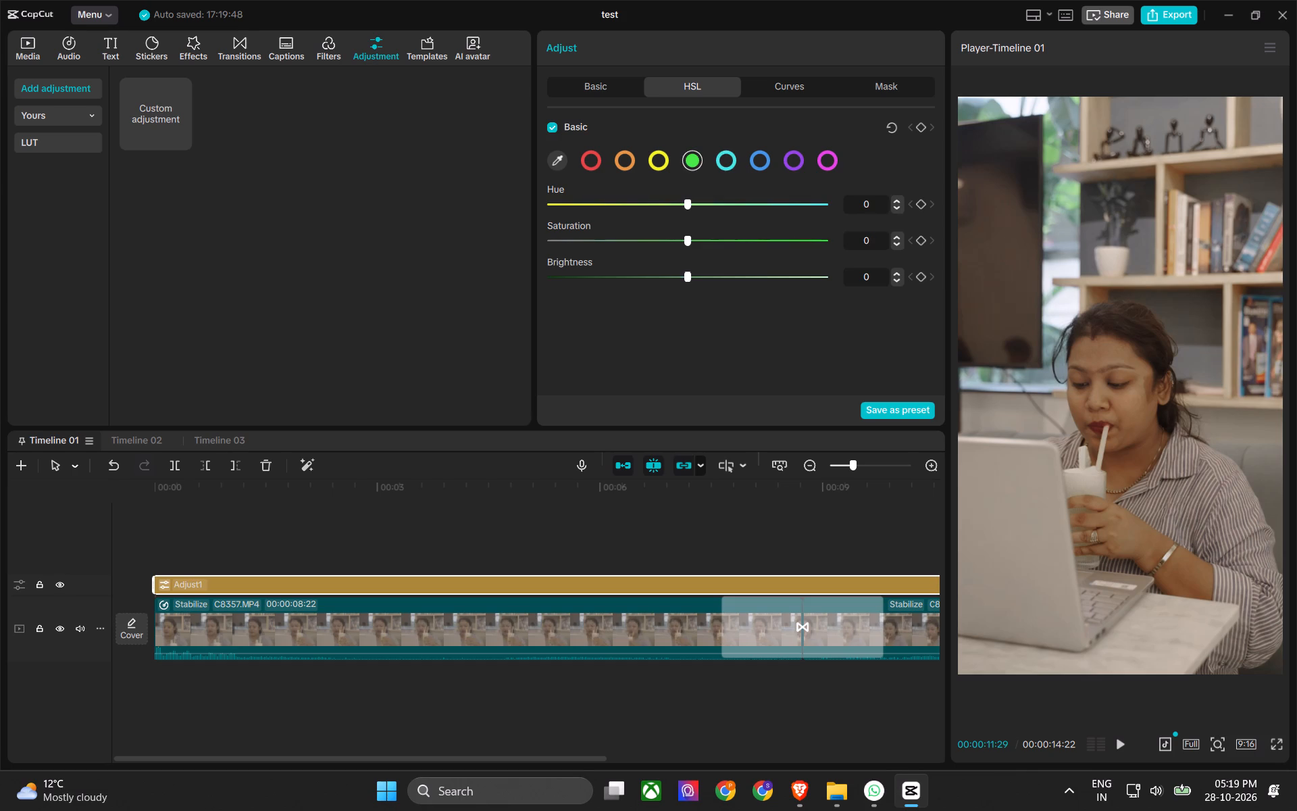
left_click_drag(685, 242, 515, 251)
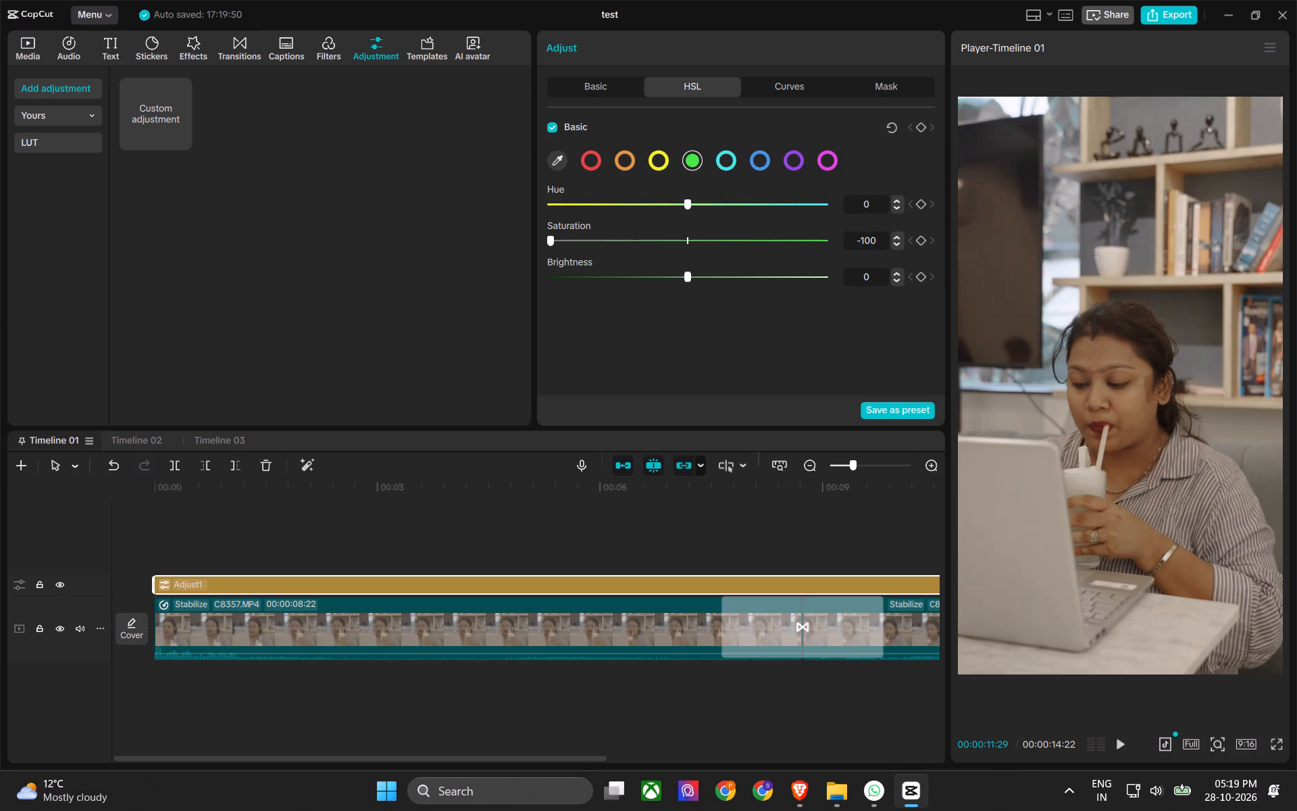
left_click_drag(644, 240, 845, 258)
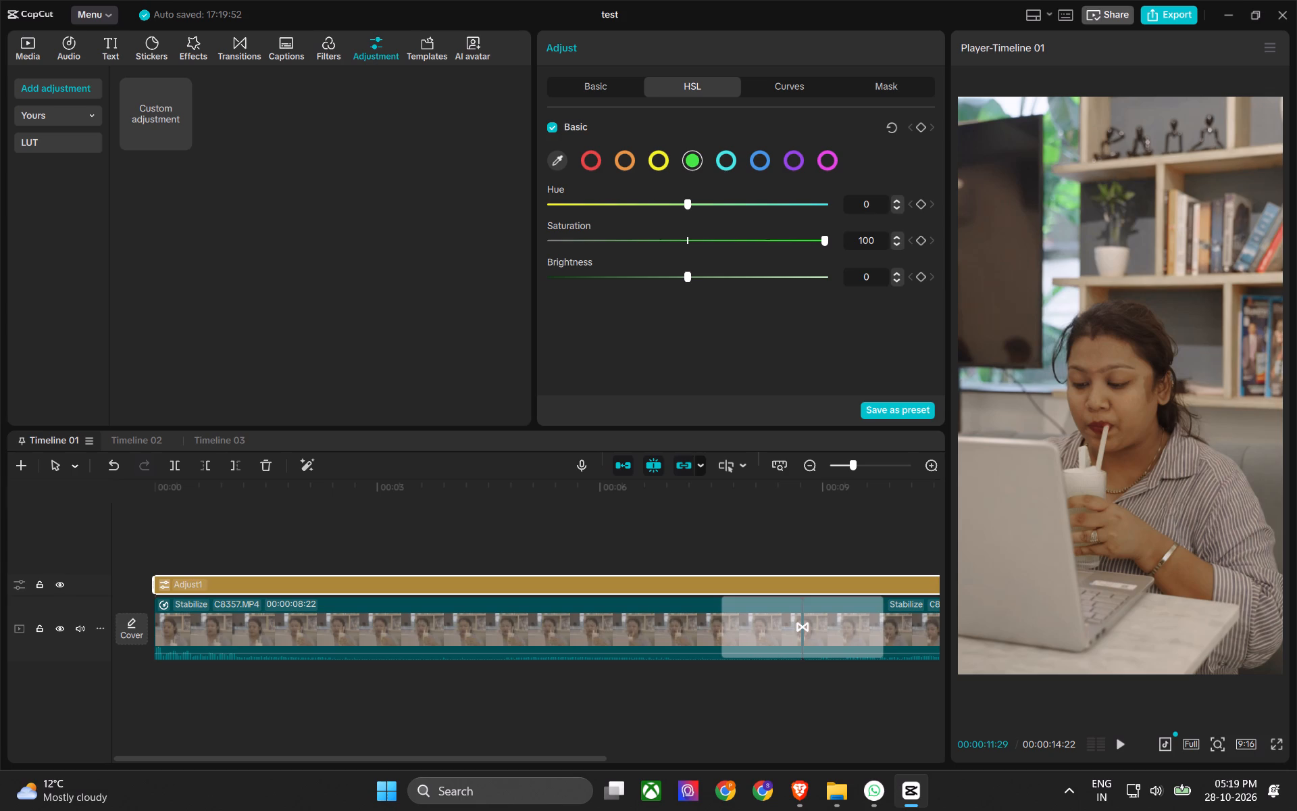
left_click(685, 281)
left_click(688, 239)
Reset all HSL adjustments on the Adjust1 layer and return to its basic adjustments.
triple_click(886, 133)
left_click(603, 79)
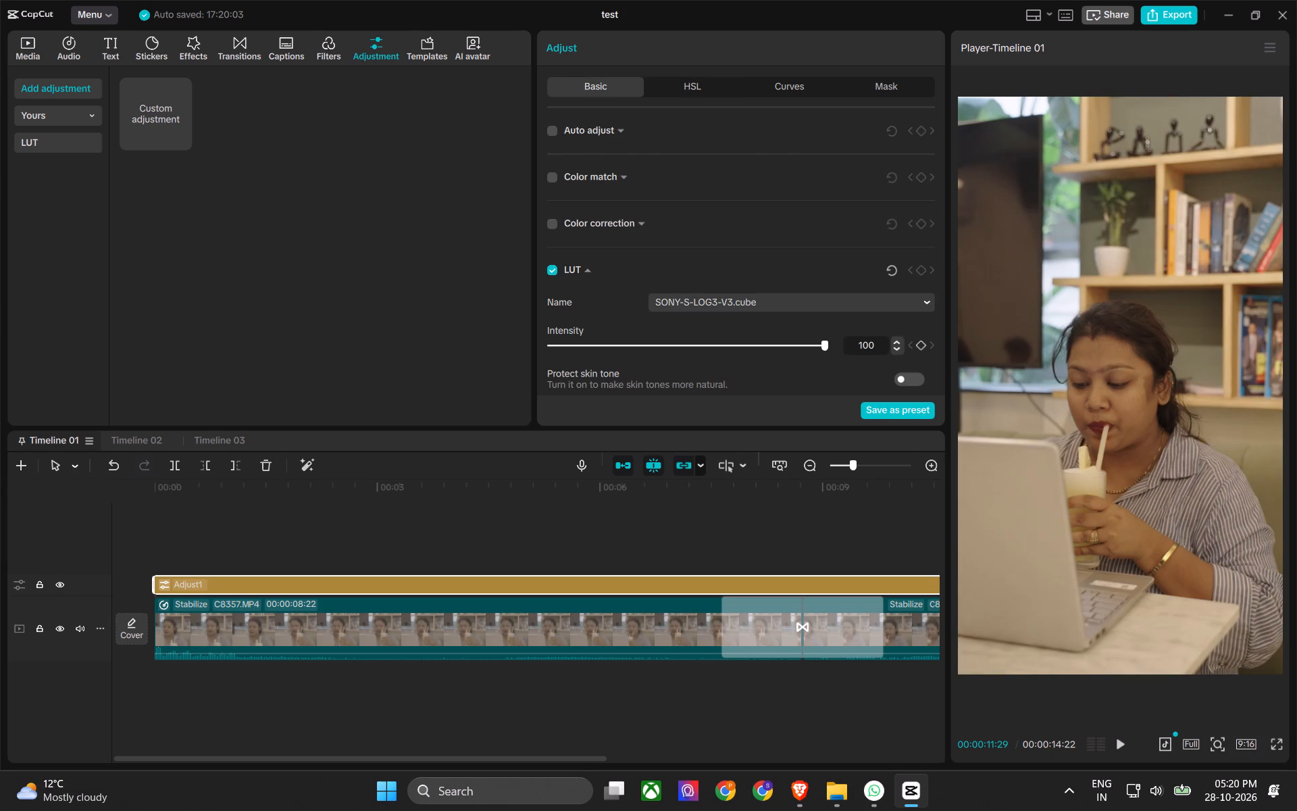
Adjust the display brightness in the Windows quick settings and return to the CapCut timeline.
left_click(1169, 798)
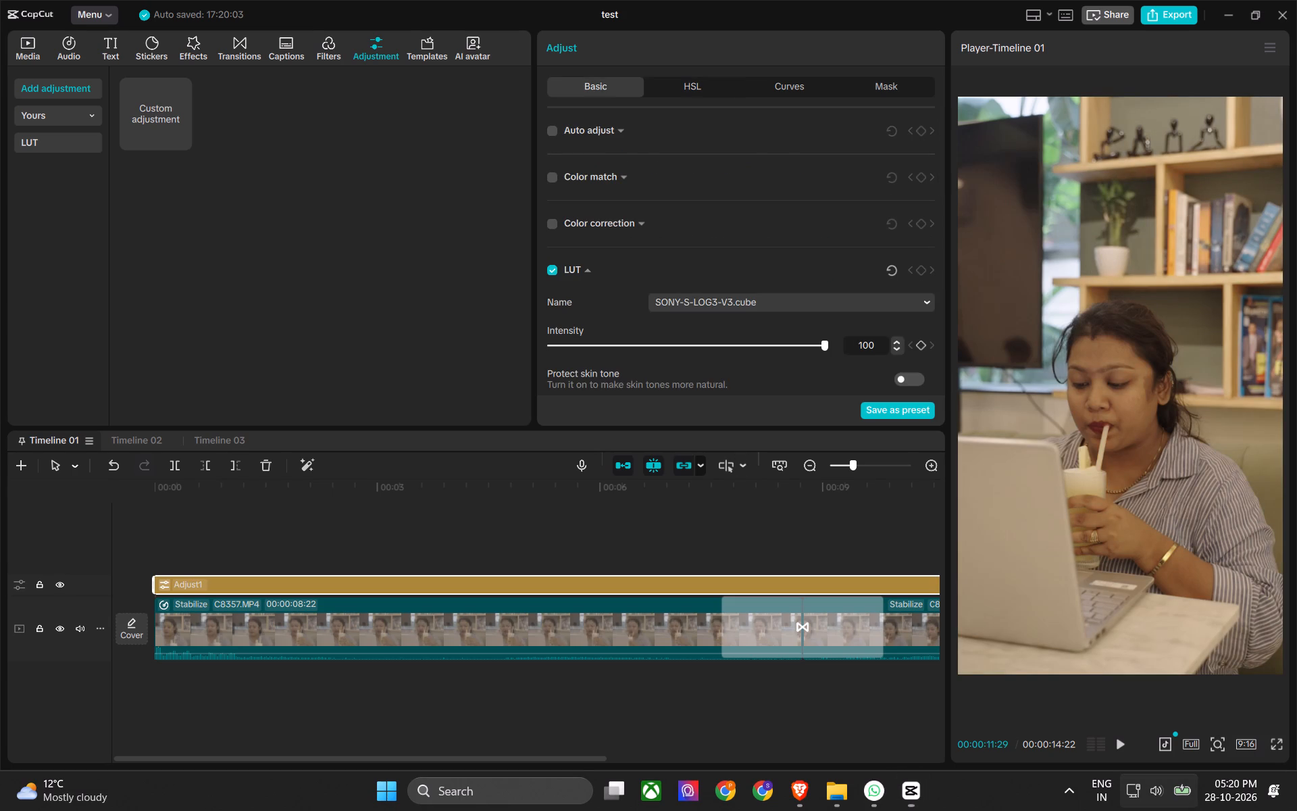
left_click(1153, 783)
left_click(1198, 642)
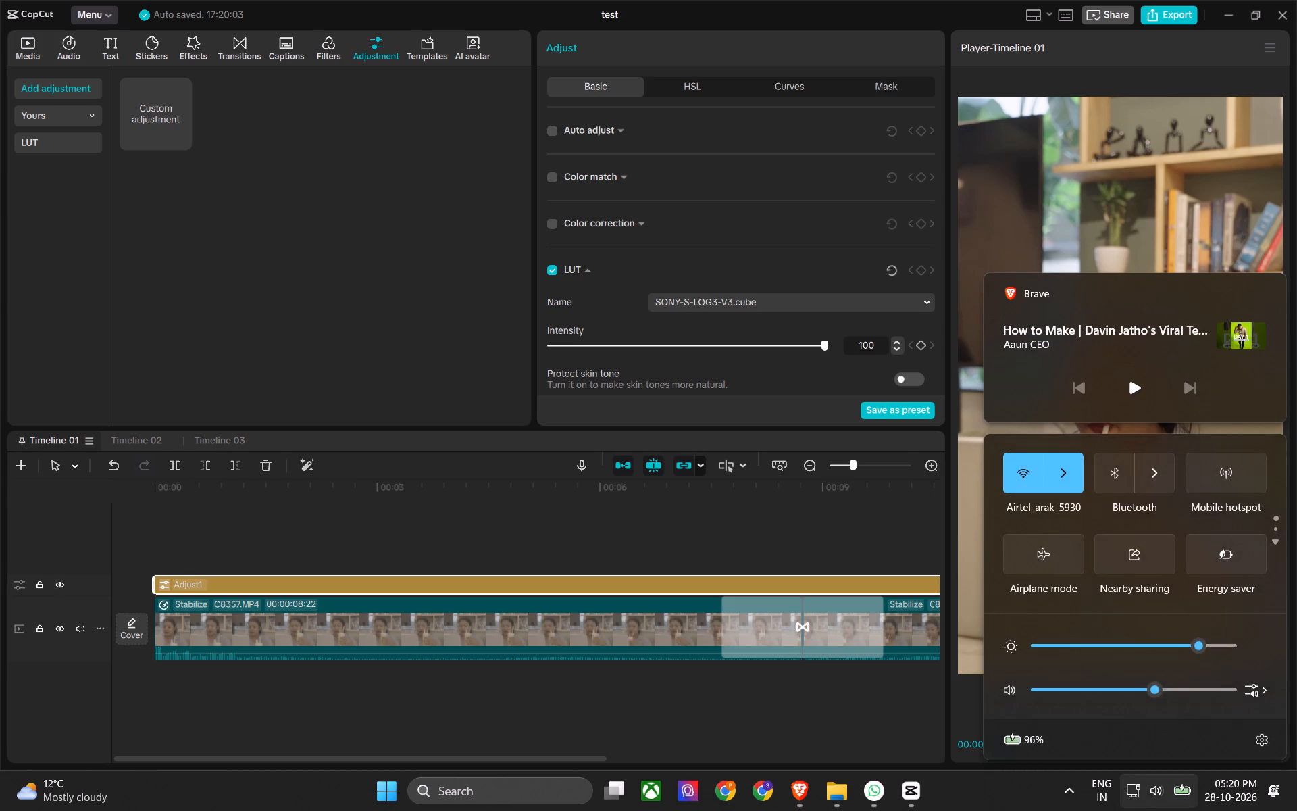
left_click(796, 693)
At 00:00:10:28, sample the woman's face colour for HSL on the Adjust1 layer and set its saturation to 3.
scroll(757, 554, "down", 6)
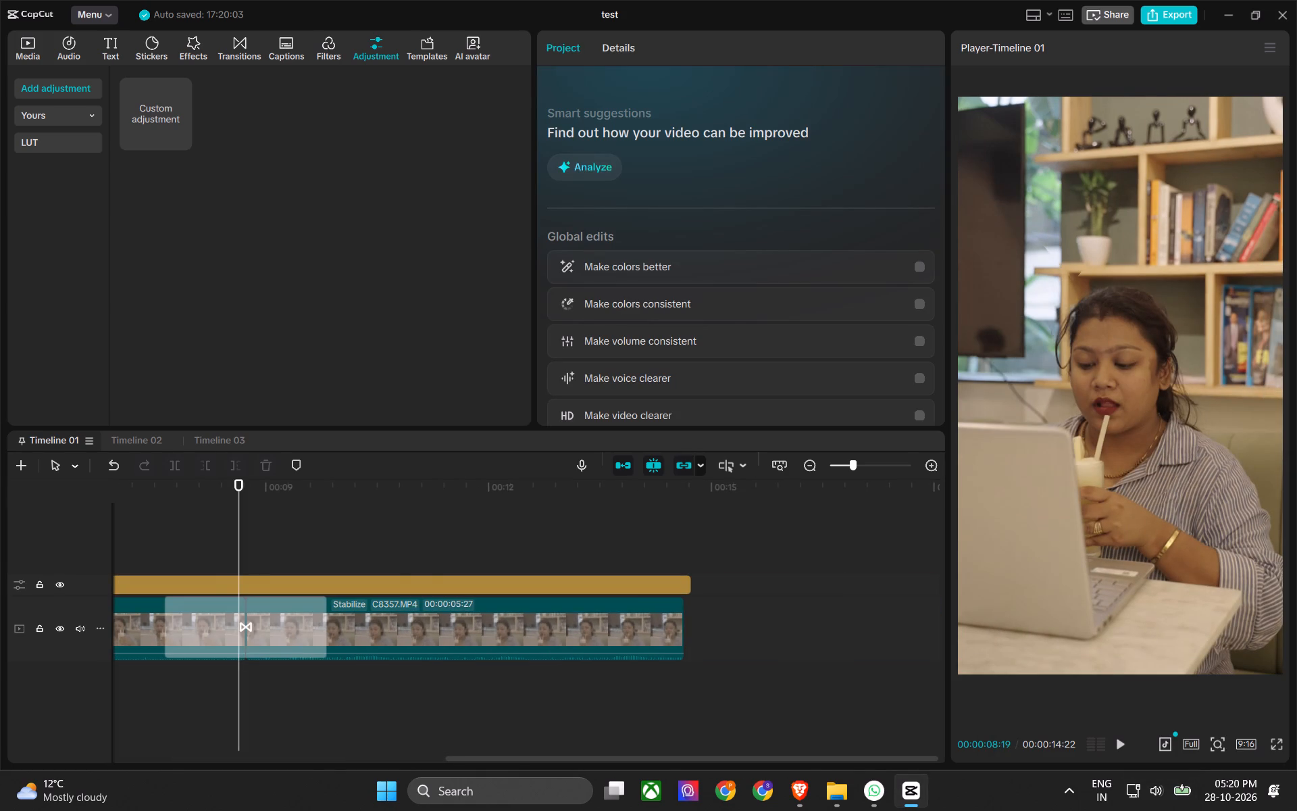
left_click_drag(430, 495, 410, 501)
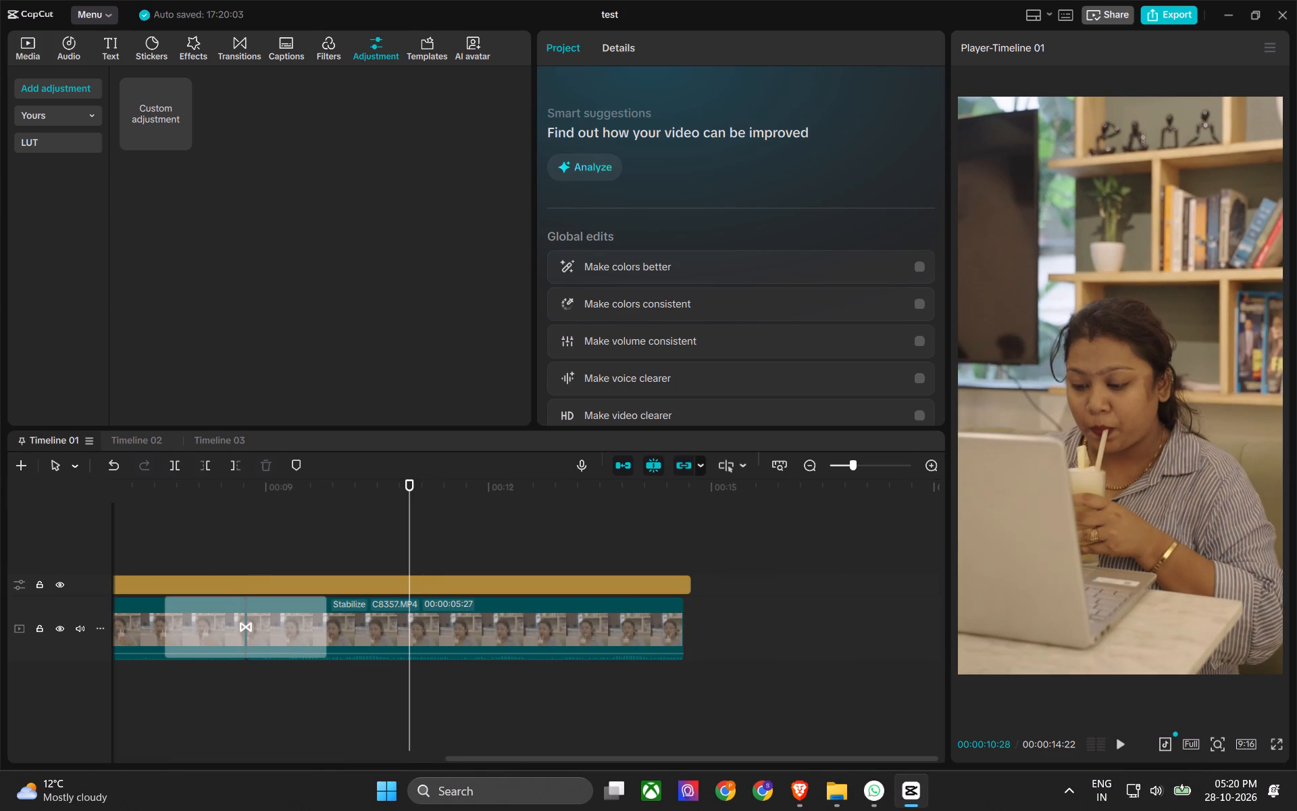
left_click(432, 579)
left_click(701, 89)
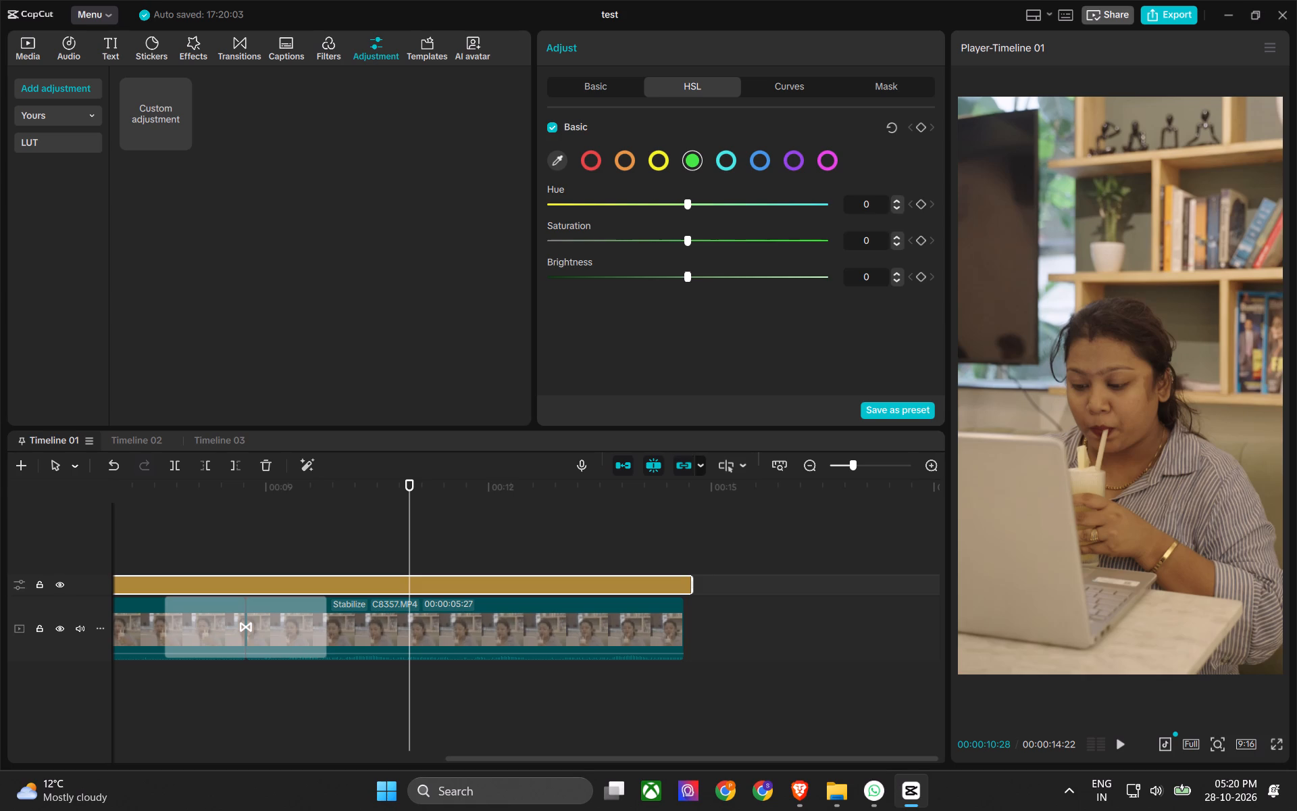
left_click(562, 166)
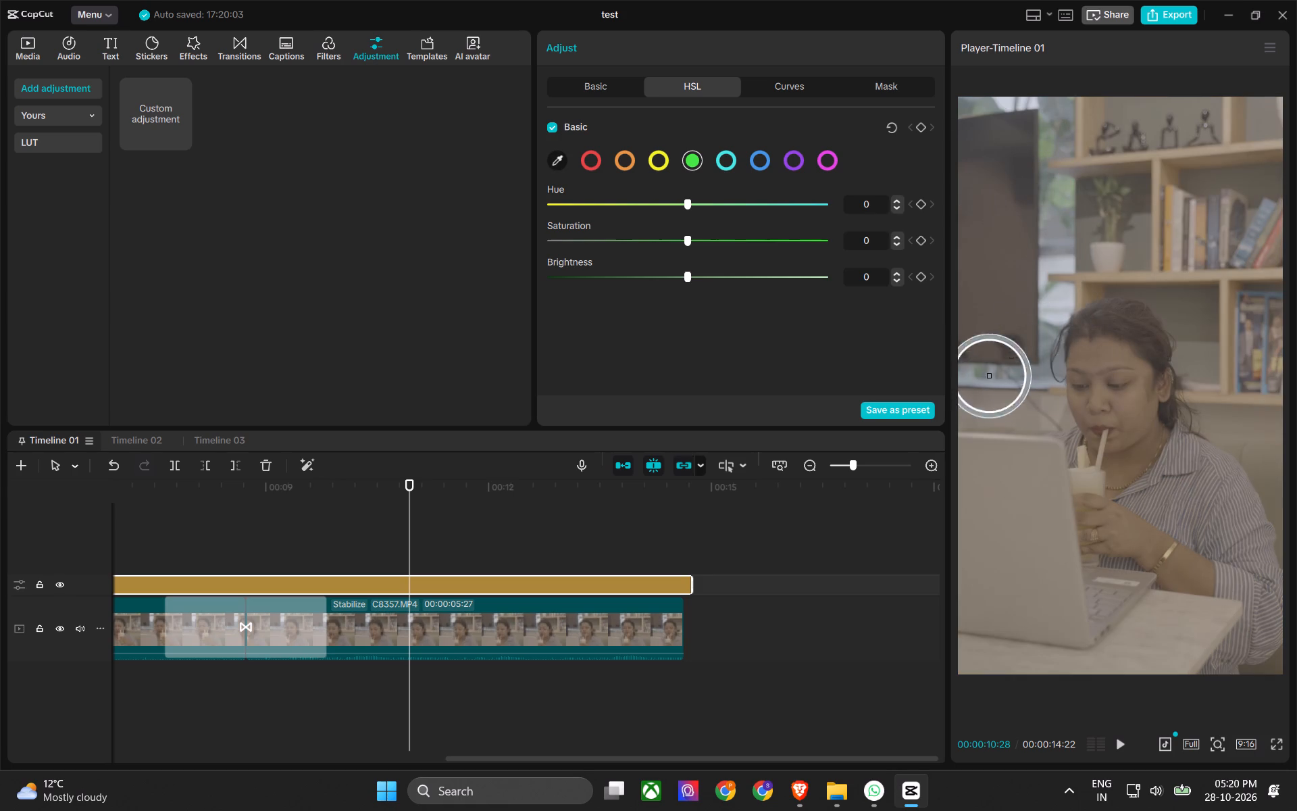
left_click(1110, 359)
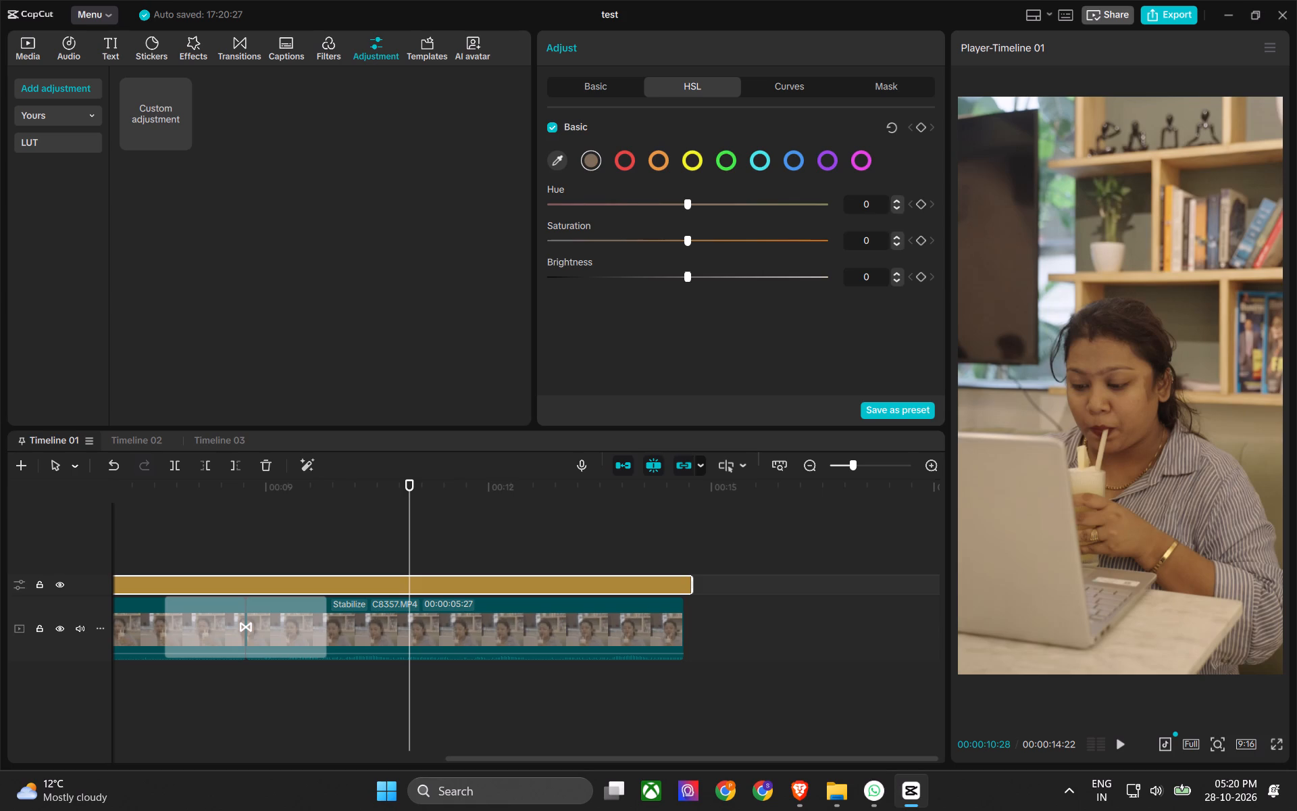
left_click(688, 242)
Sample the wall colour below the bookshelf for HSL, try saturation -13 and 74, and set it to 76.
scroll(1093, 360, "up", 6)
left_click(552, 163)
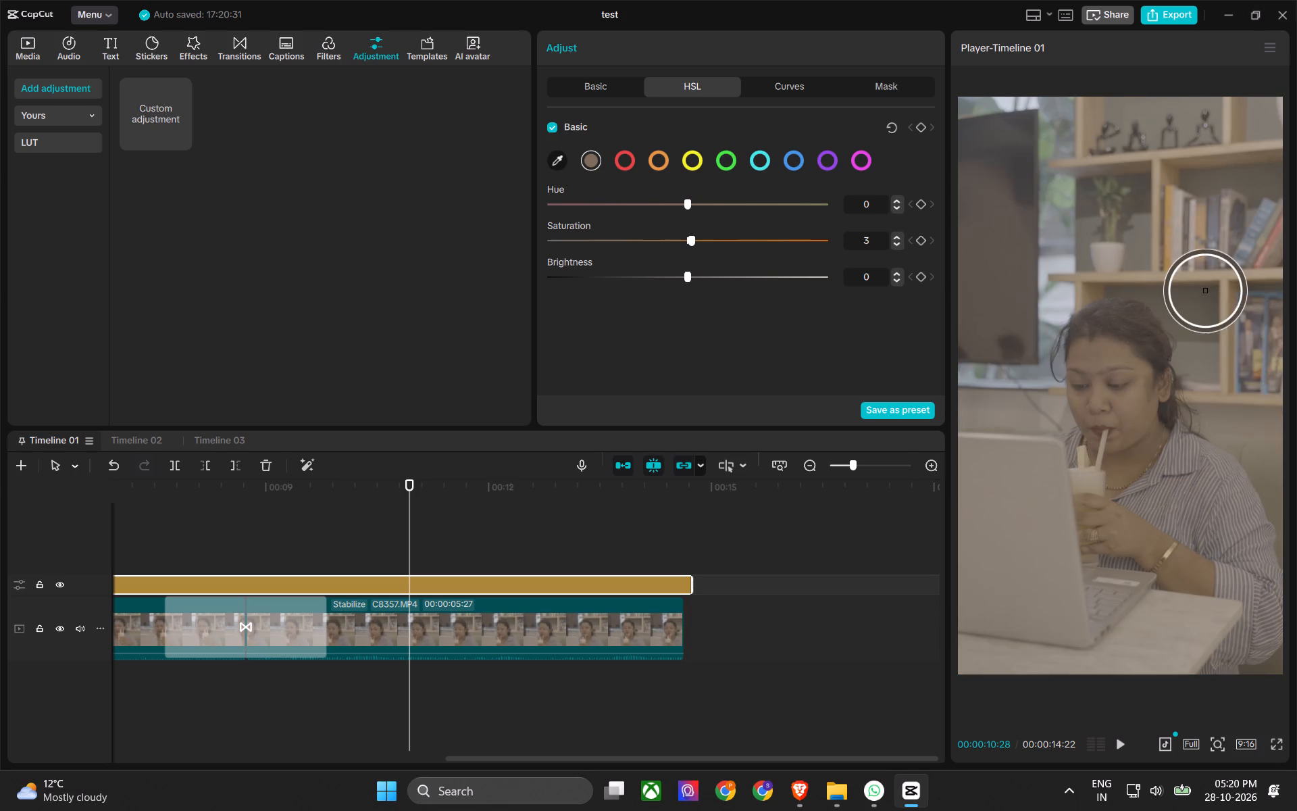
left_click(1203, 302)
left_click_drag(689, 237, 660, 253)
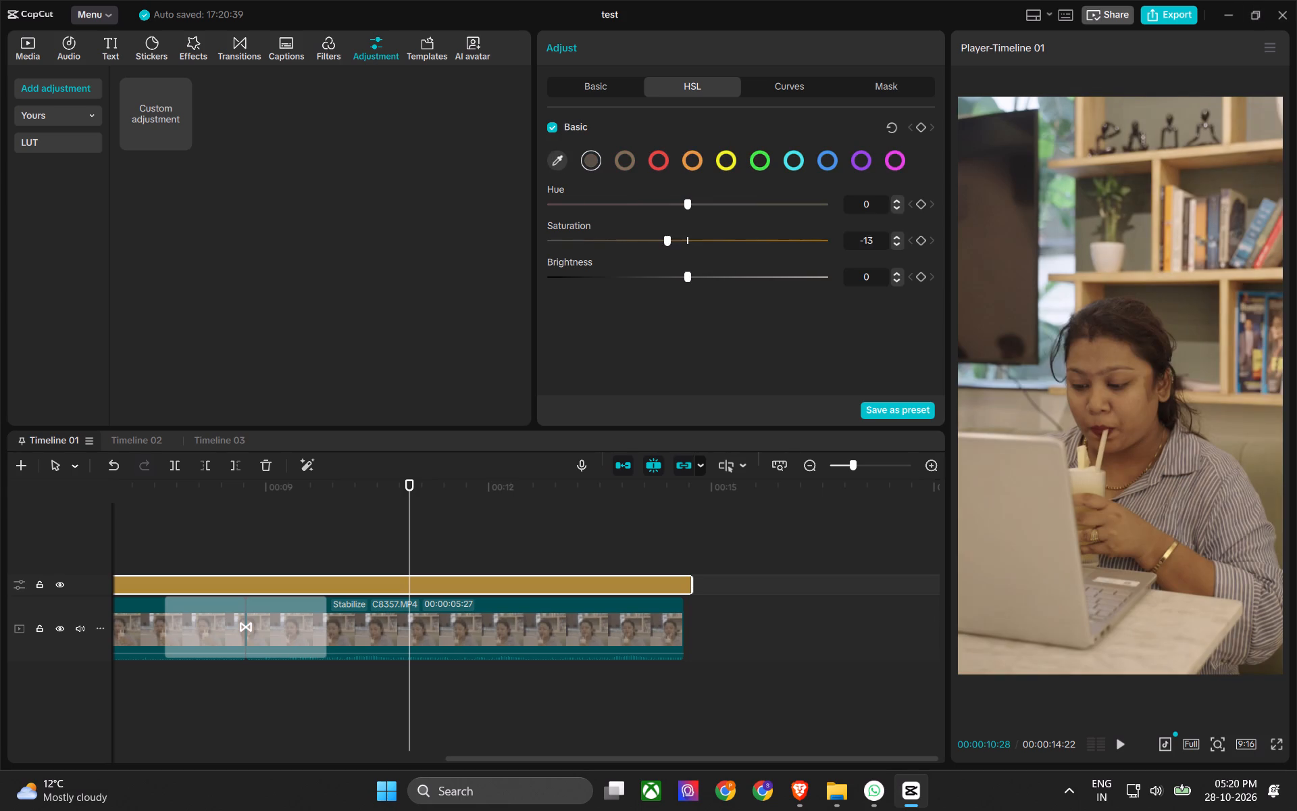
left_click_drag(660, 253, 788, 253)
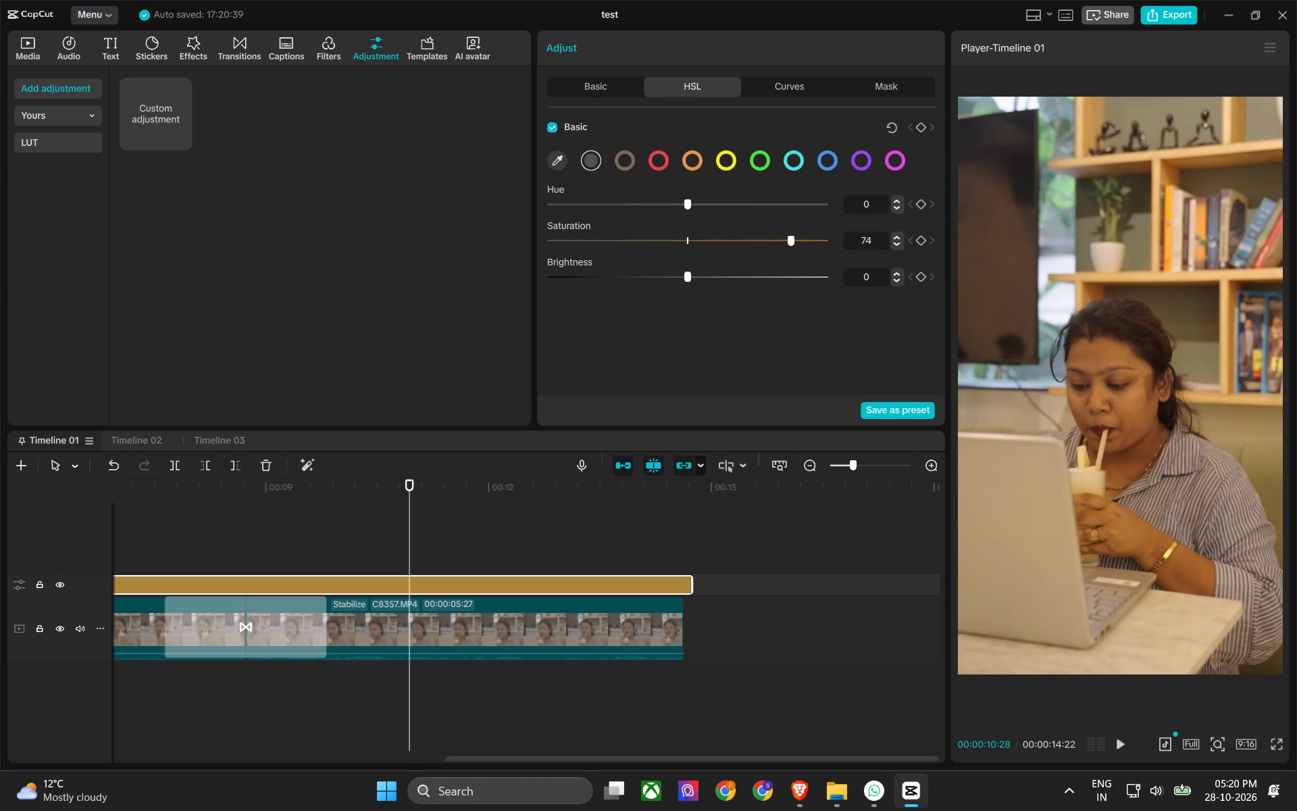
left_click_drag(788, 253, 790, 253)
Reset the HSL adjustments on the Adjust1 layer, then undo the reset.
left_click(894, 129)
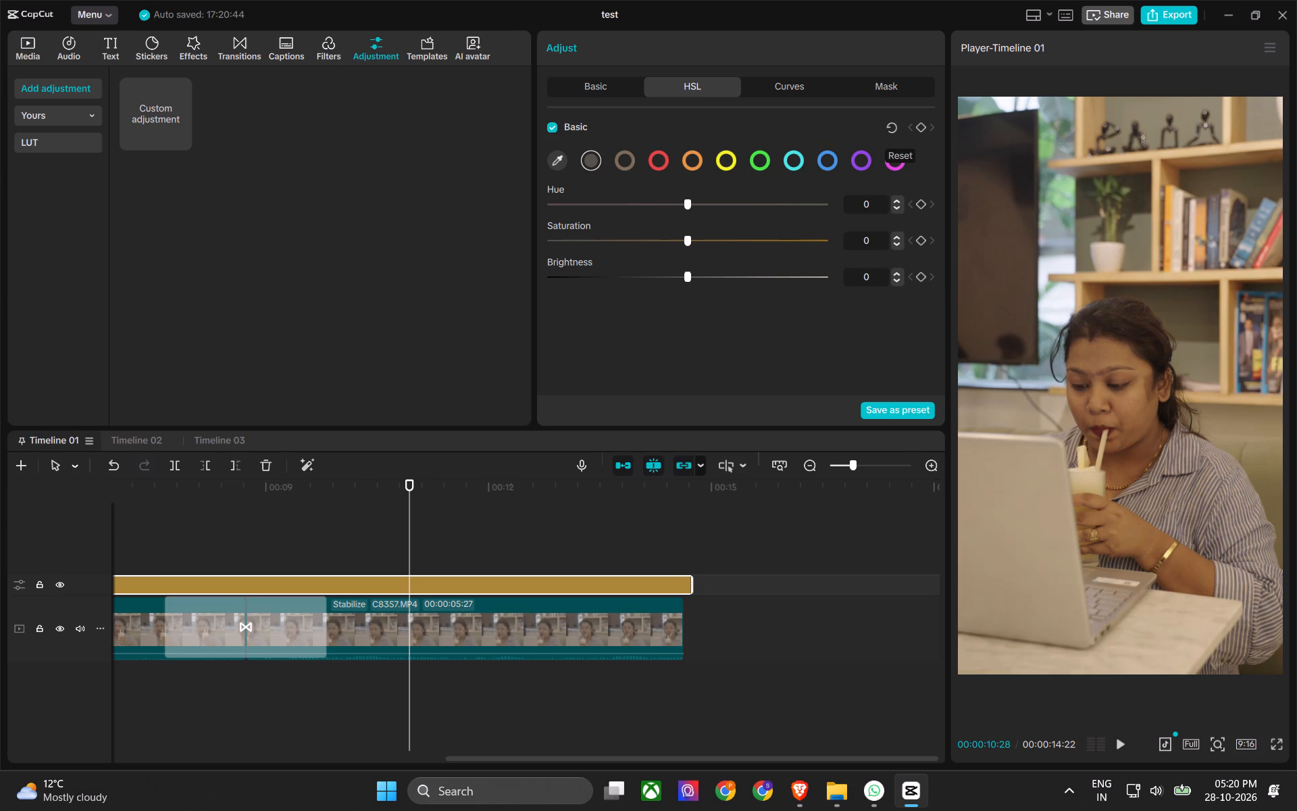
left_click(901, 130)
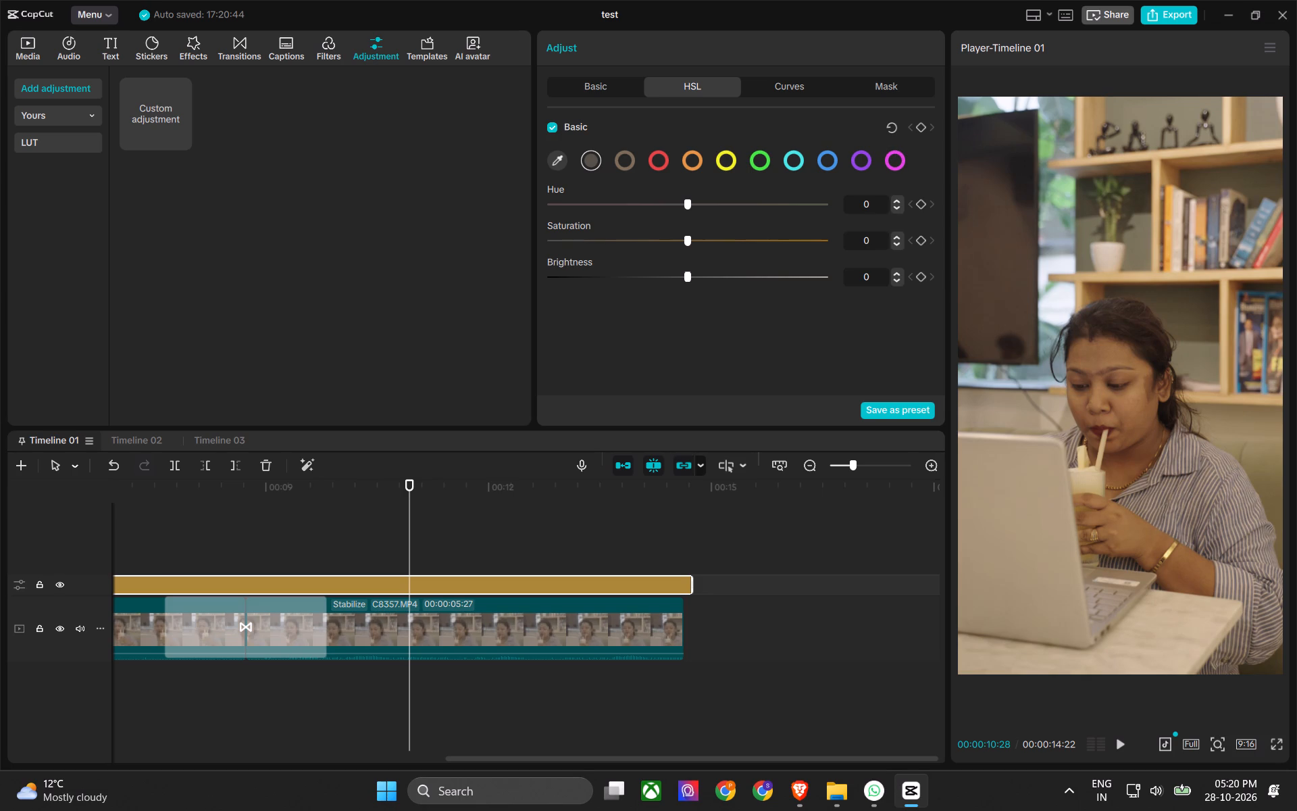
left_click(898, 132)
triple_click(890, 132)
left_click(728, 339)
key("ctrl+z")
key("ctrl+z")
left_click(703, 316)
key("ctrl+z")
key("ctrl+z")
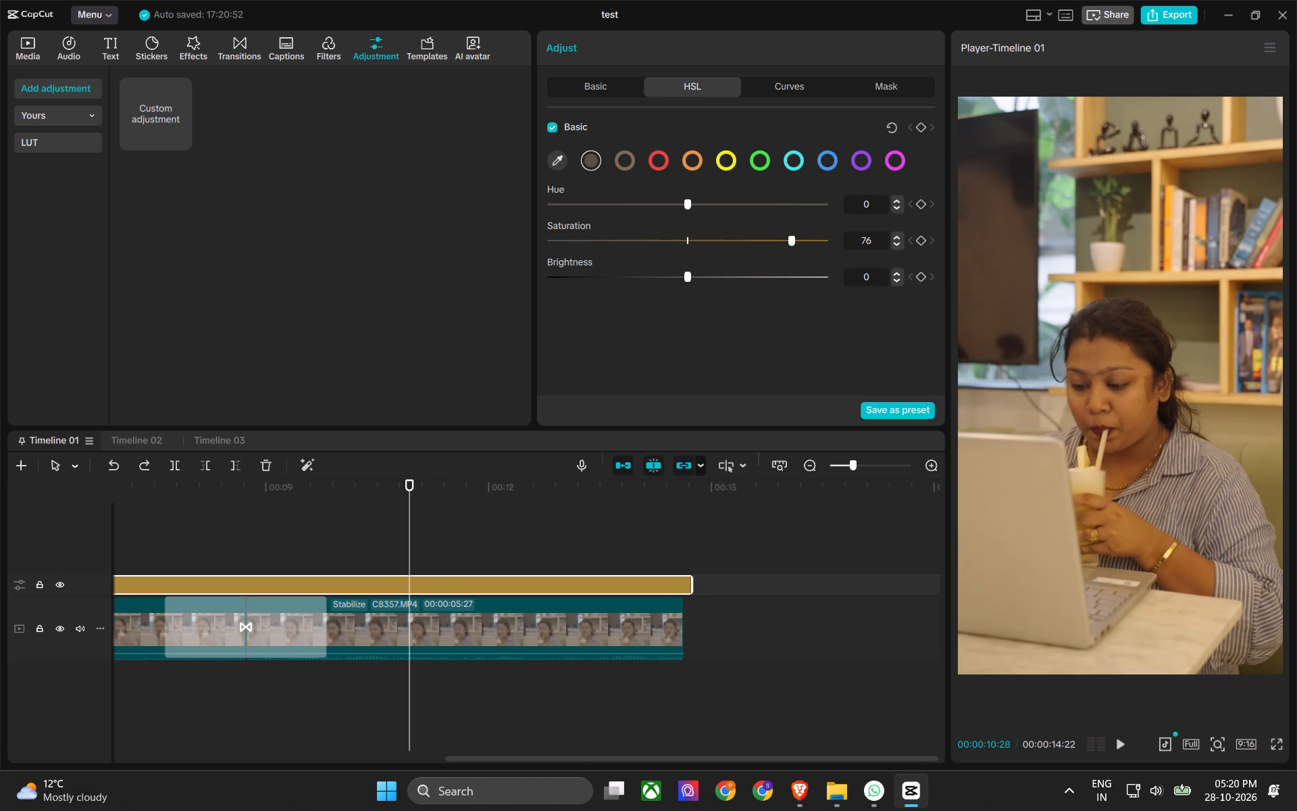
Set the yellow HSL saturation on the Adjust1 layer to -100.
left_click(720, 163)
left_click_drag(684, 242, 590, 249)
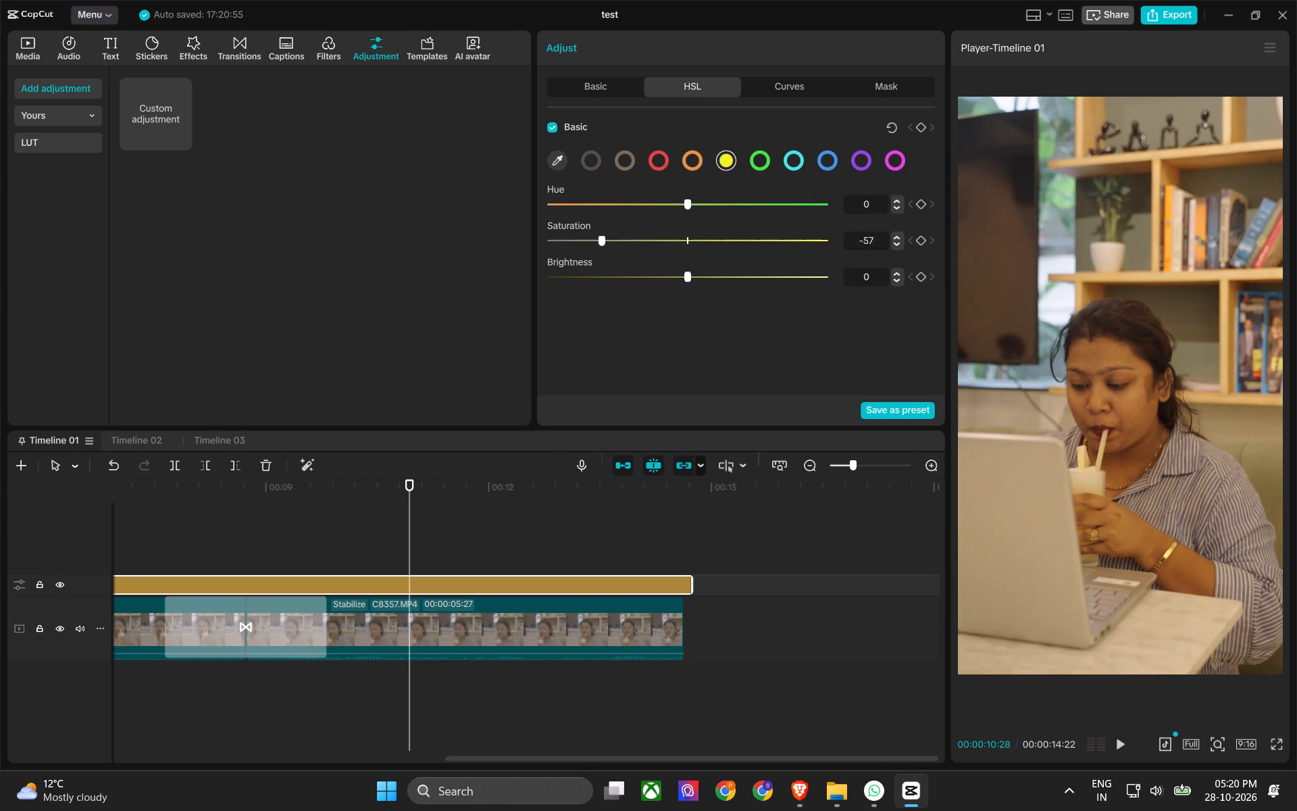
left_click_drag(590, 249, 478, 268)
left_click_drag(478, 268, 474, 269)
Try green HSL saturation at 100, then set it to -100.
left_click(761, 162)
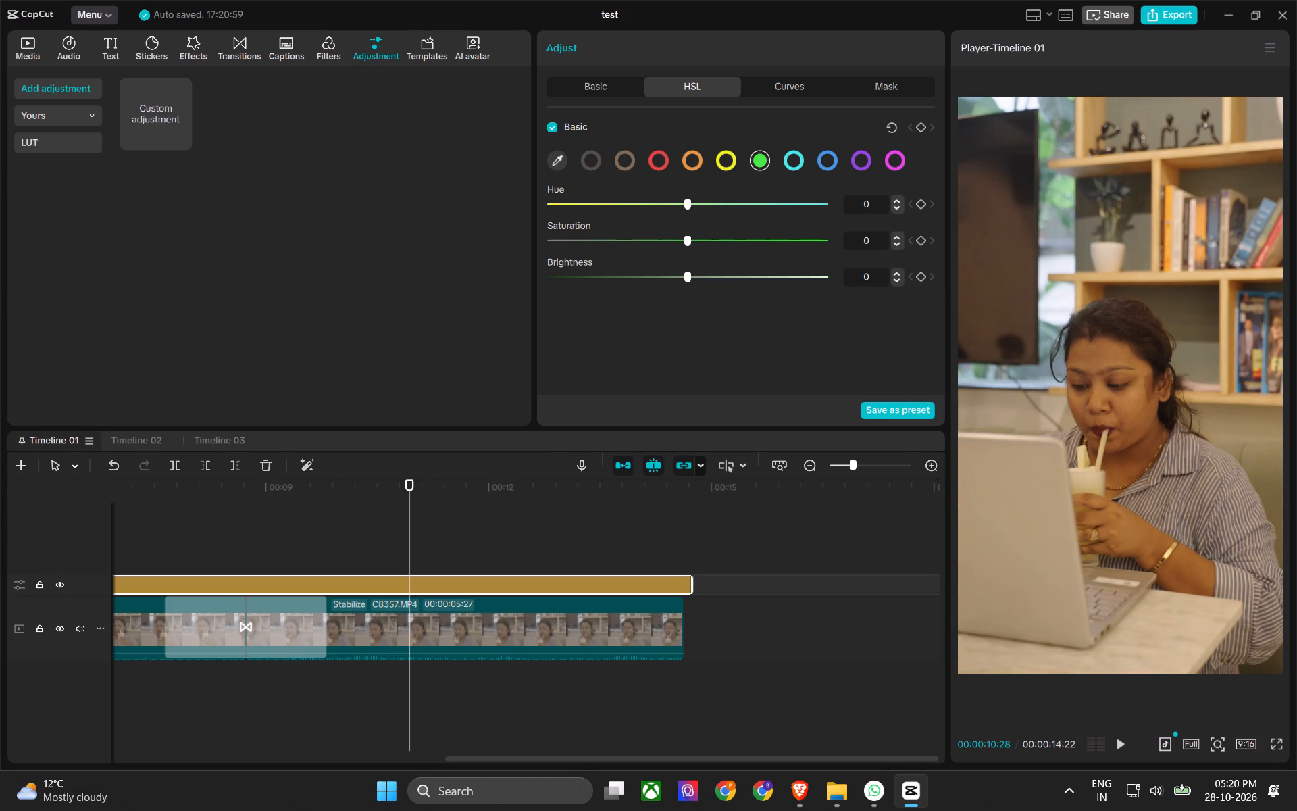
left_click_drag(686, 241, 1109, 243)
left_click_drag(1109, 243, 510, 249)
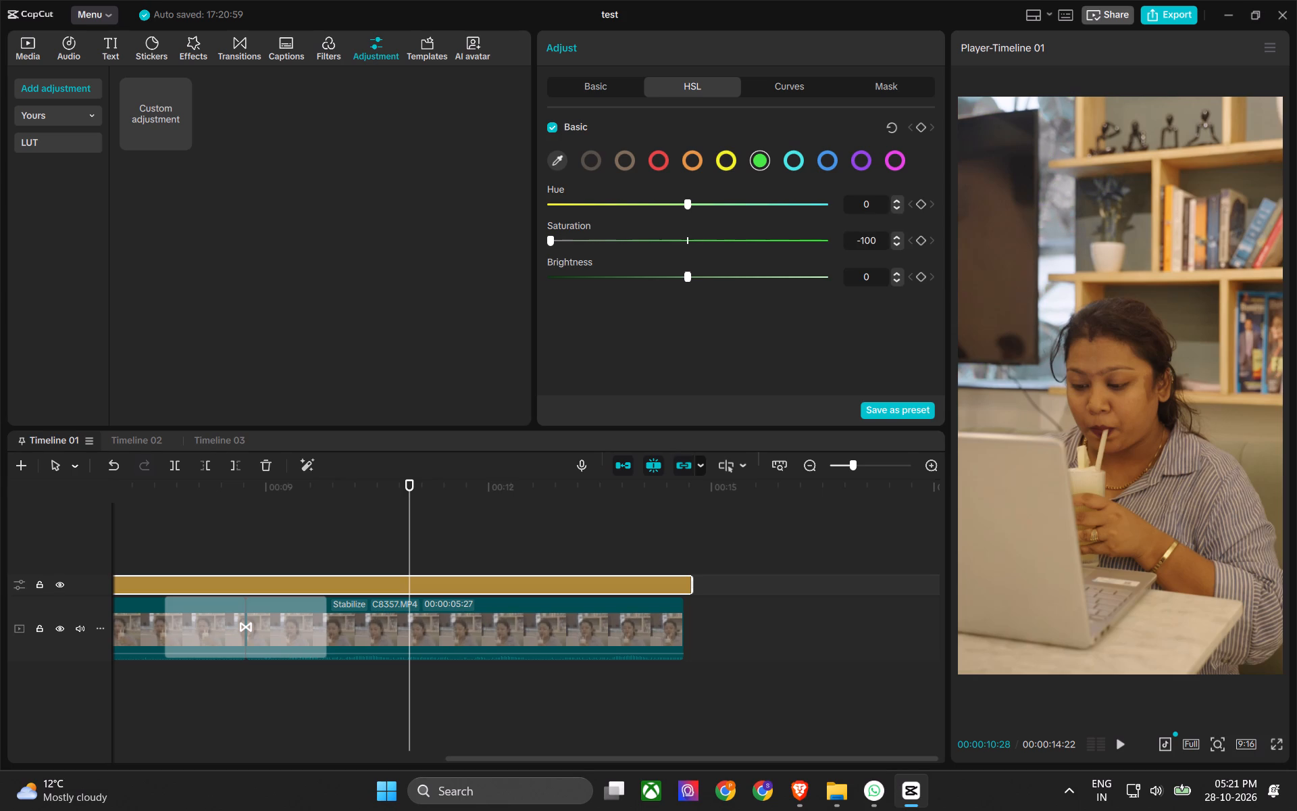
left_click_drag(510, 249, 504, 249)
Try cyan HSL saturation at -58, -81 and -63, then set it to -98.
left_click(792, 162)
left_click_drag(683, 238, 582, 239)
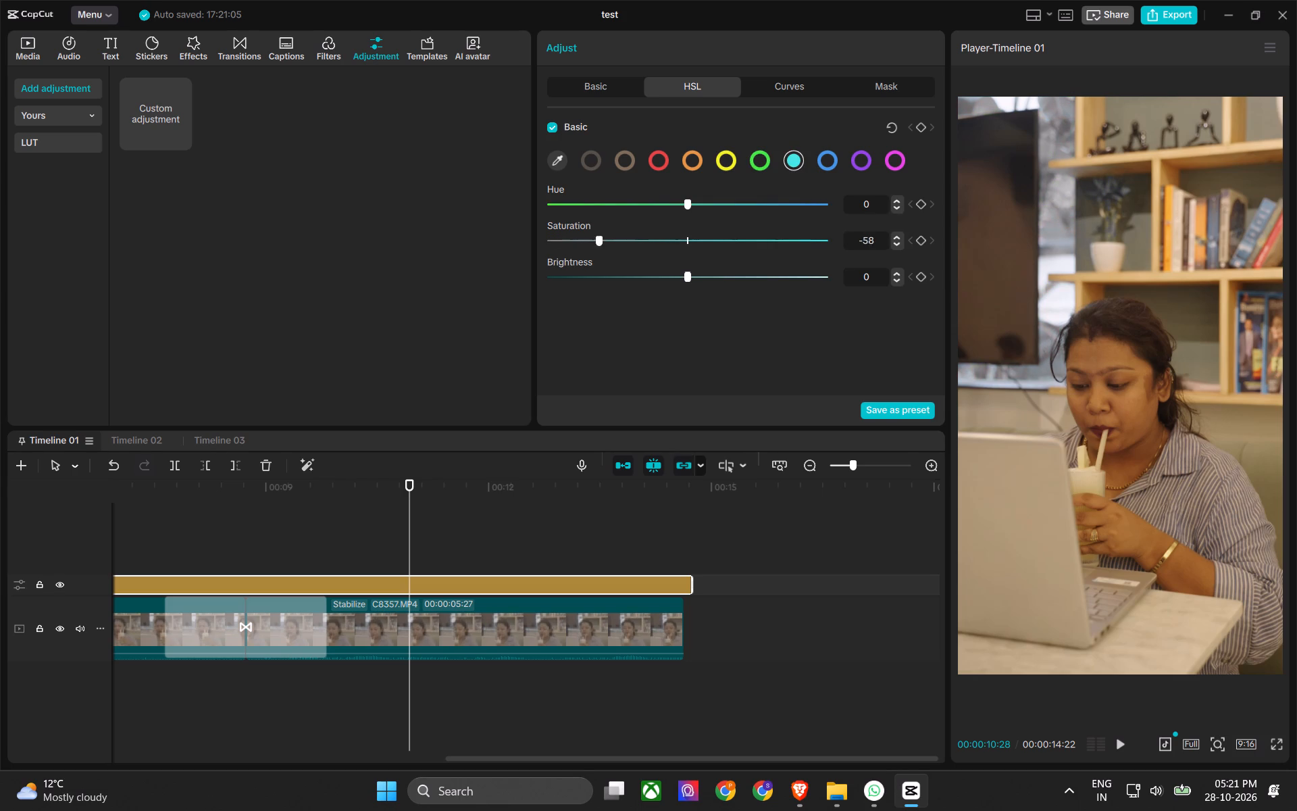
left_click_drag(582, 239, 480, 245)
left_click_drag(480, 245, 586, 238)
left_click_drag(586, 238, 550, 241)
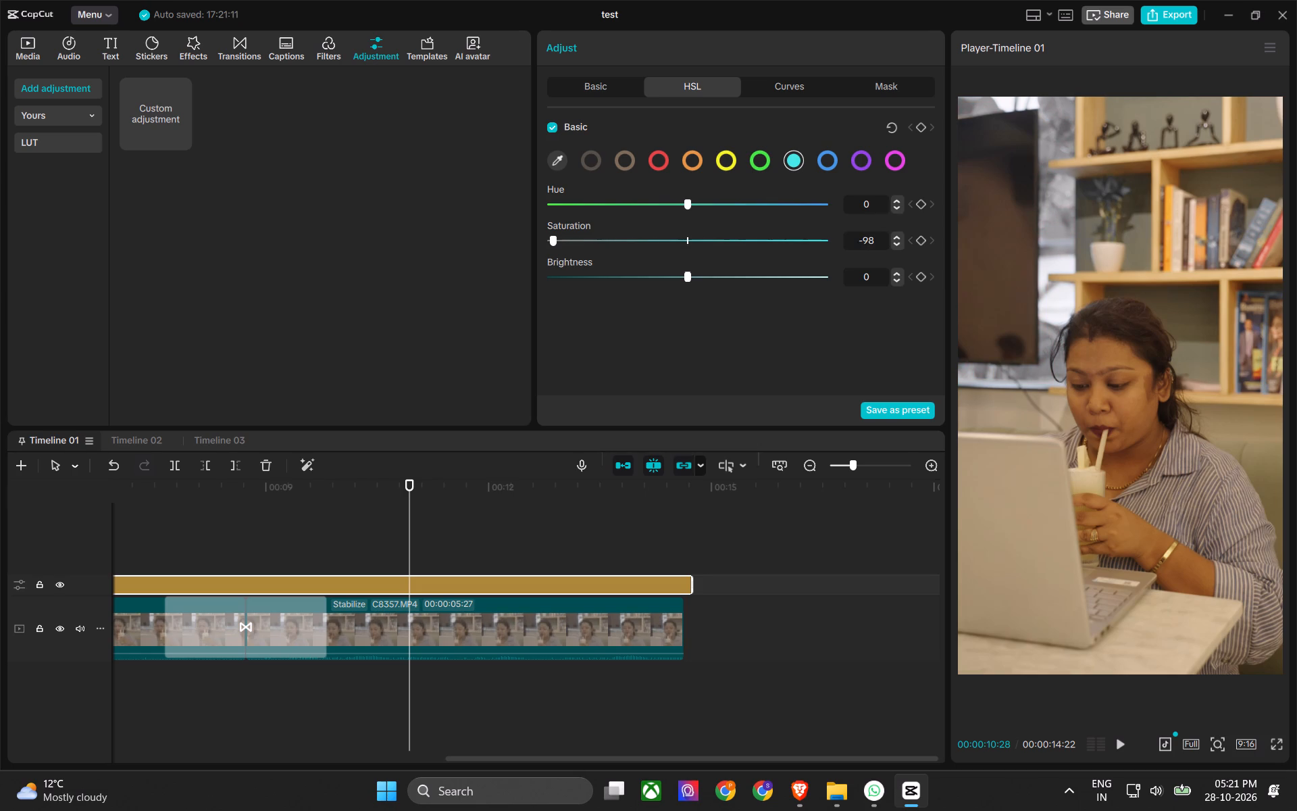
Set the red HSL saturation to -100, hue to 100 and brightness to -100 on the Adjust1 layer.
left_click(681, 161)
left_click(660, 162)
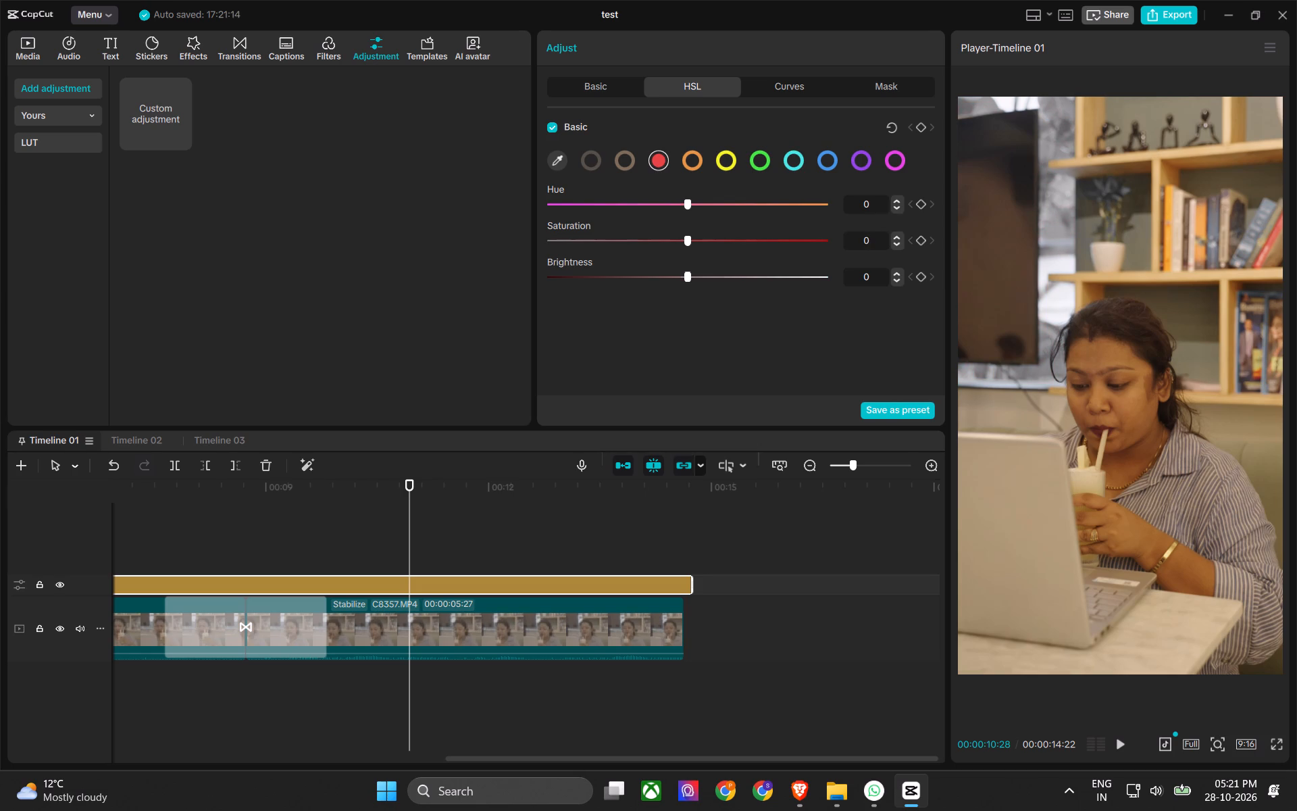
left_click_drag(686, 241, 566, 247)
left_click_drag(566, 247, 273, 243)
left_click(273, 243)
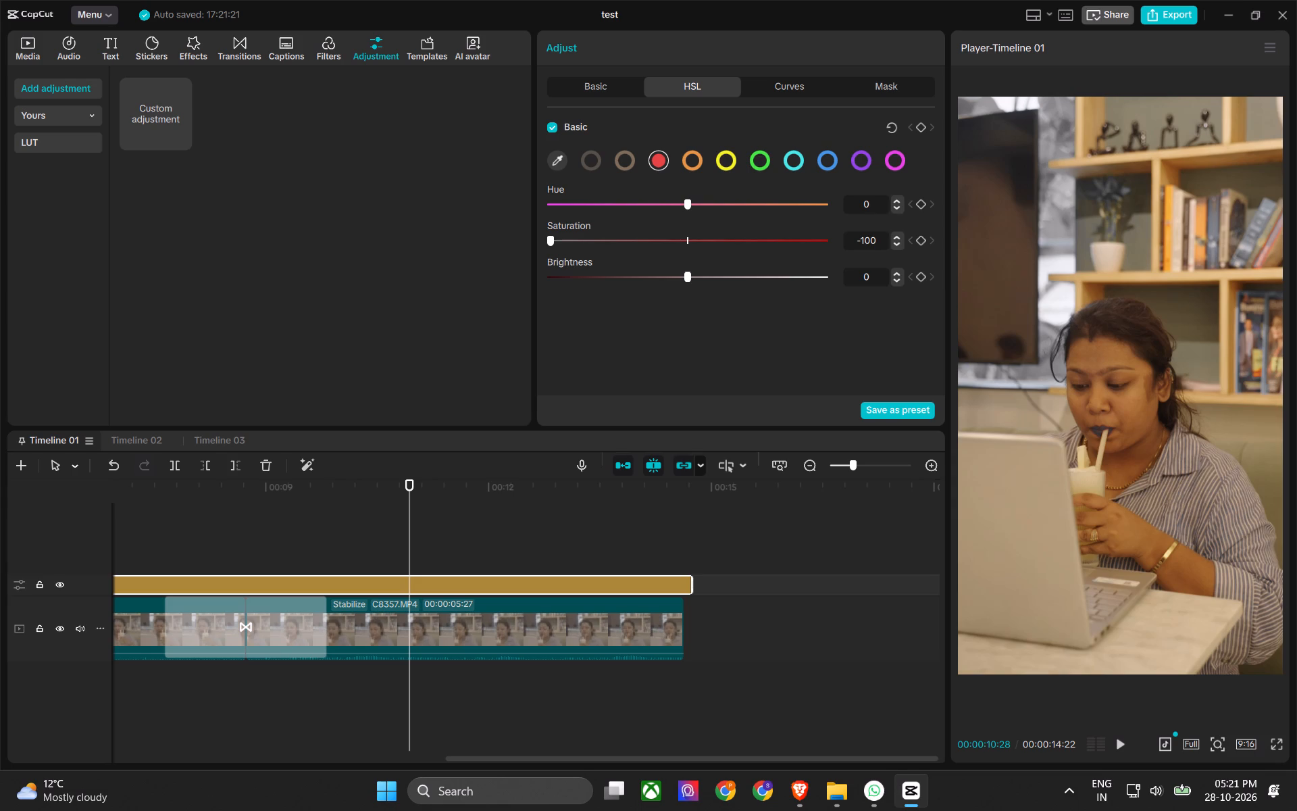
left_click_drag(683, 199, 1164, 245)
left_click_drag(1164, 245, 1169, 246)
left_click_drag(694, 277, 1021, 282)
scroll(1087, 412, "up", 4)
left_click_drag(692, 276, 280, 289)
scroll(1108, 449, "up", 7, "ctrl")
Scrub through Timeline 01 to review the HSL grade on both clips and save the project.
scroll(1106, 450, "down", 7, "ctrl")
left_click_drag(415, 482, 546, 485)
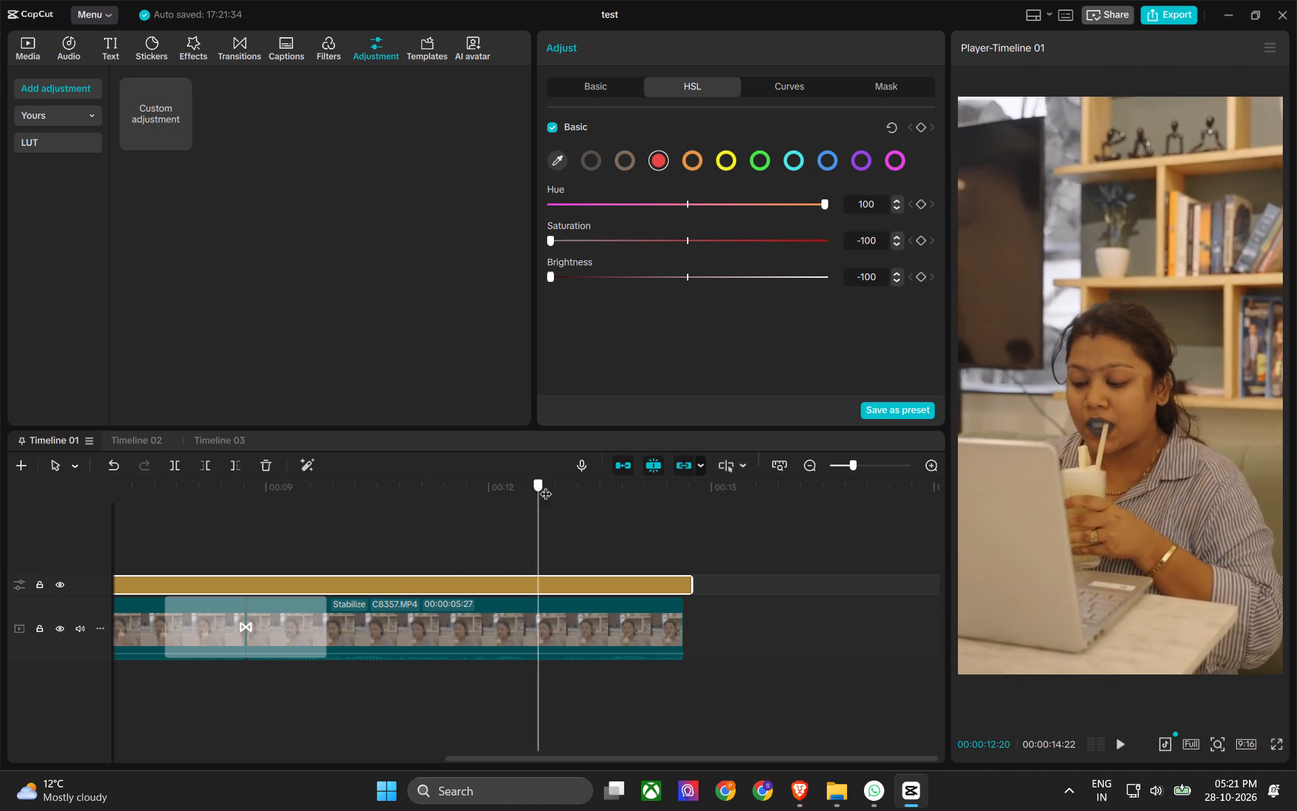
left_click_drag(546, 485, 92, 519)
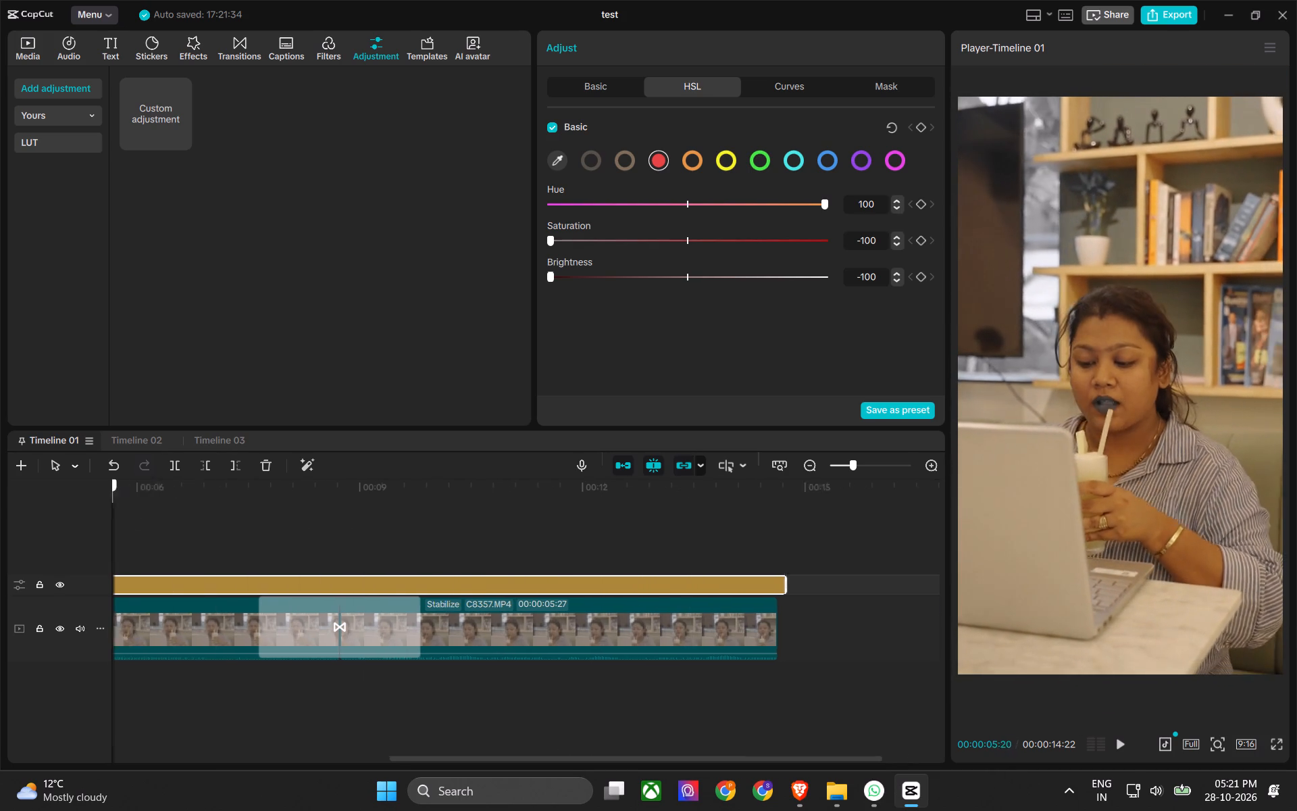
left_click_drag(92, 519, 920, 530)
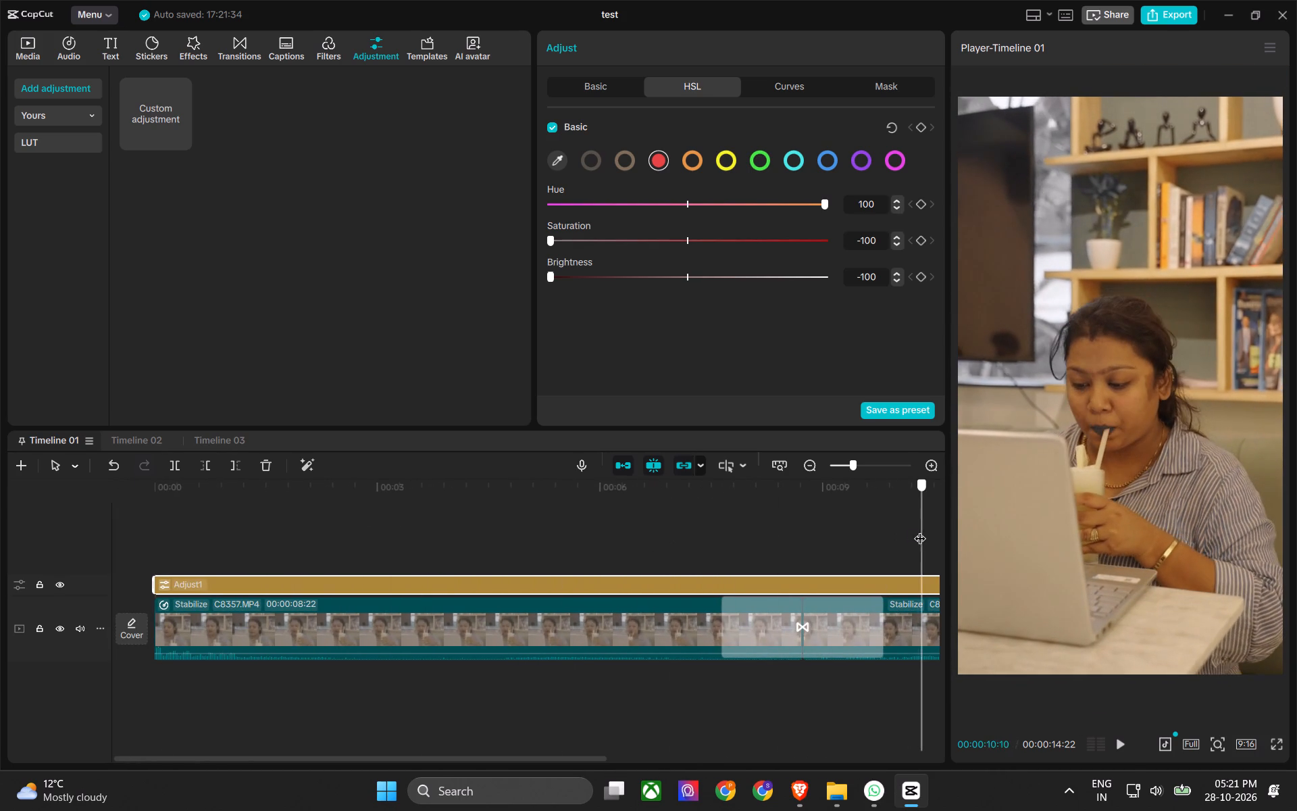
left_click_drag(920, 530, 708, 575)
scroll(699, 579, "down", 6, "alt")
key("ctrl+s")
scroll(532, 601, "down", 6, "alt")
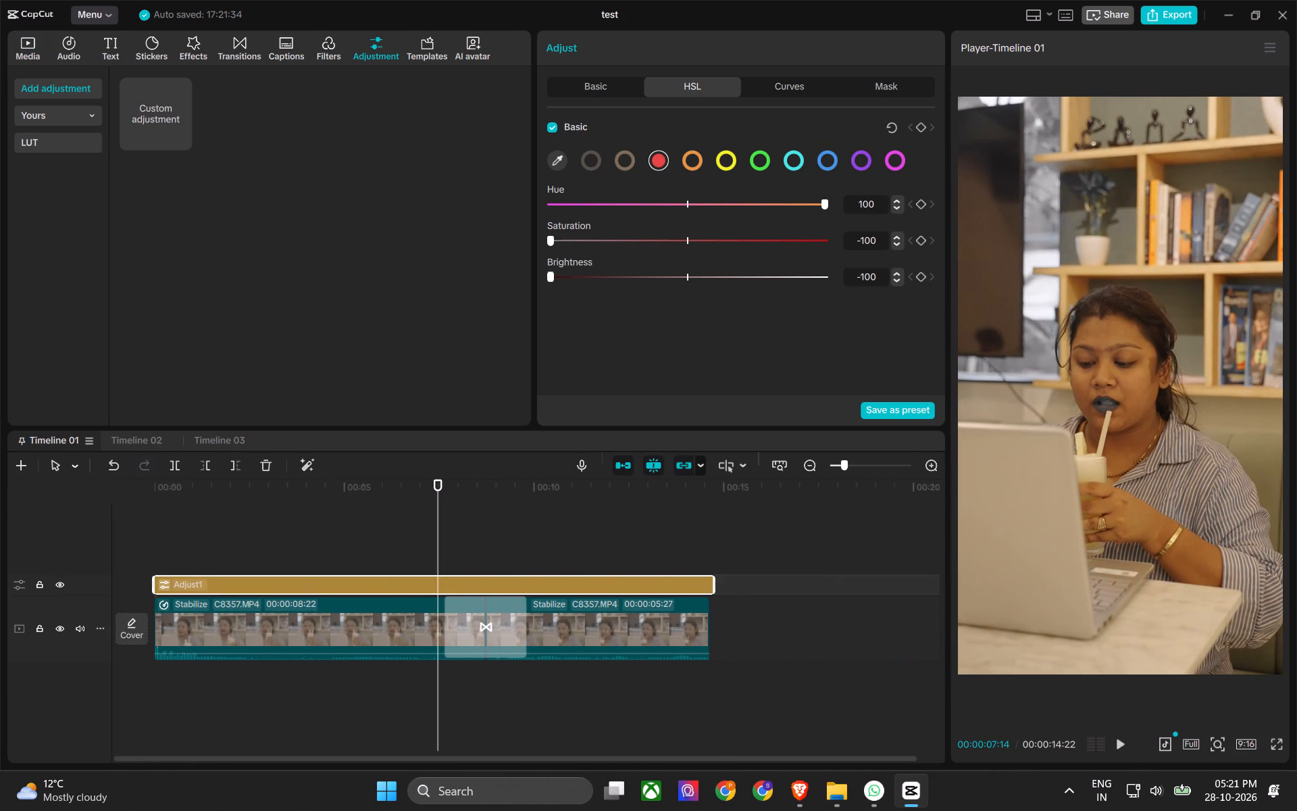
Scrub through Timeline 01 to review the grade across both clips and save the project.
key("ctrl+s")
left_click_drag(434, 488, 48, 541)
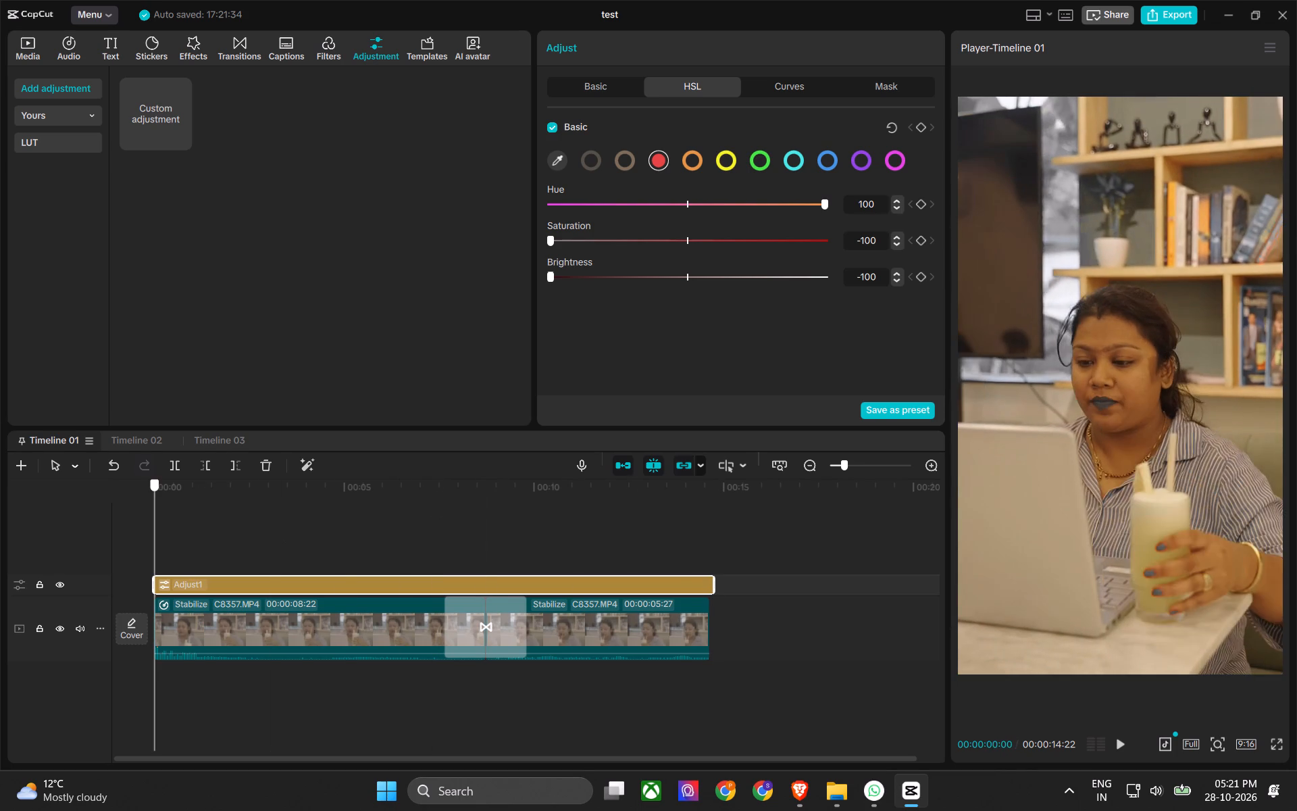
left_click_drag(48, 541, 735, 546)
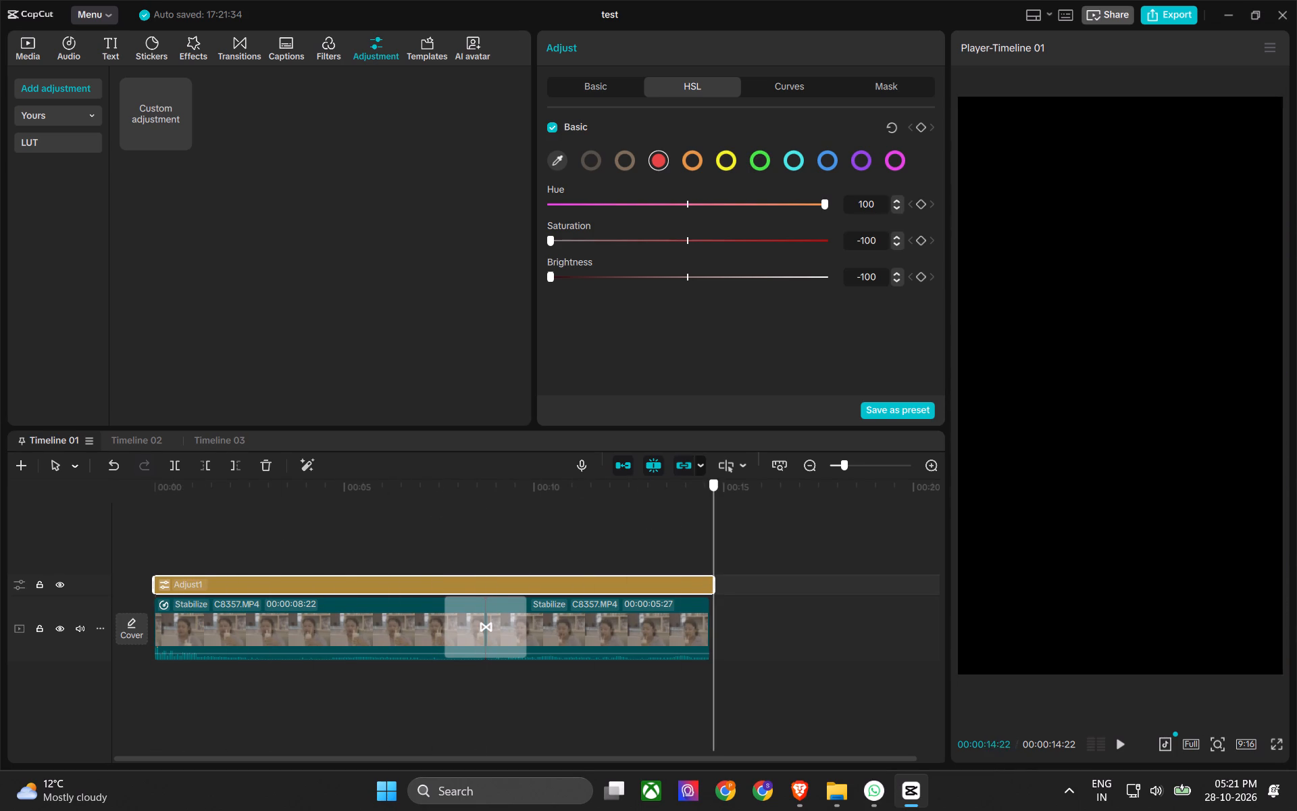
left_click_drag(735, 546, 503, 550)
left_click(591, 547)
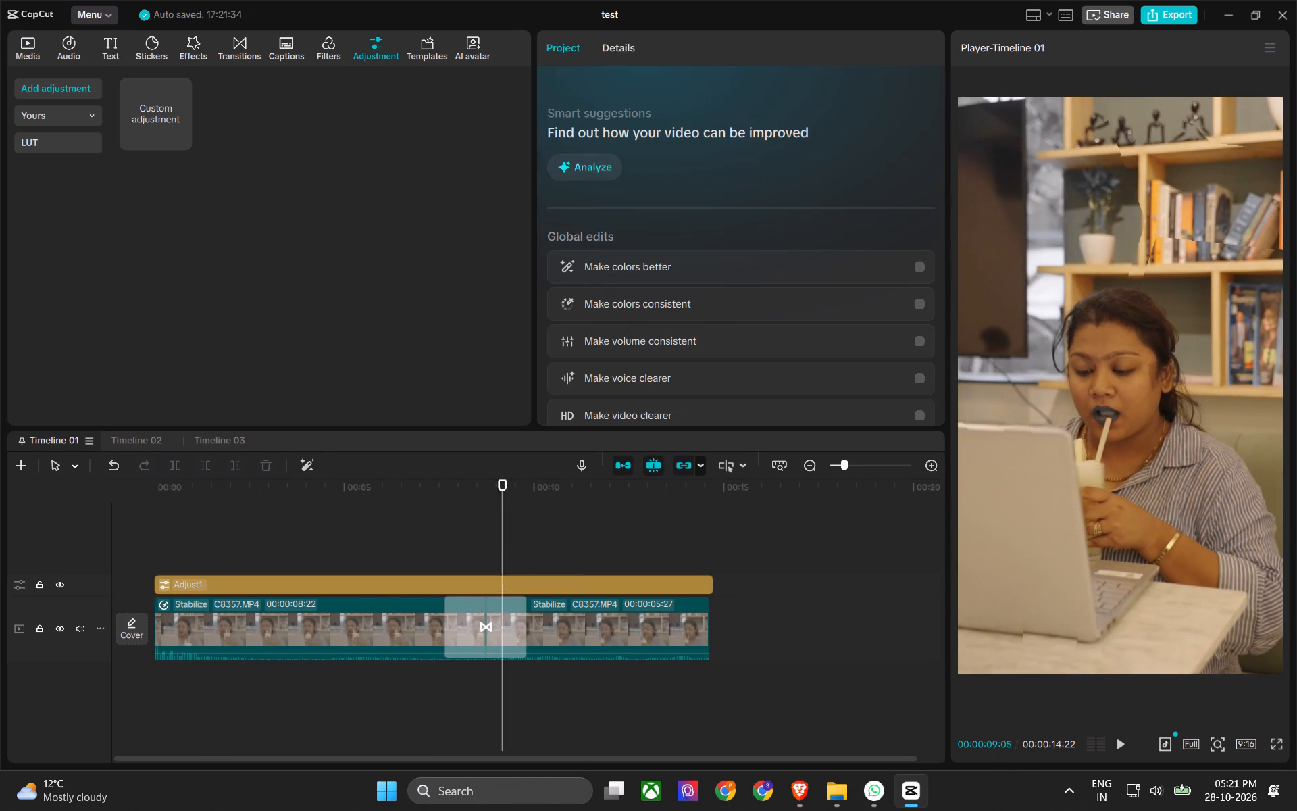
key("ctrl+s")
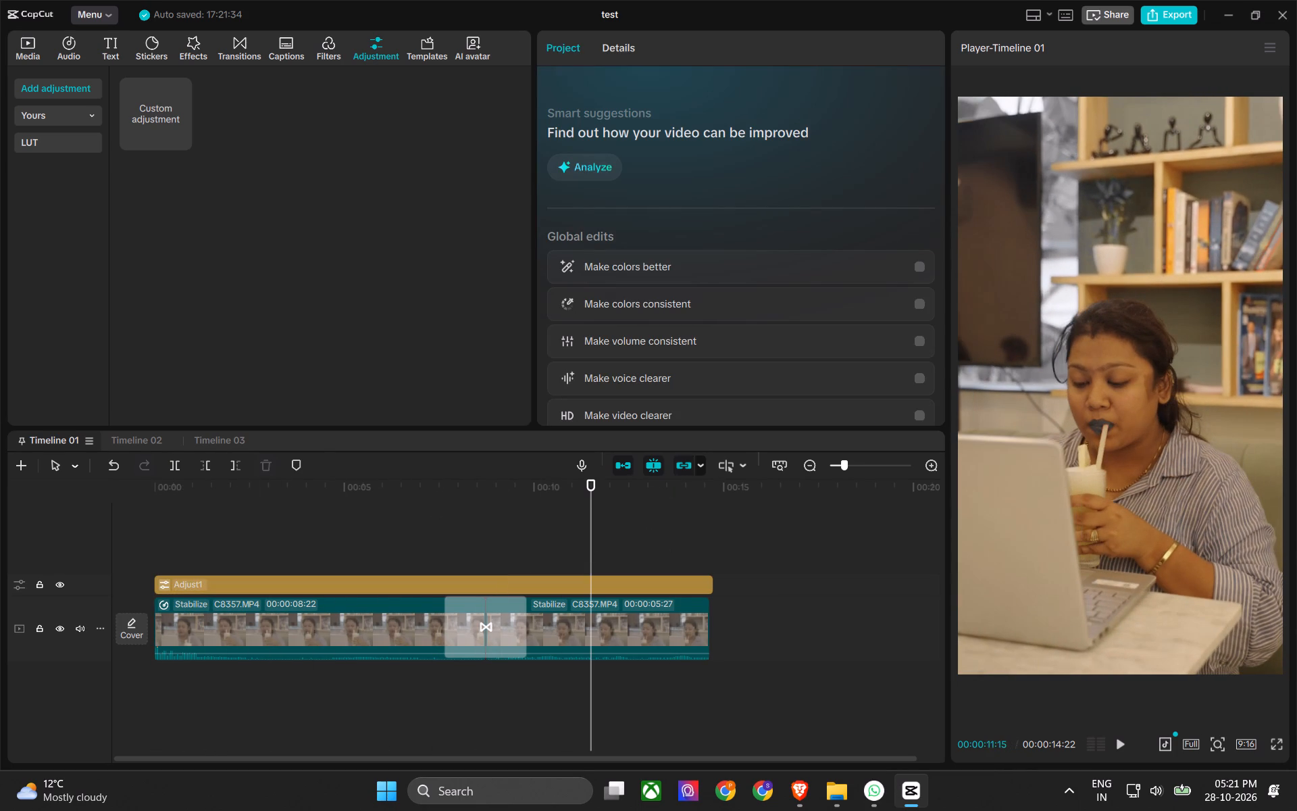
left_click(587, 581)
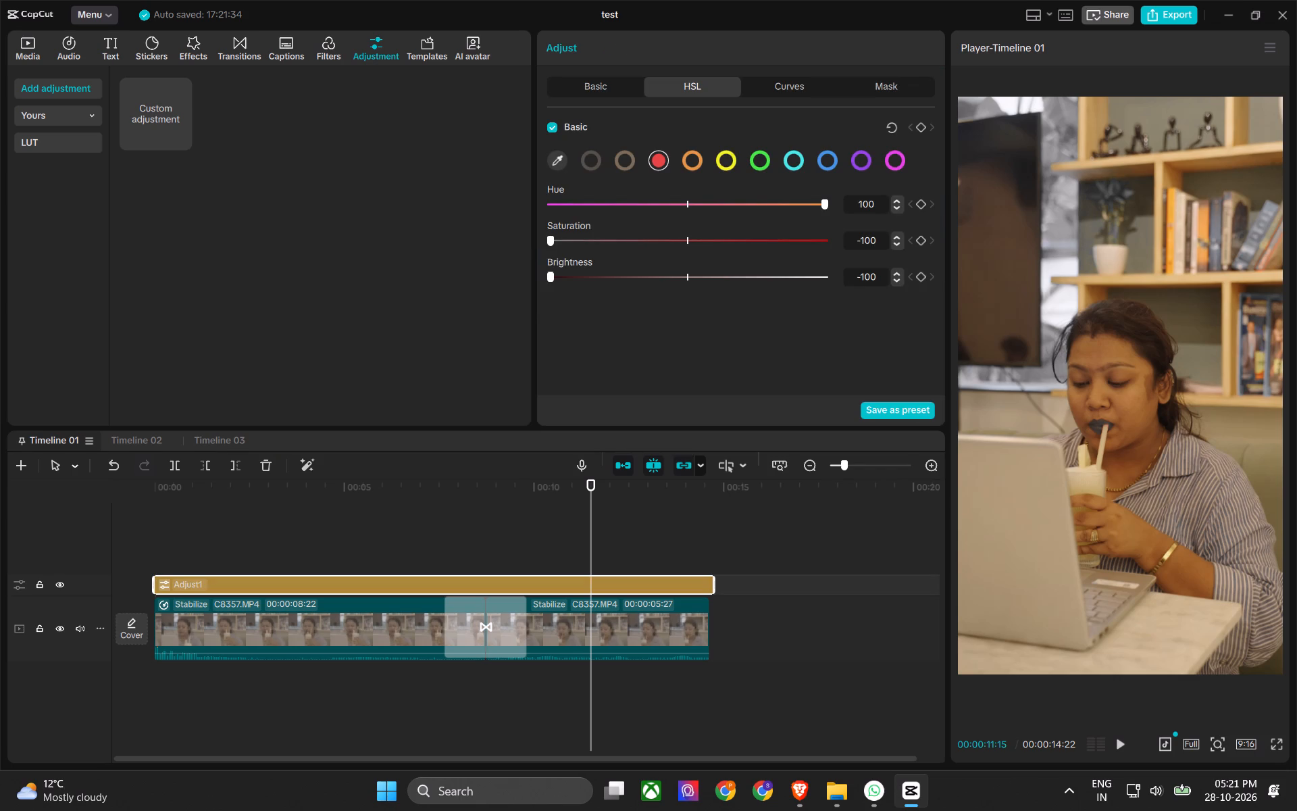
left_click(198, 538)
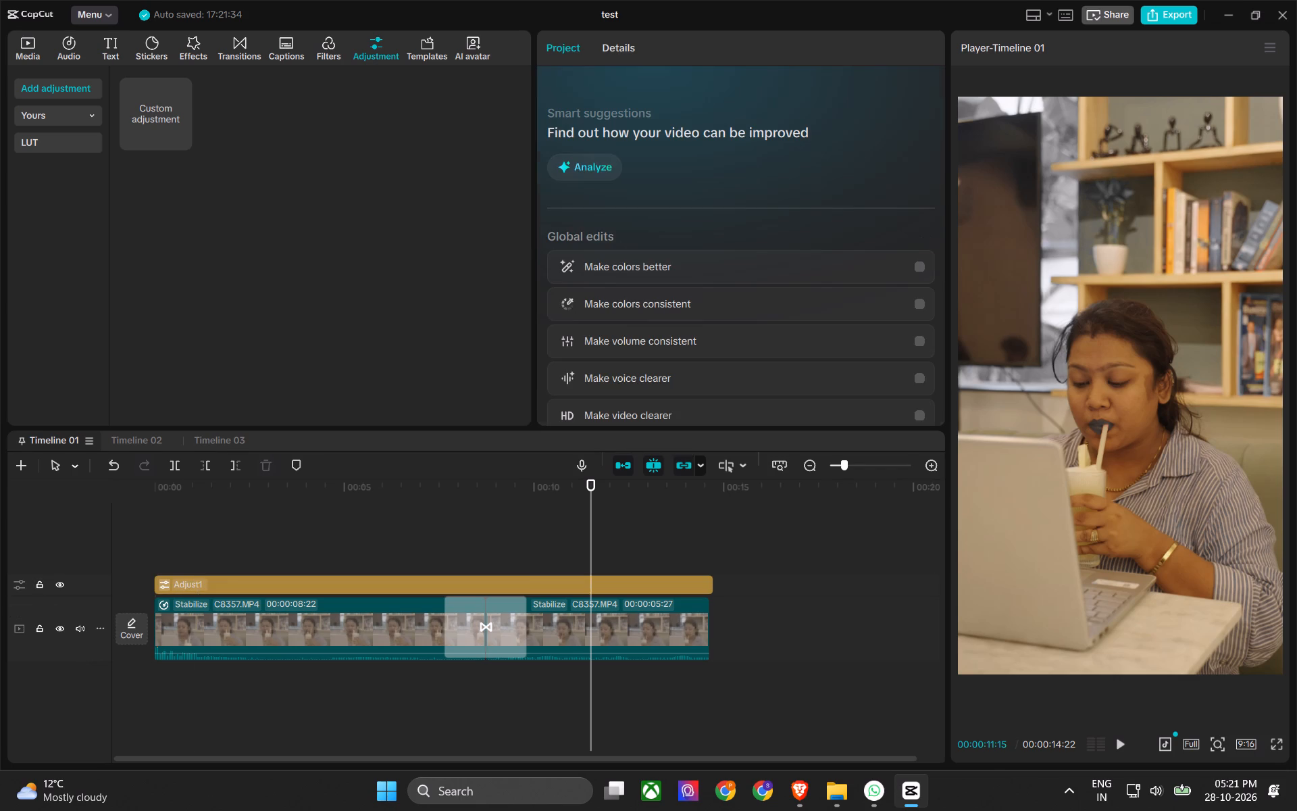
Delete the Scrap Wipe transition between the two C8357.MP4 clips and scrub across the cut to check it.
left_click_drag(530, 482, 460, 521)
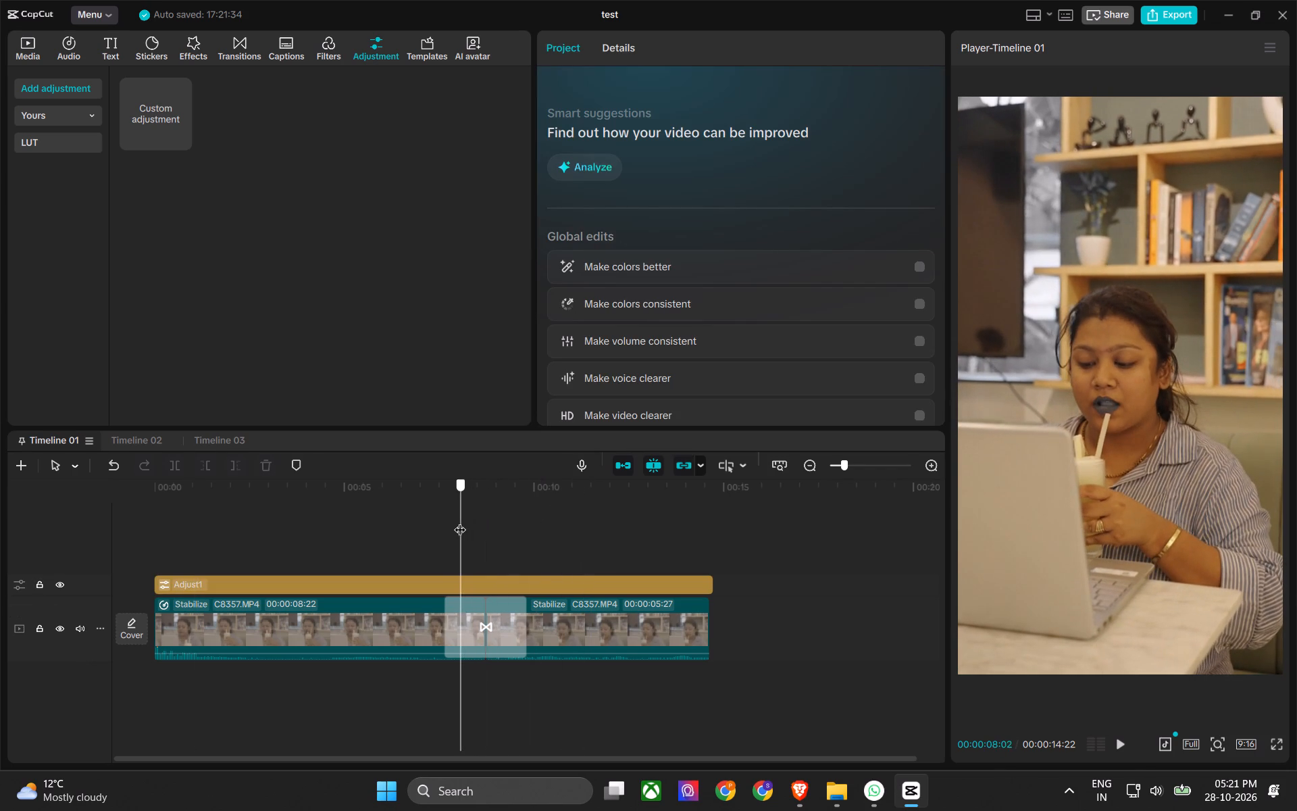
left_click_drag(460, 521, 484, 527)
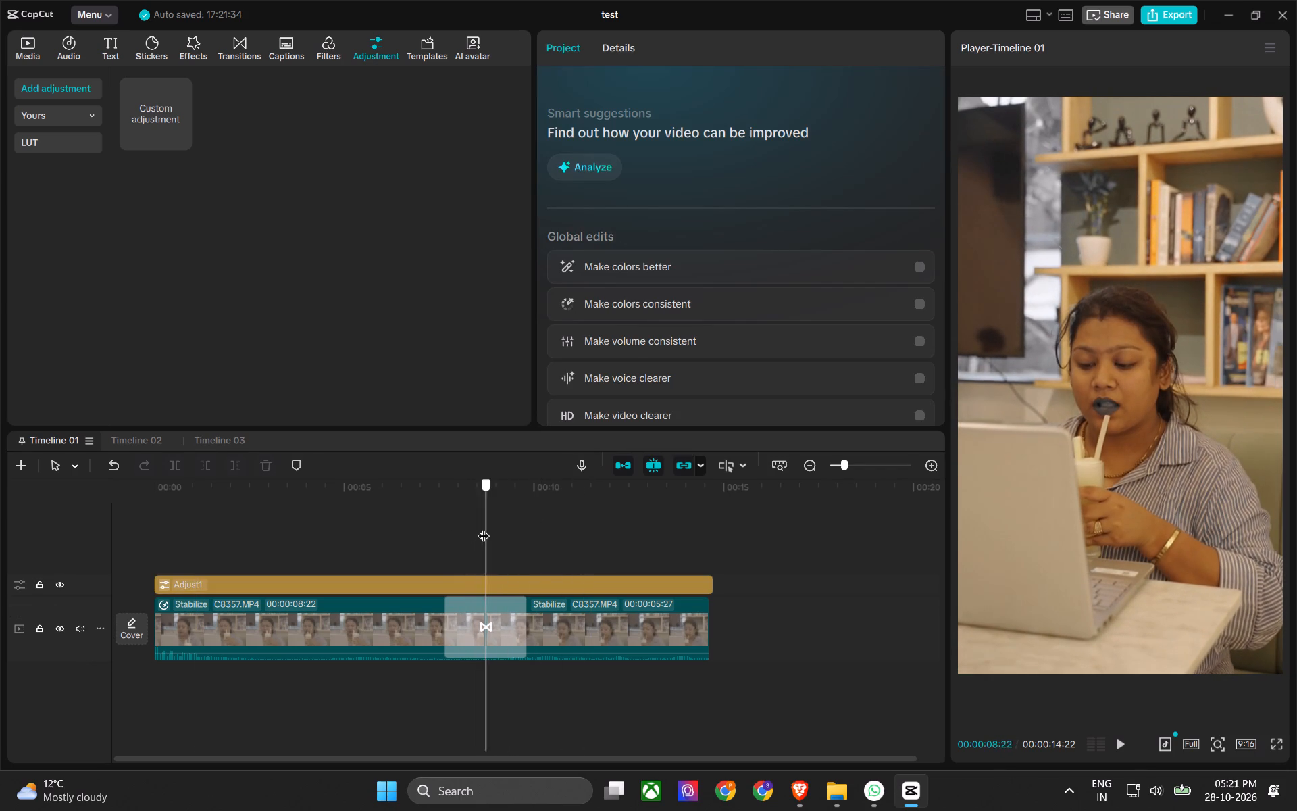
left_click_drag(484, 527, 506, 523)
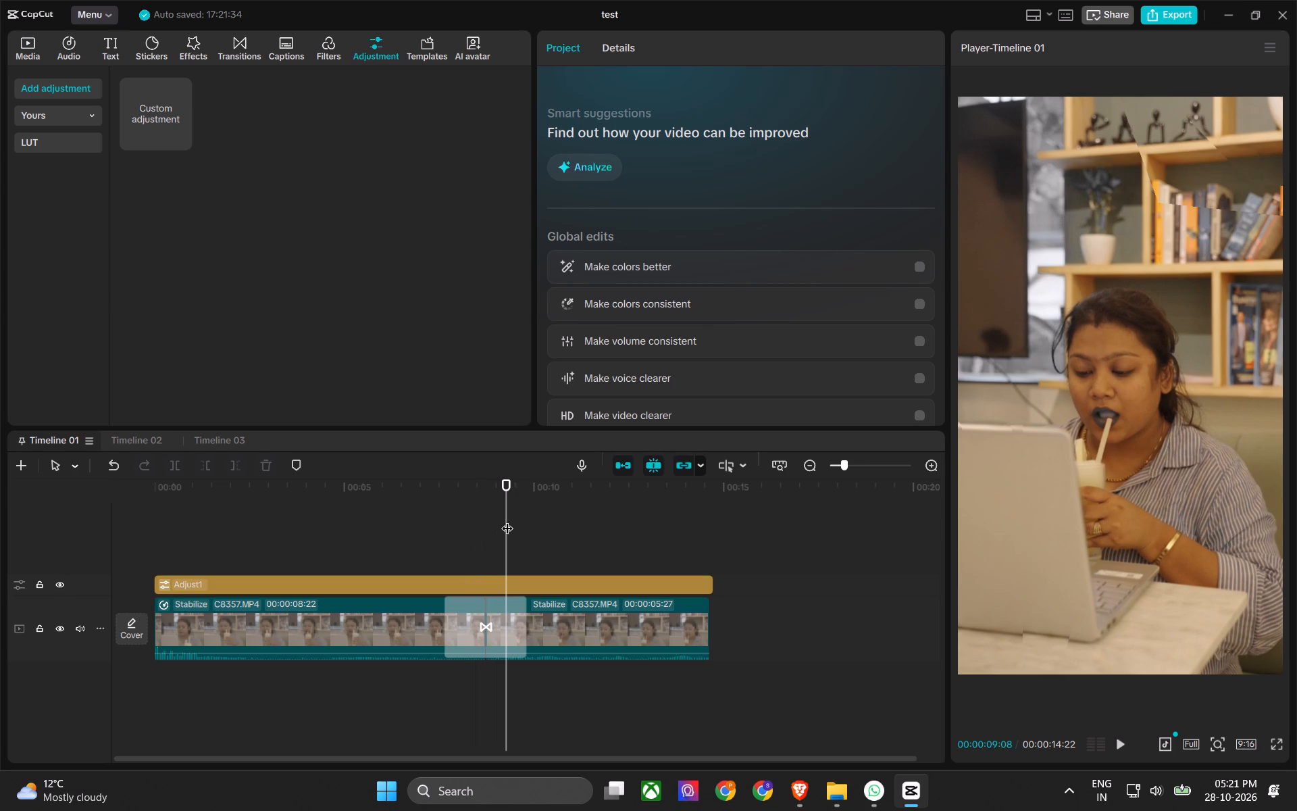
left_click_drag(507, 476, 492, 482)
left_click_drag(492, 482, 488, 485)
left_click_drag(510, 487, 483, 496)
left_click(458, 604)
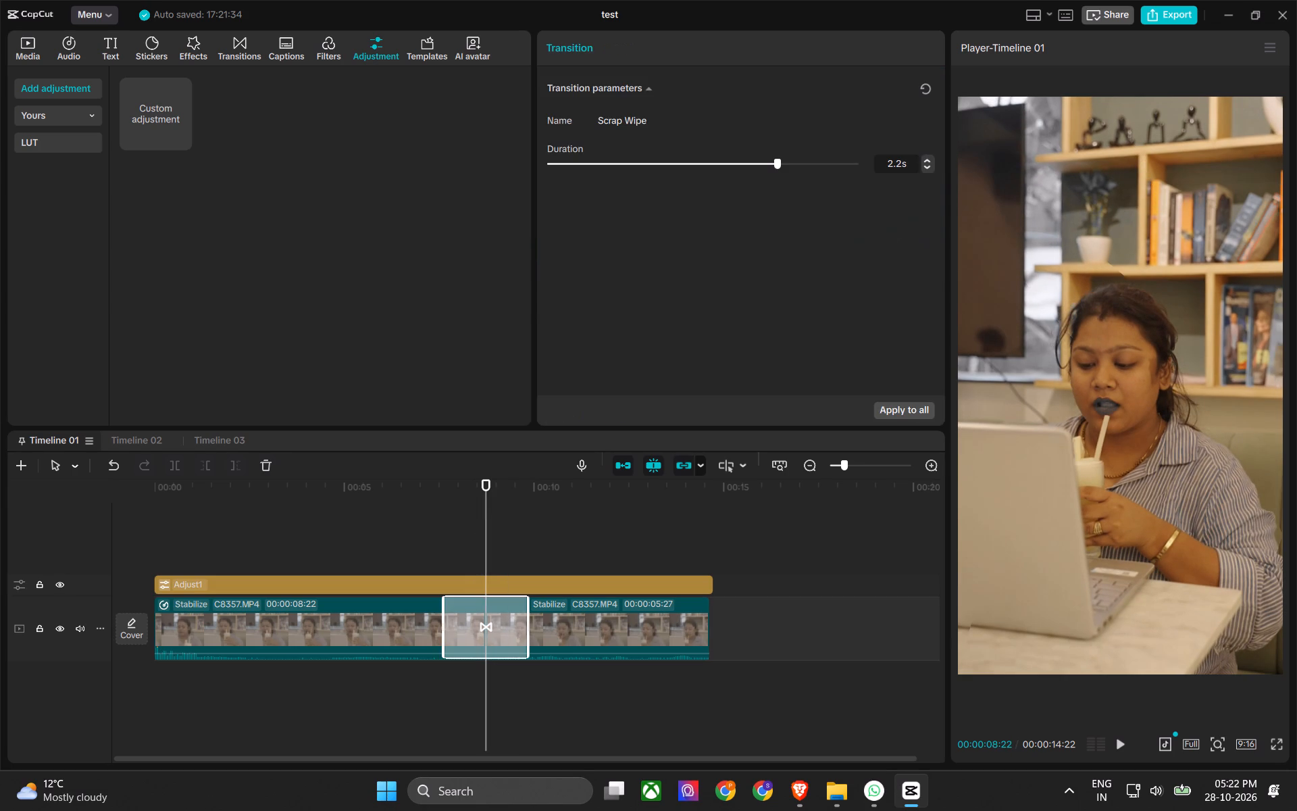
key("z")
left_click_drag(495, 485, 538, 518)
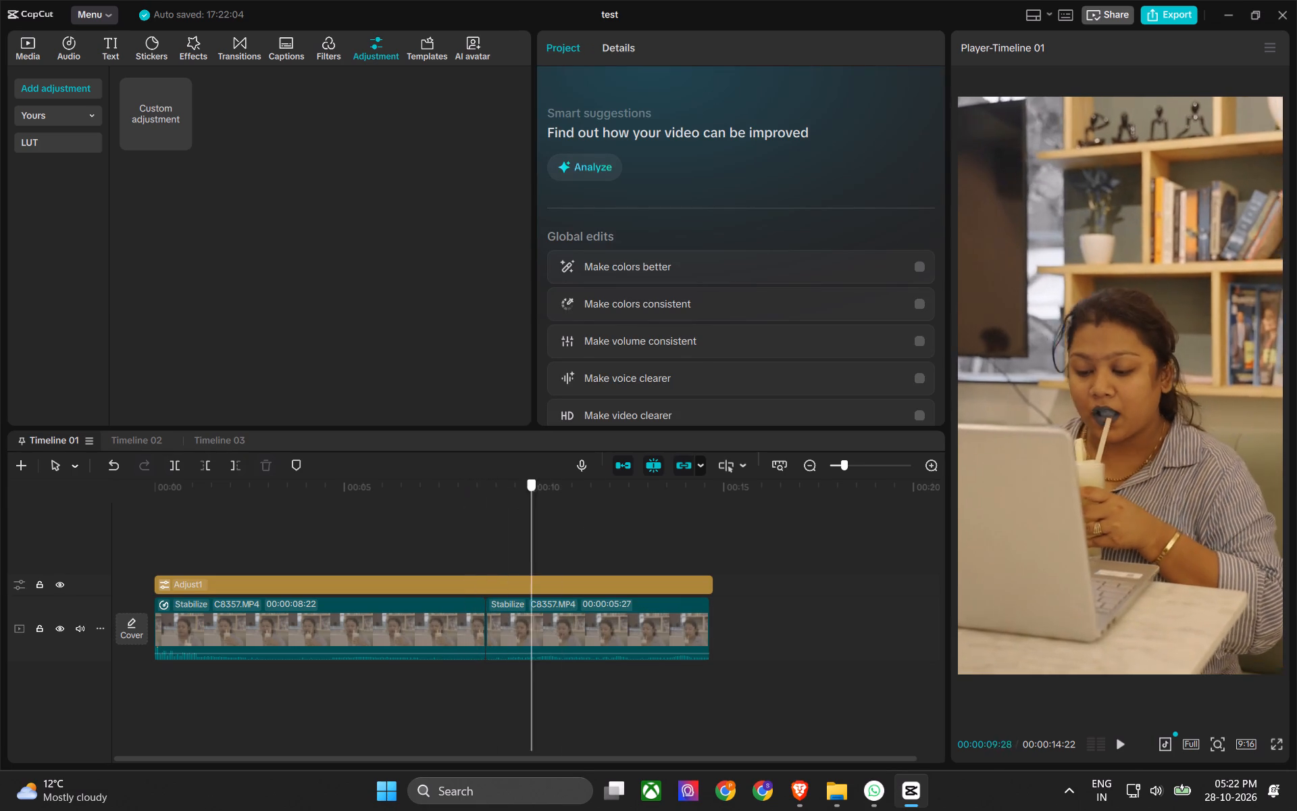
left_click_drag(538, 518, 417, 529)
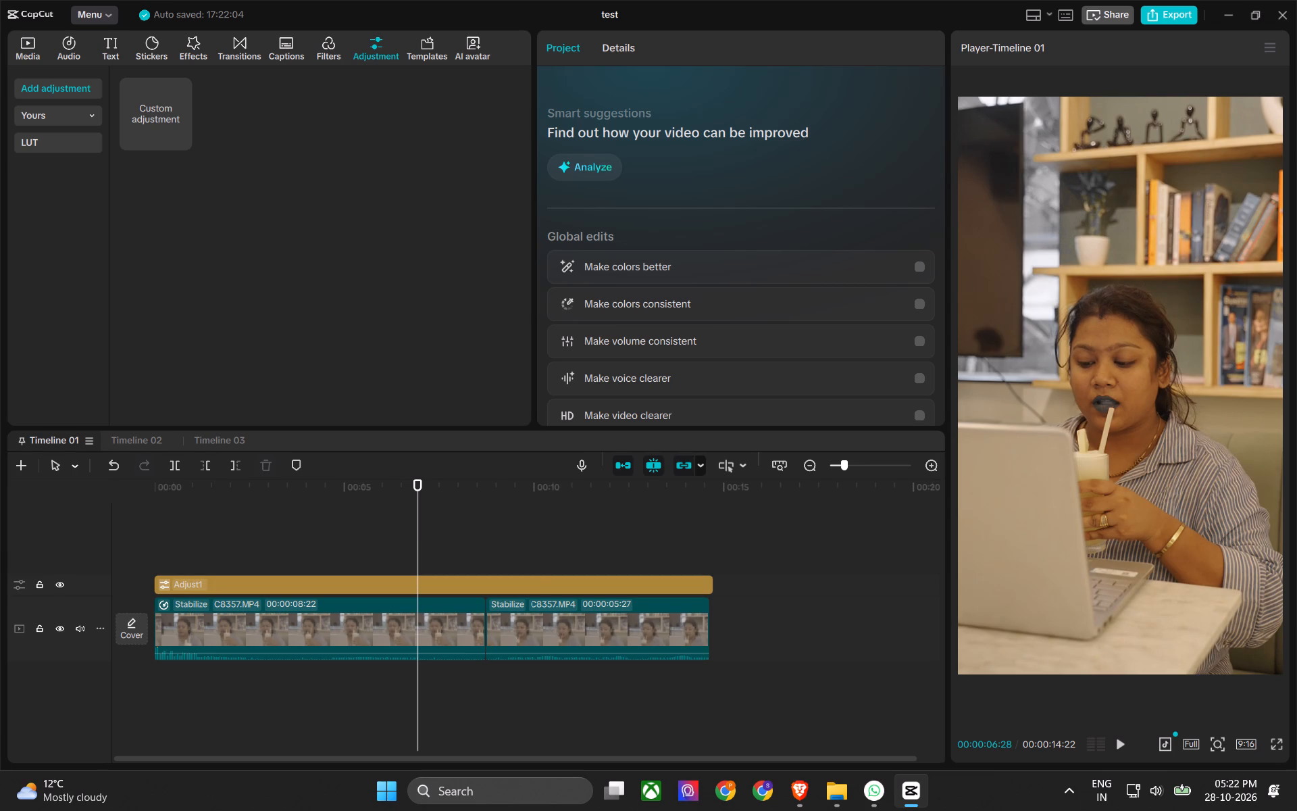
Run the smart suggestions analysis on the project, allowing CapCut to analyze projects, and look over the suggestions.
left_click(607, 172)
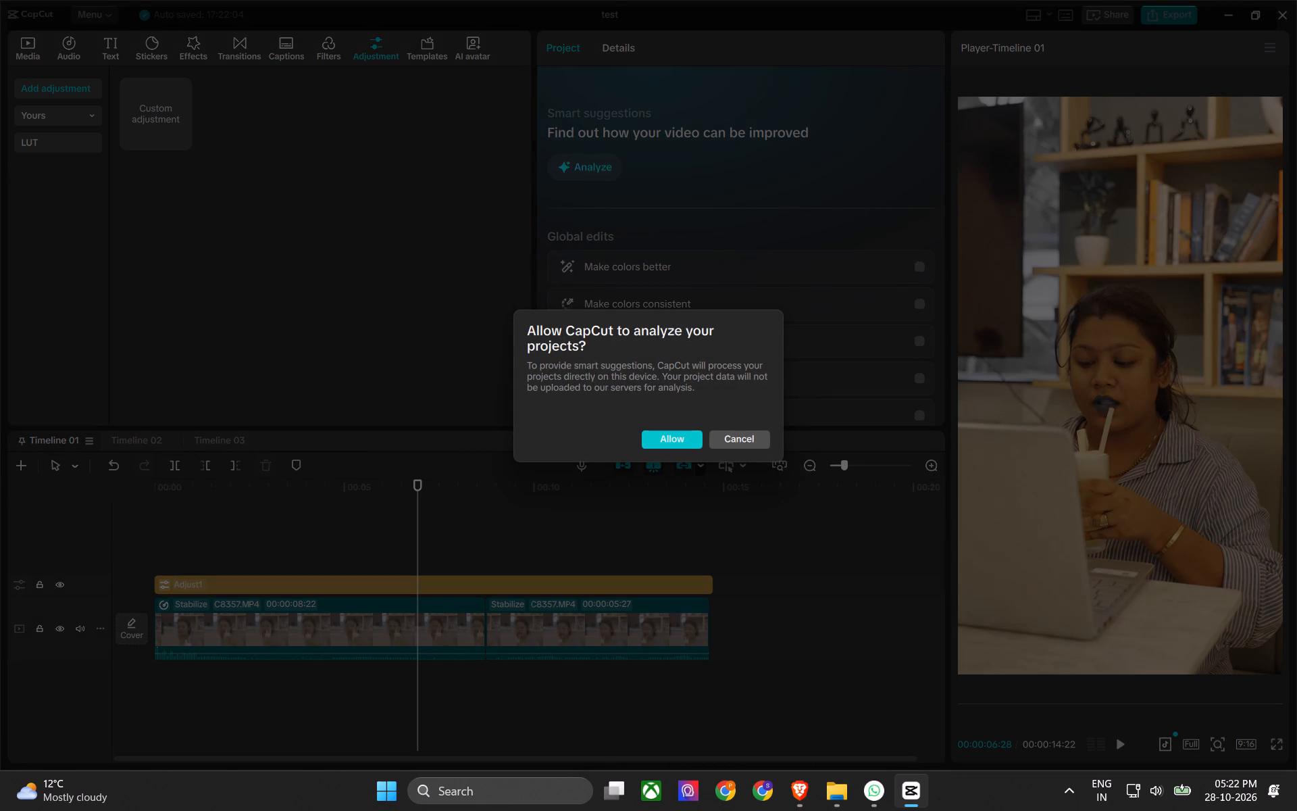
left_click(678, 441)
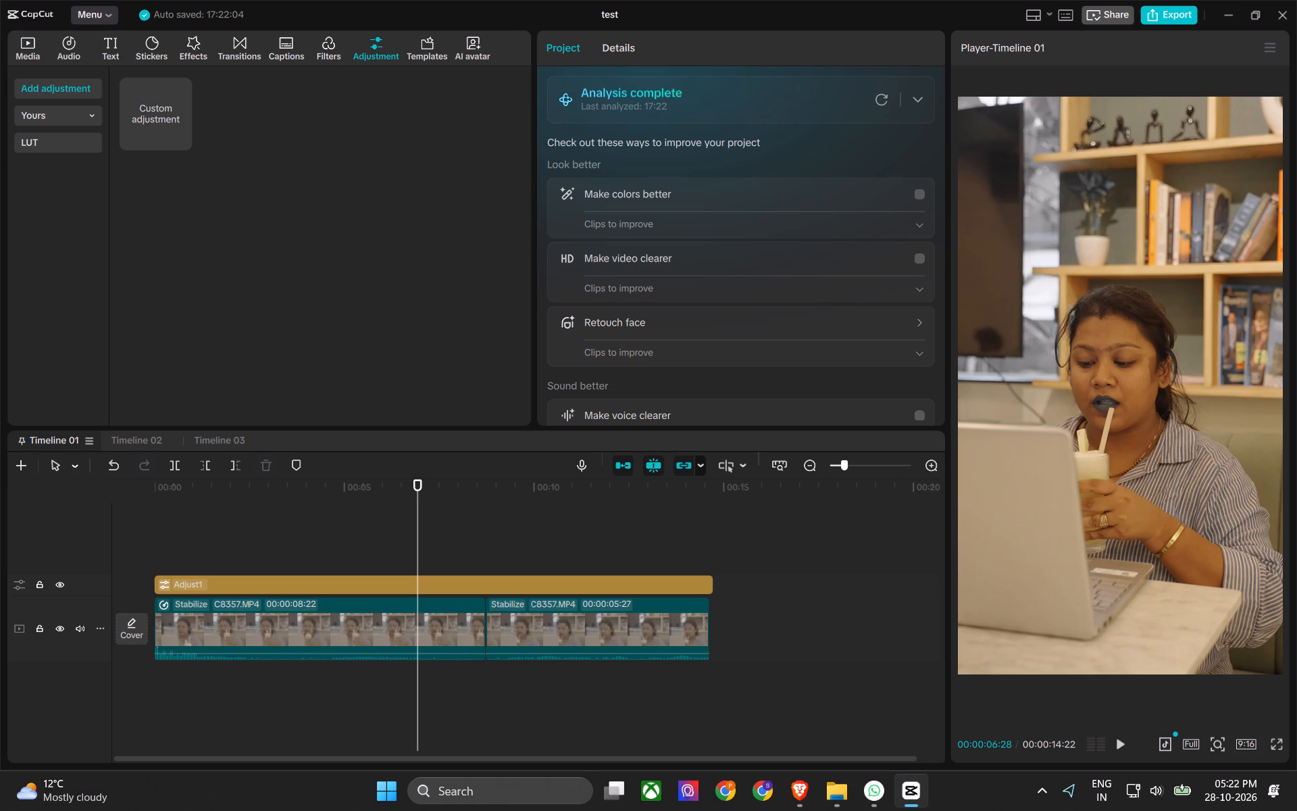
scroll(80, 664, "up", 8, "alt")
scroll(86, 649, "down", 5, "ctrl")
scroll(86, 649, "up", 8, "ctrl")
Enable Separate audio on the first C8357.MP4 clip and select Vocals, Drums, Bass, Others, Strings, Guitar and Instruments.
left_click(366, 642)
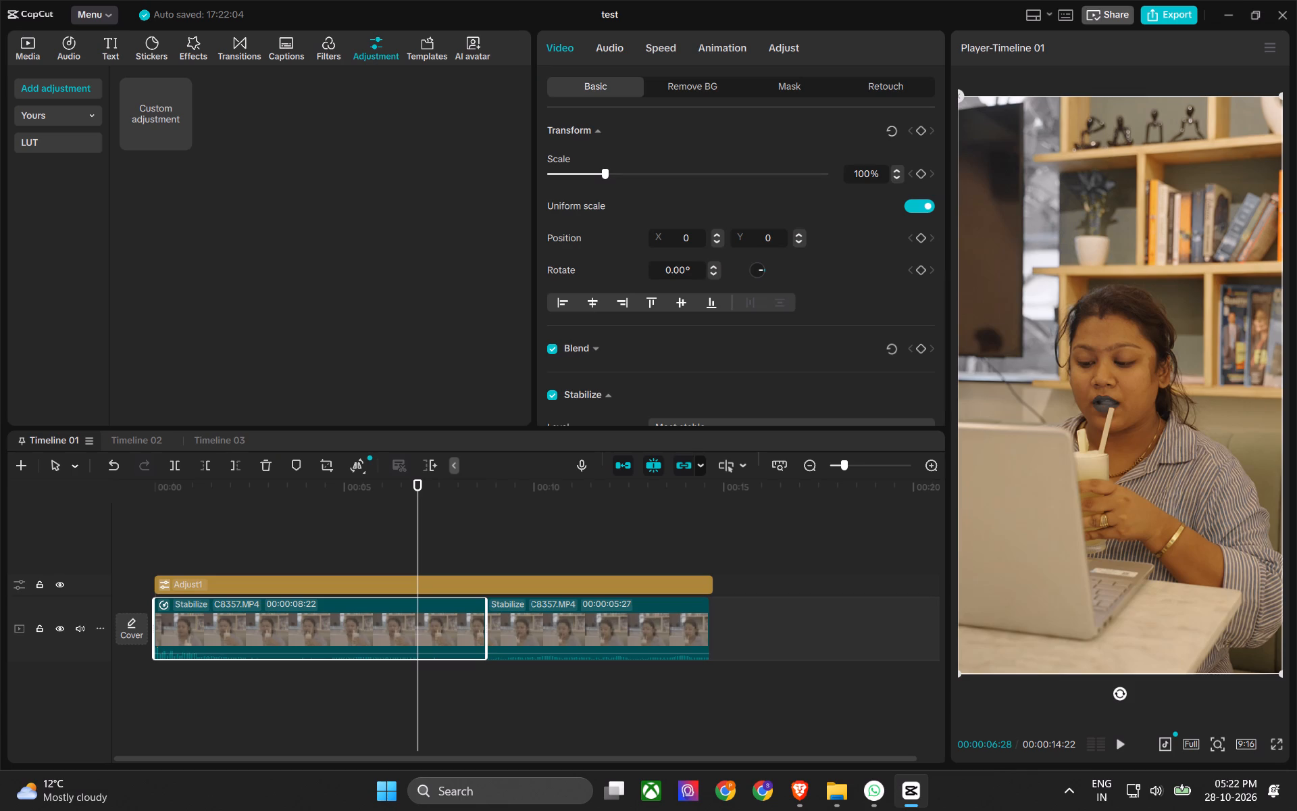
left_click(603, 53)
scroll(609, 174, "down", 4)
scroll(617, 230, "down", 3)
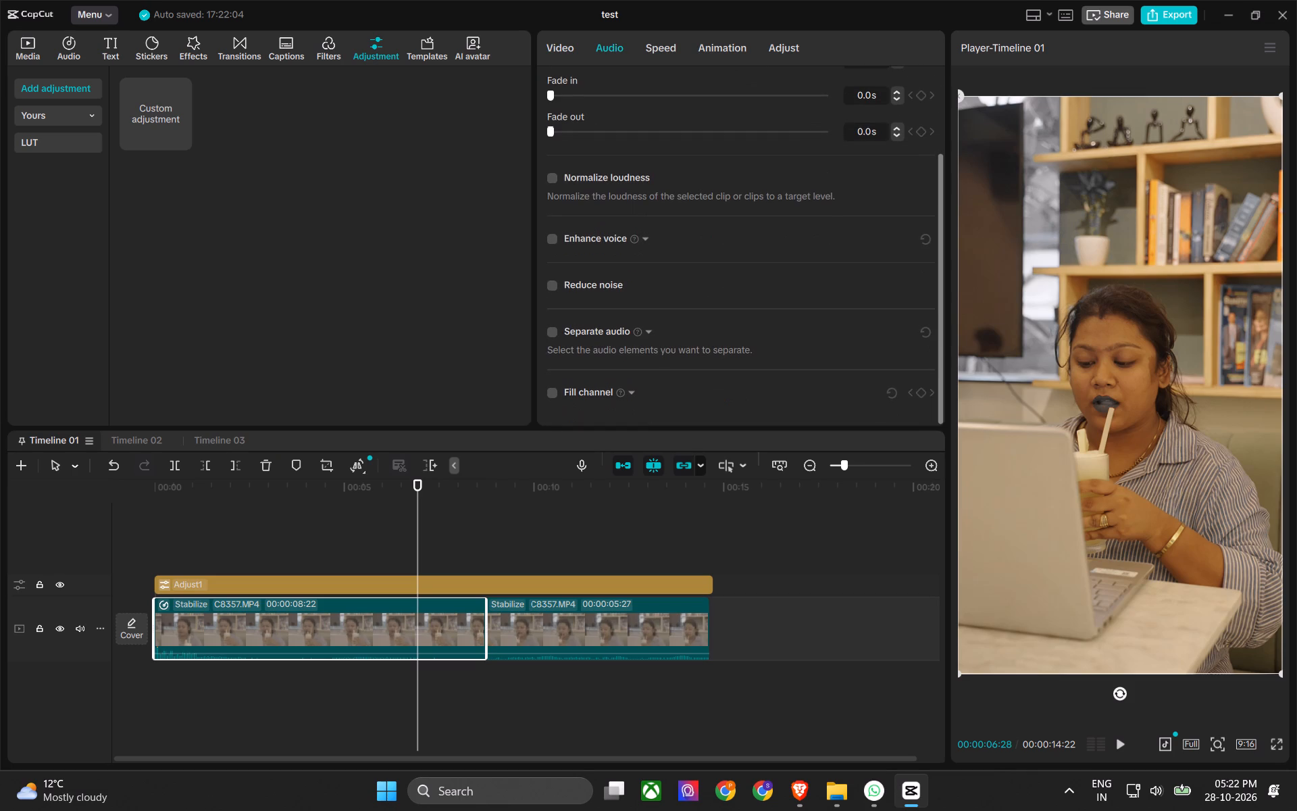
left_click(549, 333)
scroll(682, 288, "down", 5)
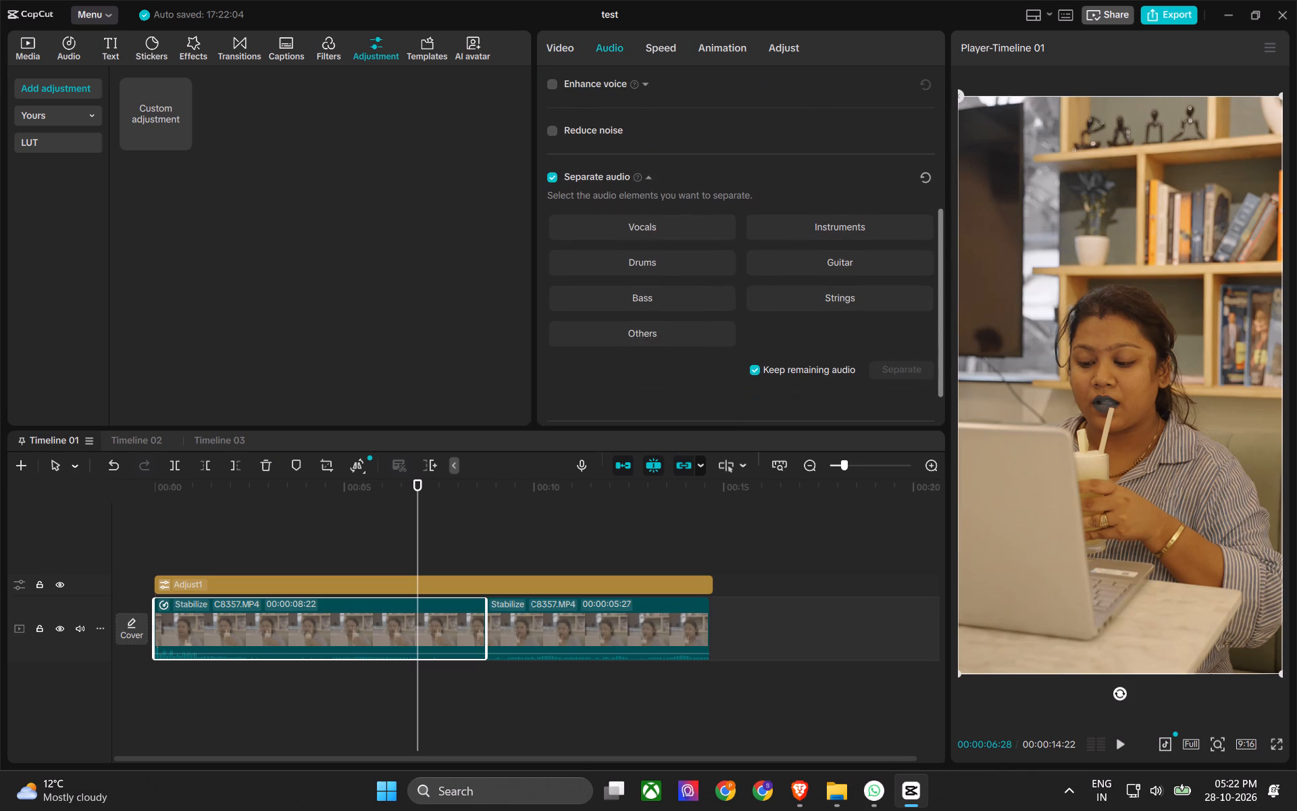
left_click(651, 230)
left_click(653, 267)
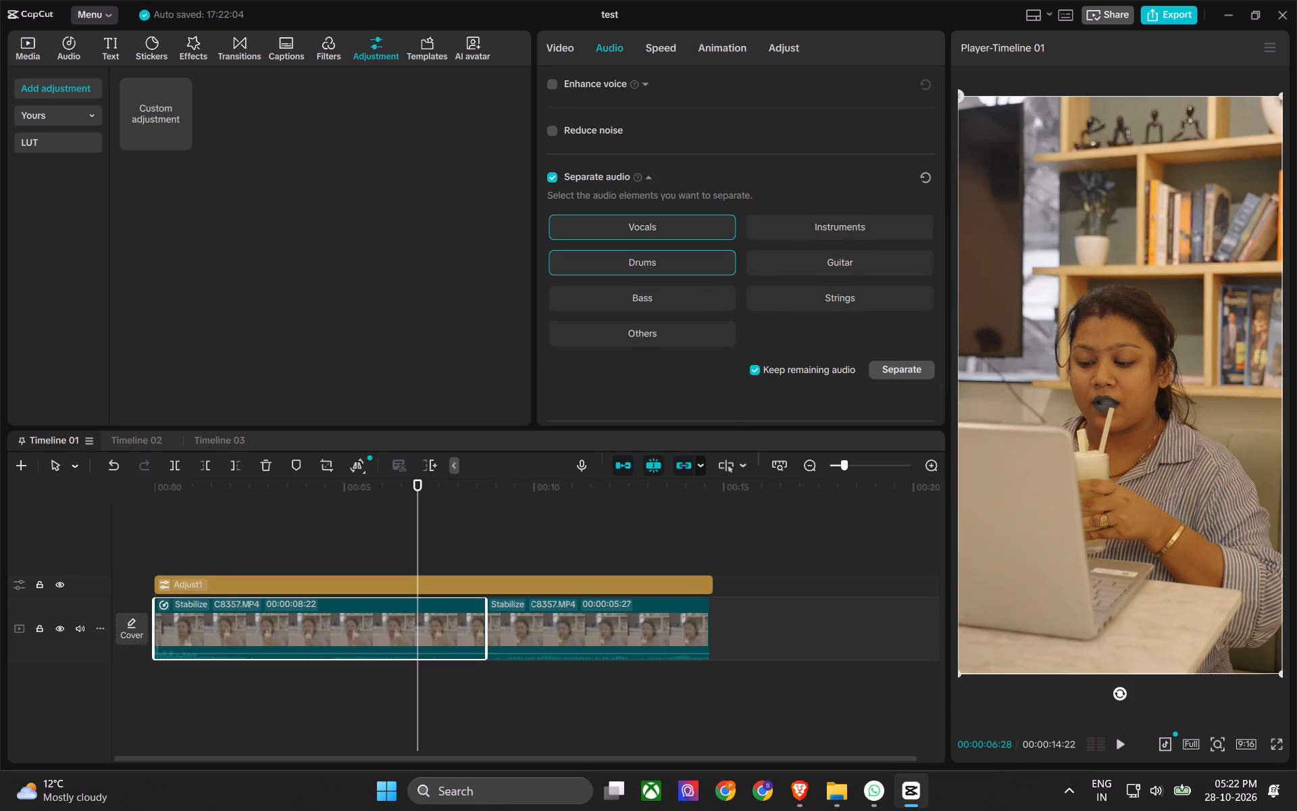
left_click(656, 301)
left_click(664, 339)
left_click(789, 296)
left_click(785, 273)
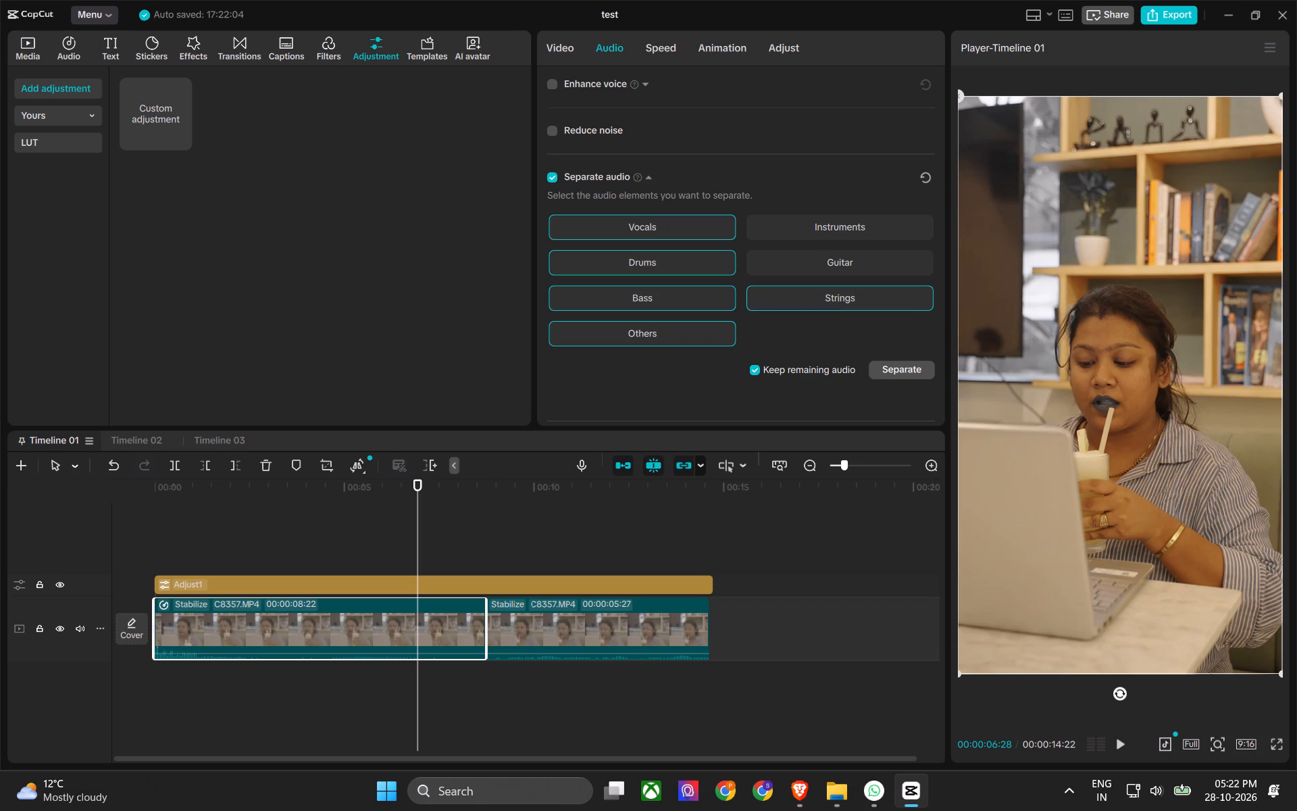
left_click(787, 238)
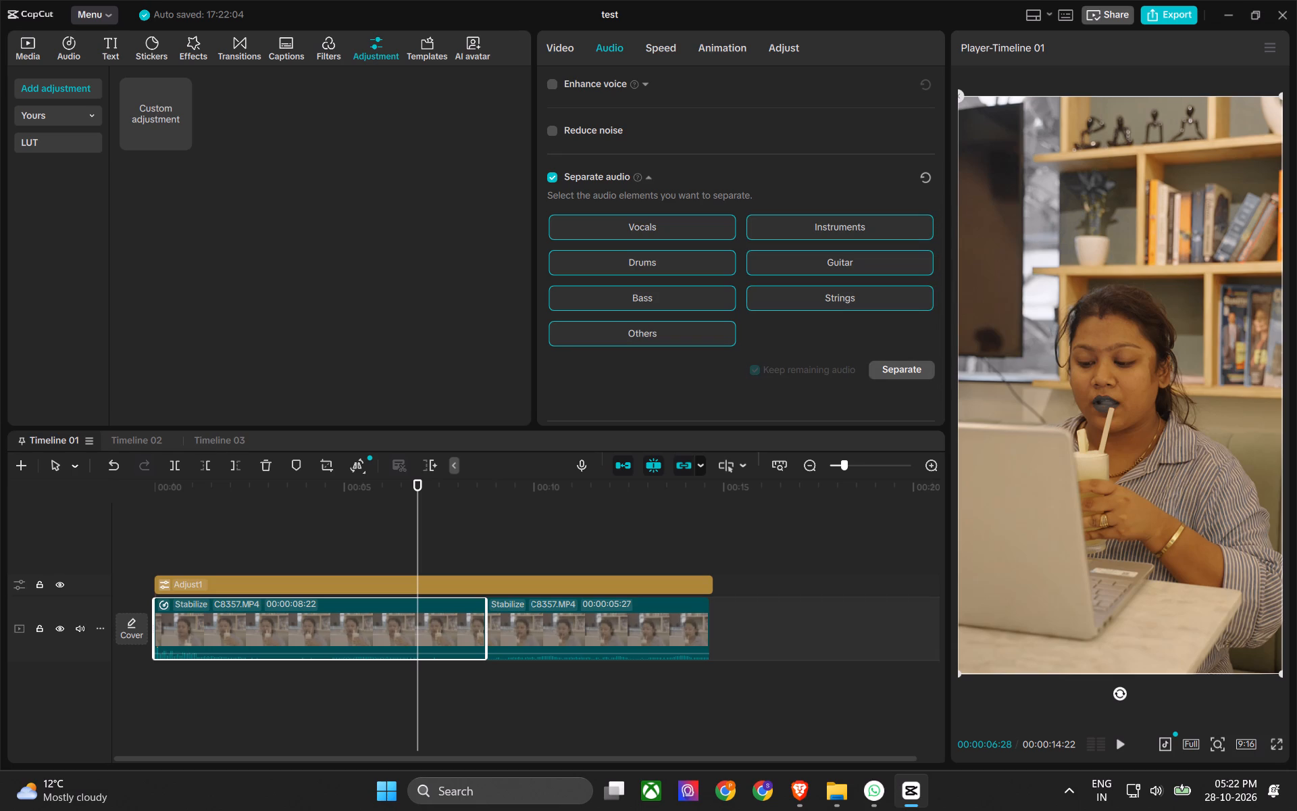
left_click(803, 328)
left_click(402, 563)
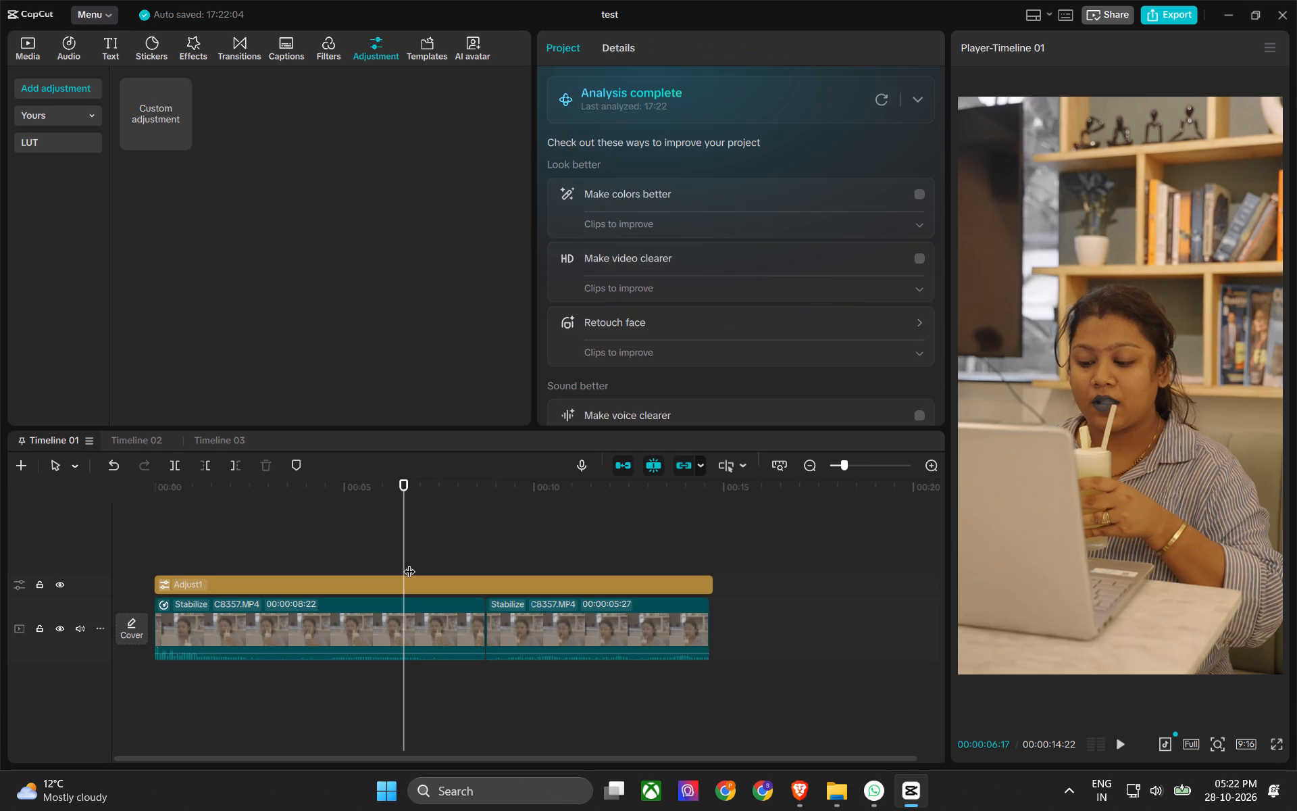
Switch to File Explorer and open the output folder of curlcode_oct 28 inside Tetra mind > CurlCode.
left_click(828, 789)
left_click(687, 506)
triple_click(382, 222)
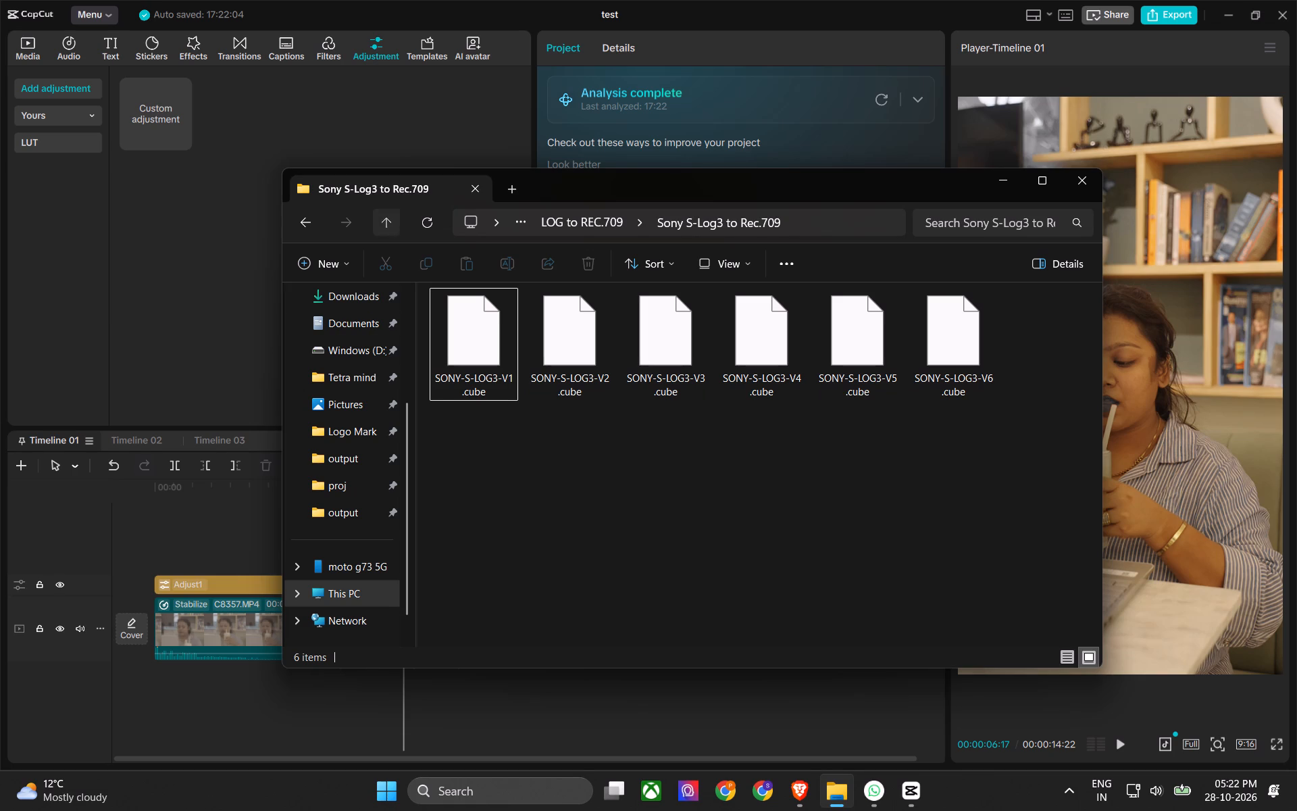
left_click(382, 222)
left_click(691, 616)
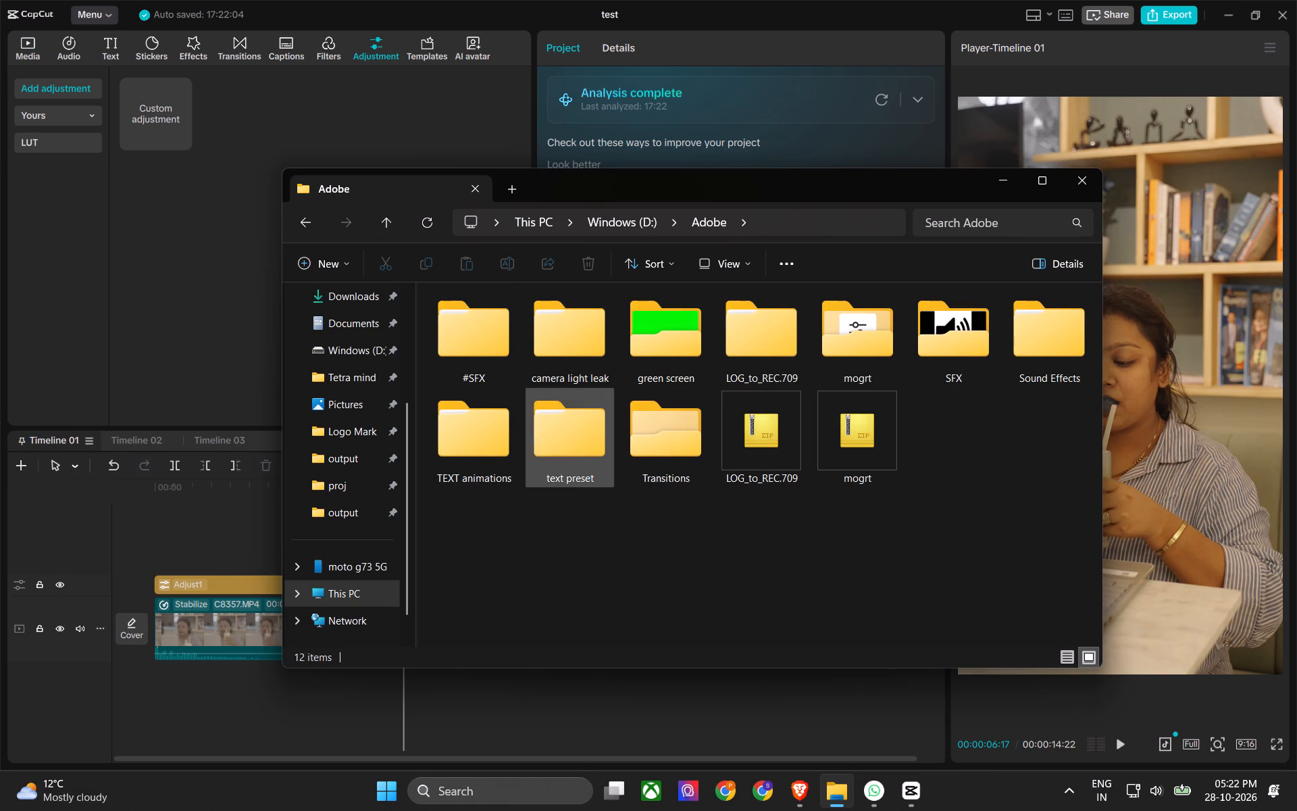
scroll(343, 516, "up", 2)
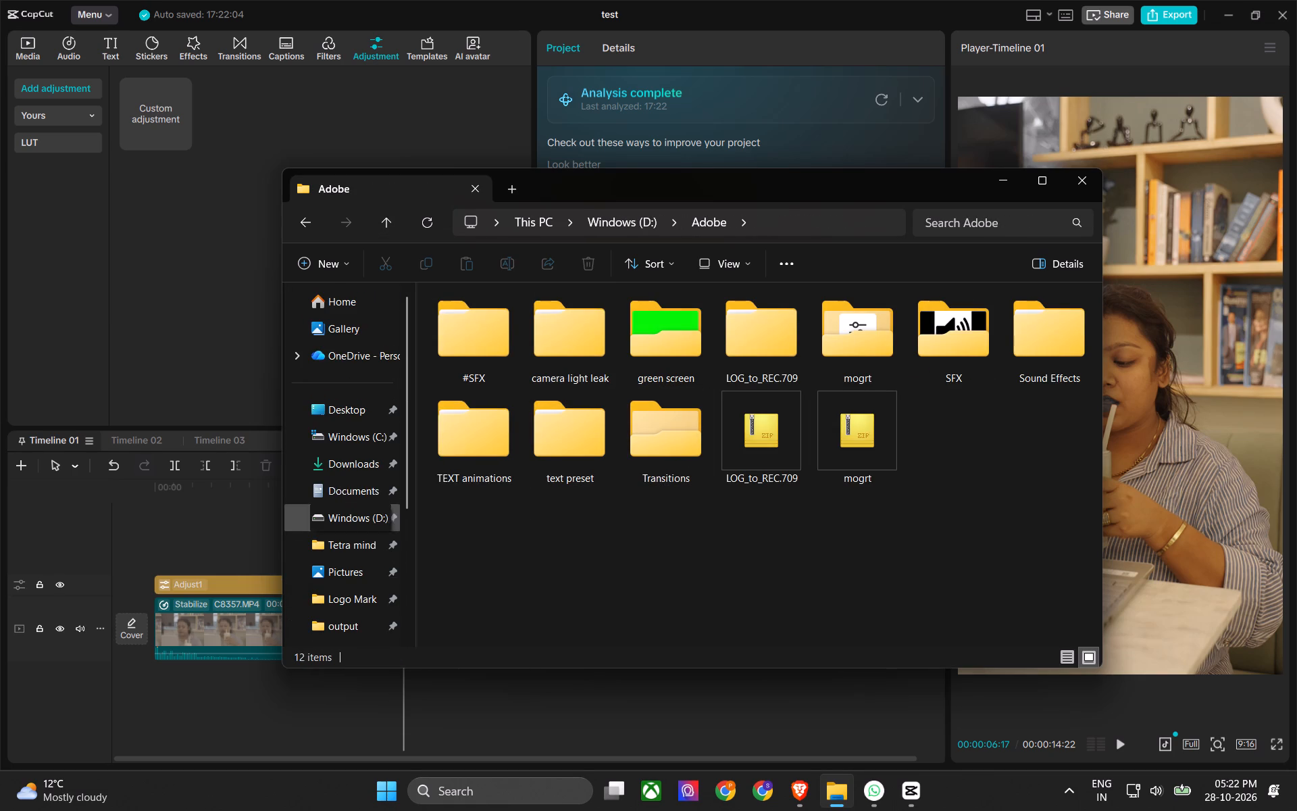
left_click(352, 514)
double_click(567, 355)
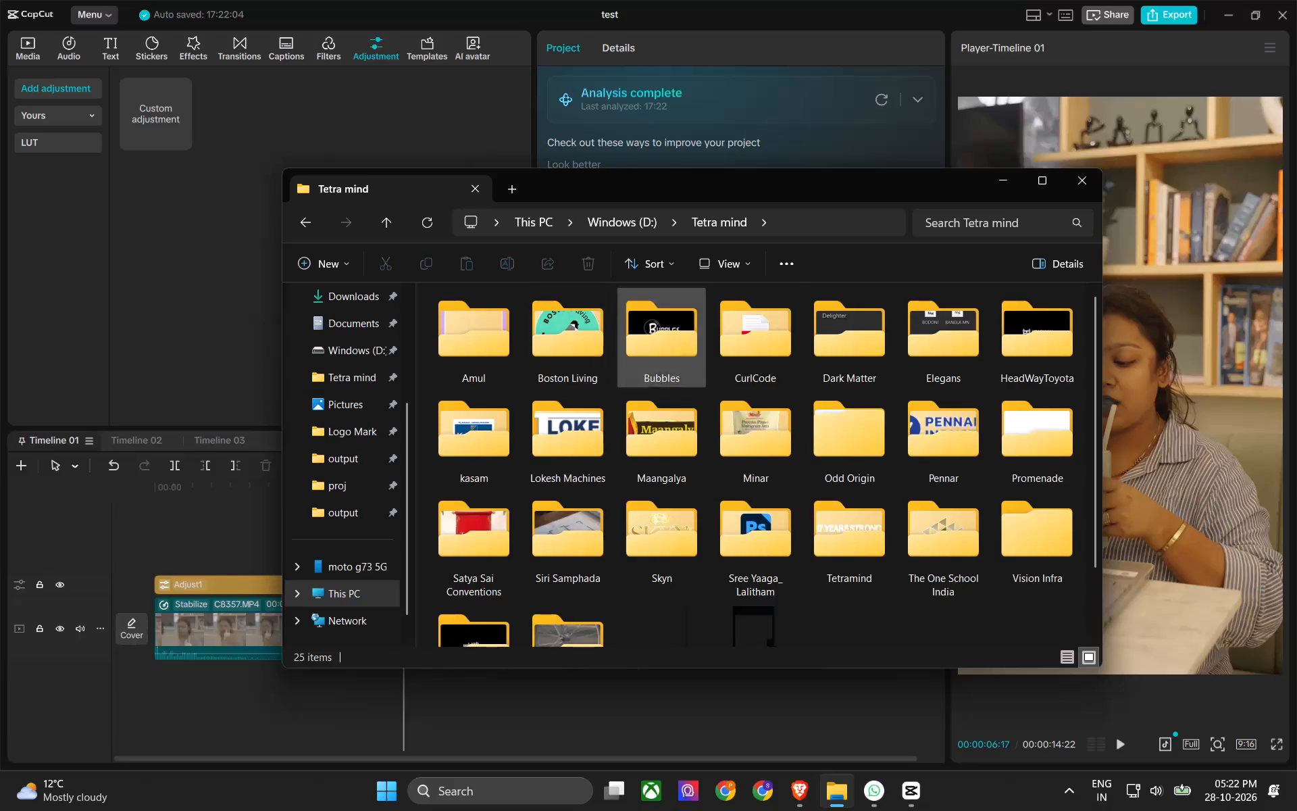
double_click(761, 355)
double_click(474, 351)
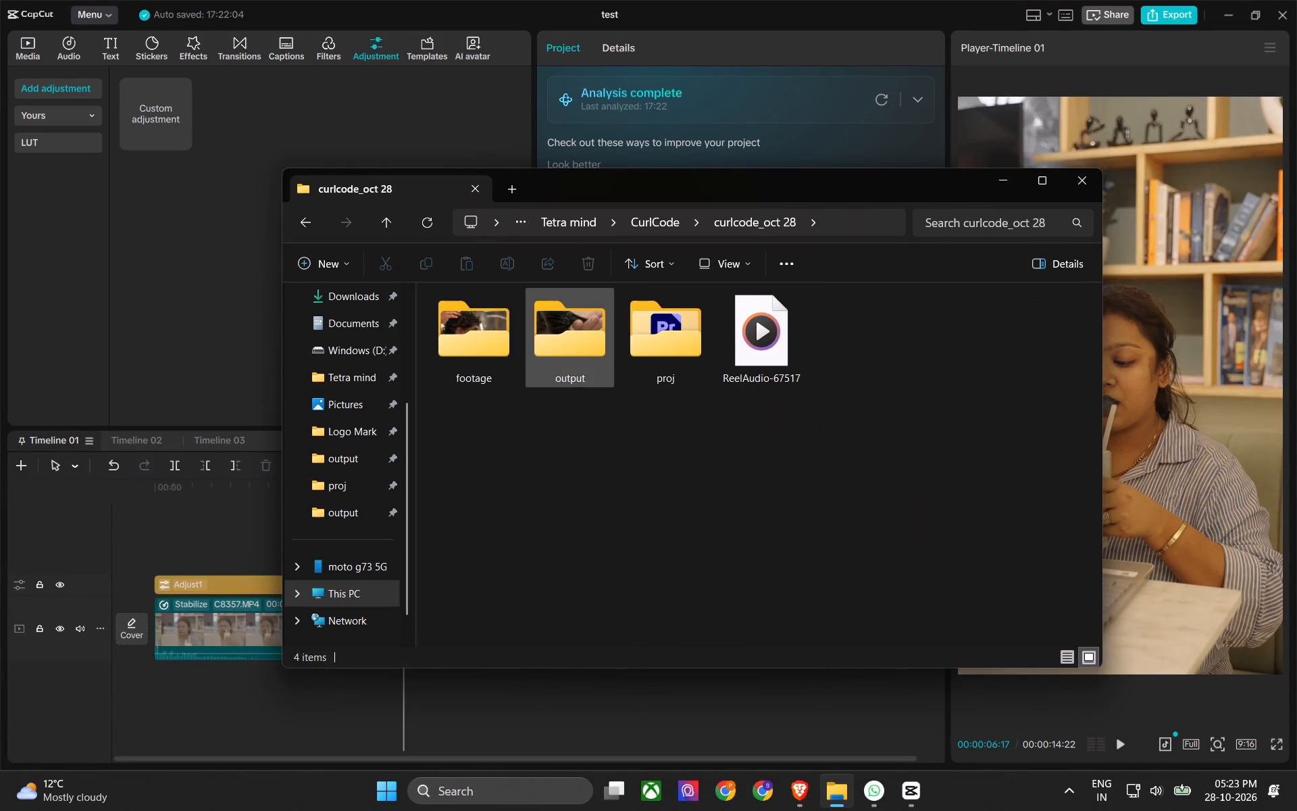
double_click(584, 360)
Add curlcode_oct 28.mp4 to Timeline 01 in CapCut, on the main track directly after the second C8357.MP4 clip.
left_click_drag(492, 352, 780, 586)
key("alt+Tab")
scroll(738, 592, "down", 7, "alt")
left_click_drag(535, 560, 644, 562)
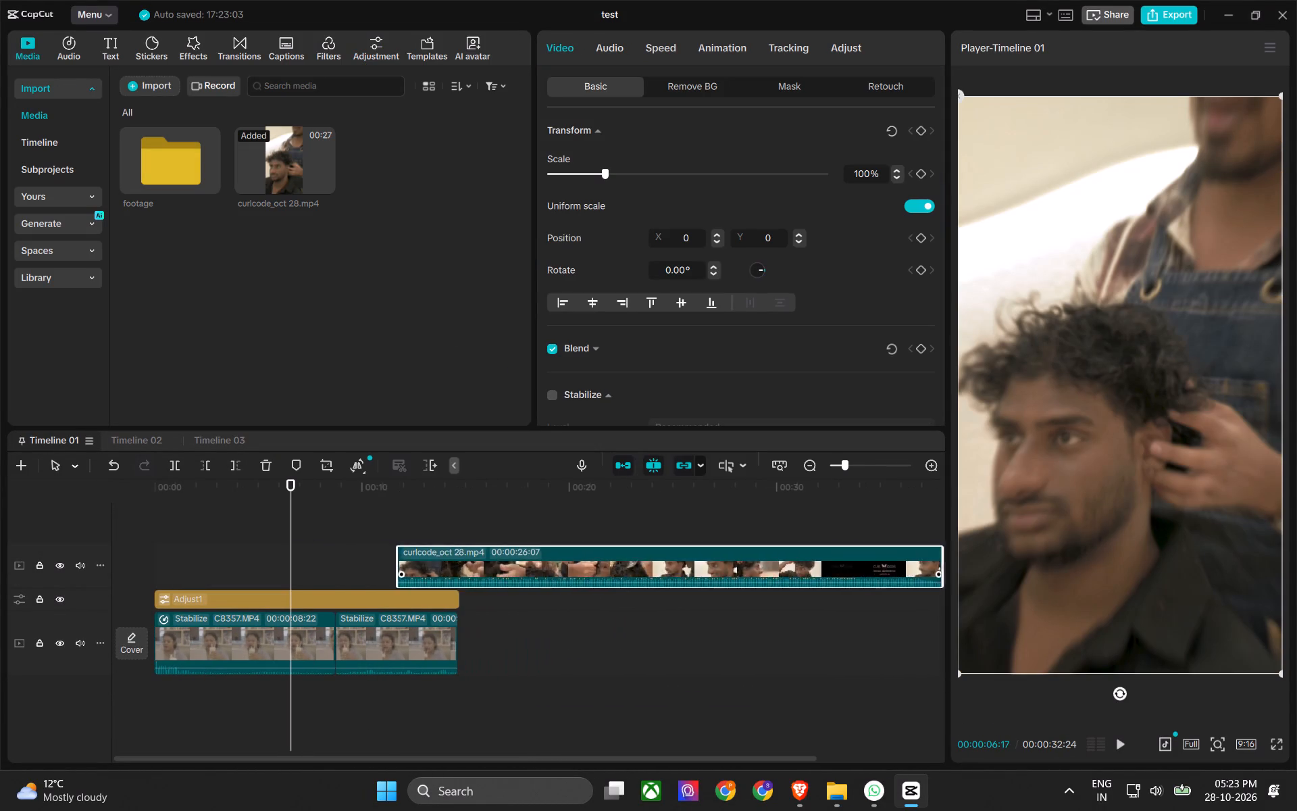
left_click_drag(644, 562, 755, 633)
left_click_drag(488, 615, 551, 610)
left_click_drag(474, 488, 508, 499)
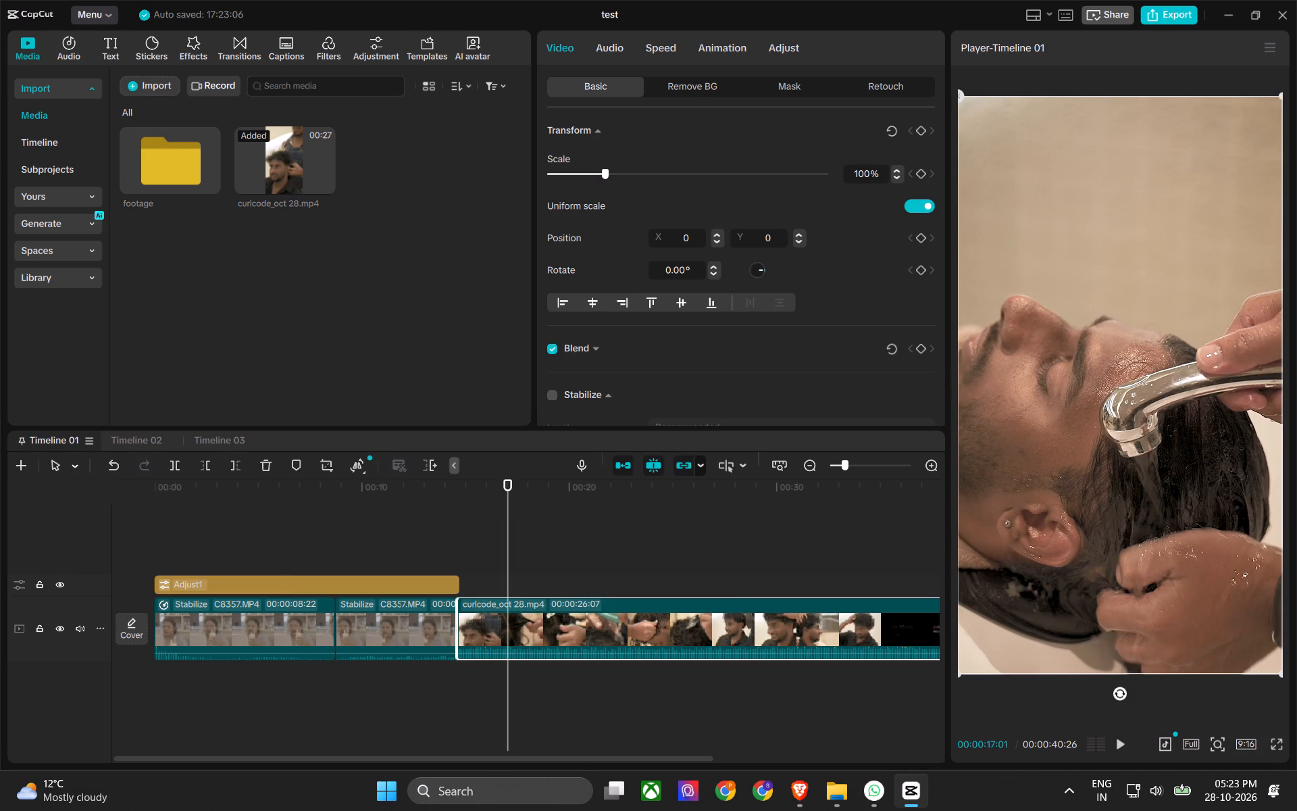
Separate the curlcode_oct 28.mp4 clip's audio into Vocals, Drums, Bass, Others, Strings, Guitar and Instruments.
left_click(596, 626)
left_click(619, 61)
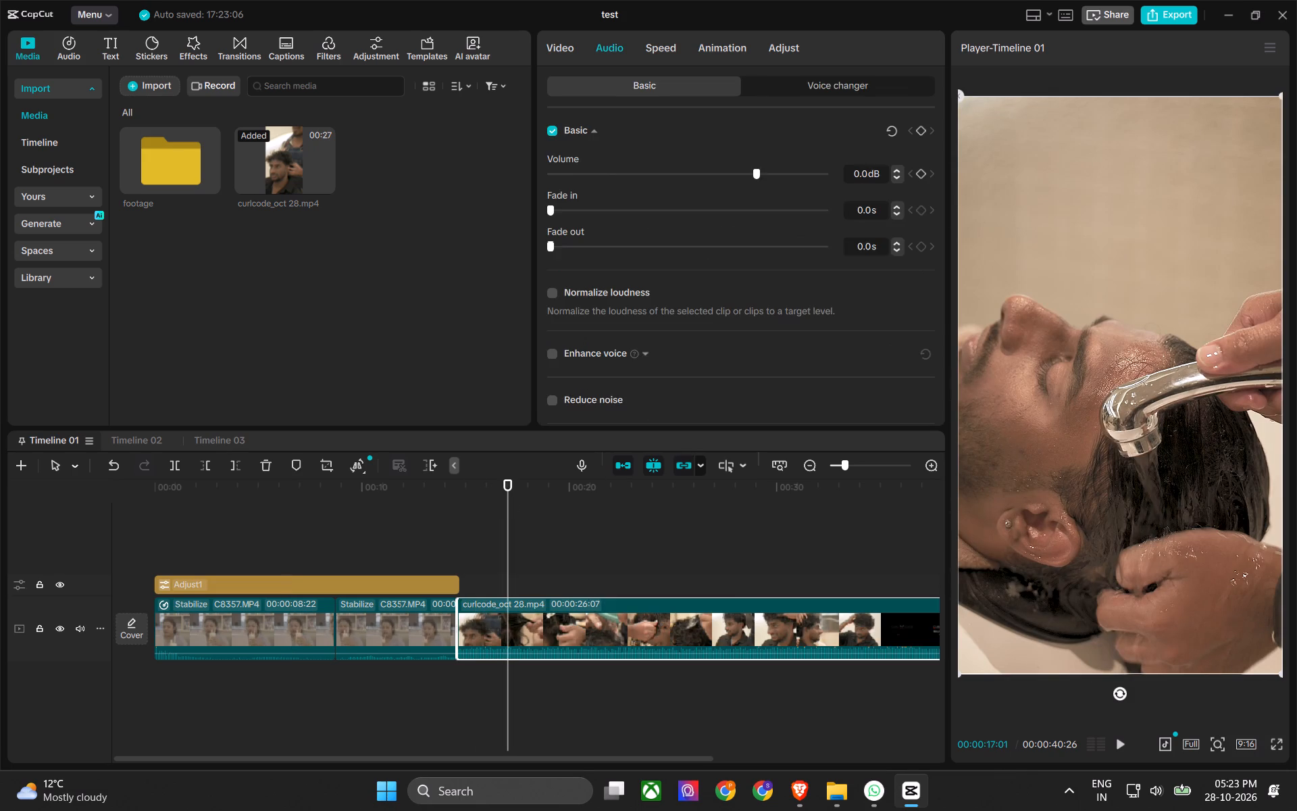
scroll(630, 198, "down", 4)
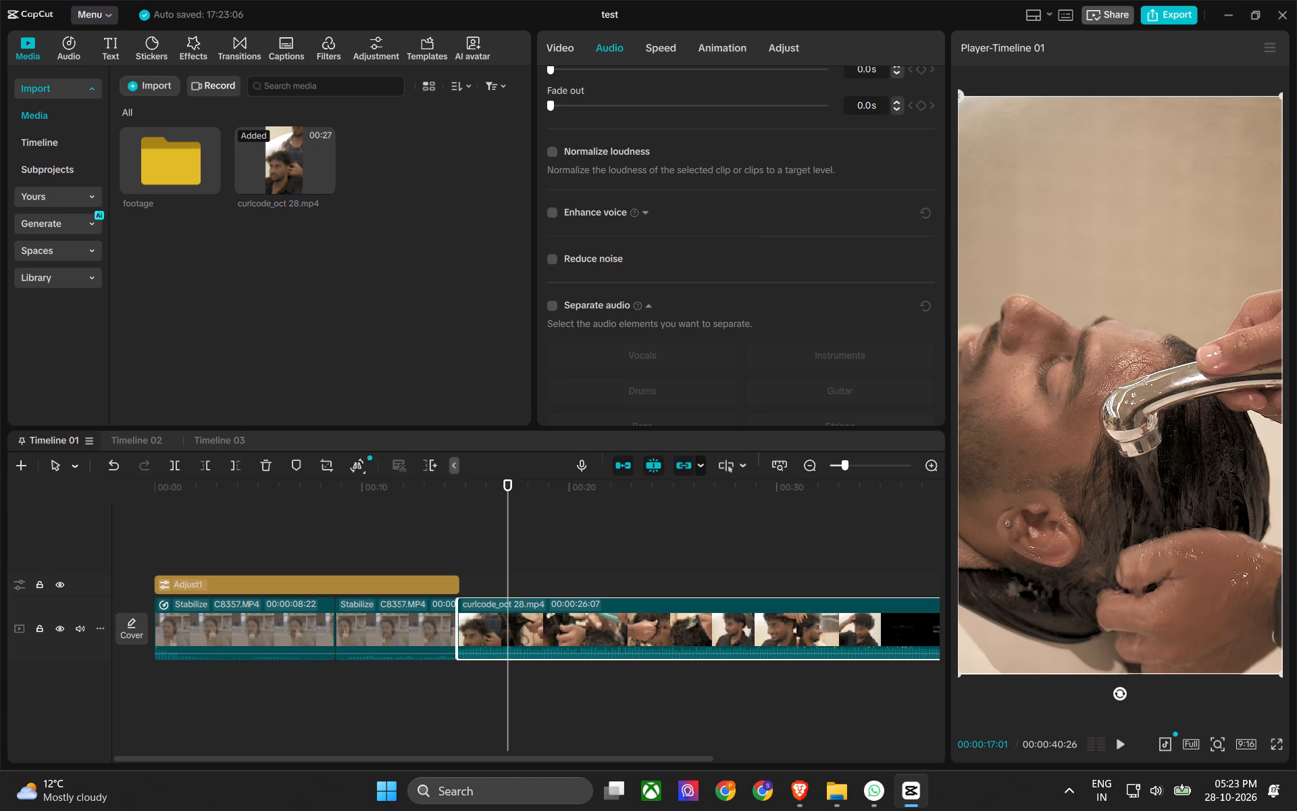
key("space")
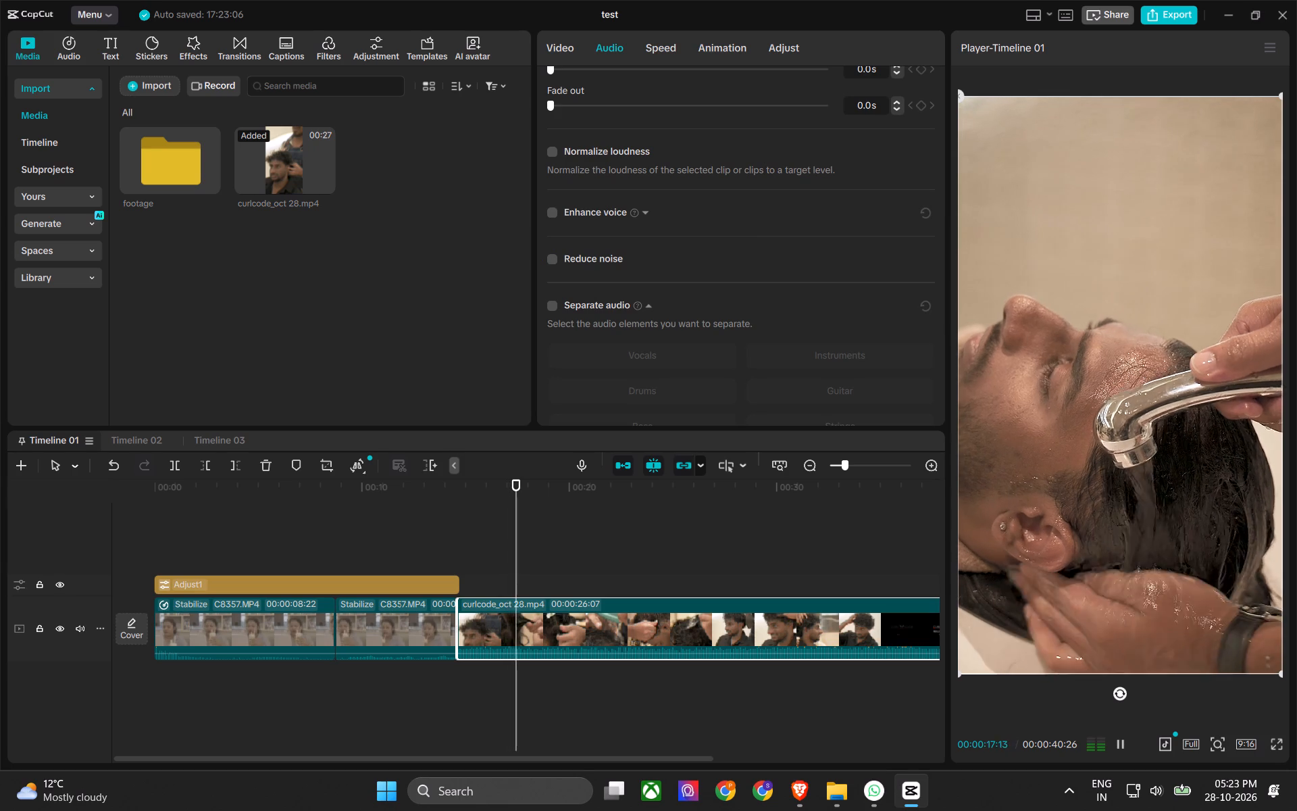
key("space")
scroll(606, 262, "down", 3)
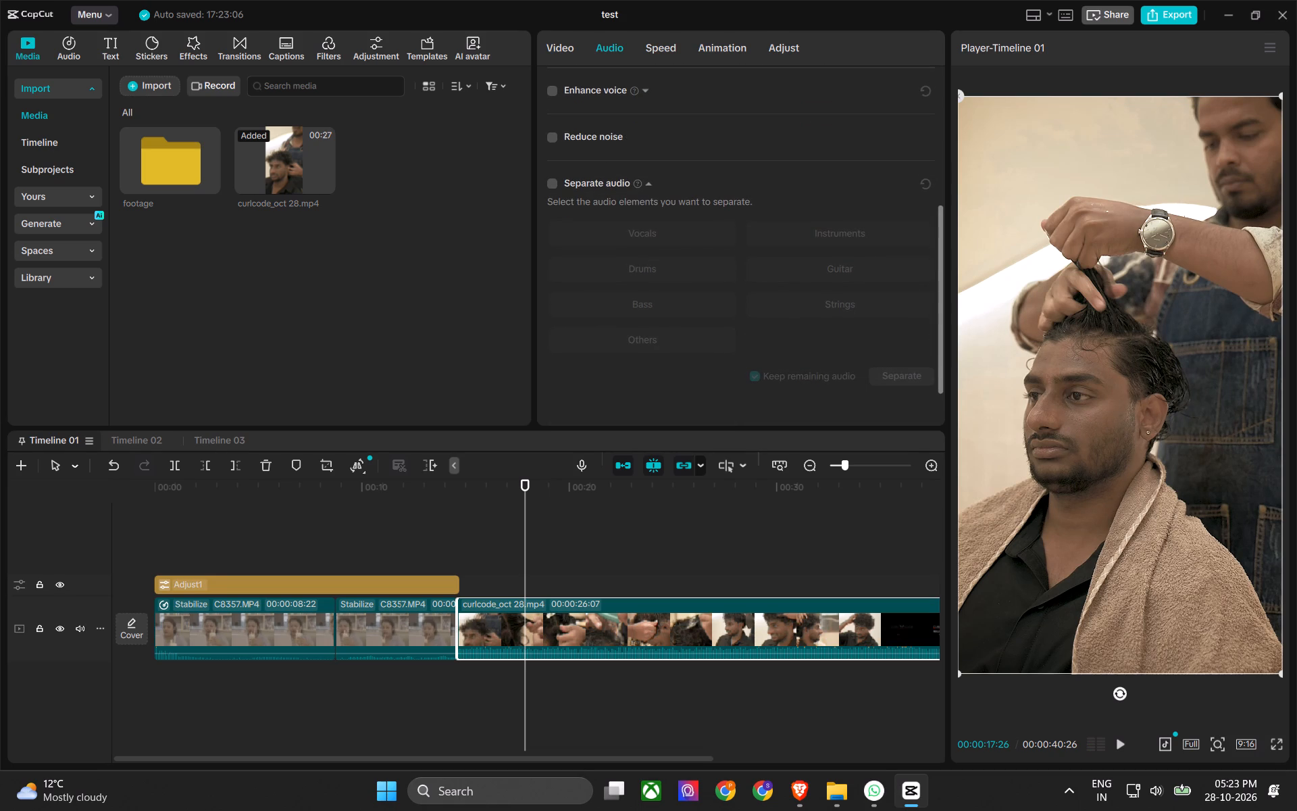
left_click(555, 189)
left_click(630, 230)
left_click(644, 274)
left_click(636, 306)
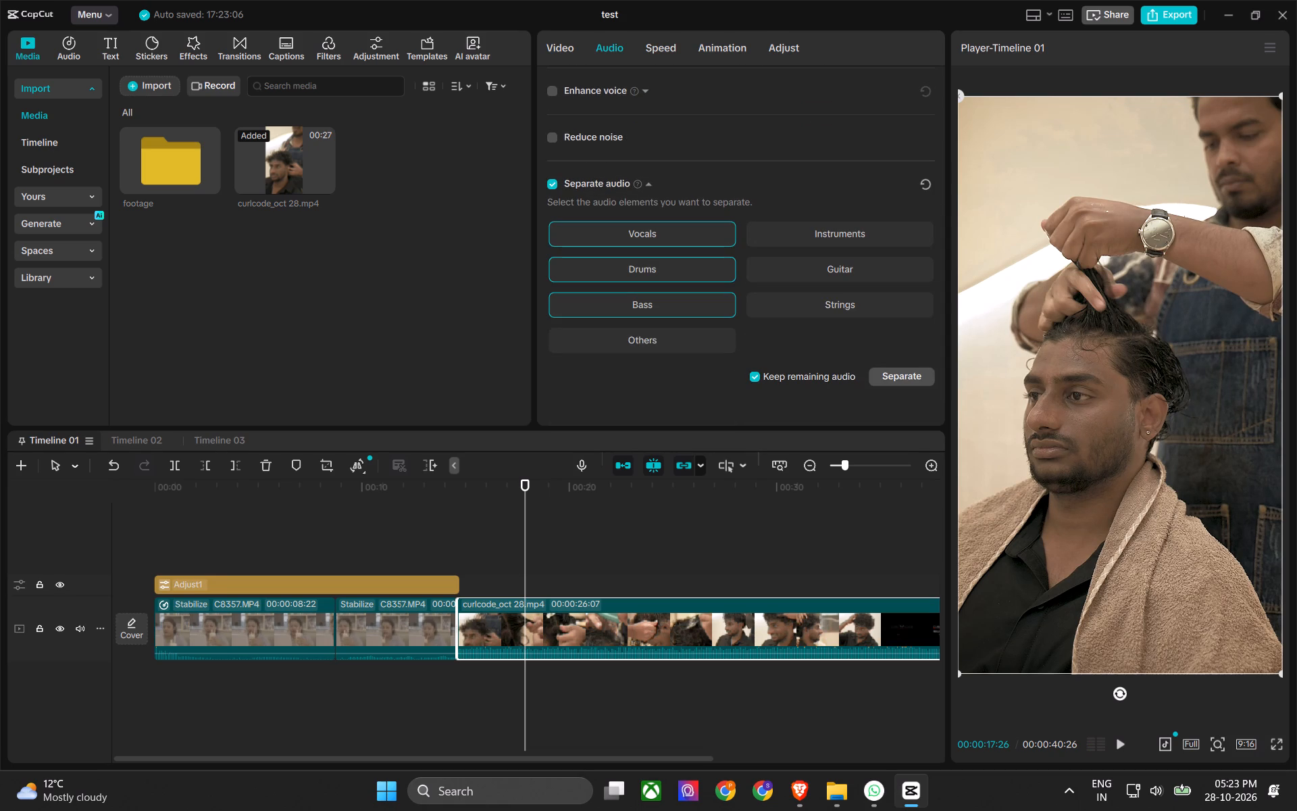
left_click_drag(643, 345, 650, 343)
left_click(755, 310)
left_click(820, 264)
left_click(822, 237)
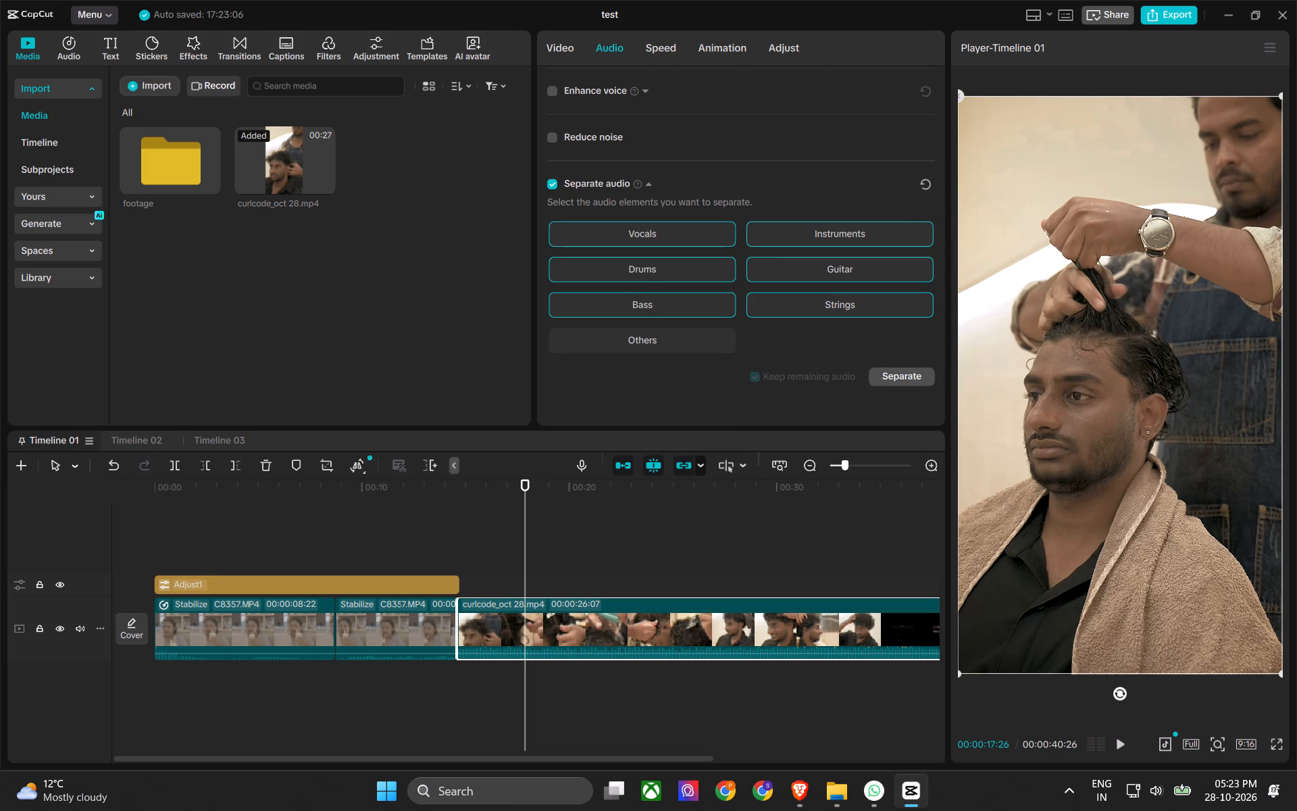
left_click(675, 334)
left_click(918, 382)
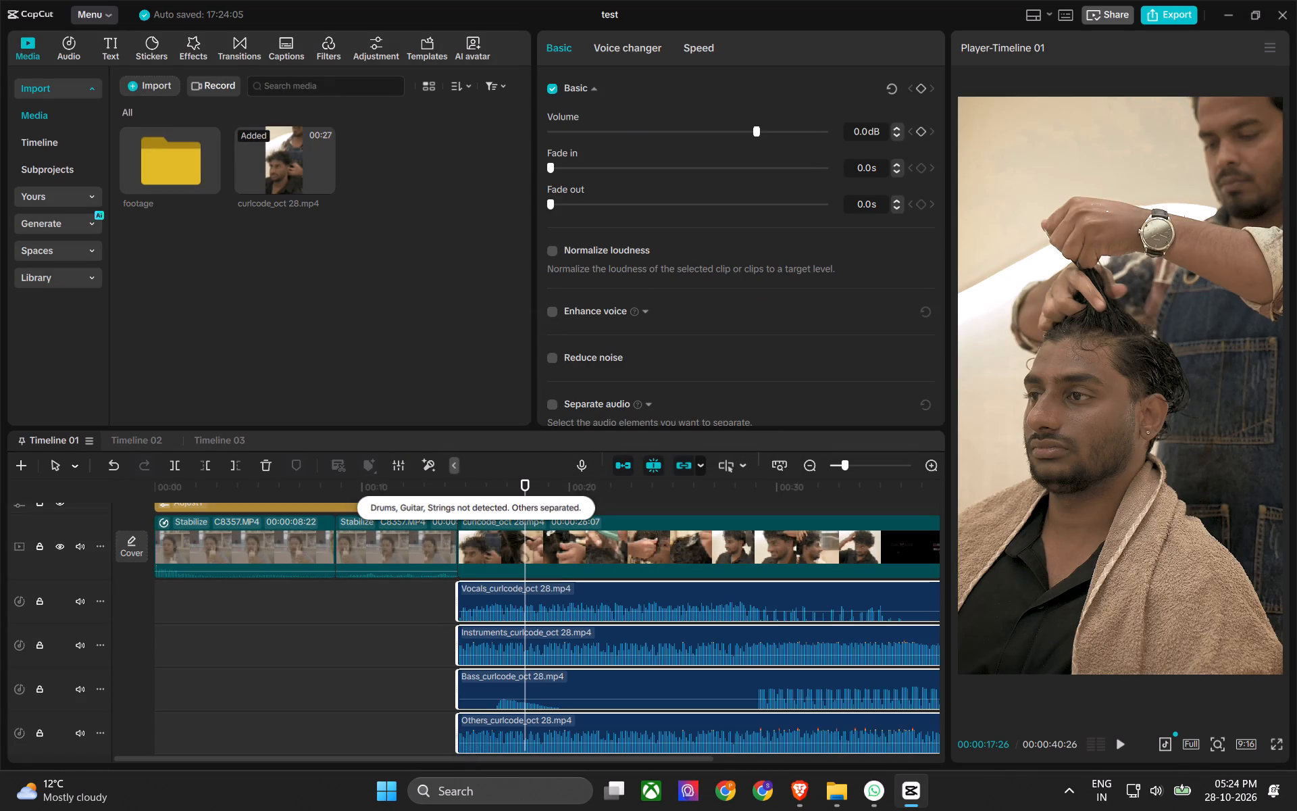
Enlarge the timeline area to fit all the separated audio tracks and briefly preview the start of the curlcode_oct 28.mp4 clip.
left_click_drag(554, 430, 613, 206)
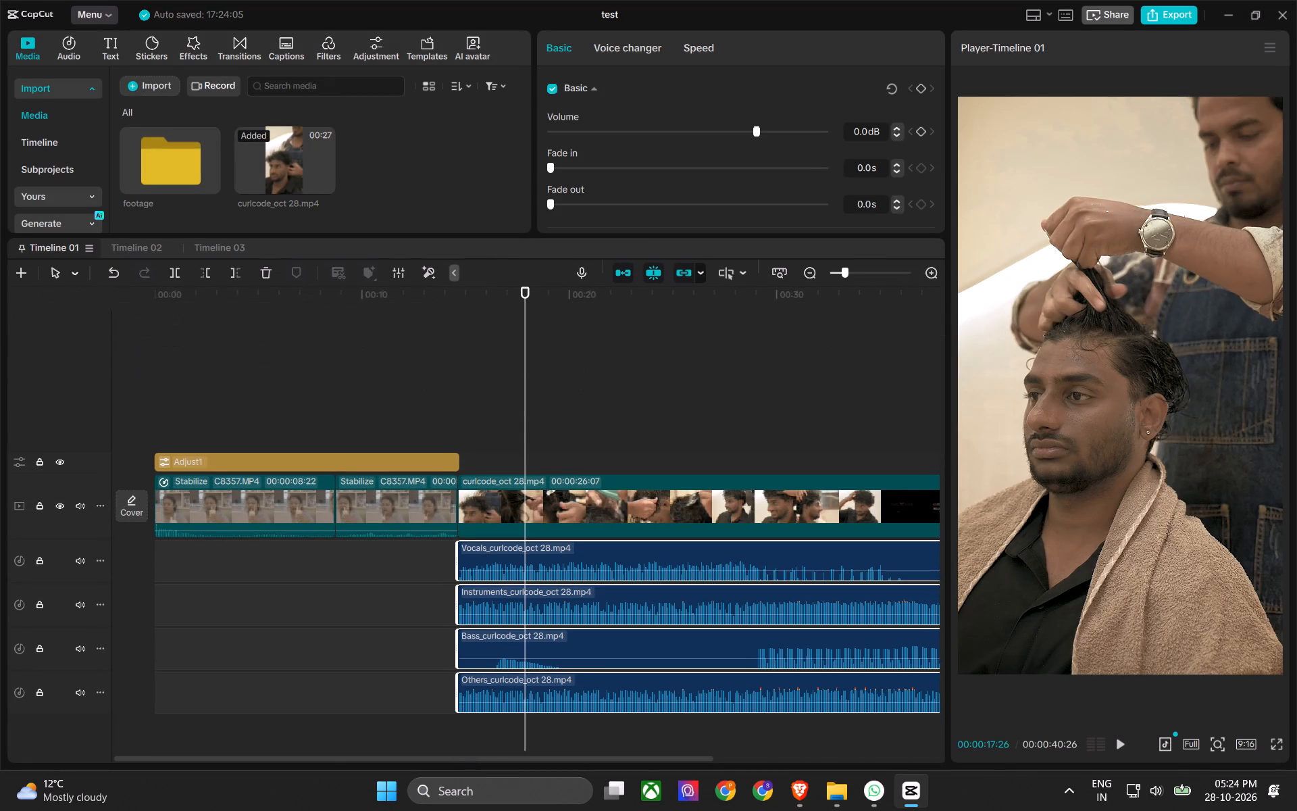
scroll(504, 577, "down", 5)
scroll(504, 577, "up", 2)
scroll(504, 577, "down", 2)
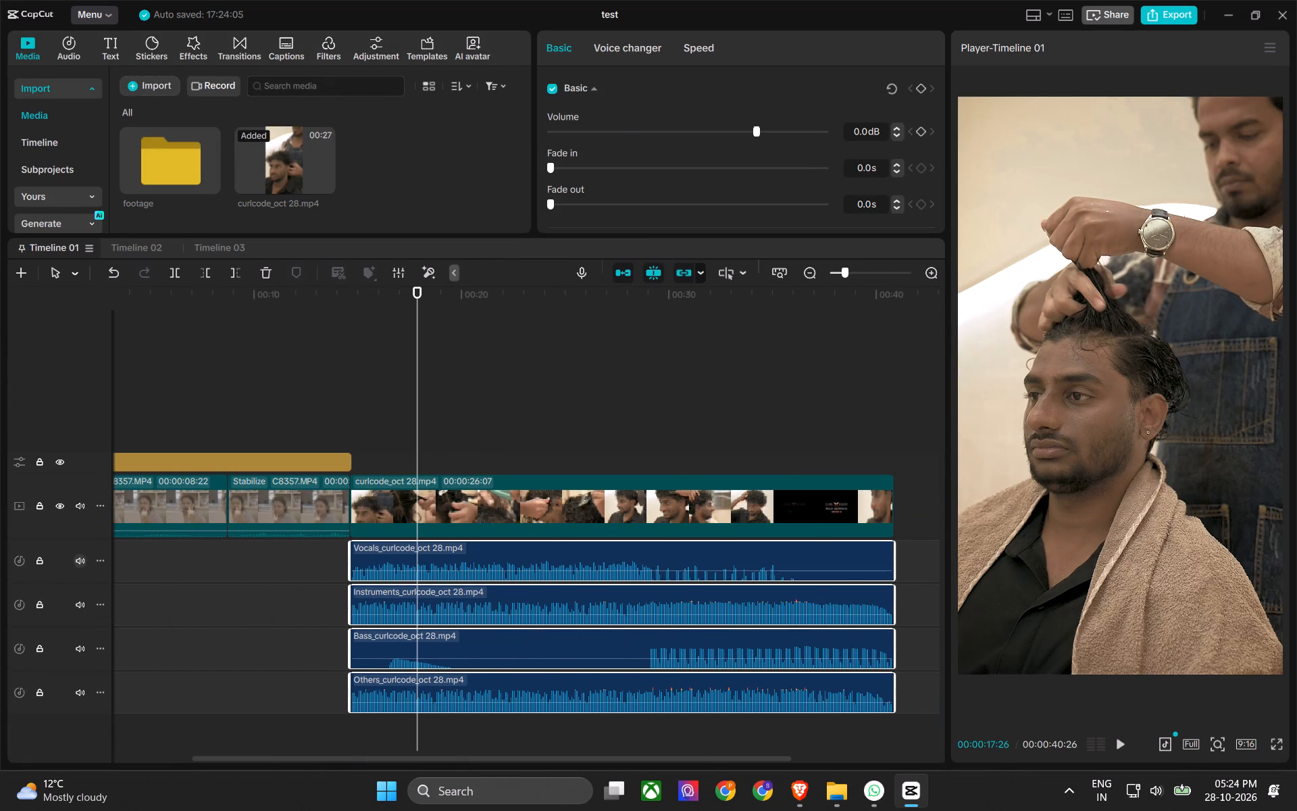
left_click(360, 424)
key("space")
key("space")
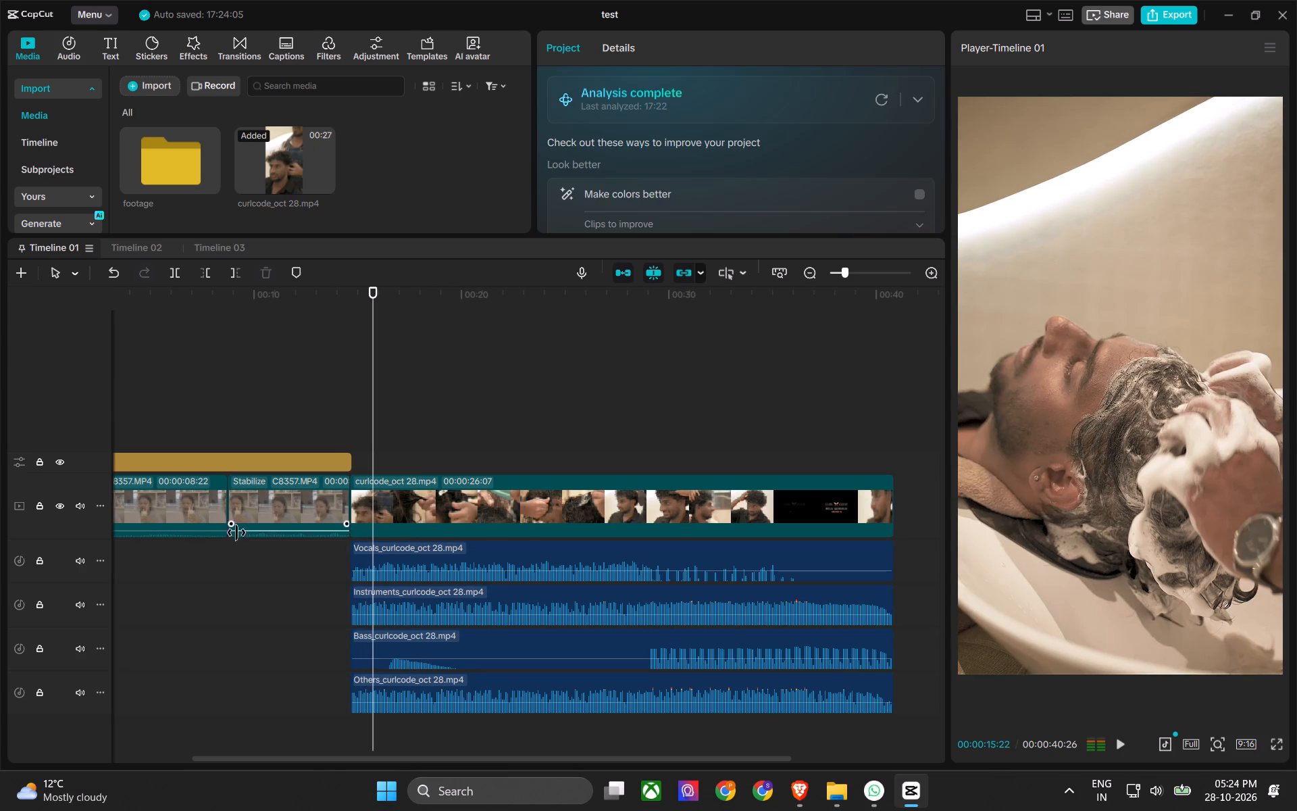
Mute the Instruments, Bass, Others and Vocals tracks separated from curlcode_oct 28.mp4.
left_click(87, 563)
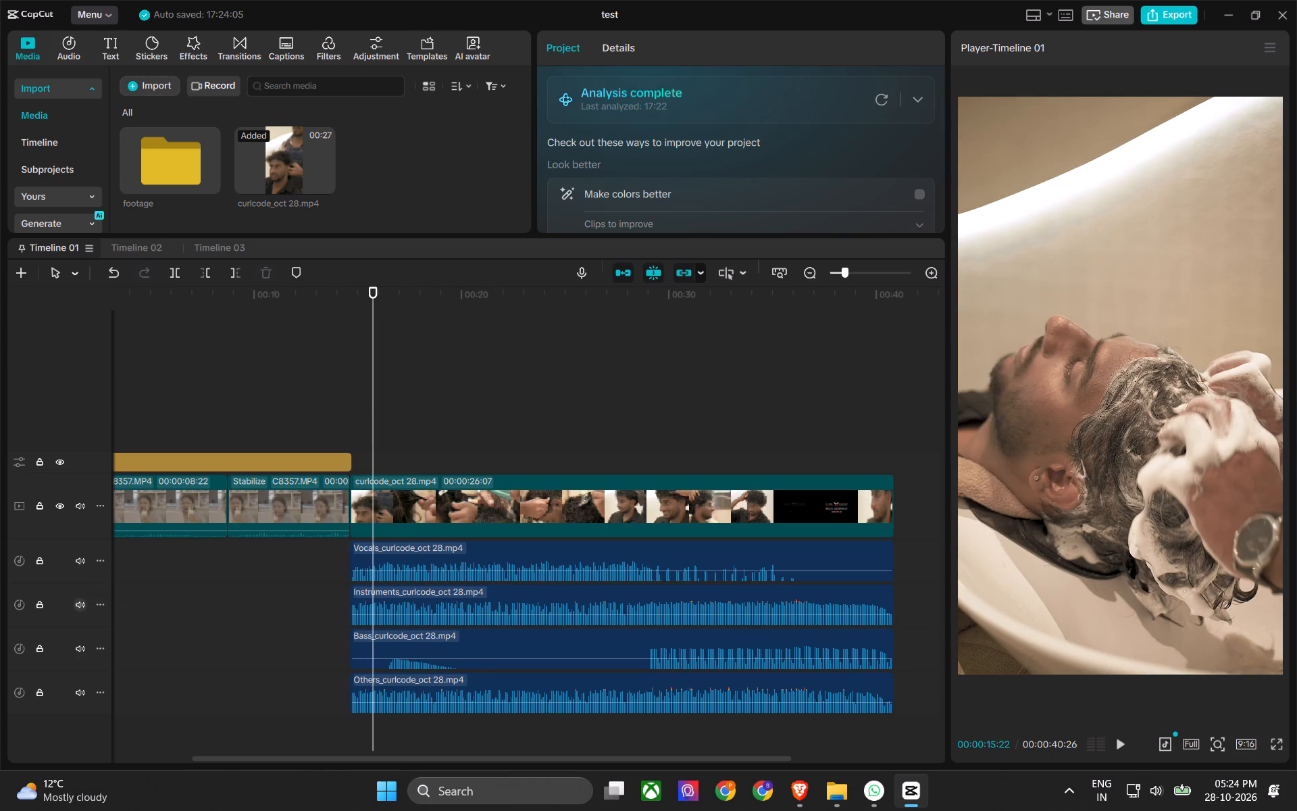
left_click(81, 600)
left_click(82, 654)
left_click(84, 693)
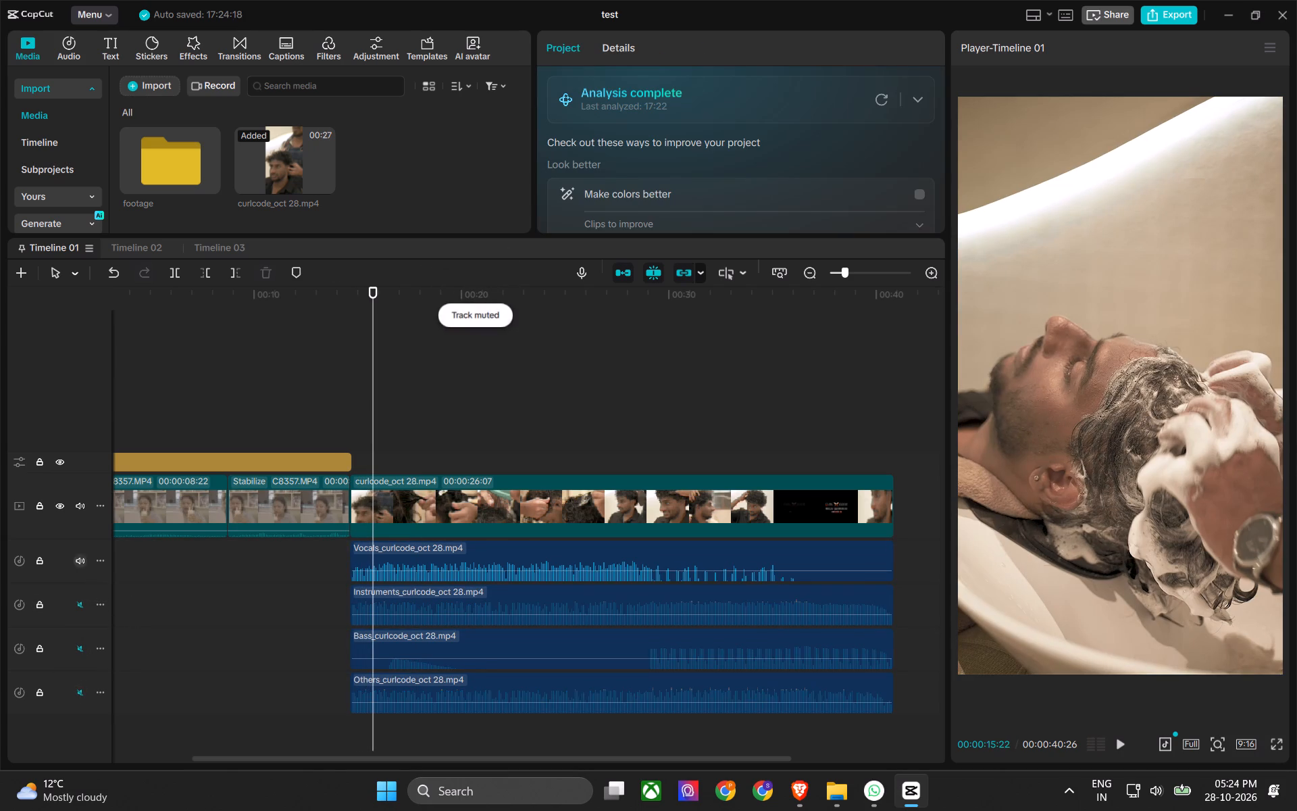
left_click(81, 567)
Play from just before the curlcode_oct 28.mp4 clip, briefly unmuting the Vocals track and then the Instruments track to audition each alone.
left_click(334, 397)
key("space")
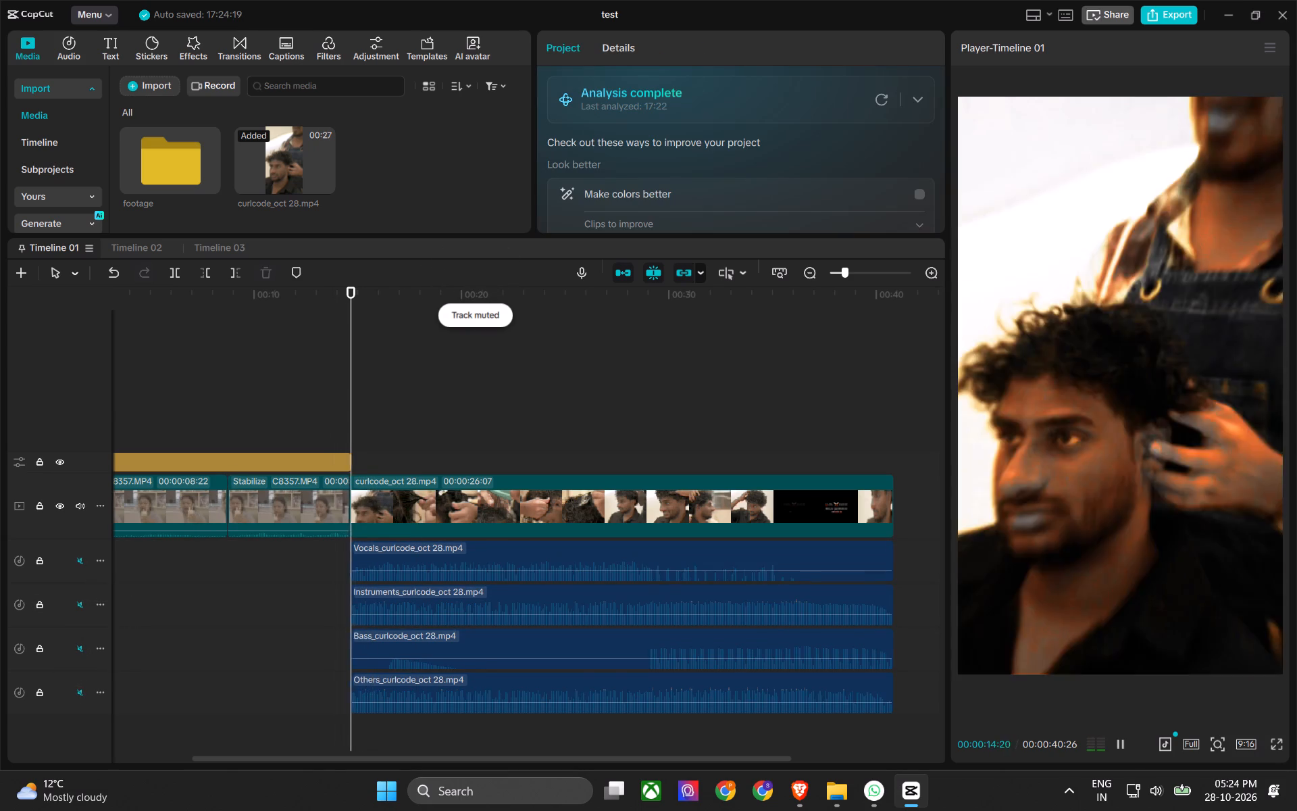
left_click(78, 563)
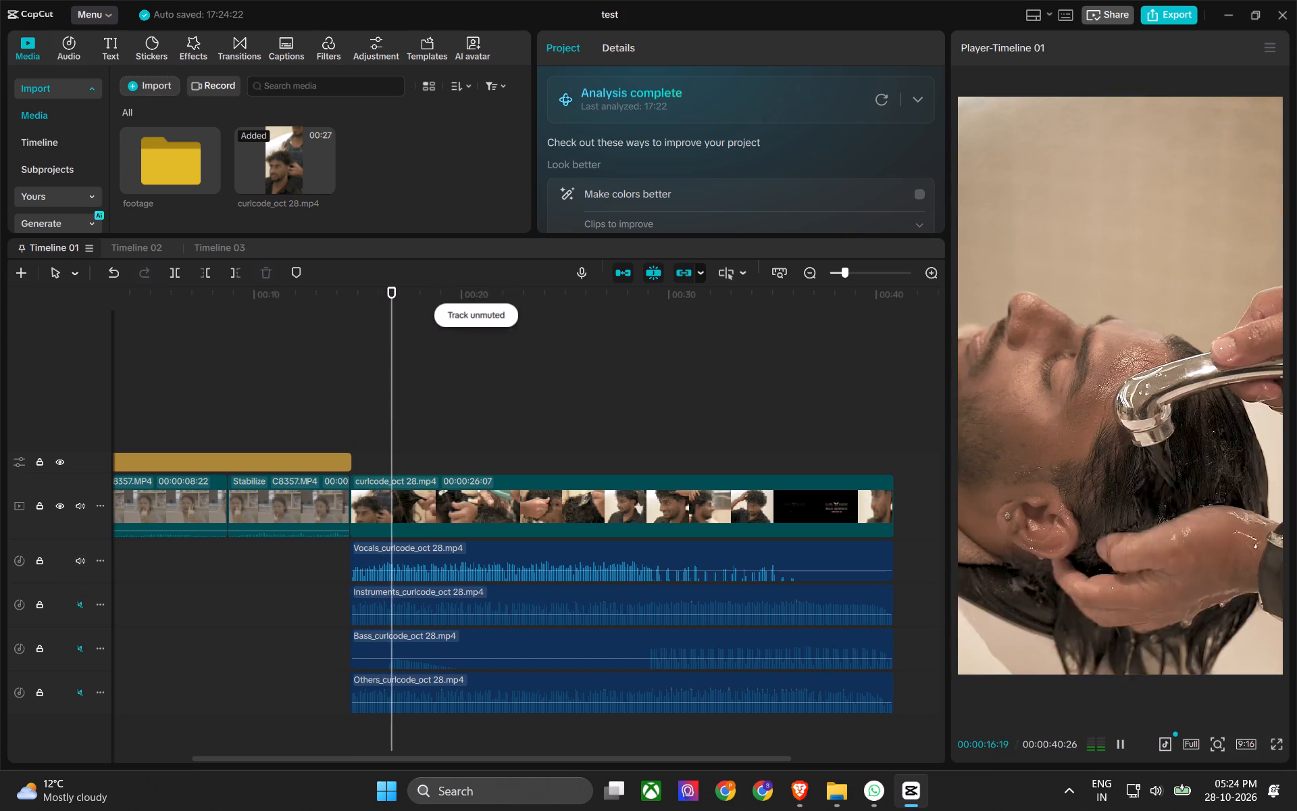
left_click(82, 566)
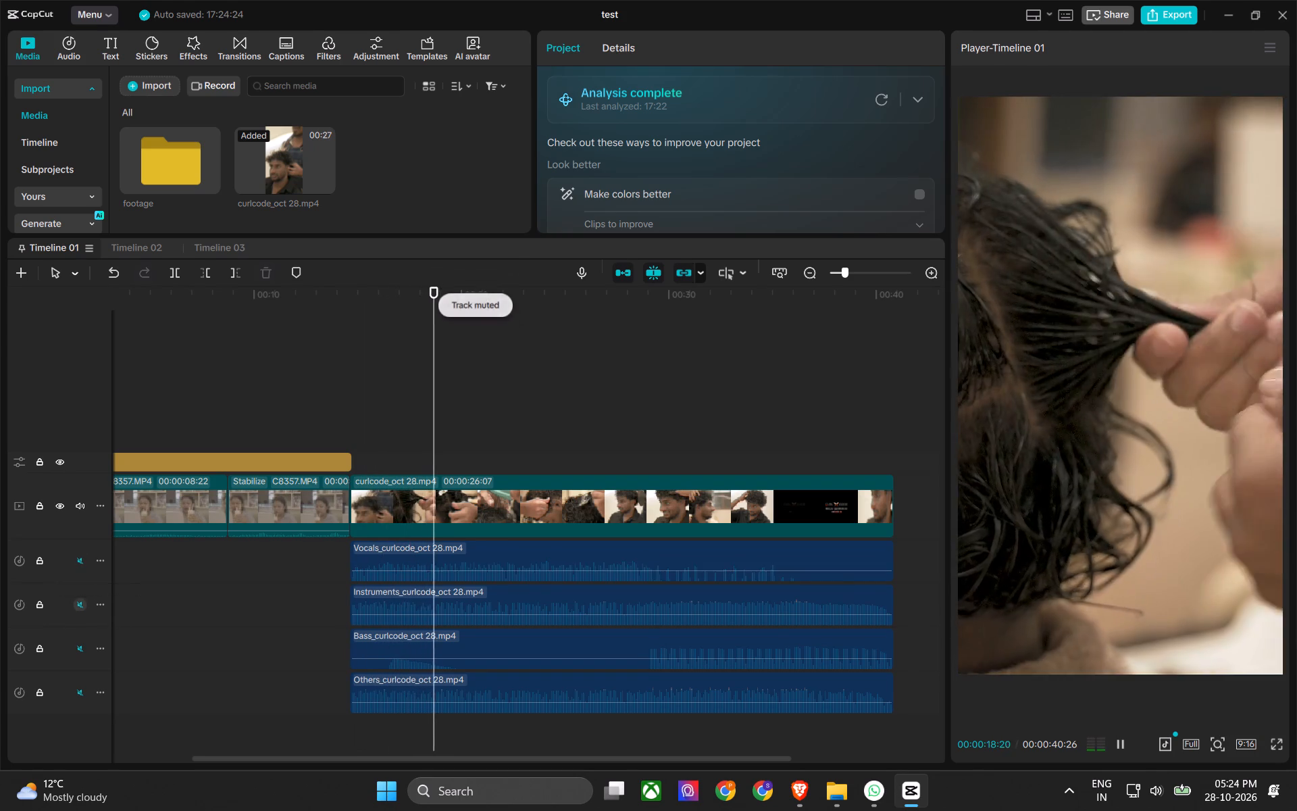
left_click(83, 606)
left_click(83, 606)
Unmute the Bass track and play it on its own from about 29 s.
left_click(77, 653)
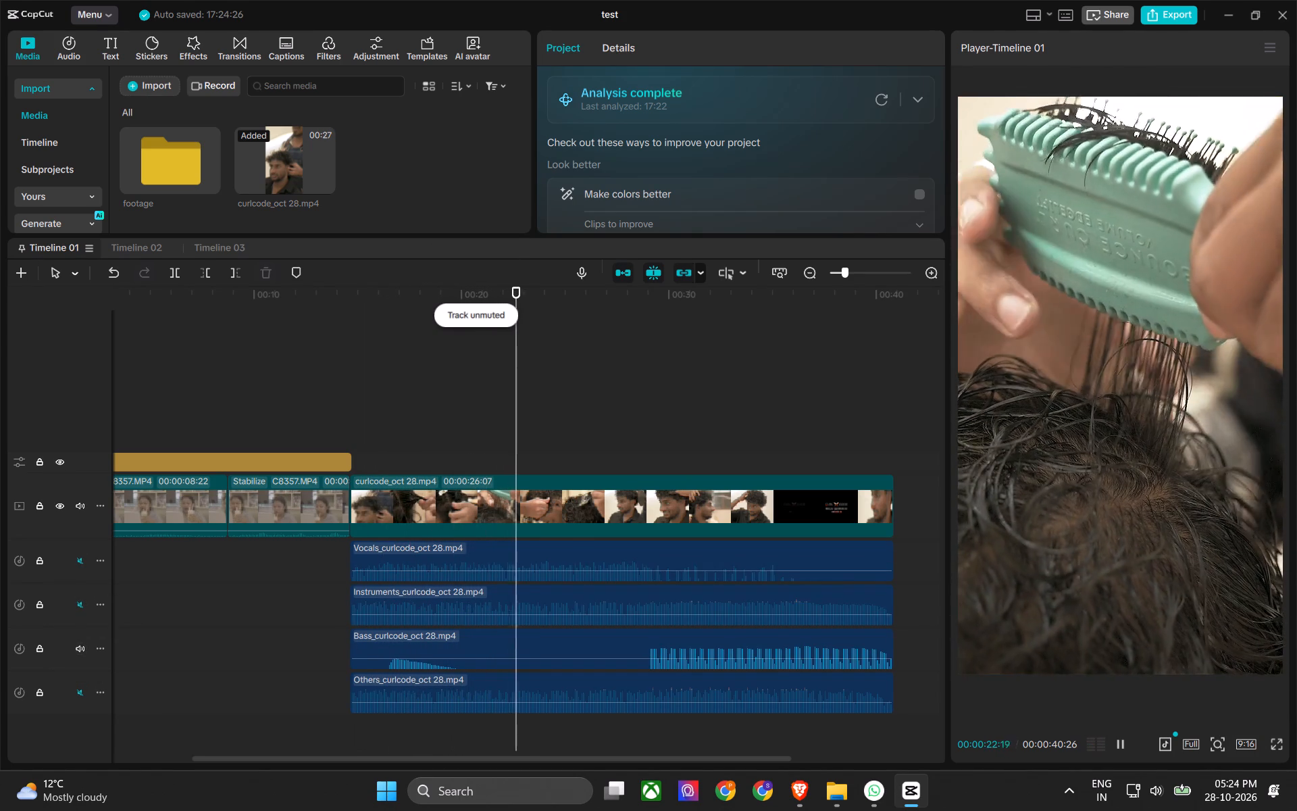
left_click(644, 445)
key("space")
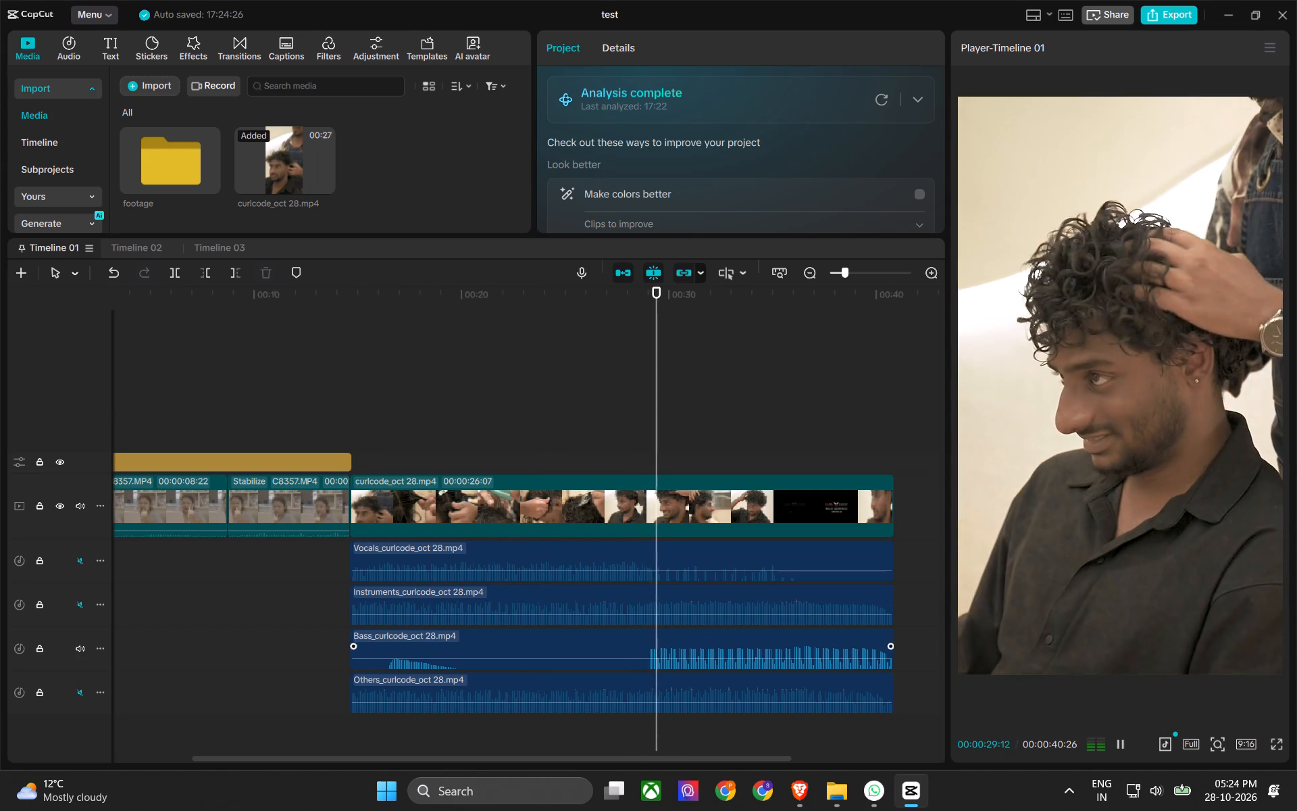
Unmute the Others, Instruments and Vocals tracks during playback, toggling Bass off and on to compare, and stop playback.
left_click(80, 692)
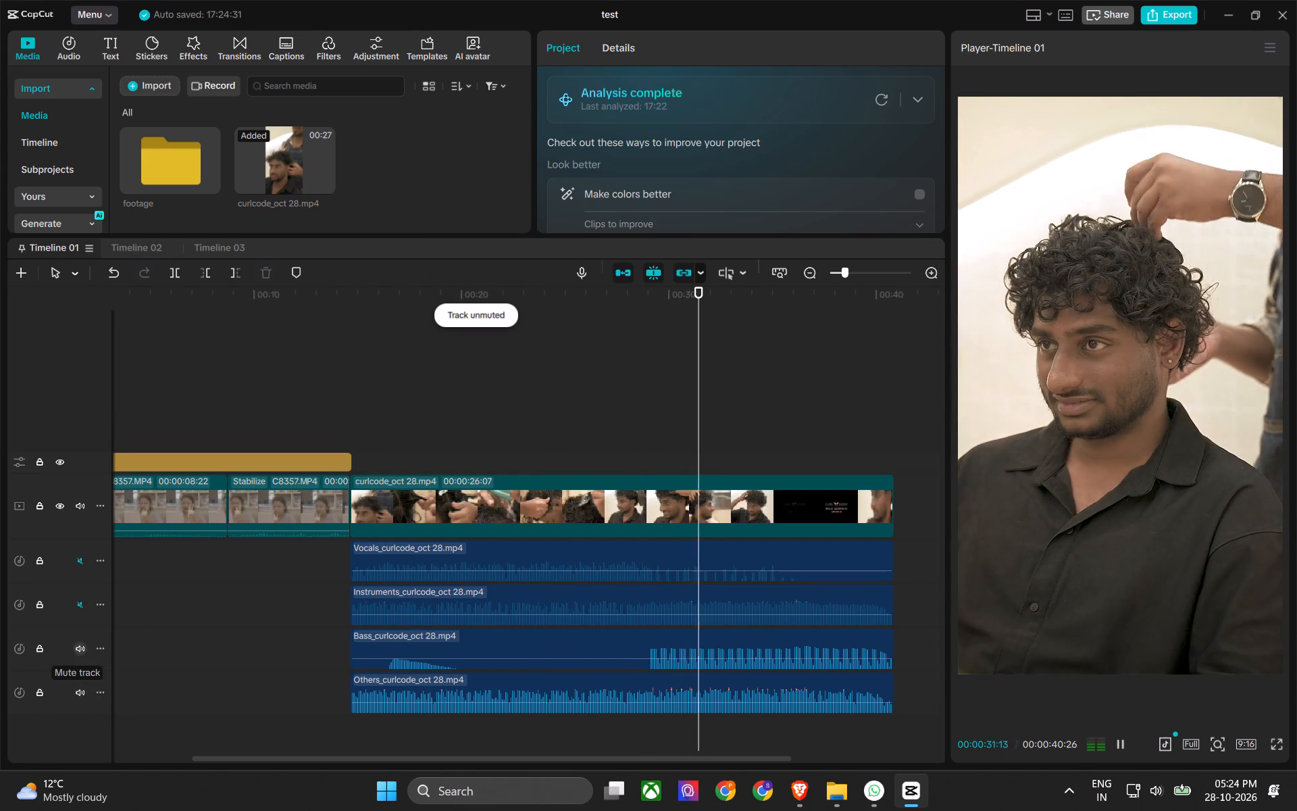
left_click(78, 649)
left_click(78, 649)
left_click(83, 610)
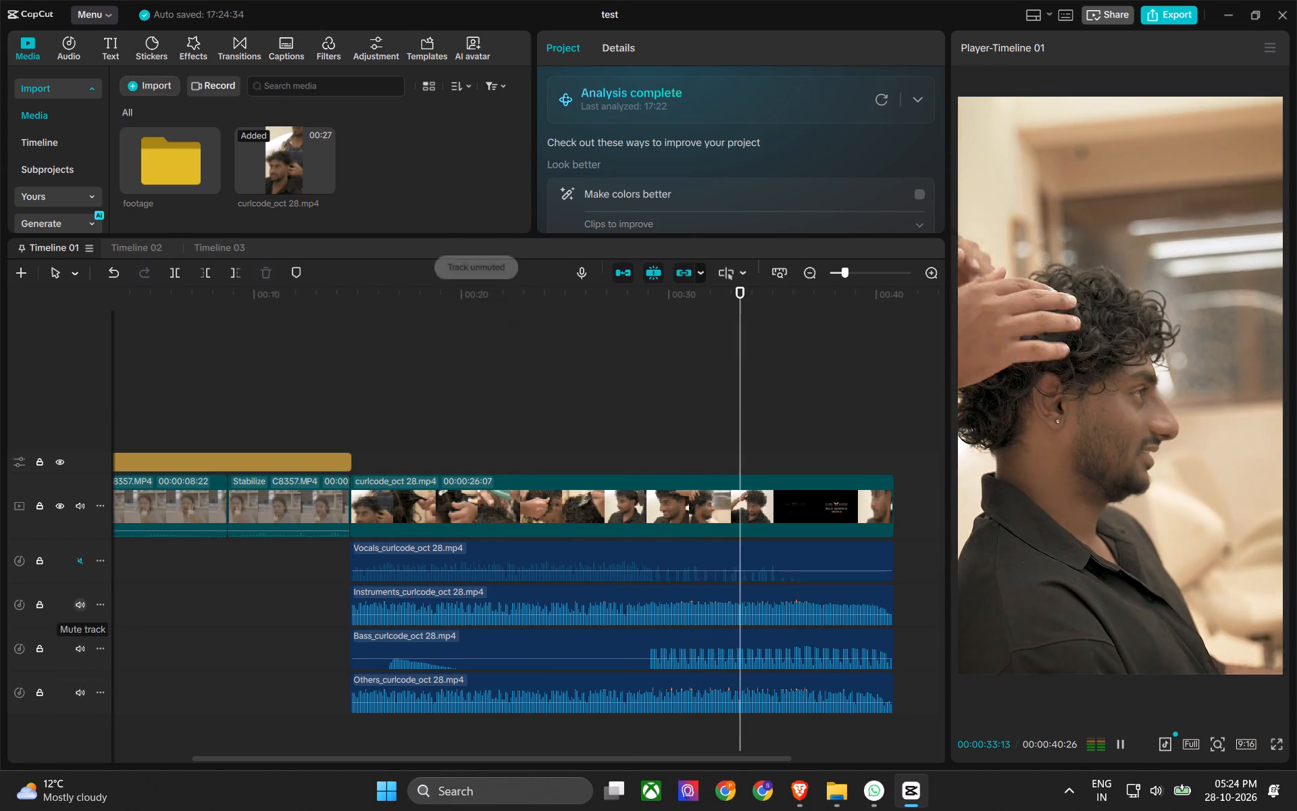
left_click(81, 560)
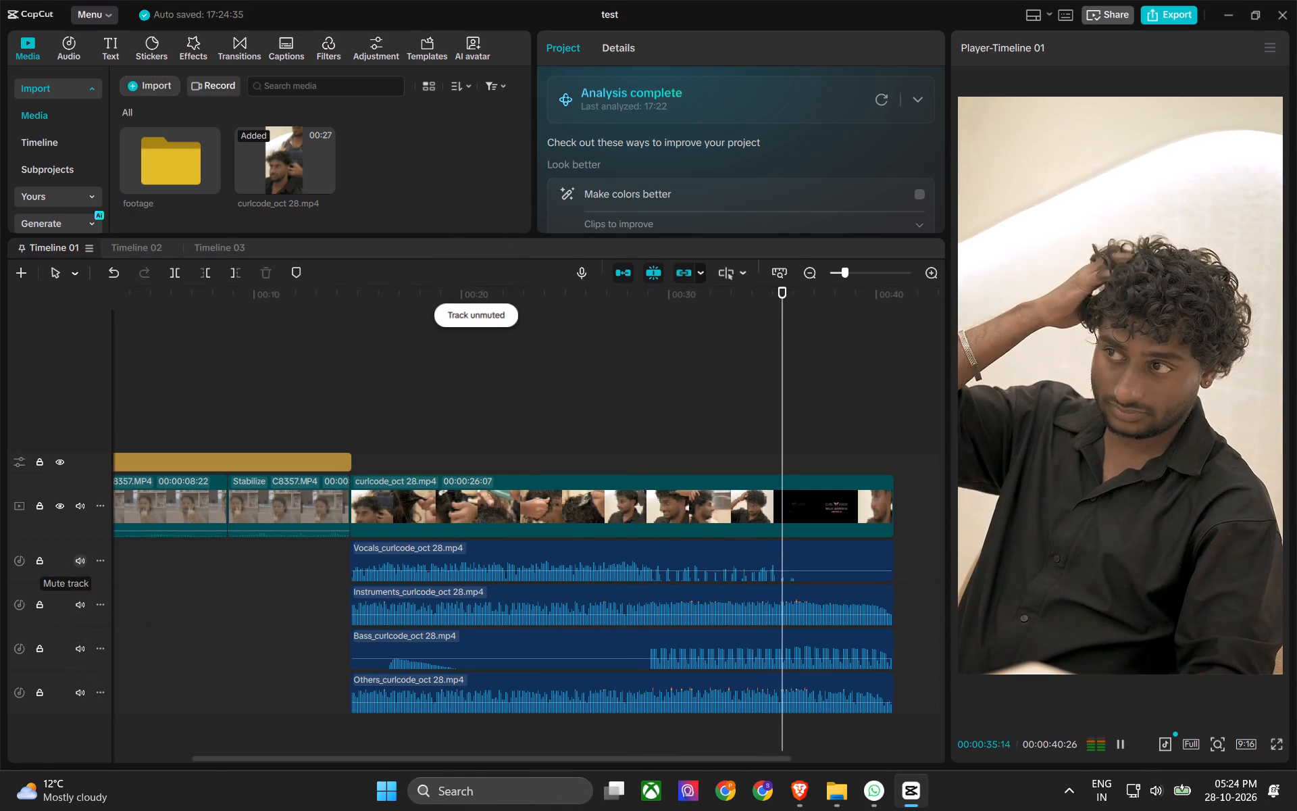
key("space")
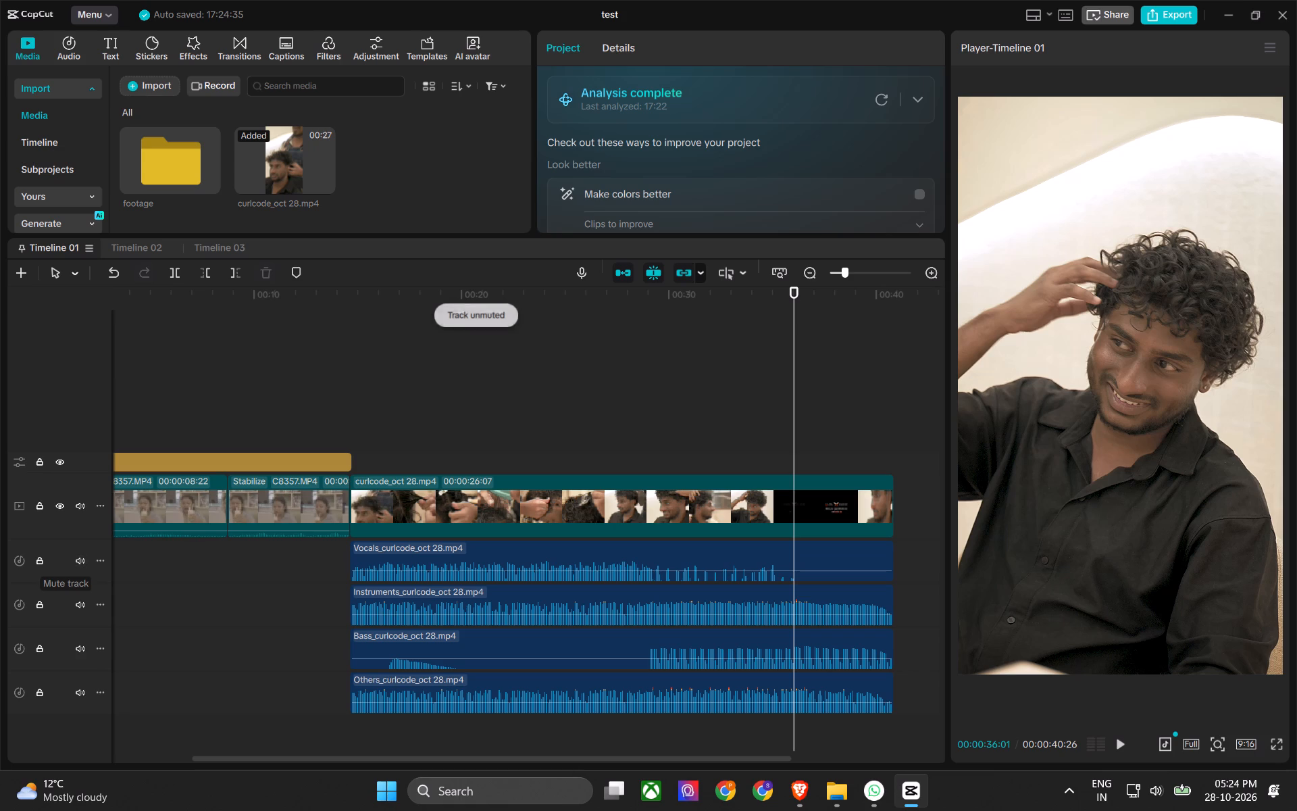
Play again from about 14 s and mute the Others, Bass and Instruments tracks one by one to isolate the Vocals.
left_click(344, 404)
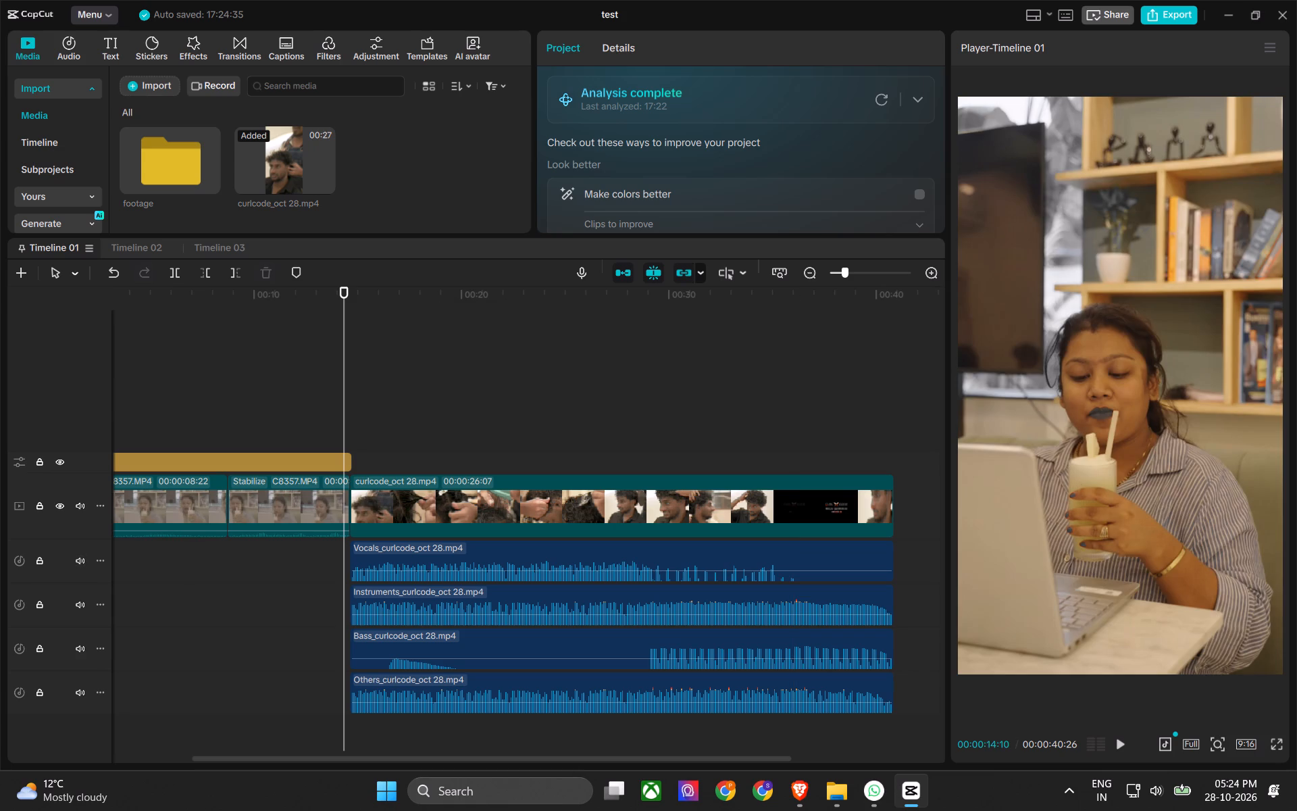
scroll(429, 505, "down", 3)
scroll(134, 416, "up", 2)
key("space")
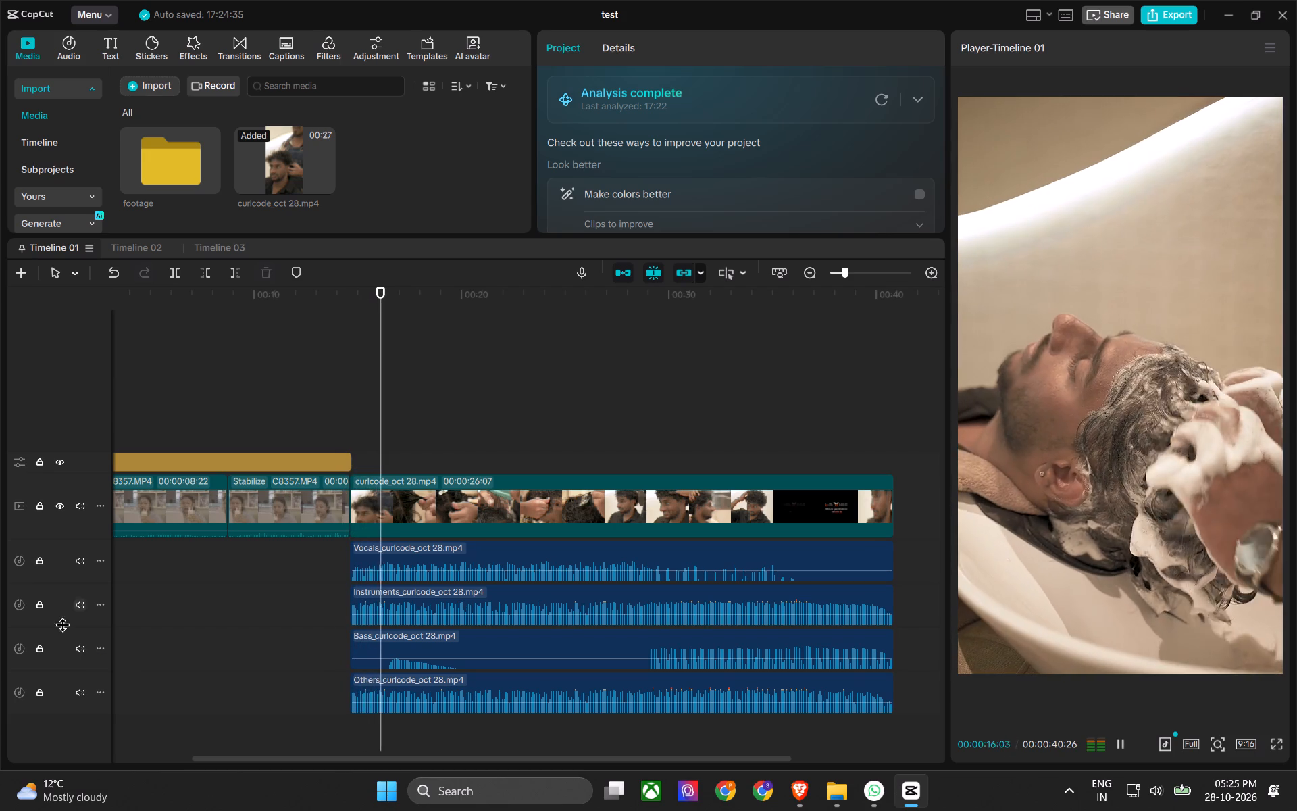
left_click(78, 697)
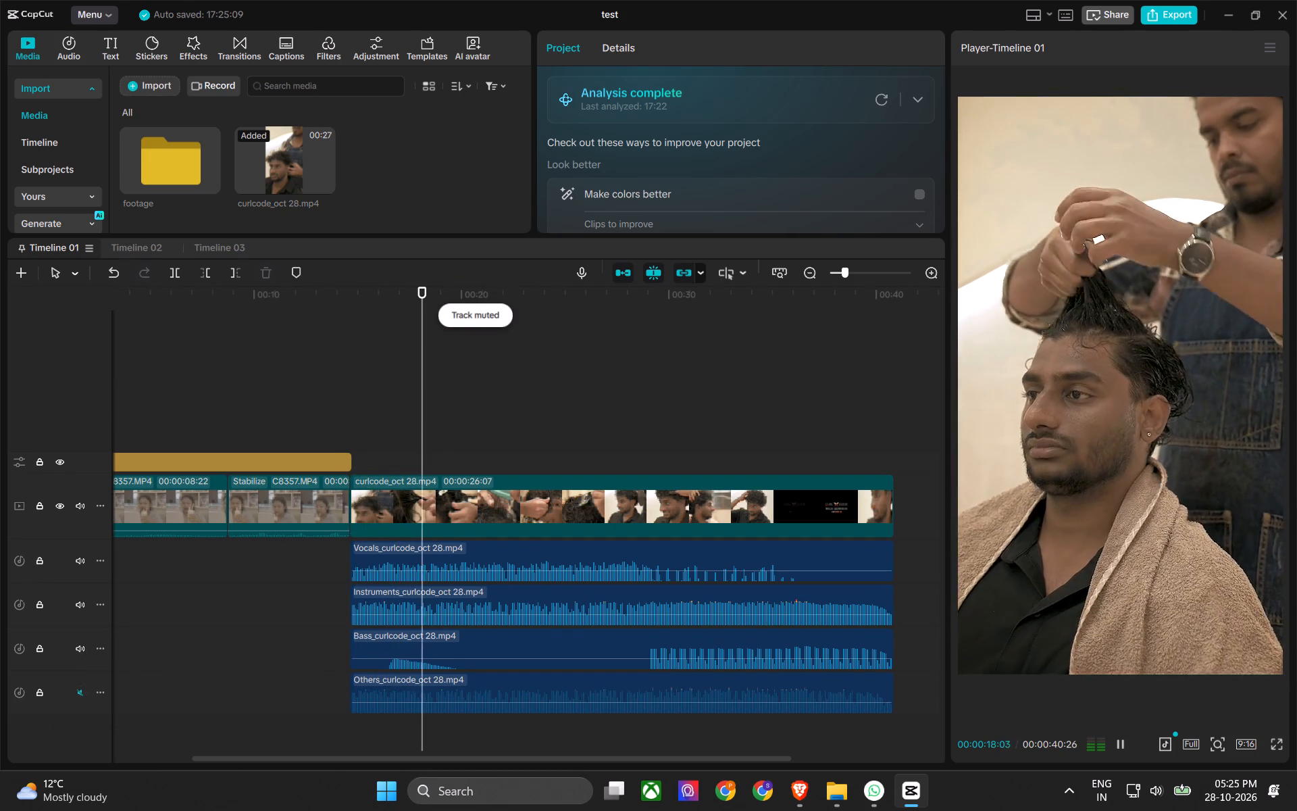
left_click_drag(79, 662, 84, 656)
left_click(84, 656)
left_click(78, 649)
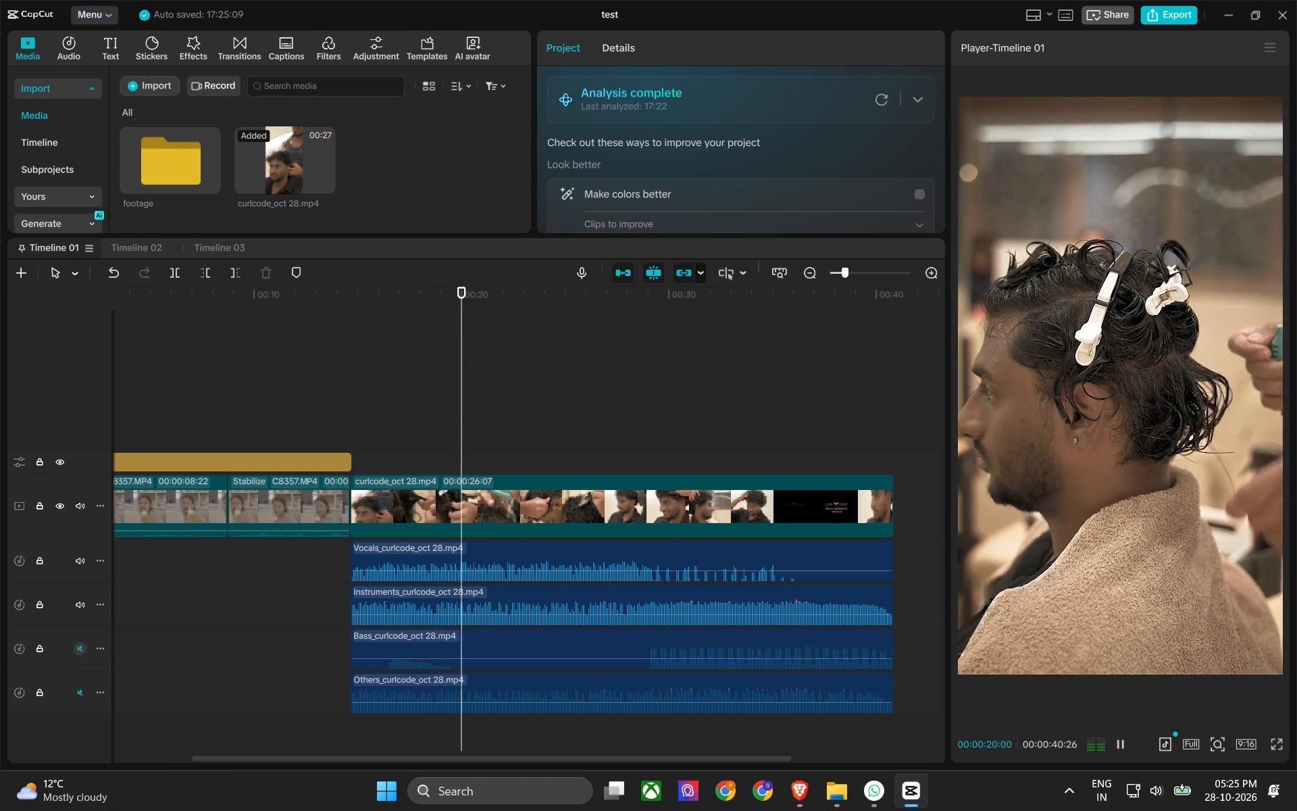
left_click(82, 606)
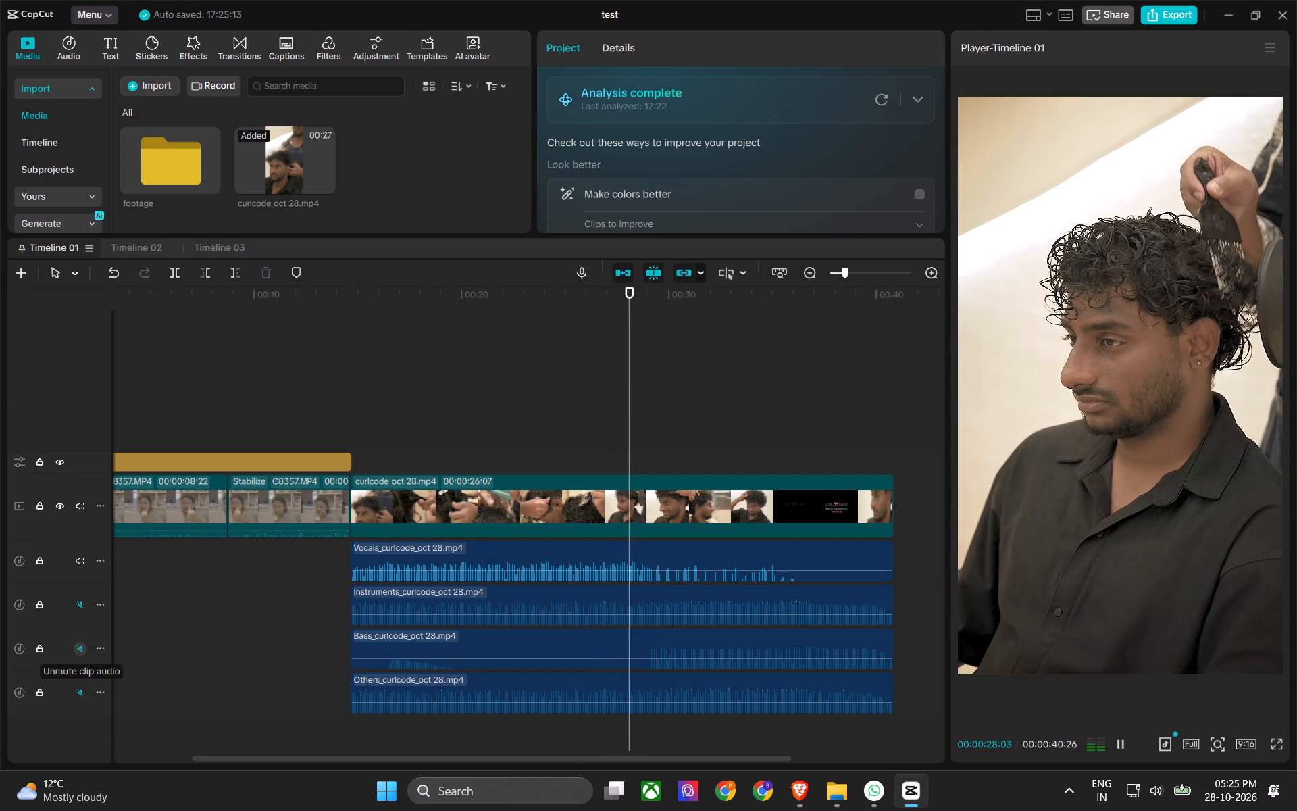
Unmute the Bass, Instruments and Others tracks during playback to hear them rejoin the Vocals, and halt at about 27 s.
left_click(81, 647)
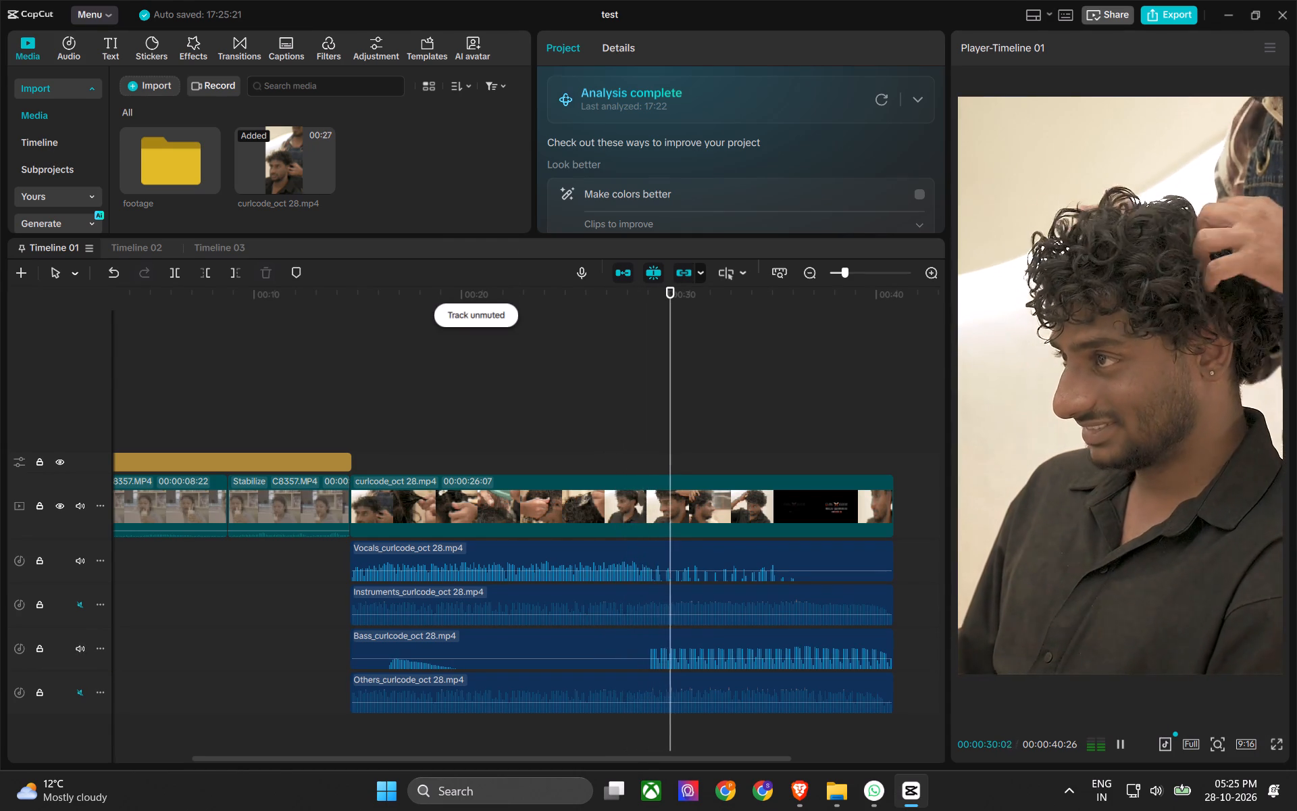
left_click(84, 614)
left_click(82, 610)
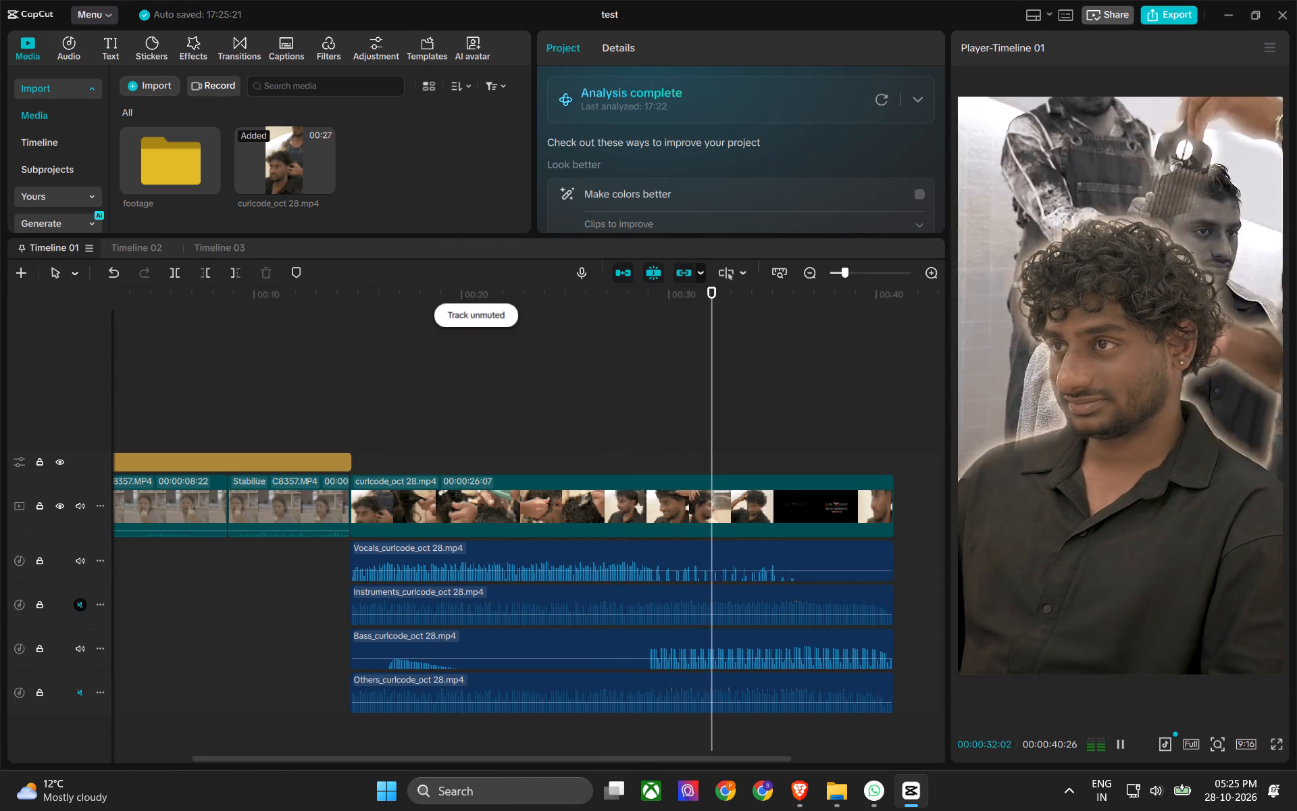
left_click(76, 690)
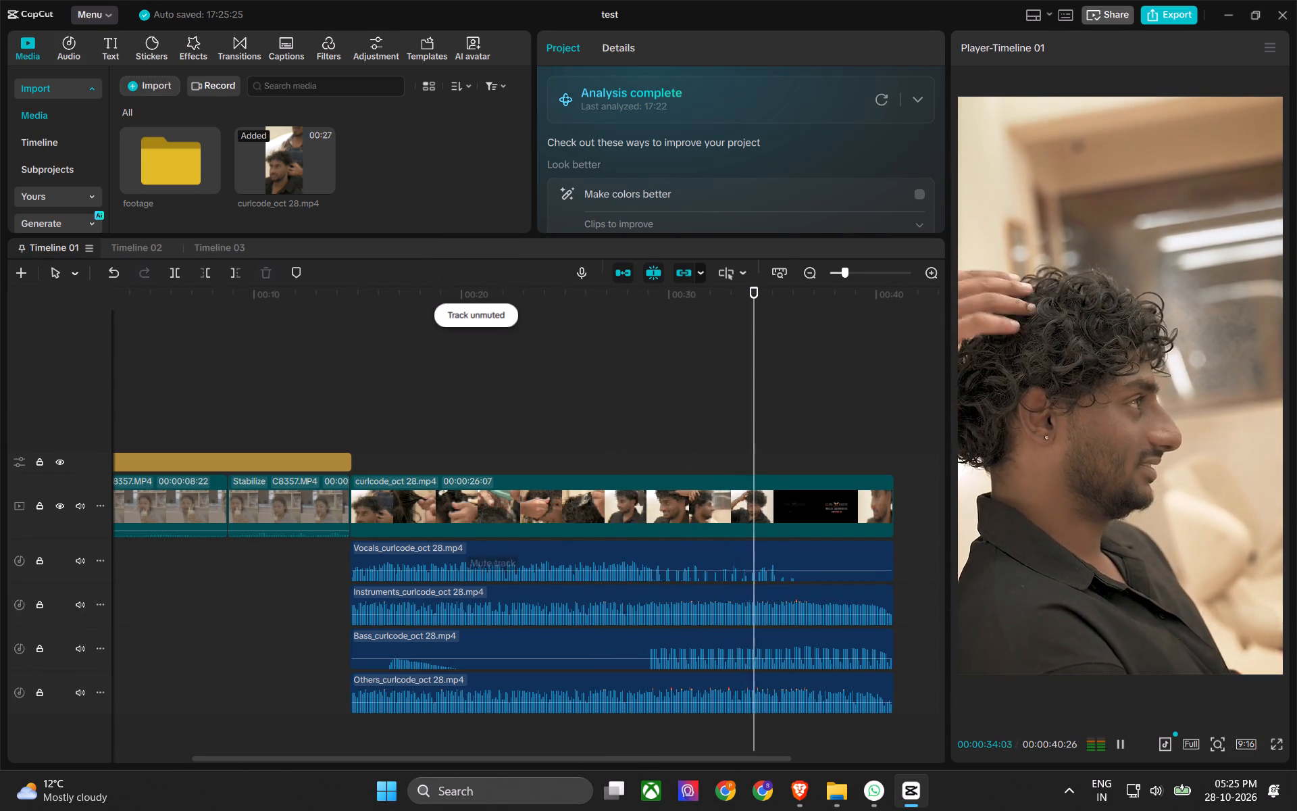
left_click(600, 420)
Mute the Bass, Others and Instruments tracks and play the Vocals alone from about 21 s.
left_click(77, 650)
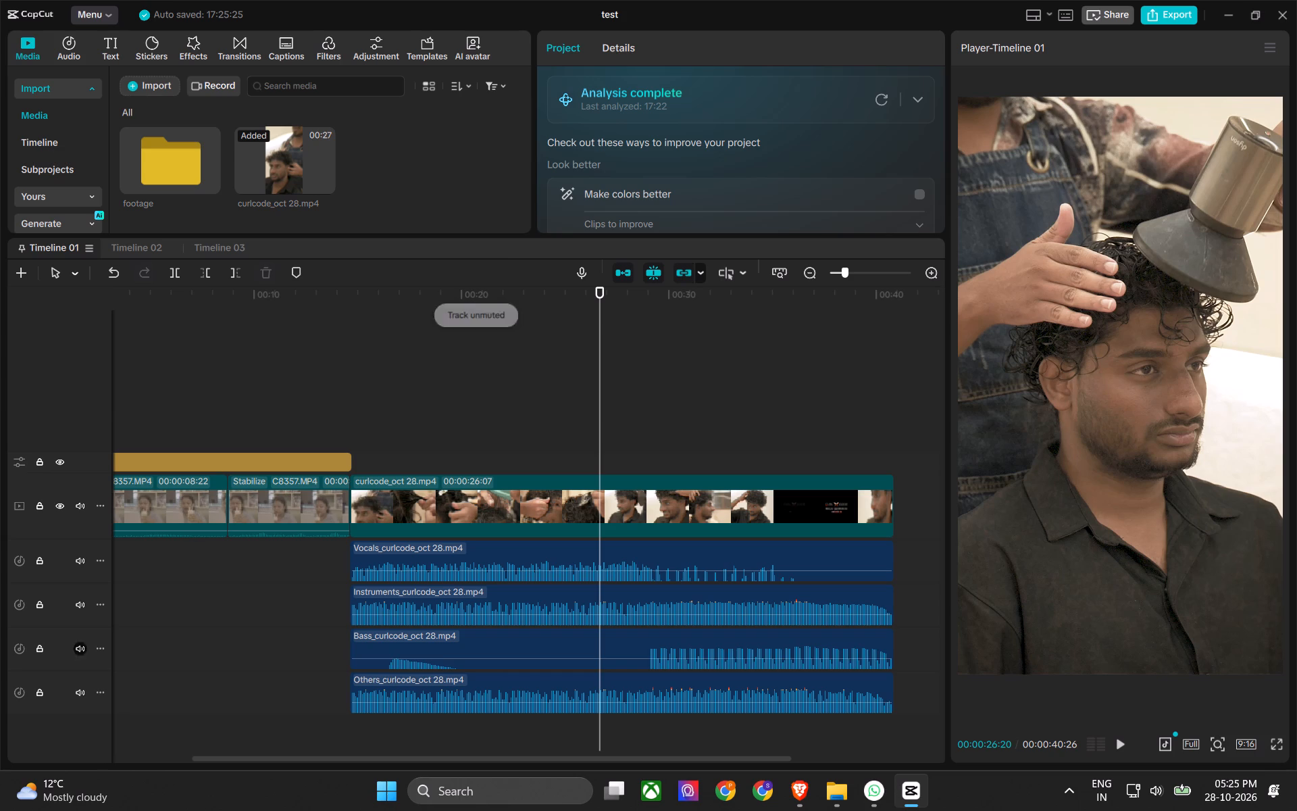
left_click(79, 694)
left_click(80, 600)
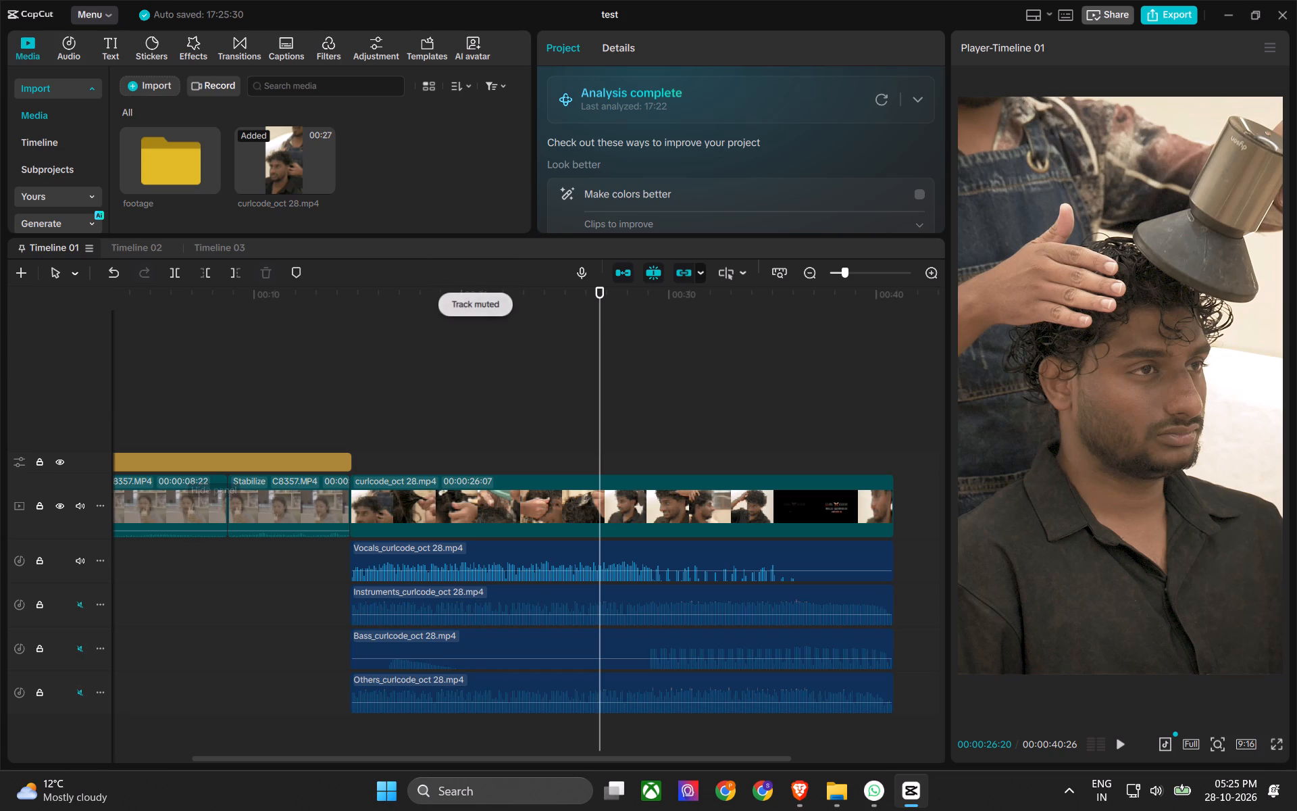
left_click(476, 424)
key("space")
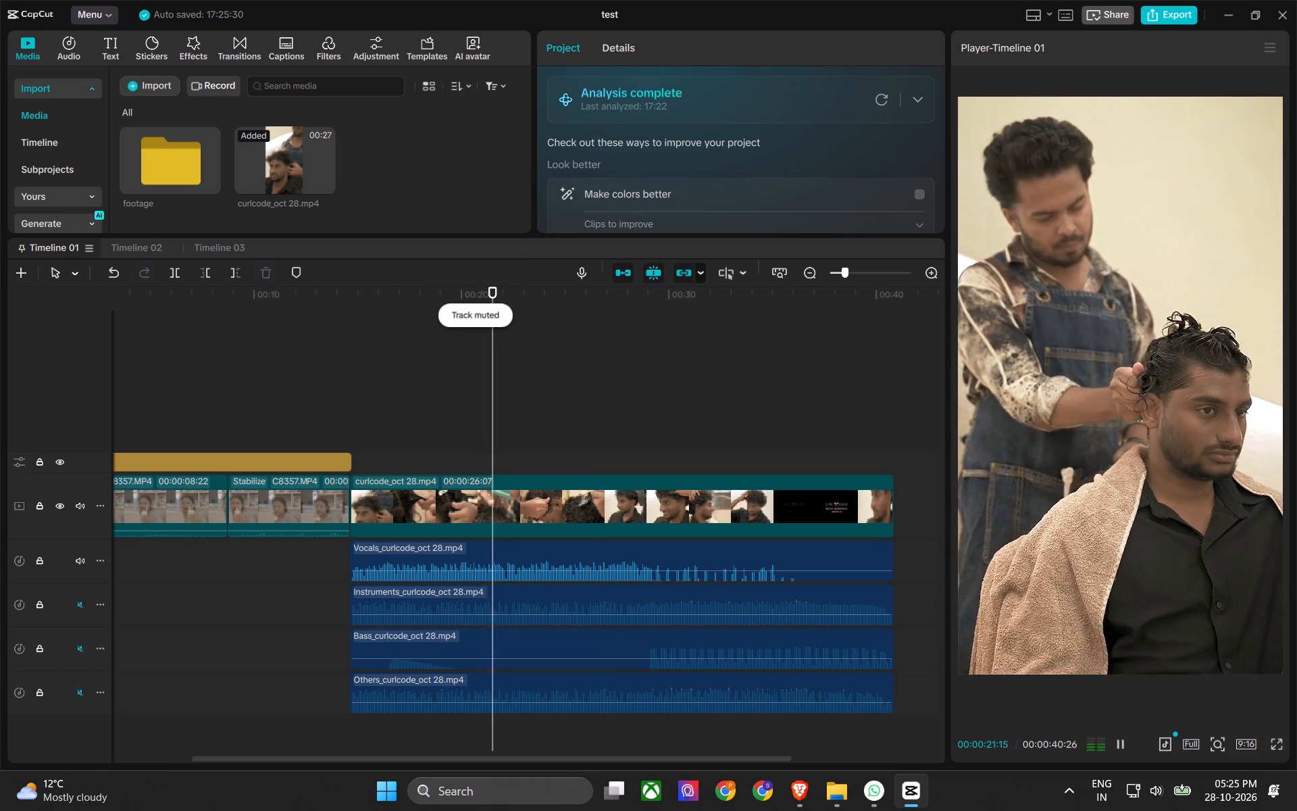
Toggle the Instruments track's mute during playback to compare, leaving Instruments unmuted alongside the Vocals.
left_click(82, 606)
left_click(82, 606)
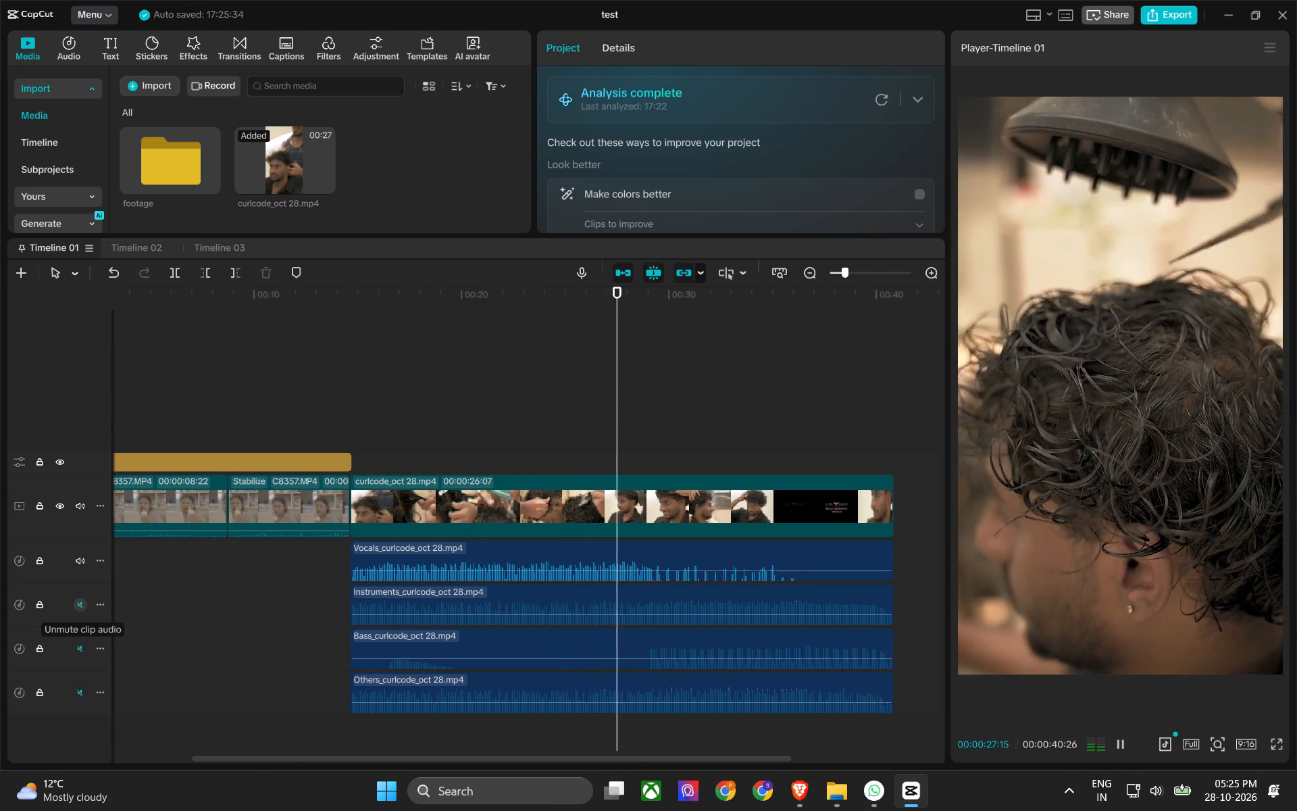
left_click(82, 605)
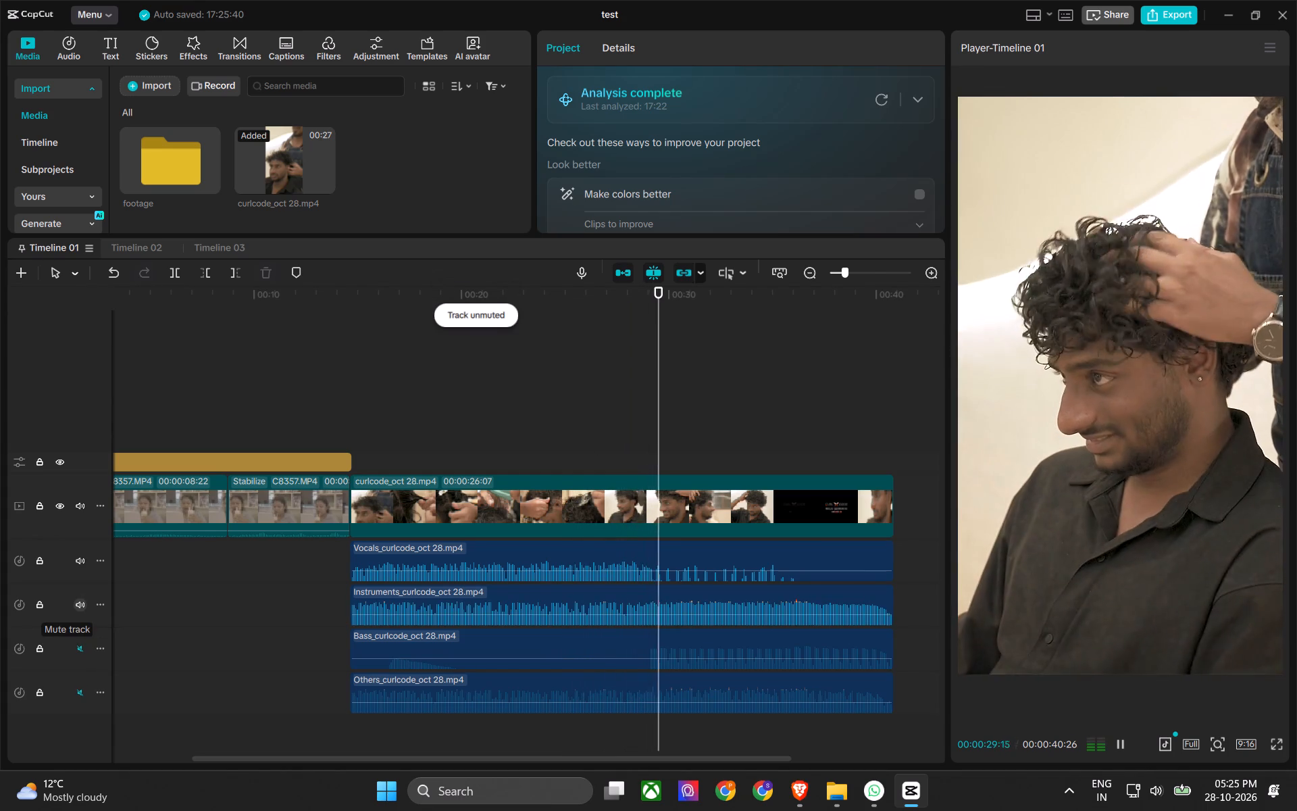
Toggle the Instruments mute, unmute the Bass and Others tracks, and briefly replay all four stems from about 22 s.
left_click(82, 605)
left_click(82, 605)
left_click(79, 649)
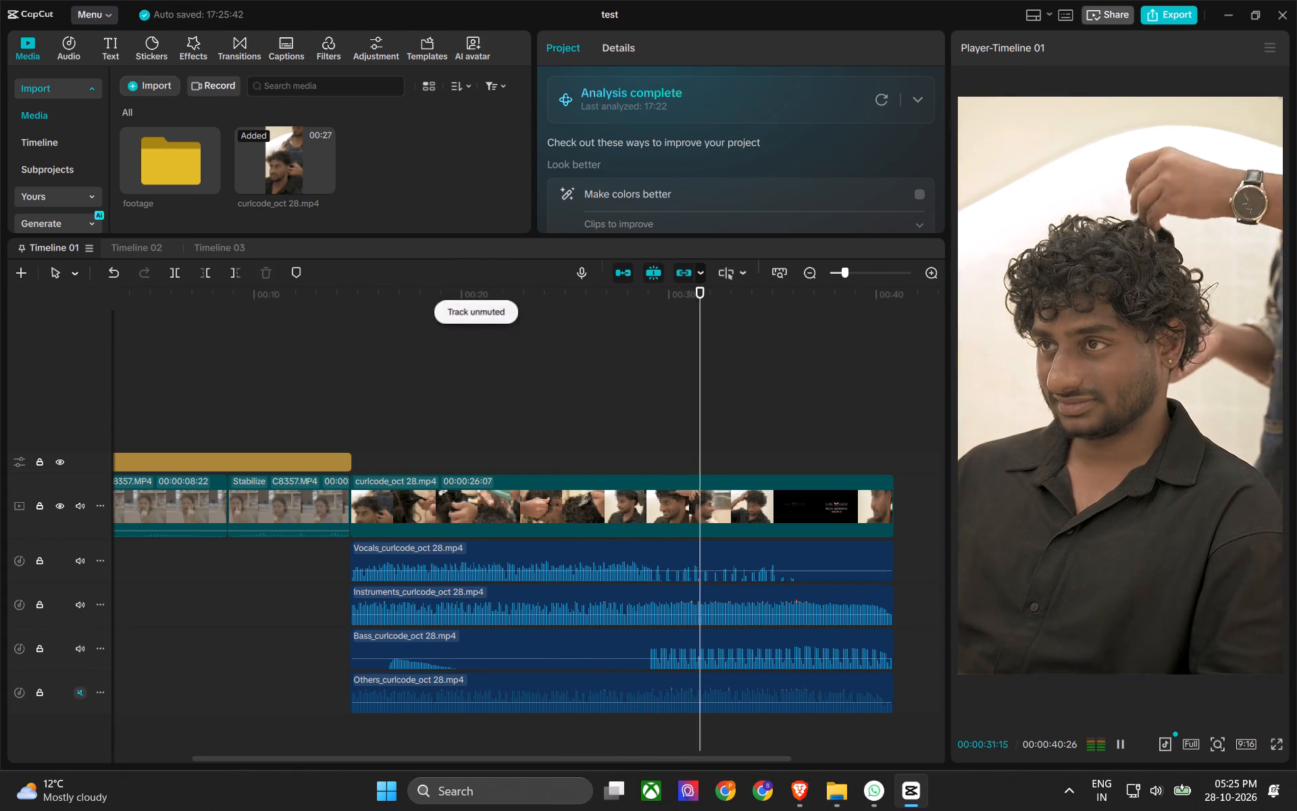
left_click(83, 697)
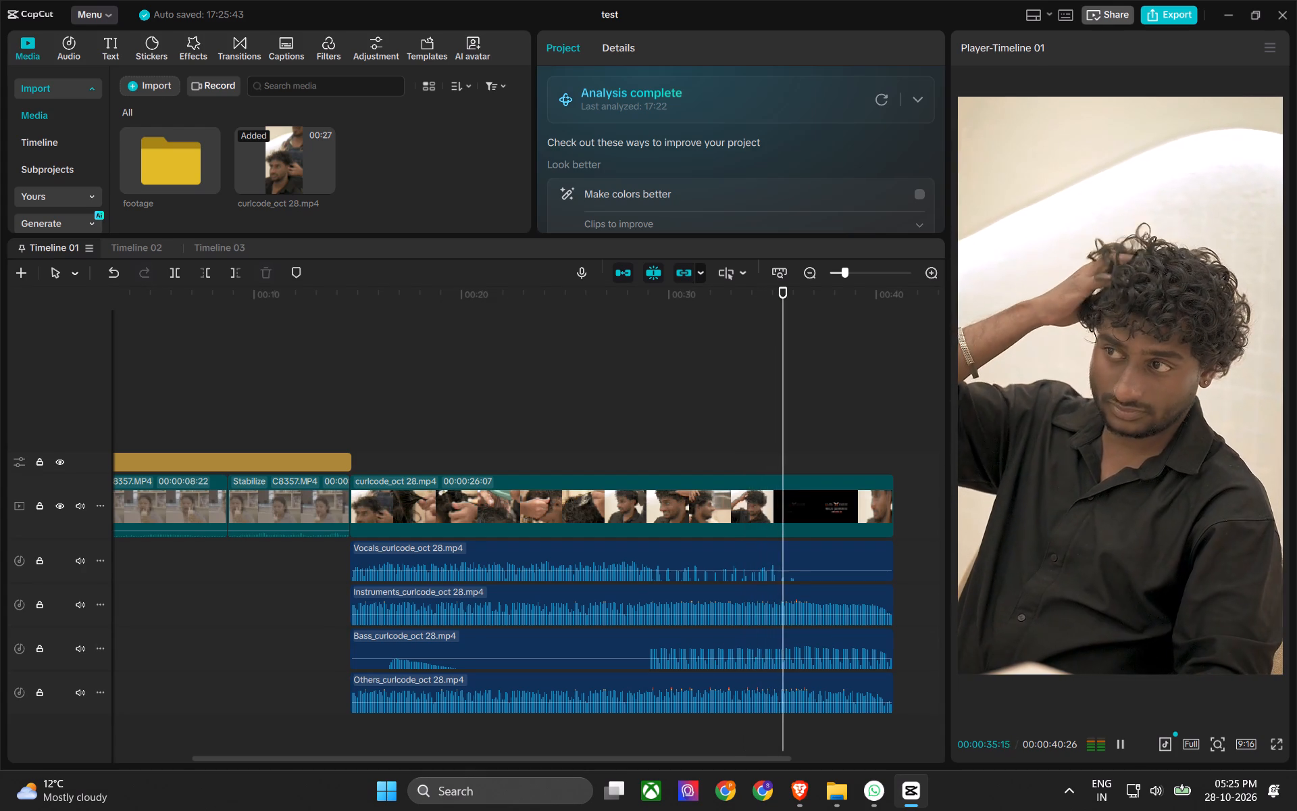
left_click(503, 378)
key("space")
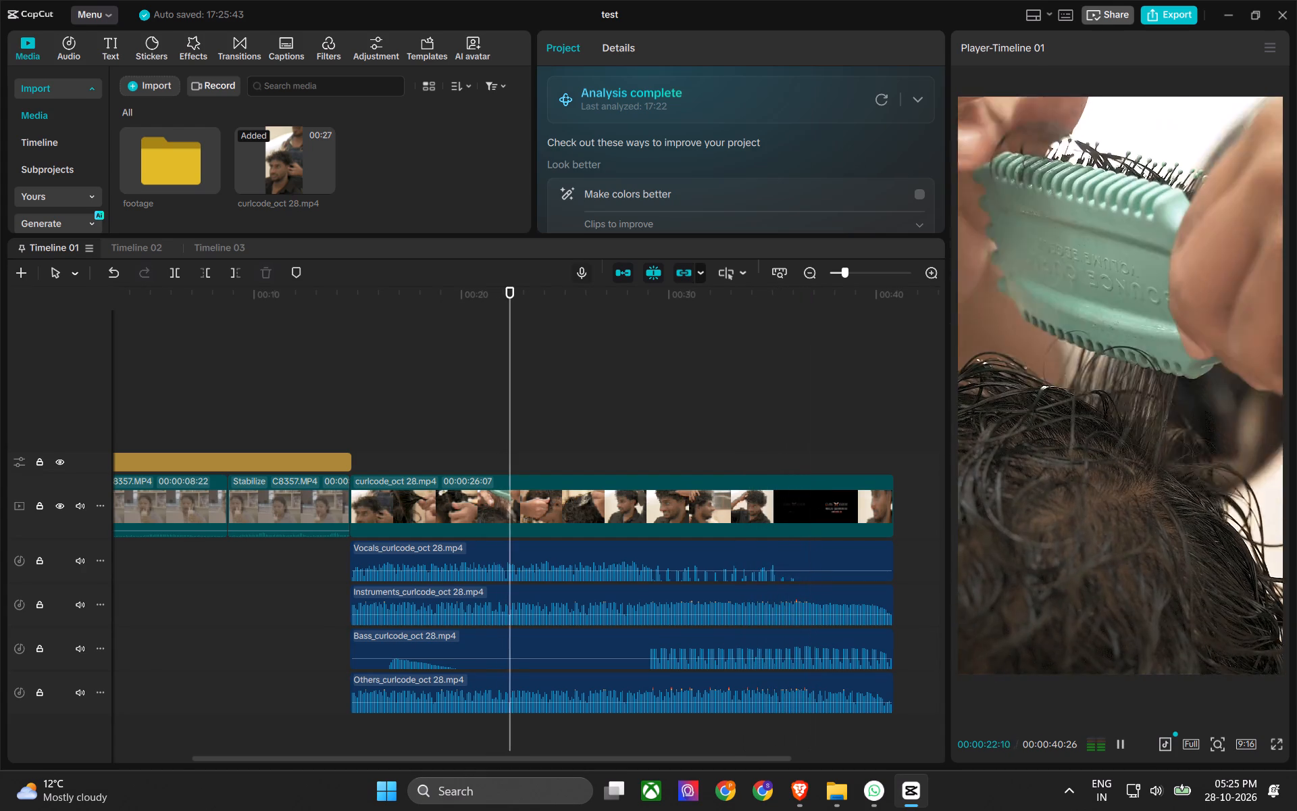
key("space")
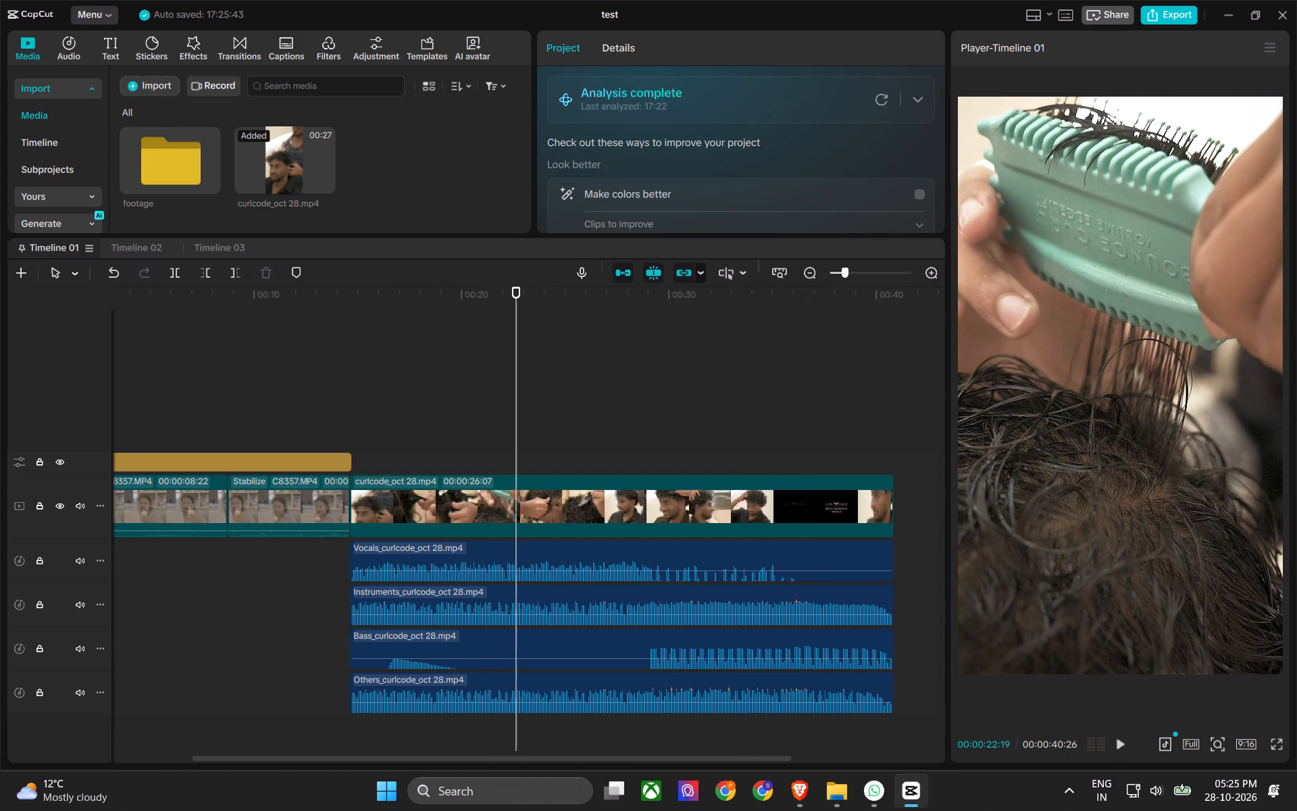
Move the two C8357.MP4 clips and the adjustment layer from Timeline 01 to Timeline 03, and return to Timeline 01.
left_click_drag(550, 238, 589, 451)
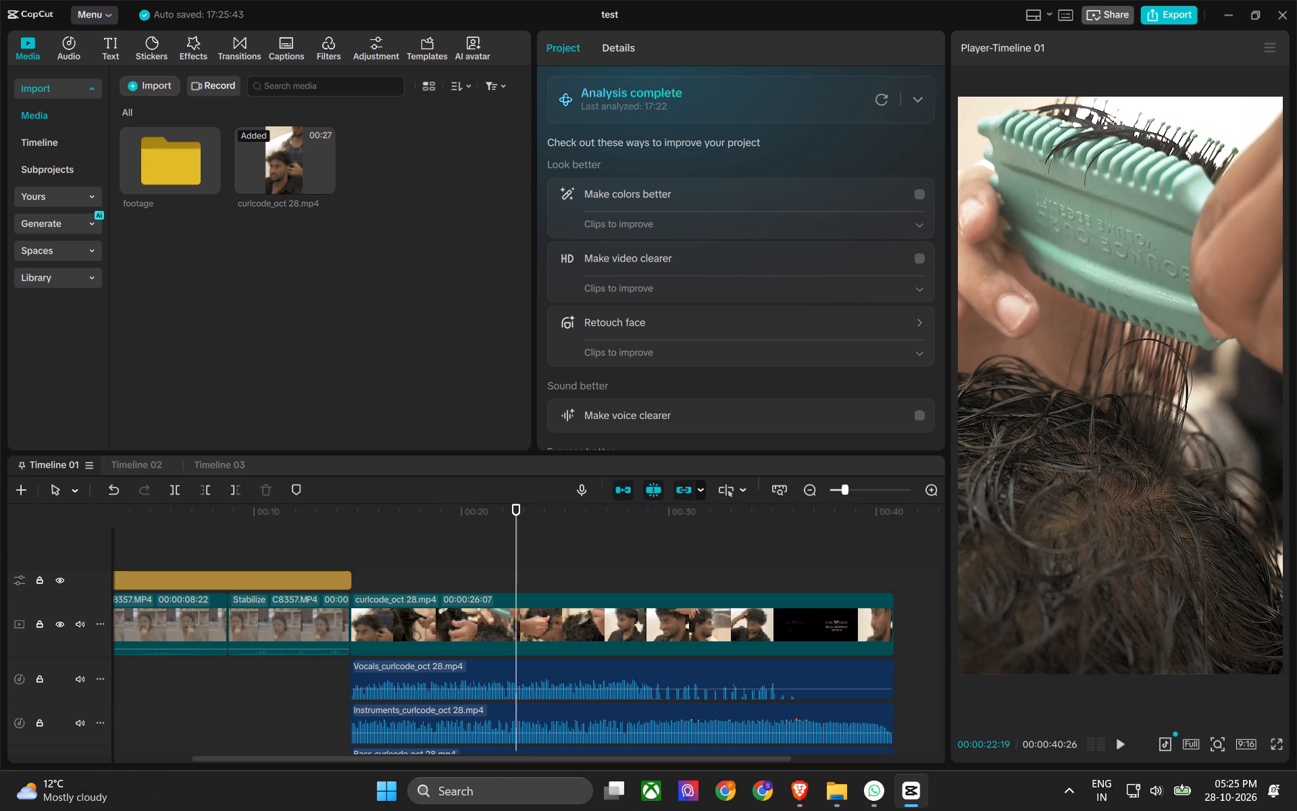
left_click_drag(266, 550, 264, 639)
left_click(275, 629)
scroll(277, 629, "up", 6, "shift")
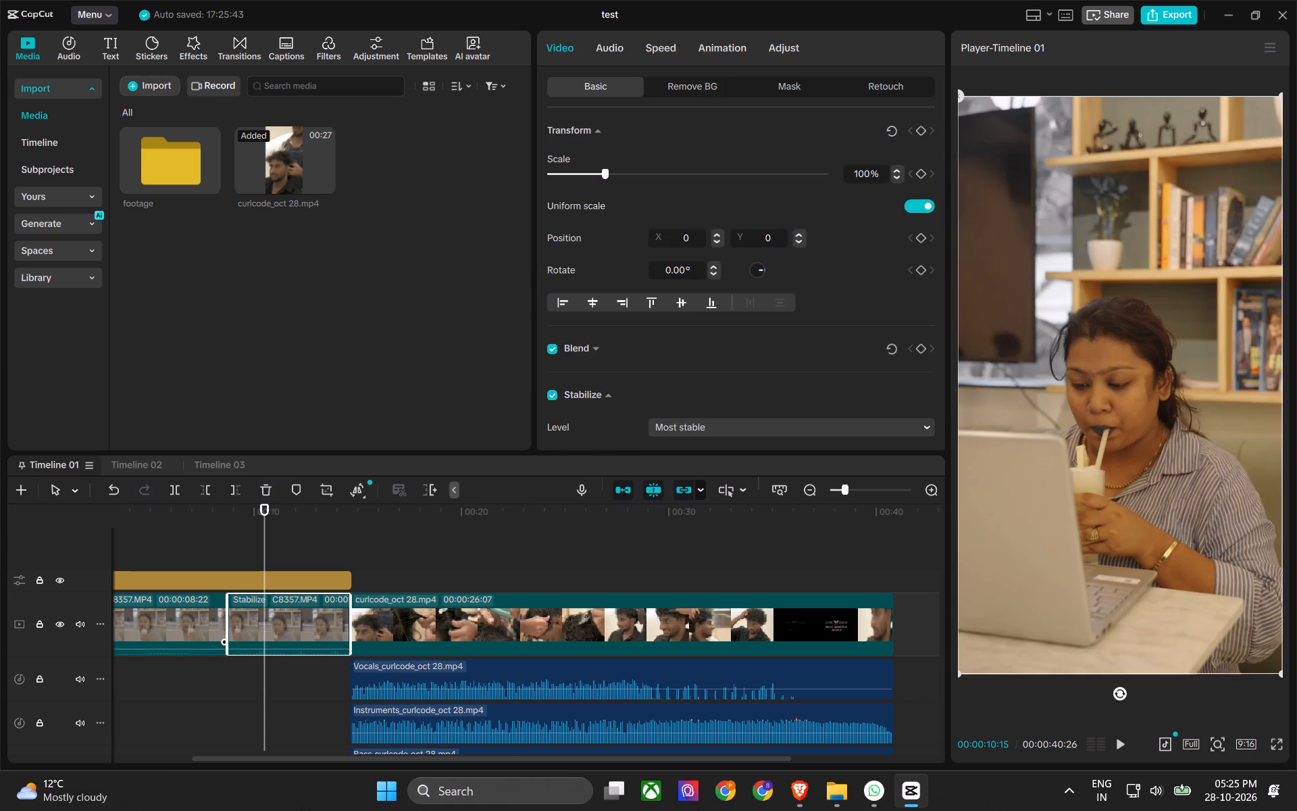
left_click(201, 637, "shift")
left_click(210, 581, "shift")
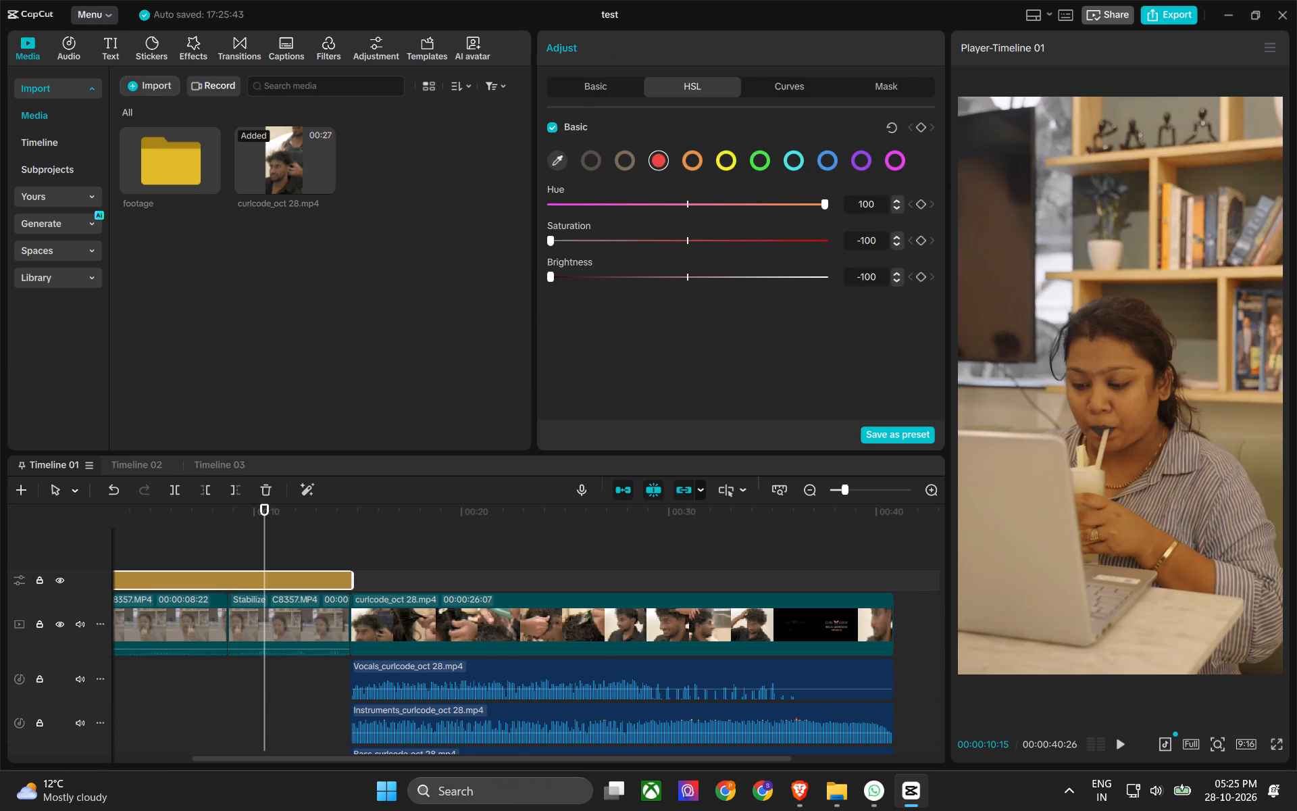
left_click_drag(178, 553, 306, 637)
left_click(306, 637)
left_click_drag(191, 548, 295, 659)
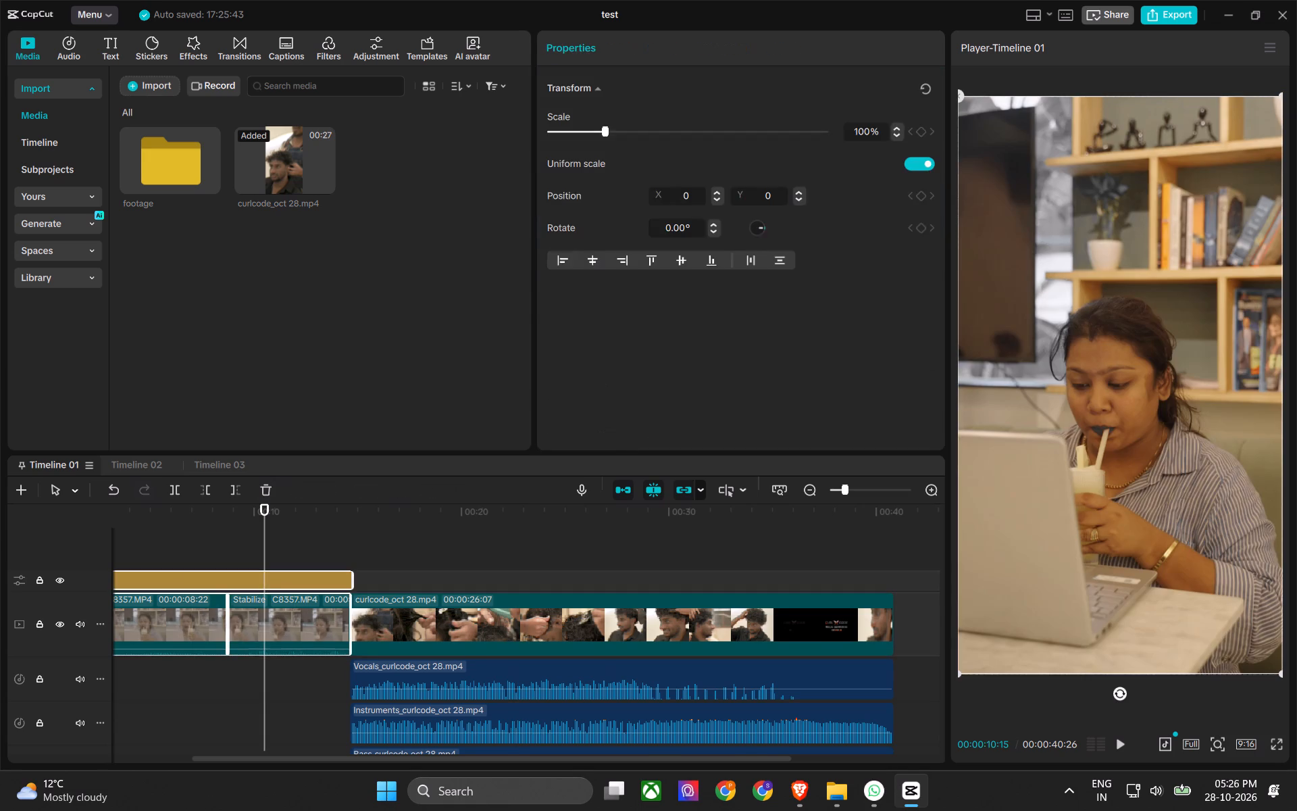
key("ctrl+x")
left_click(222, 462)
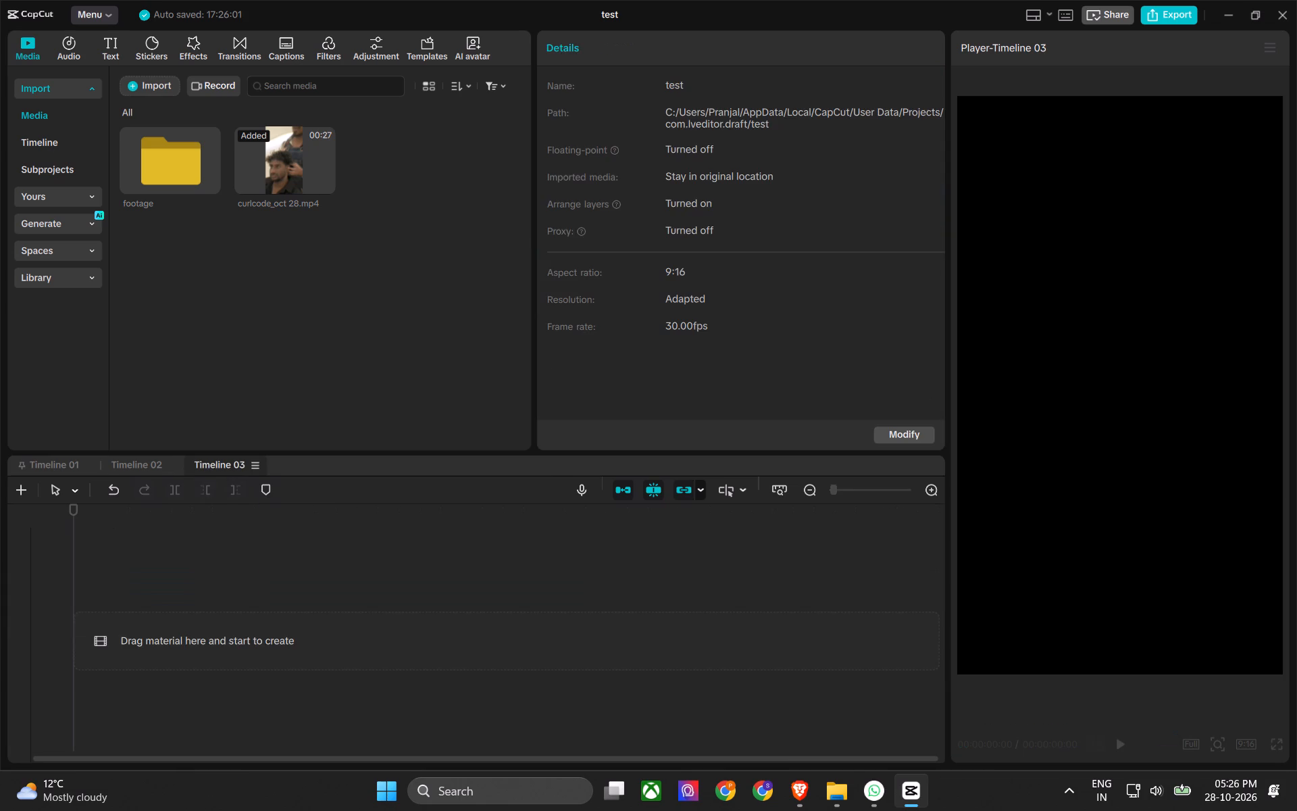
key("ctrl+v")
left_click(76, 466)
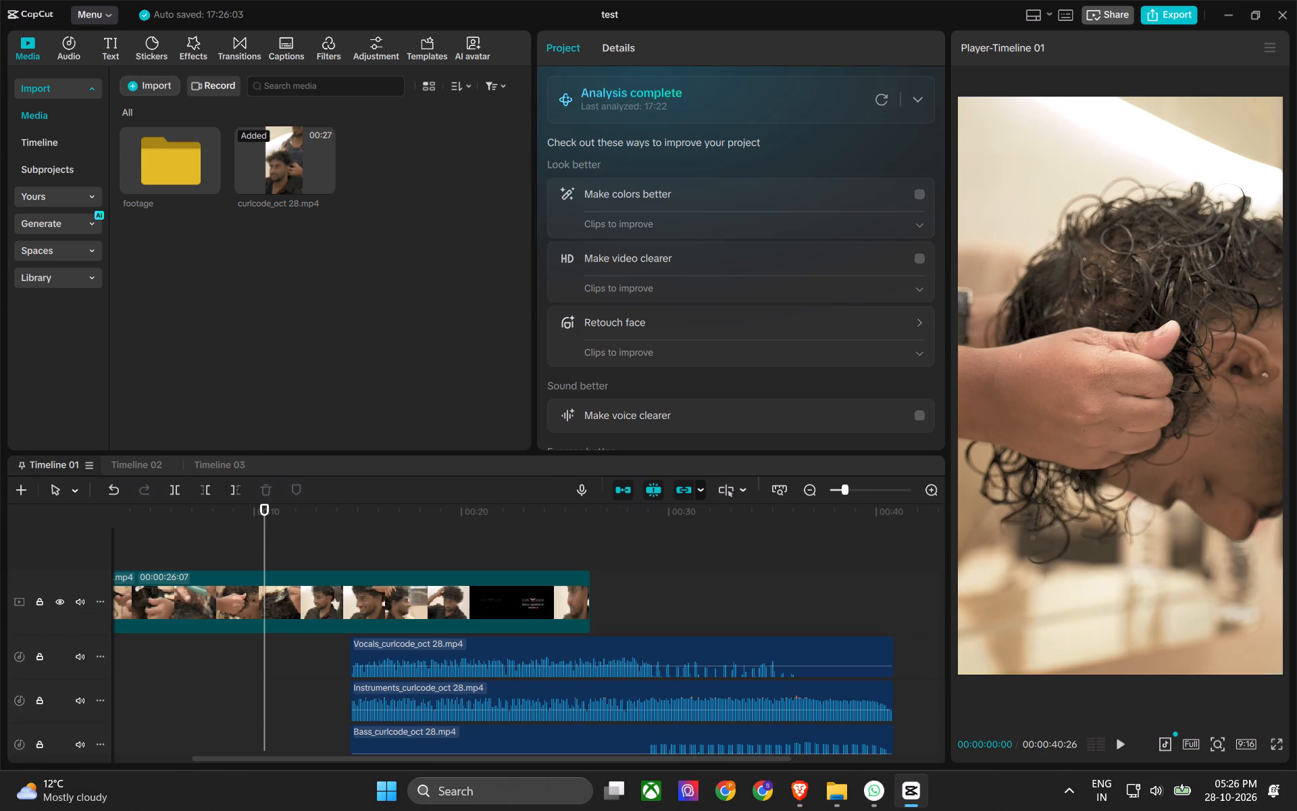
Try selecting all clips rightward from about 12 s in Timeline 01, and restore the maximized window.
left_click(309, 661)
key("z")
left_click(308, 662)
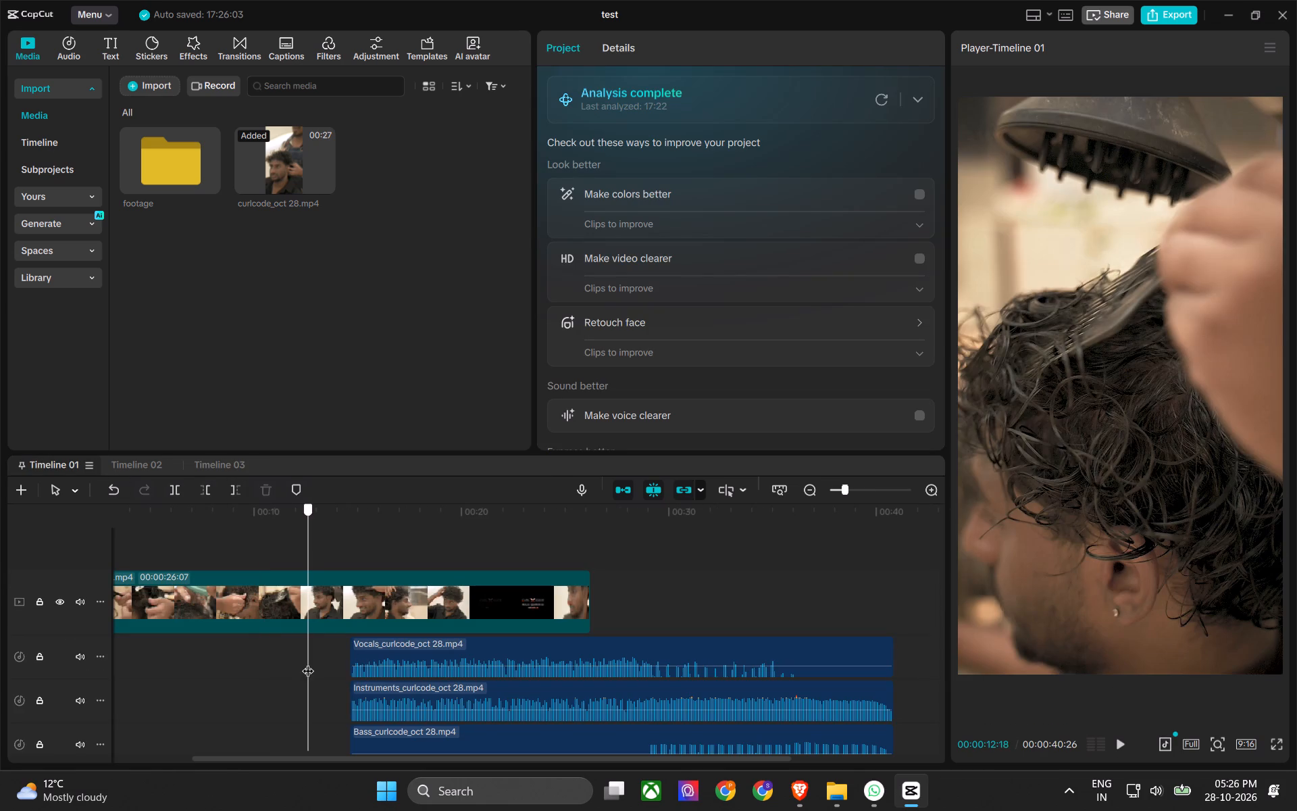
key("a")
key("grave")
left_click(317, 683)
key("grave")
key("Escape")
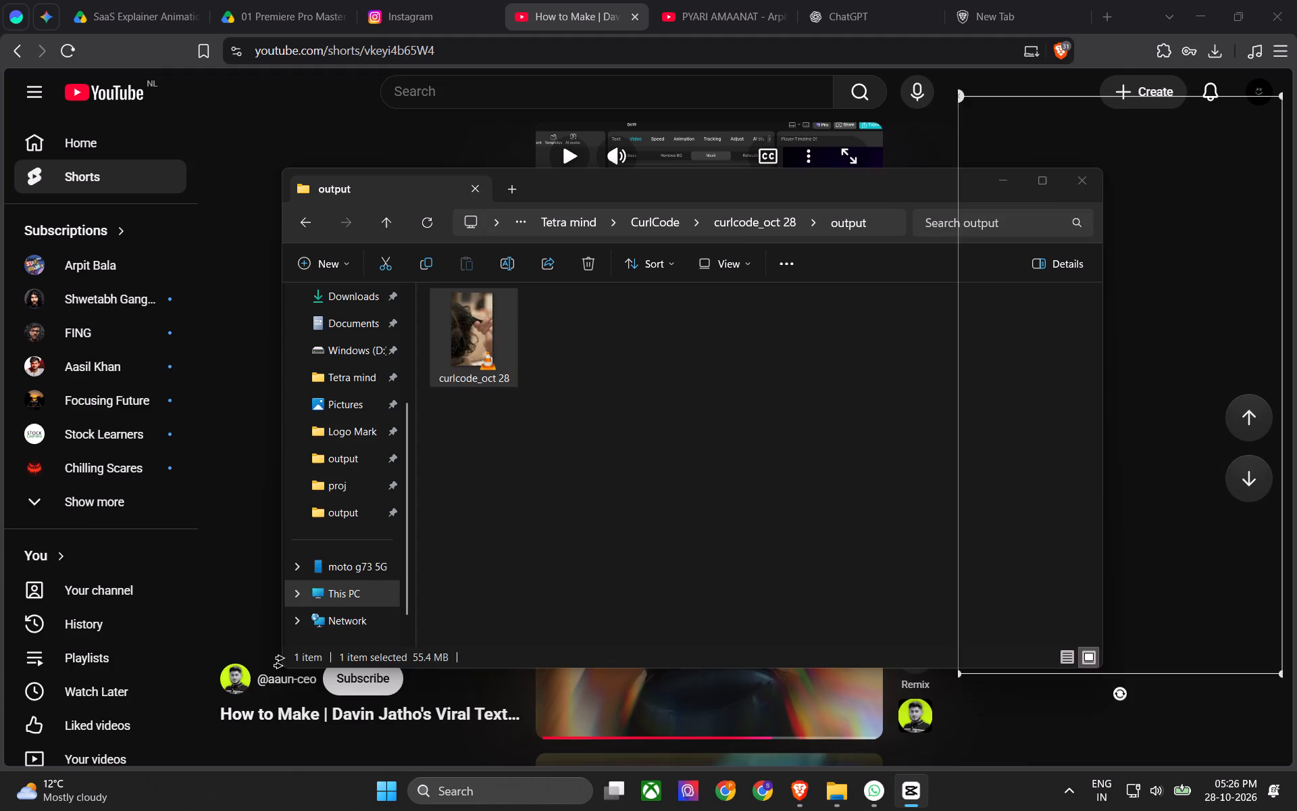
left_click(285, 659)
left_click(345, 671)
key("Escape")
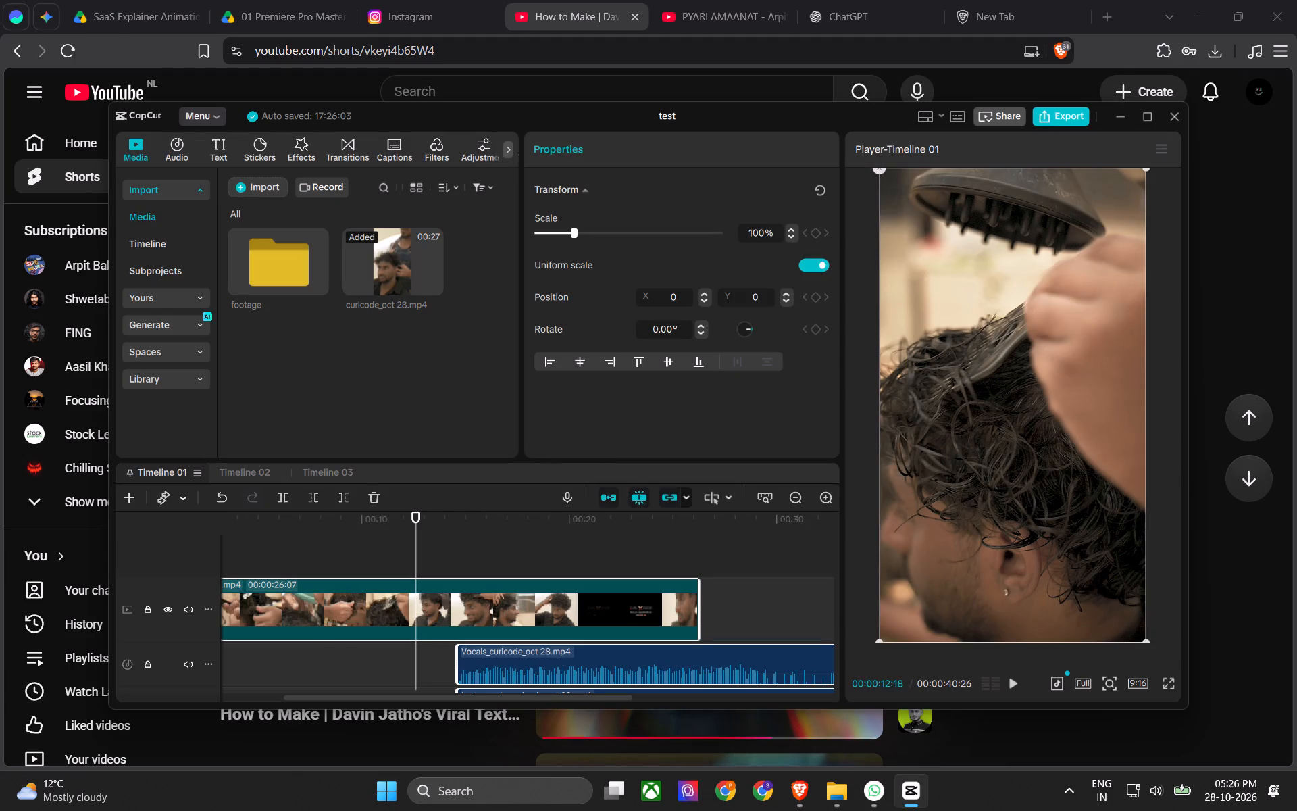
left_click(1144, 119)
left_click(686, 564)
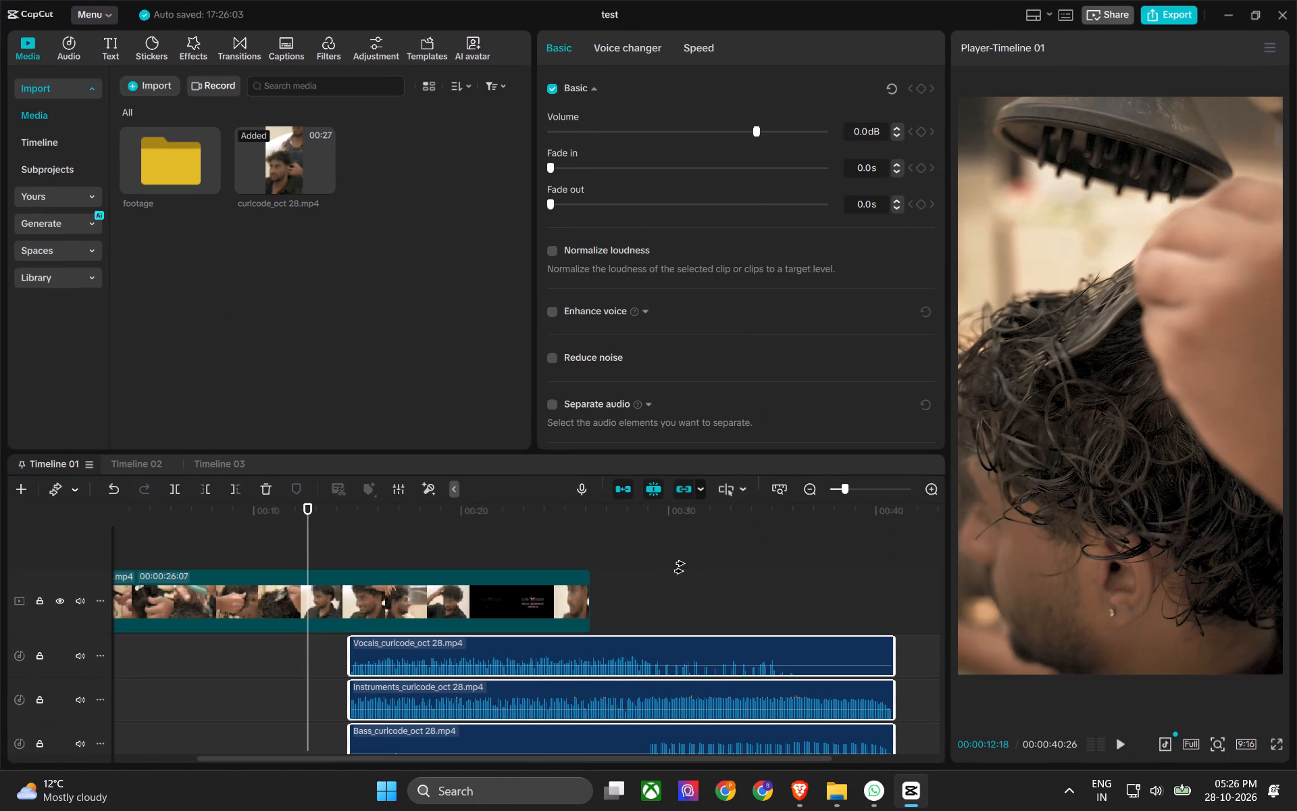
Return to select mode, turn off clip linkage and zoom Timeline 01 to fit.
key("v")
key("grave")
key("1")
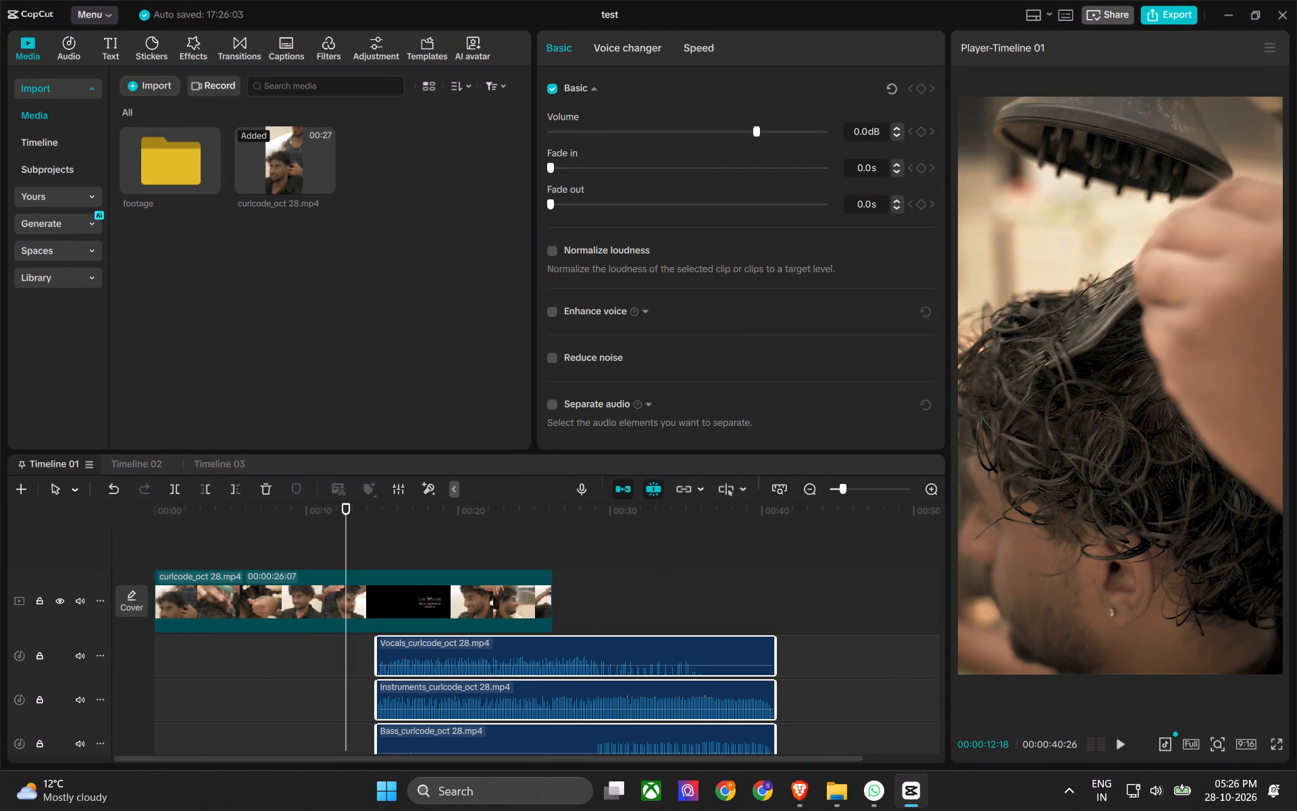
Retry zoom to fit, scrub along Timeline 01 to about 10 s, and select the Vocals clip.
left_click(673, 574)
key("1")
left_click(617, 564)
left_click_drag(609, 510, 599, 518)
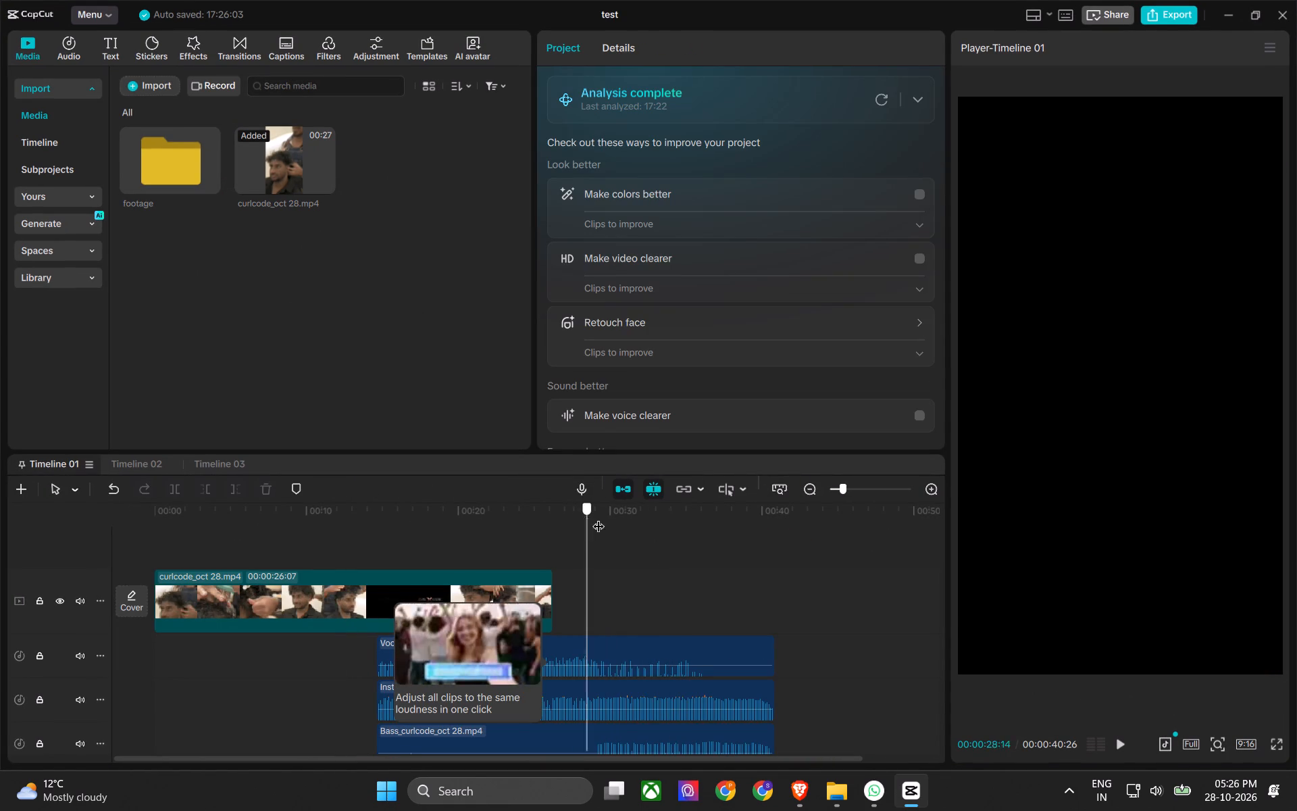
left_click_drag(599, 518, 656, 532)
left_click(686, 572)
left_click(959, 462)
left_click(1091, 452)
key("1")
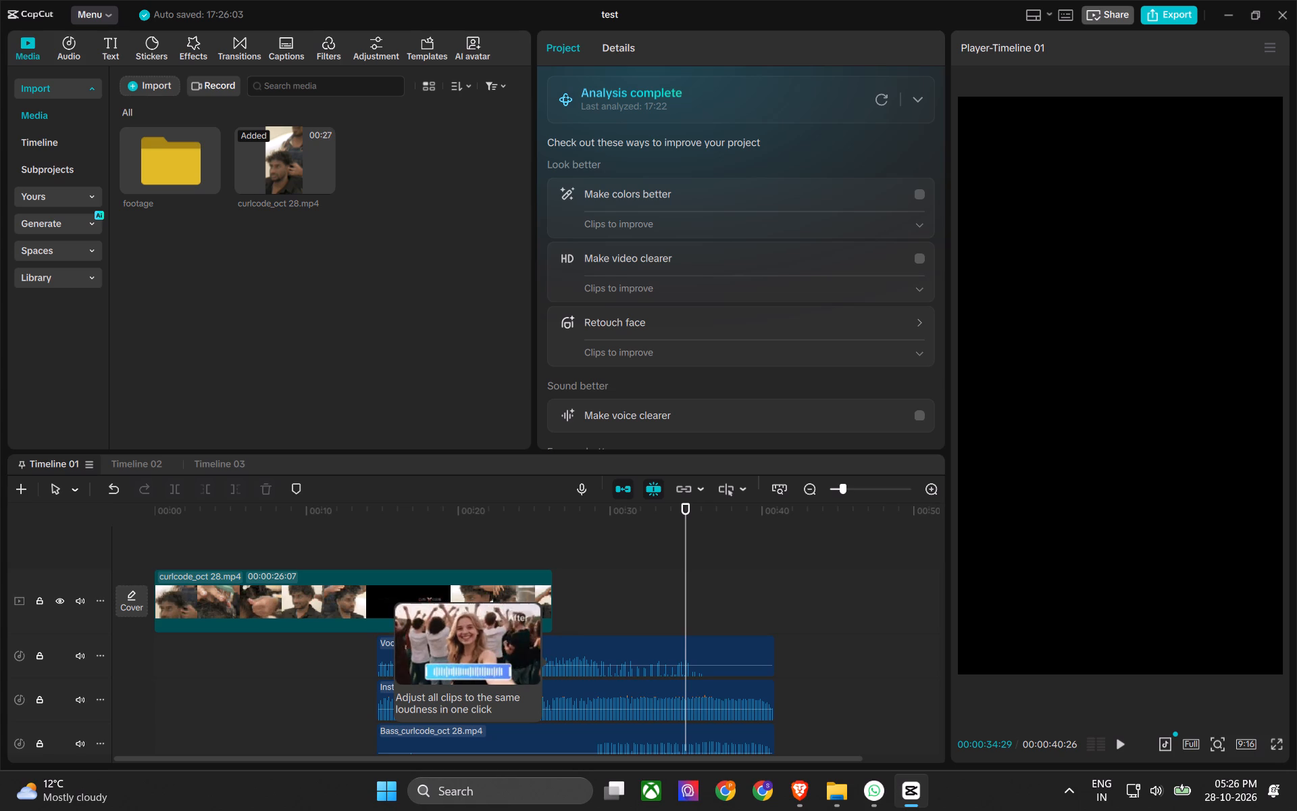
left_click(1053, 499)
left_click(815, 584)
left_click_drag(690, 512, 649, 521)
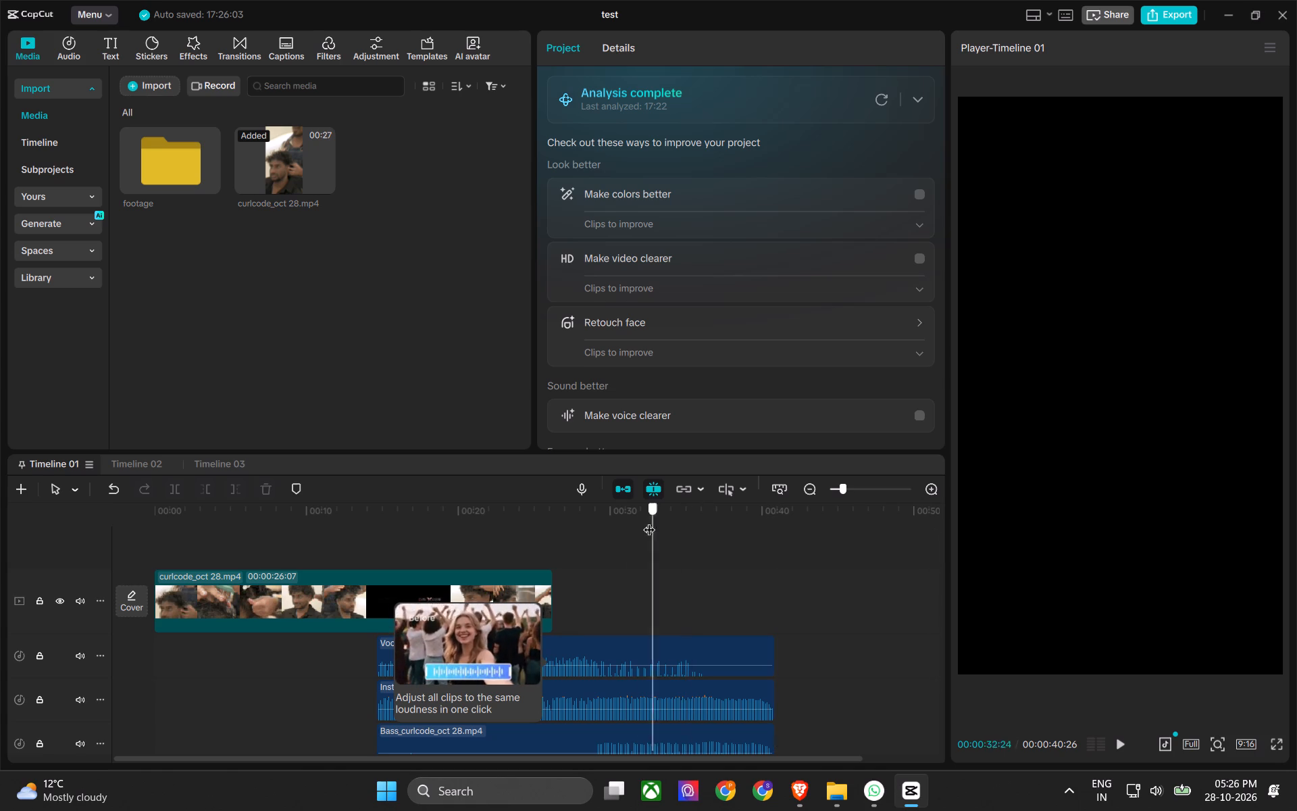
left_click_drag(649, 521, 354, 561)
left_click(311, 670)
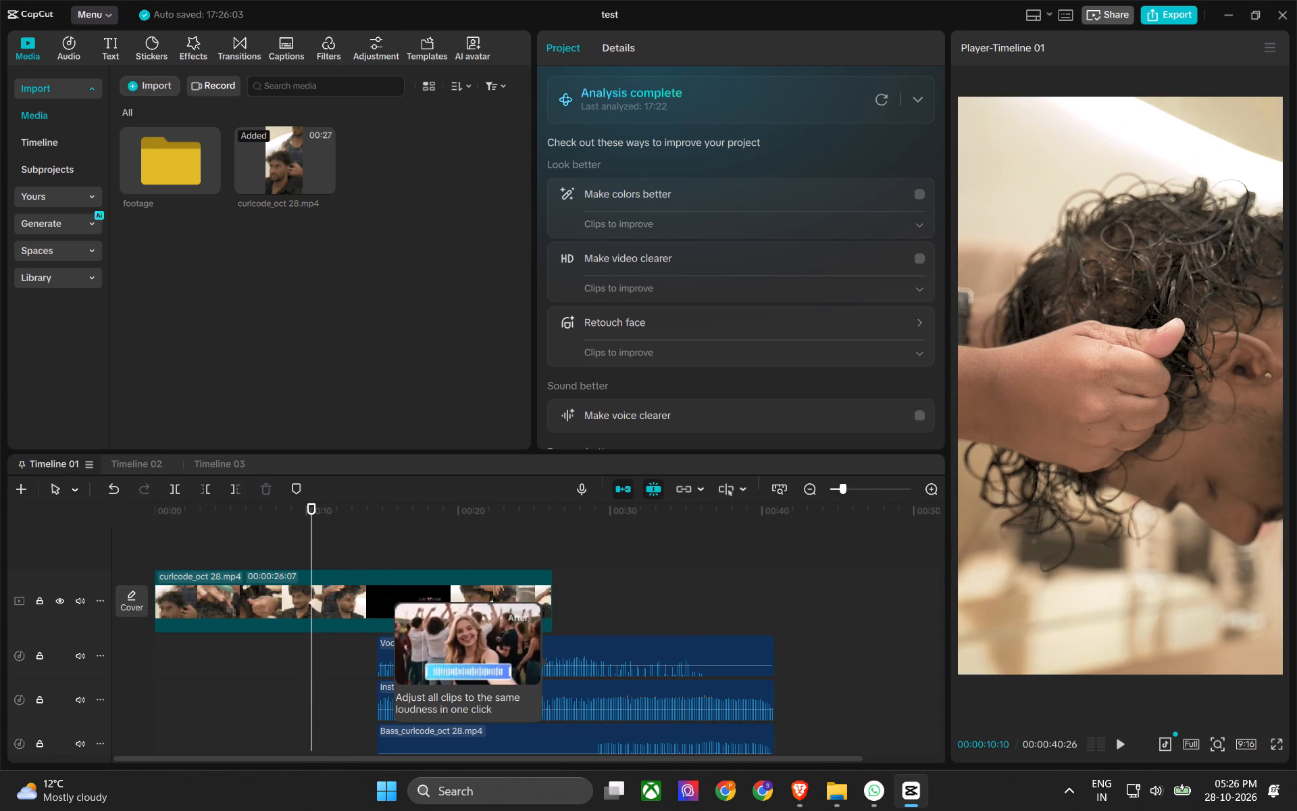
left_click(625, 658)
scroll(474, 693, "down", 2)
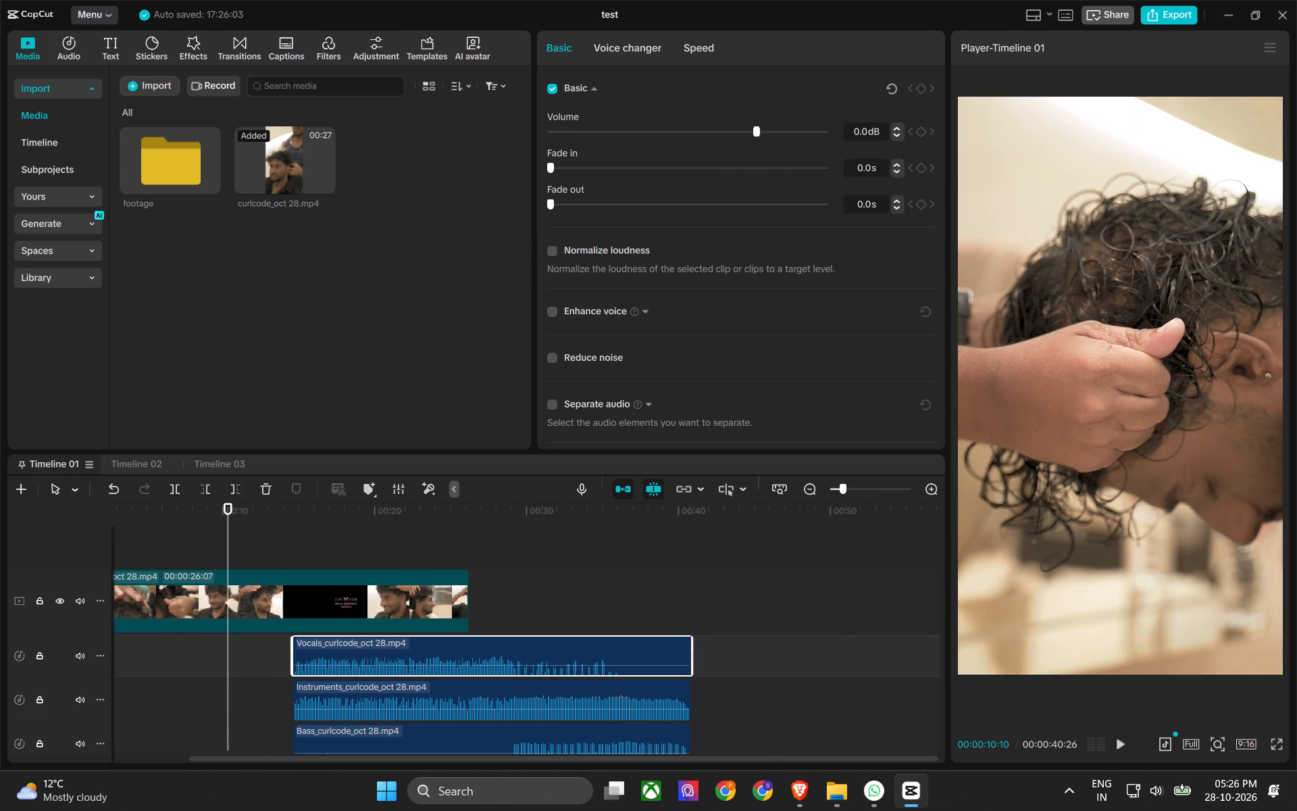
Review the timeline shortcuts of the Shortcut 1 preset for the linkage switch and zoom-to-fit assignments.
left_click(1059, 16)
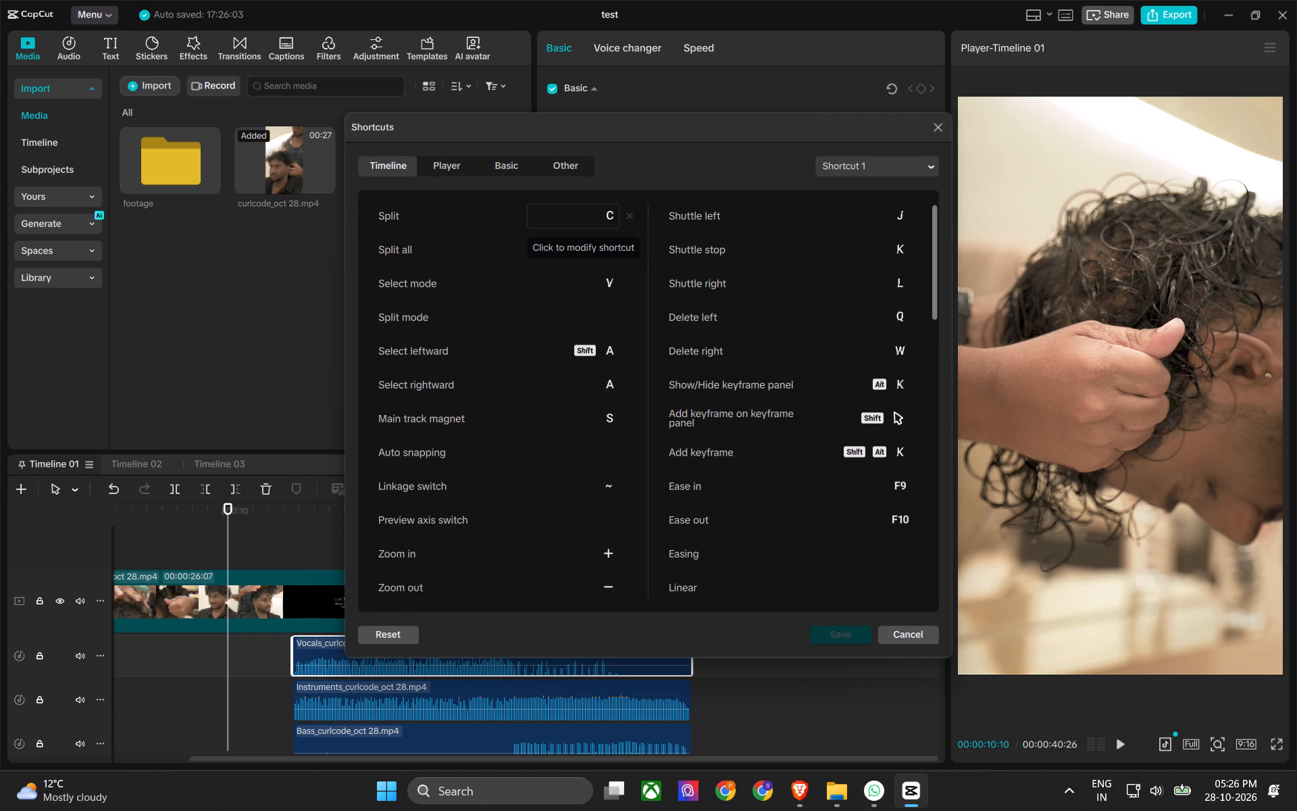
scroll(470, 466, "down", 2)
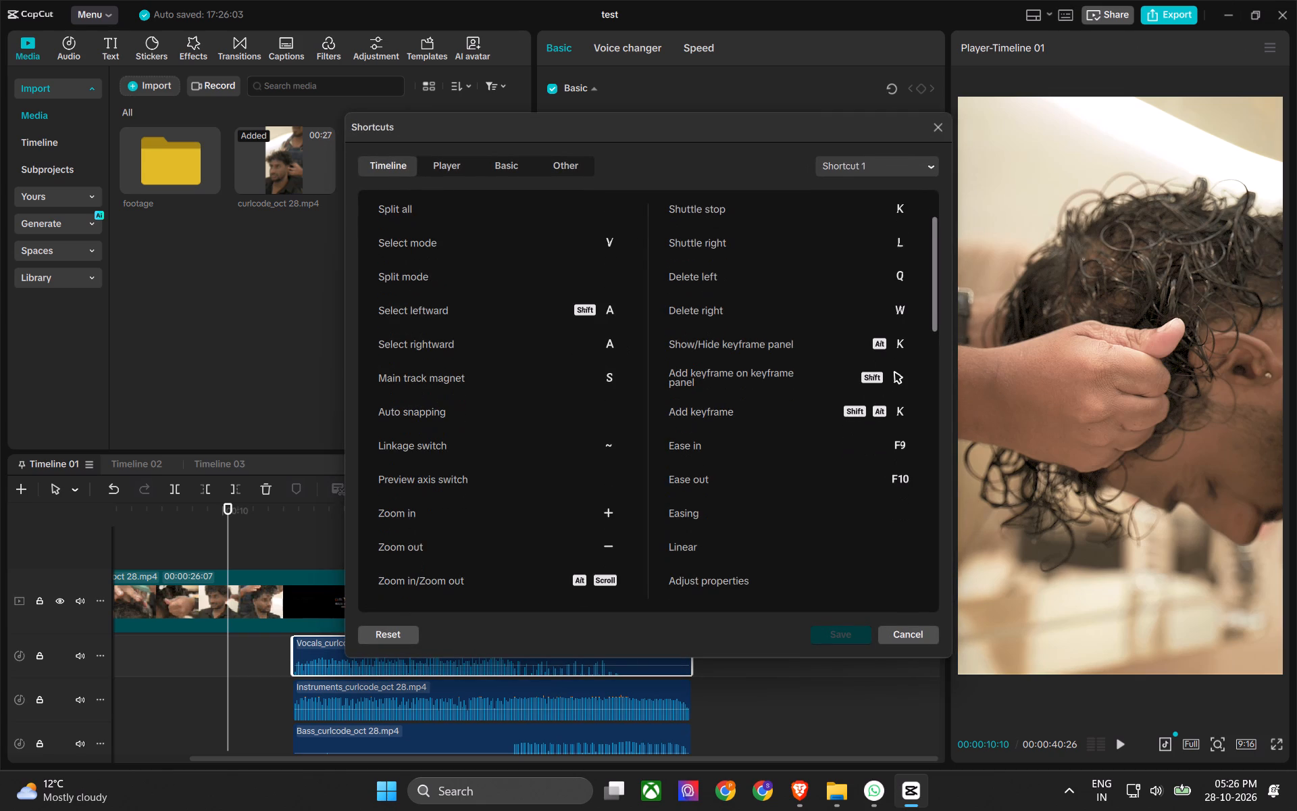
scroll(470, 466, "down", 9)
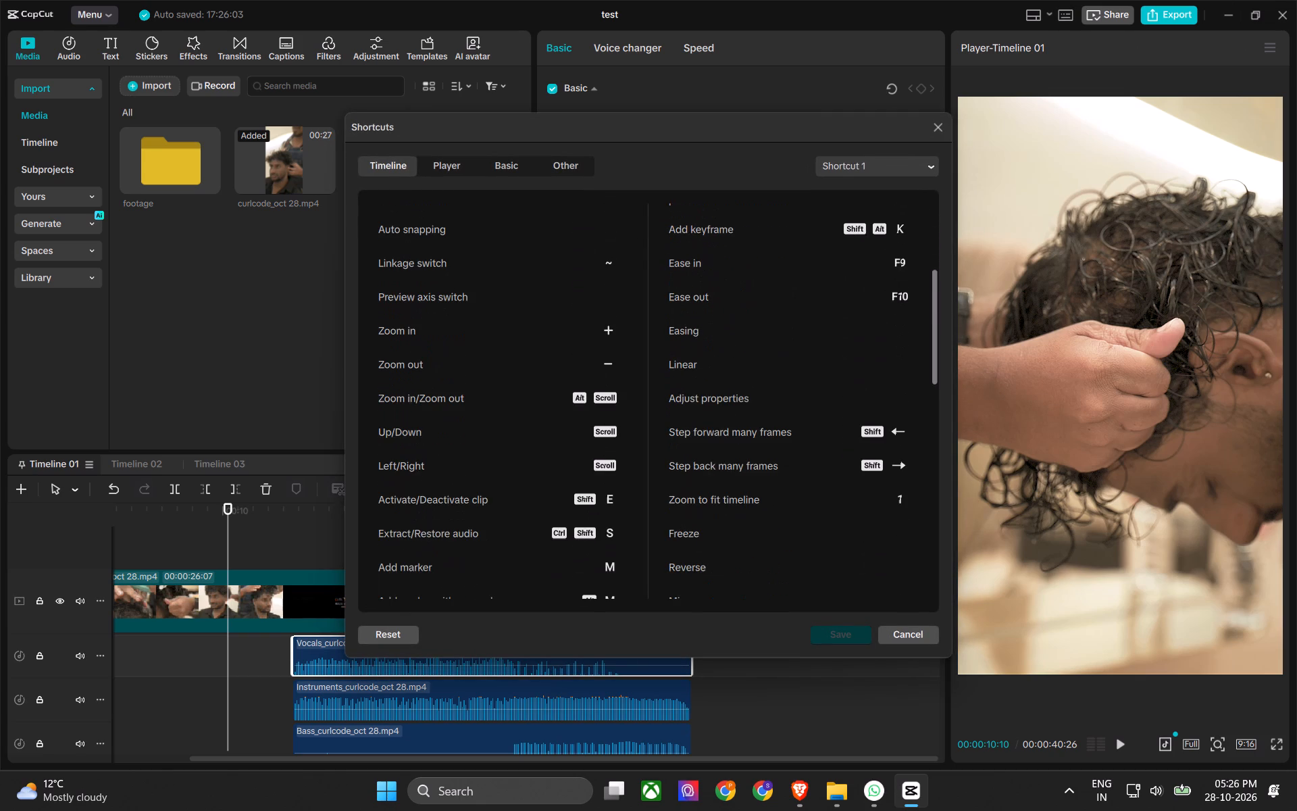
scroll(443, 508, "down", 2)
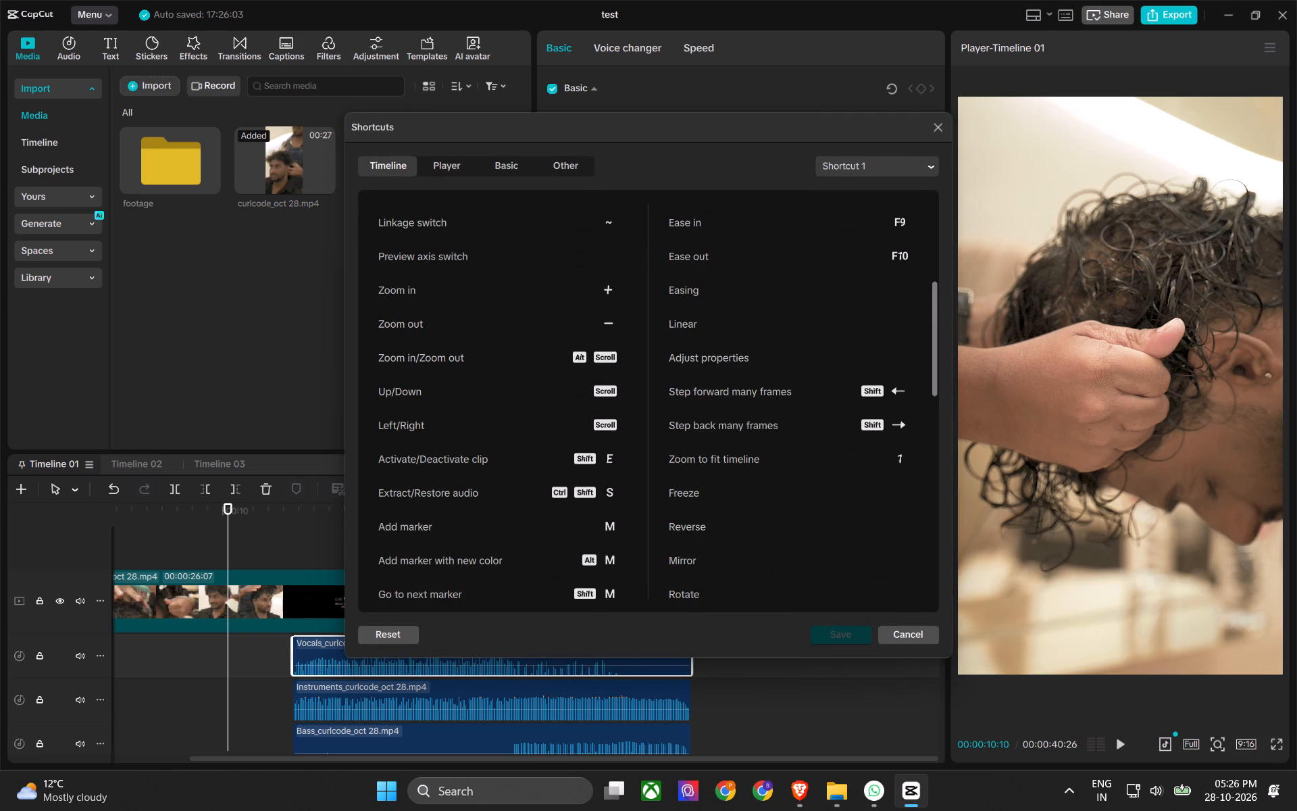
scroll(419, 364, "down", 4)
scroll(424, 536, "down", 4)
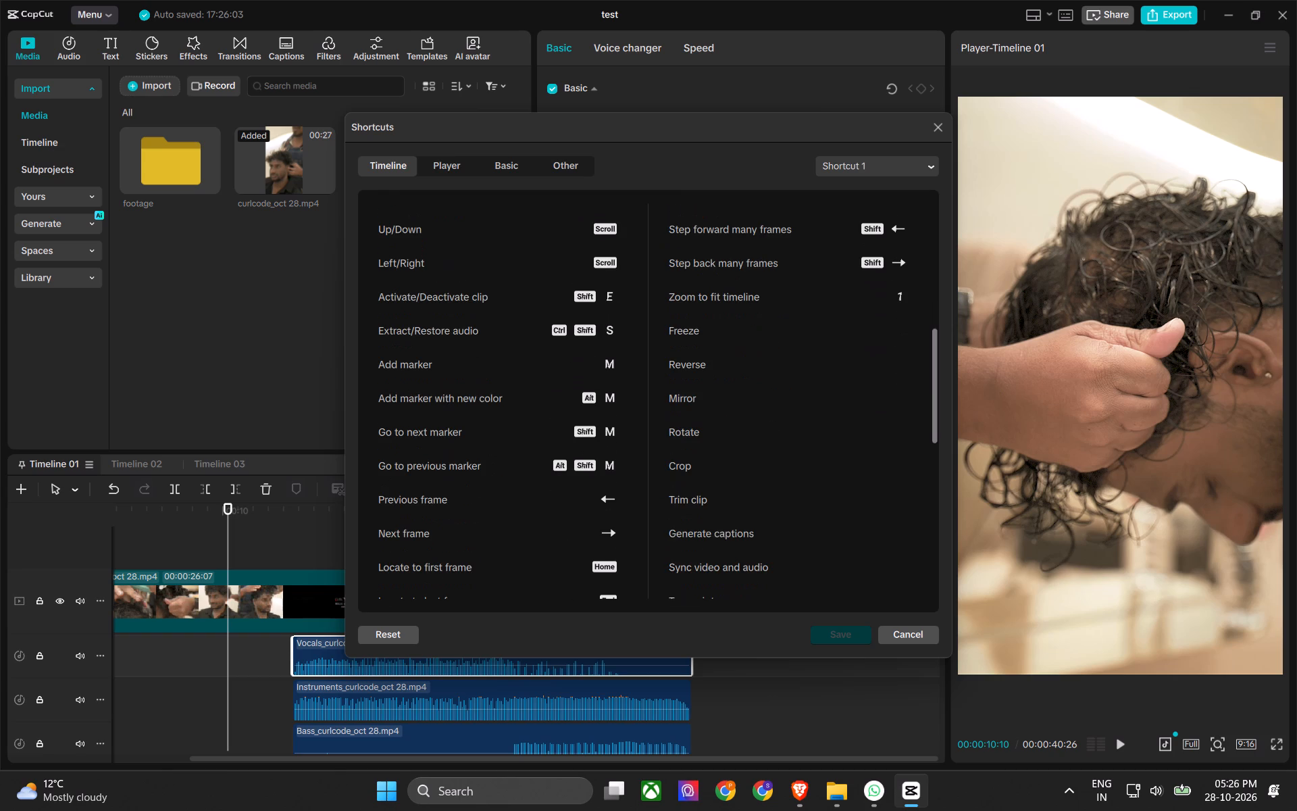
scroll(436, 516, "down", 6)
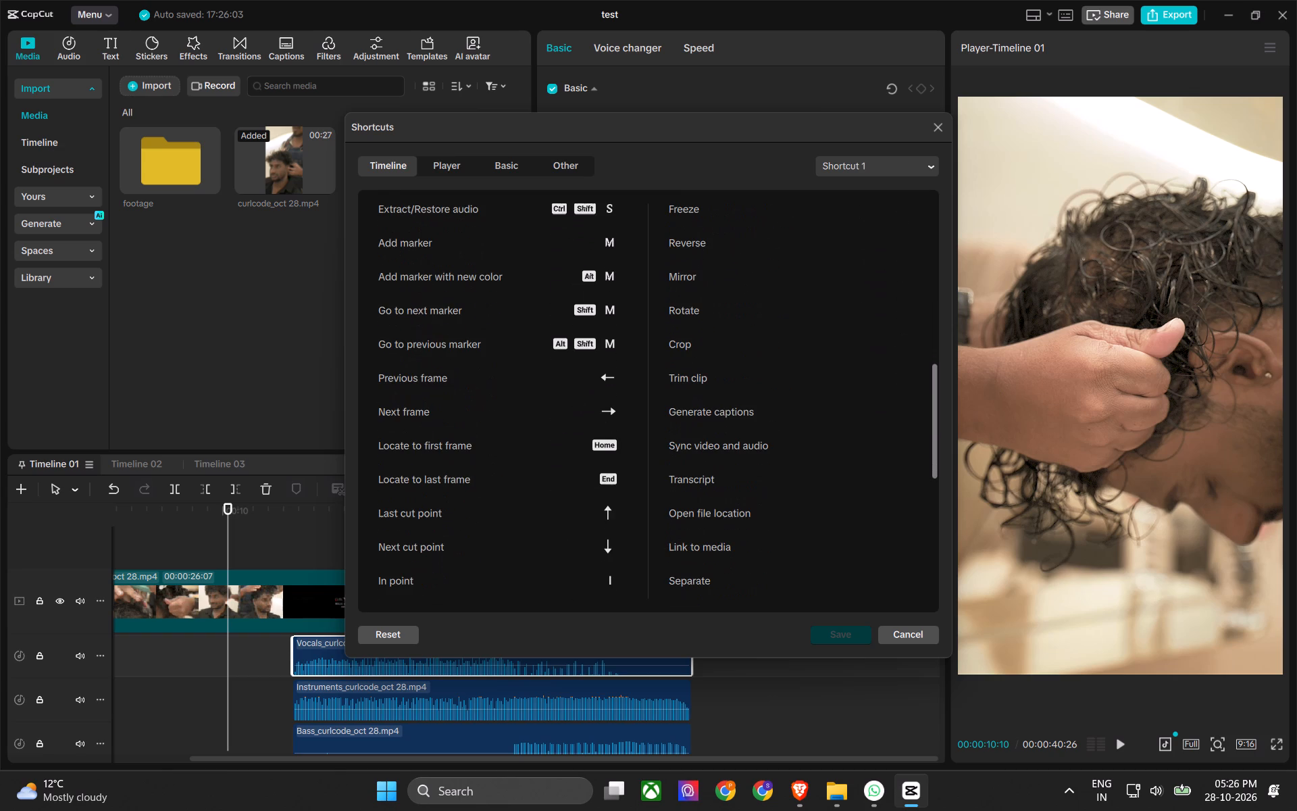
Preview the Shortcut 2 preset's timeline assignments and close the shortcut settings.
left_click(893, 171)
left_click(875, 224)
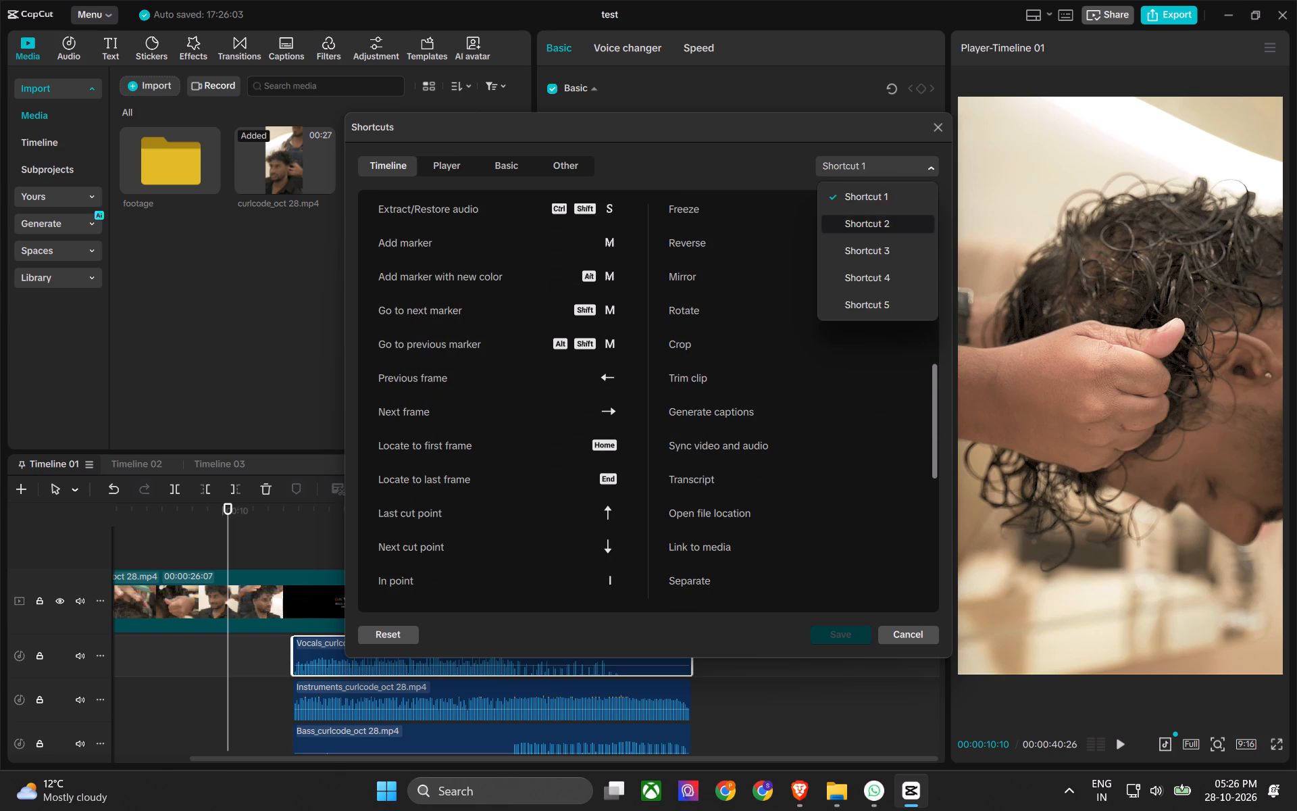
scroll(501, 345, "up", 16)
scroll(501, 345, "down", 1)
scroll(501, 345, "up", 13)
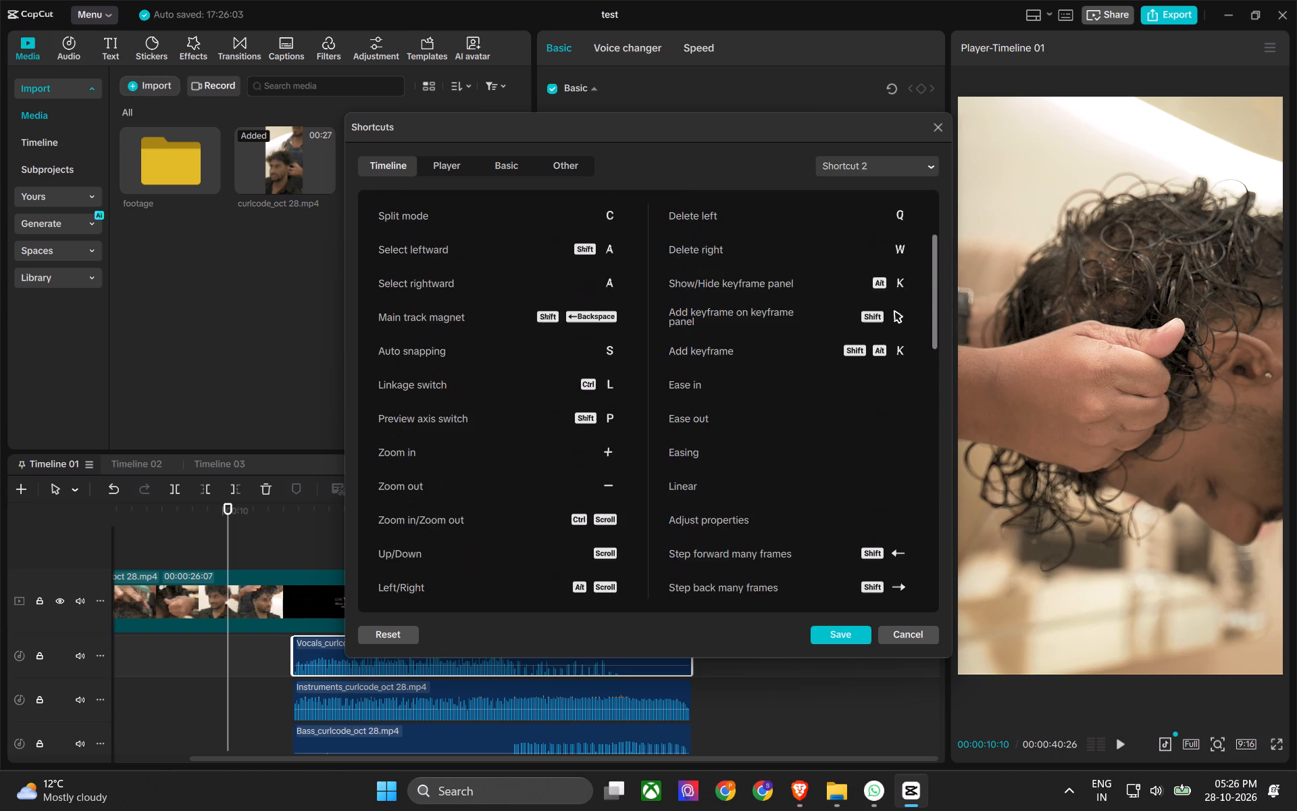
scroll(509, 345, "up", 16)
scroll(538, 222, "up", 2)
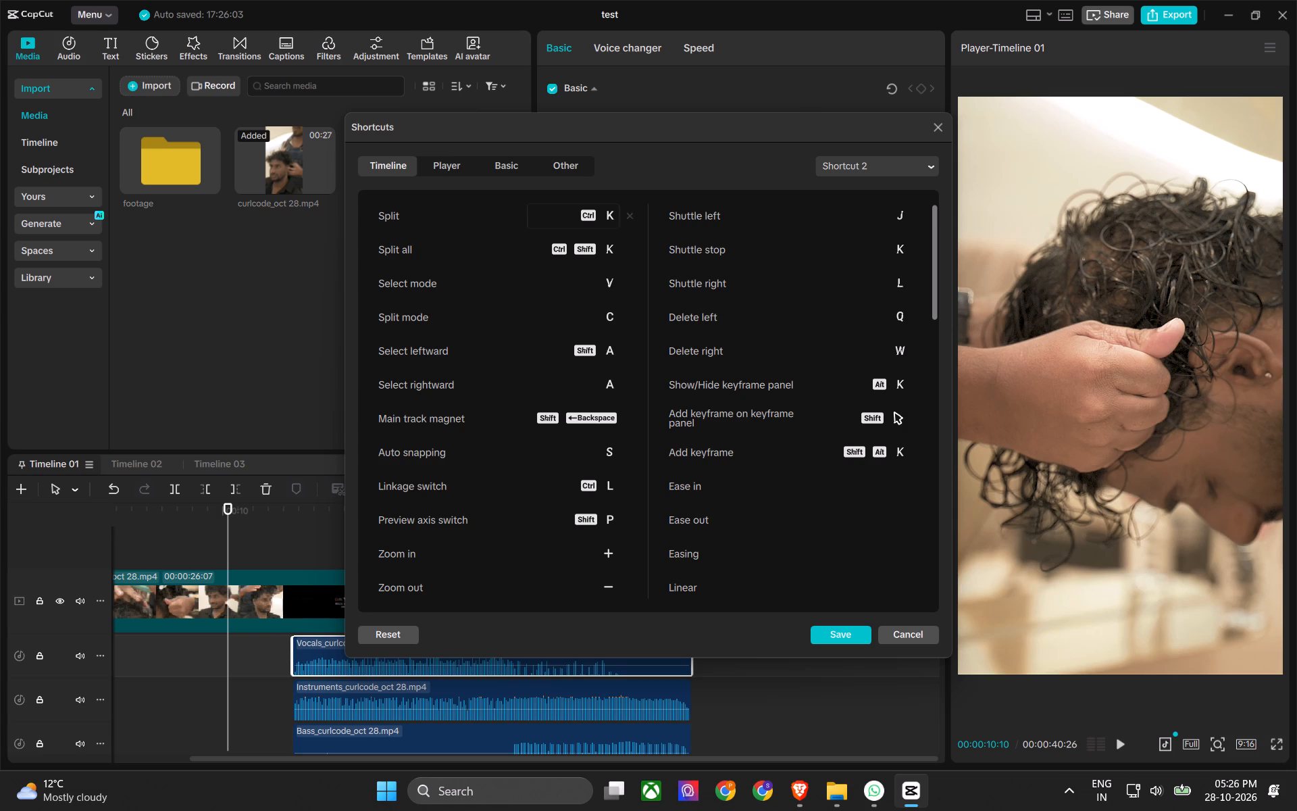
scroll(540, 225, "up", 1)
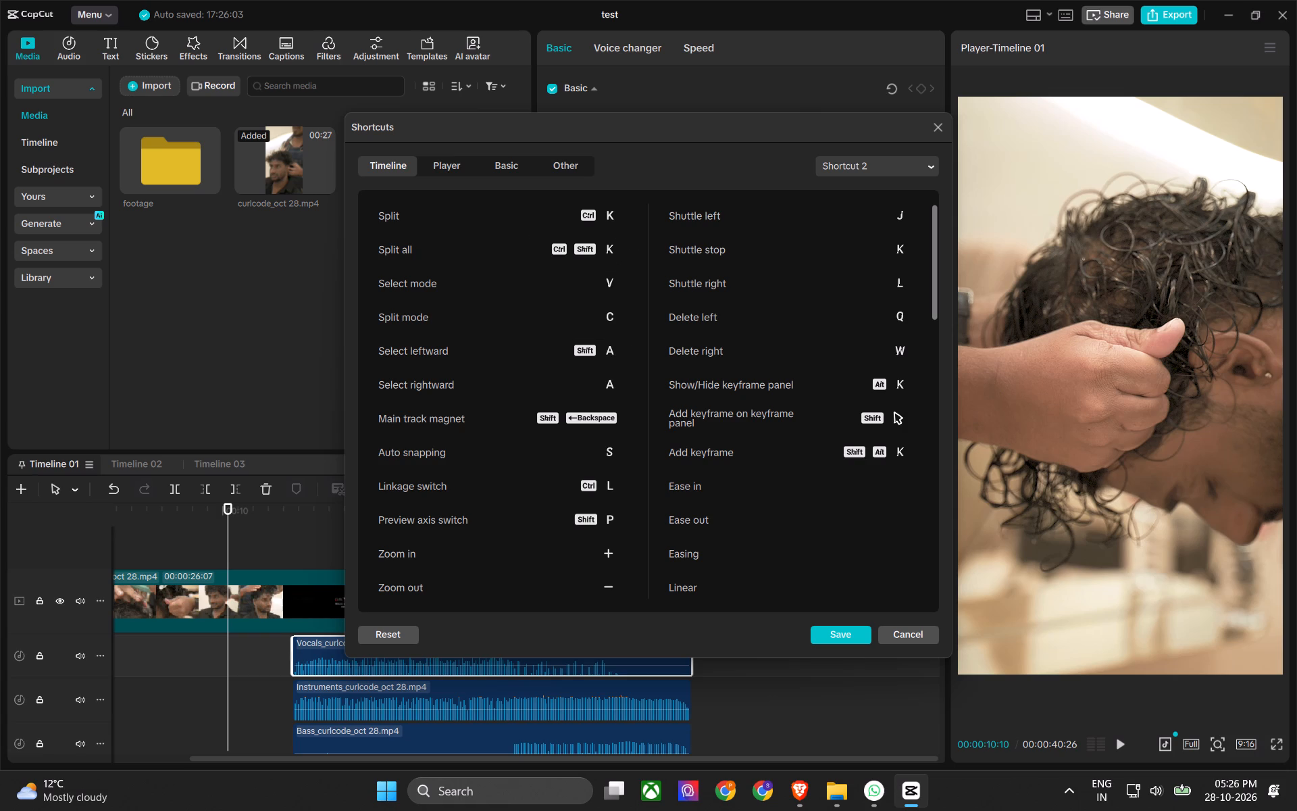
left_click(932, 134)
left_click(1063, 294)
left_click(576, 446)
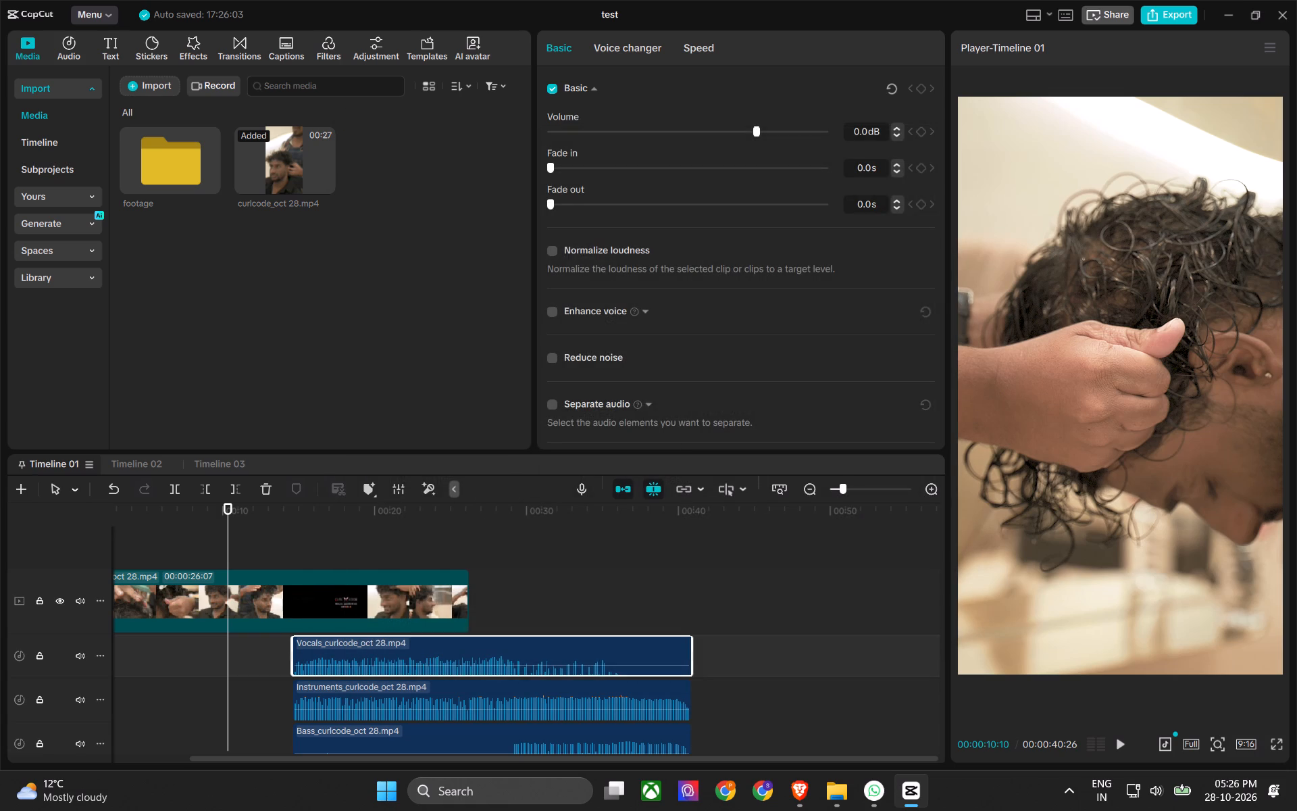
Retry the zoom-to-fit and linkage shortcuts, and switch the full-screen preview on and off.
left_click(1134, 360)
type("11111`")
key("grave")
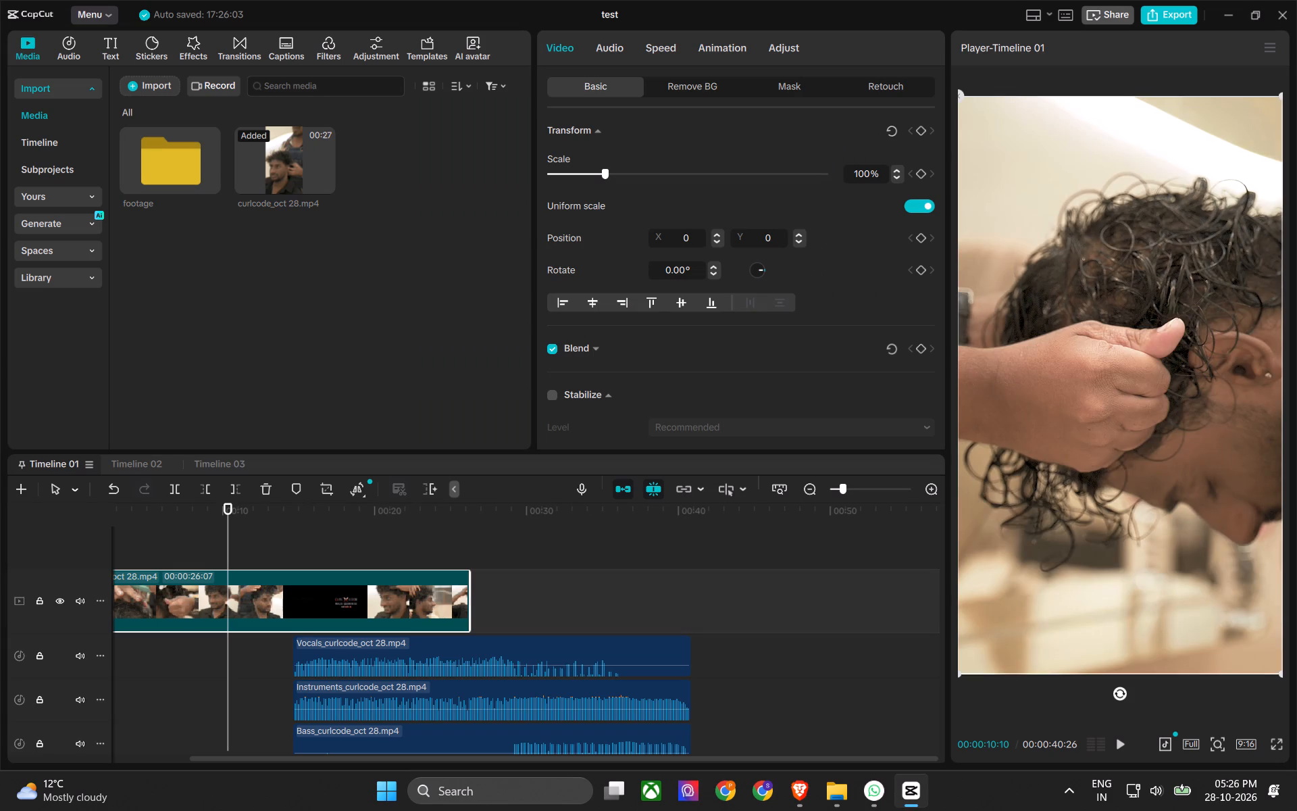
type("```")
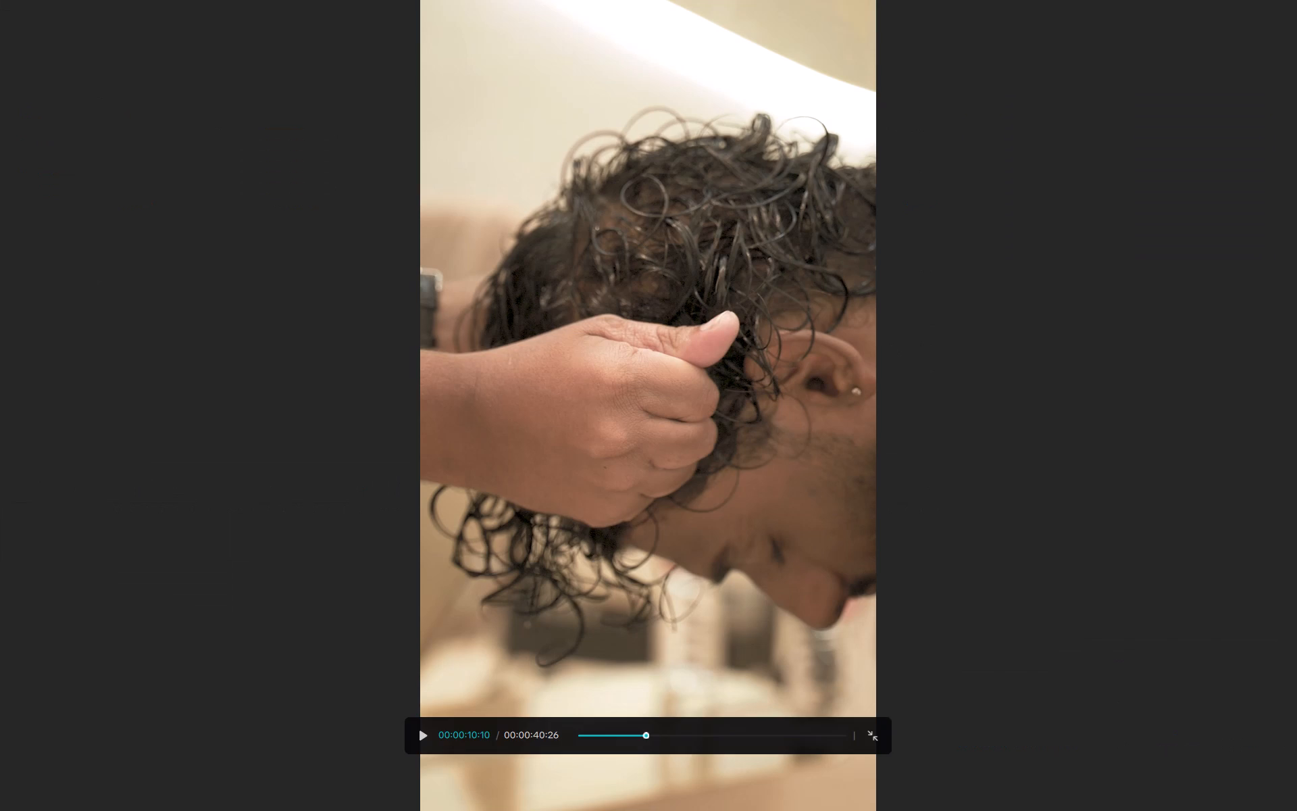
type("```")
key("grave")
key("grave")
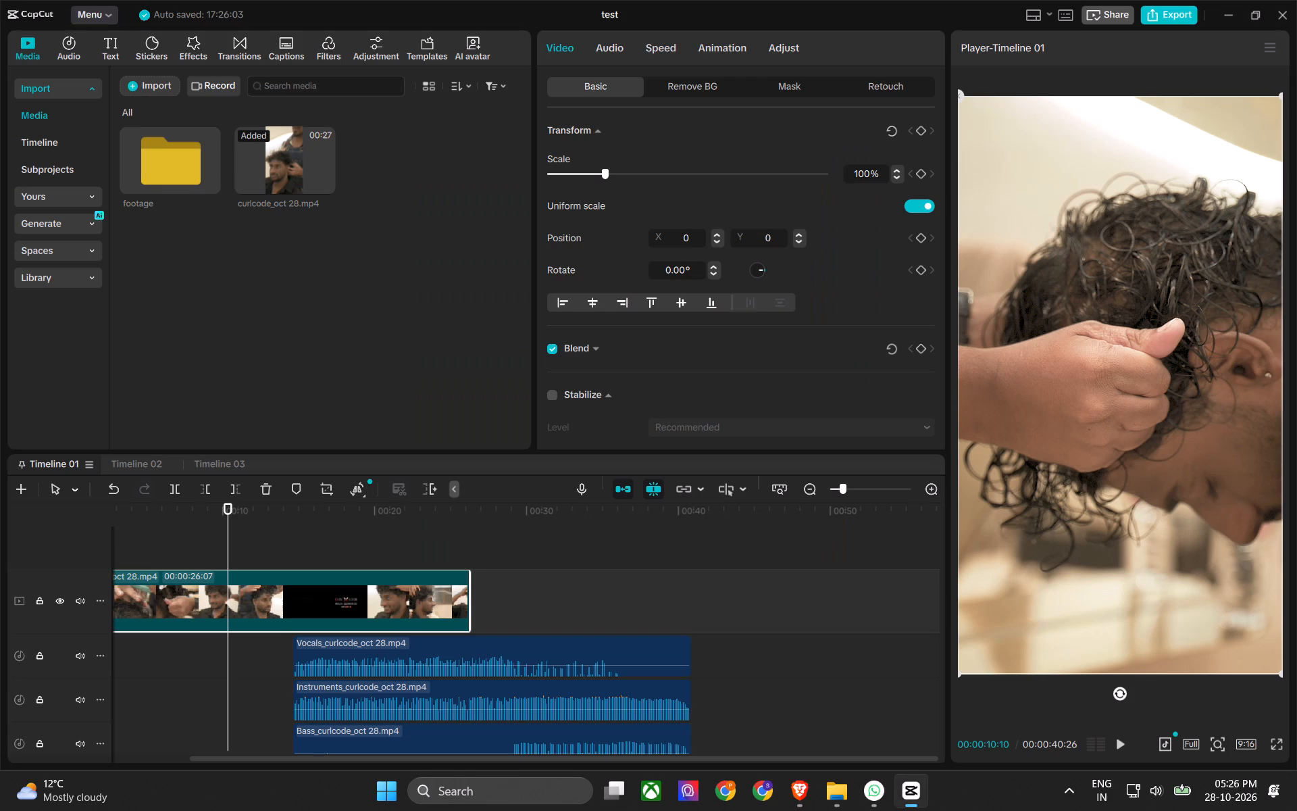
Retry the zoom-to-fit timeline shortcuts in Timeline 01 with nothing selected, with the playhead at about 30 s and about 18 s.
left_click(523, 589)
key("1")
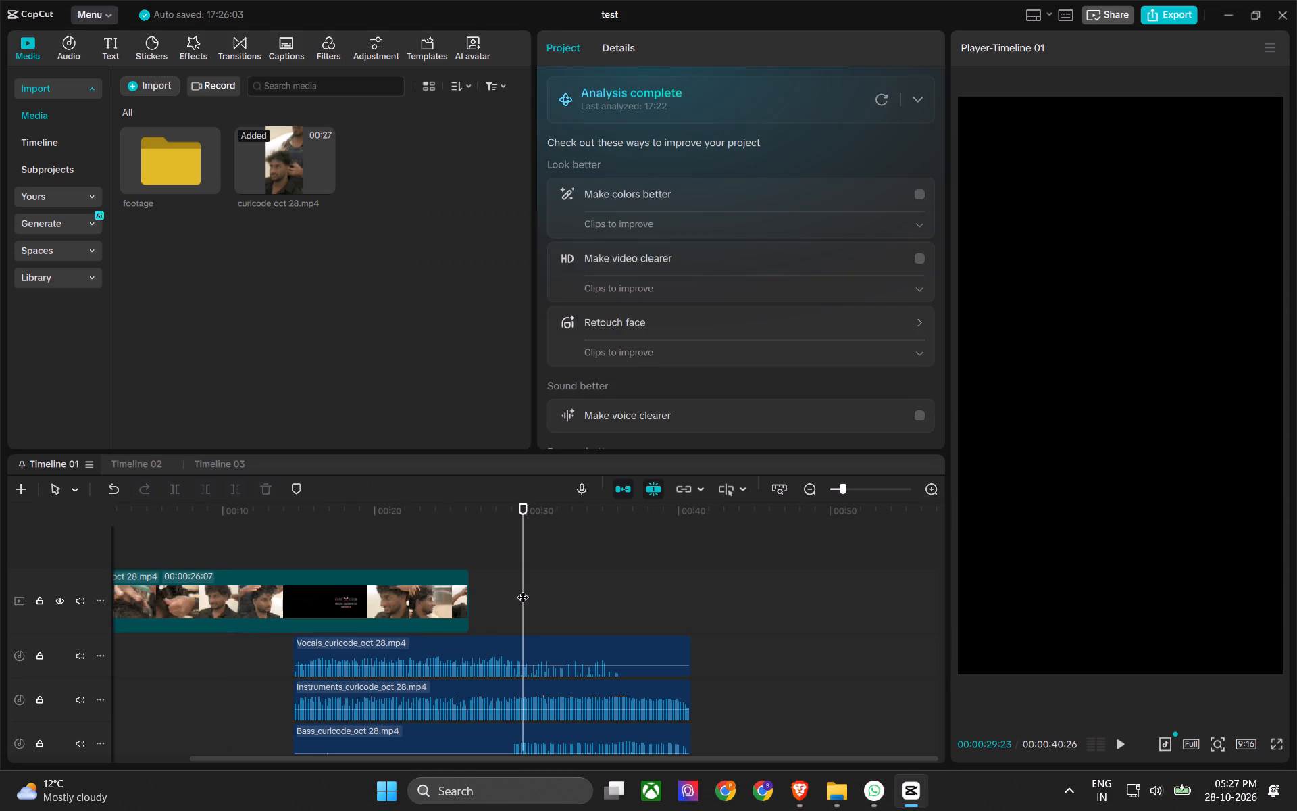
type("````")
key("grave")
key("grave")
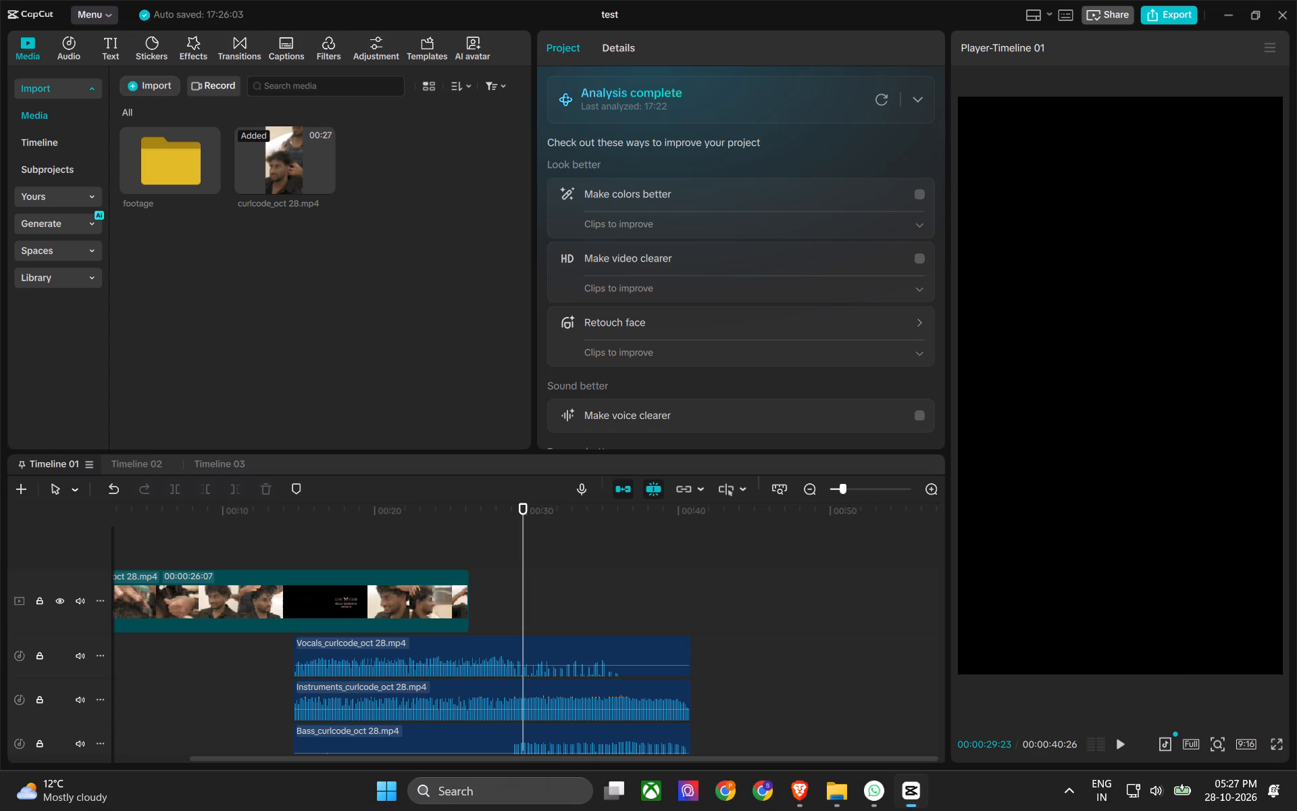
left_click(346, 533)
left_click(352, 487)
type("``")
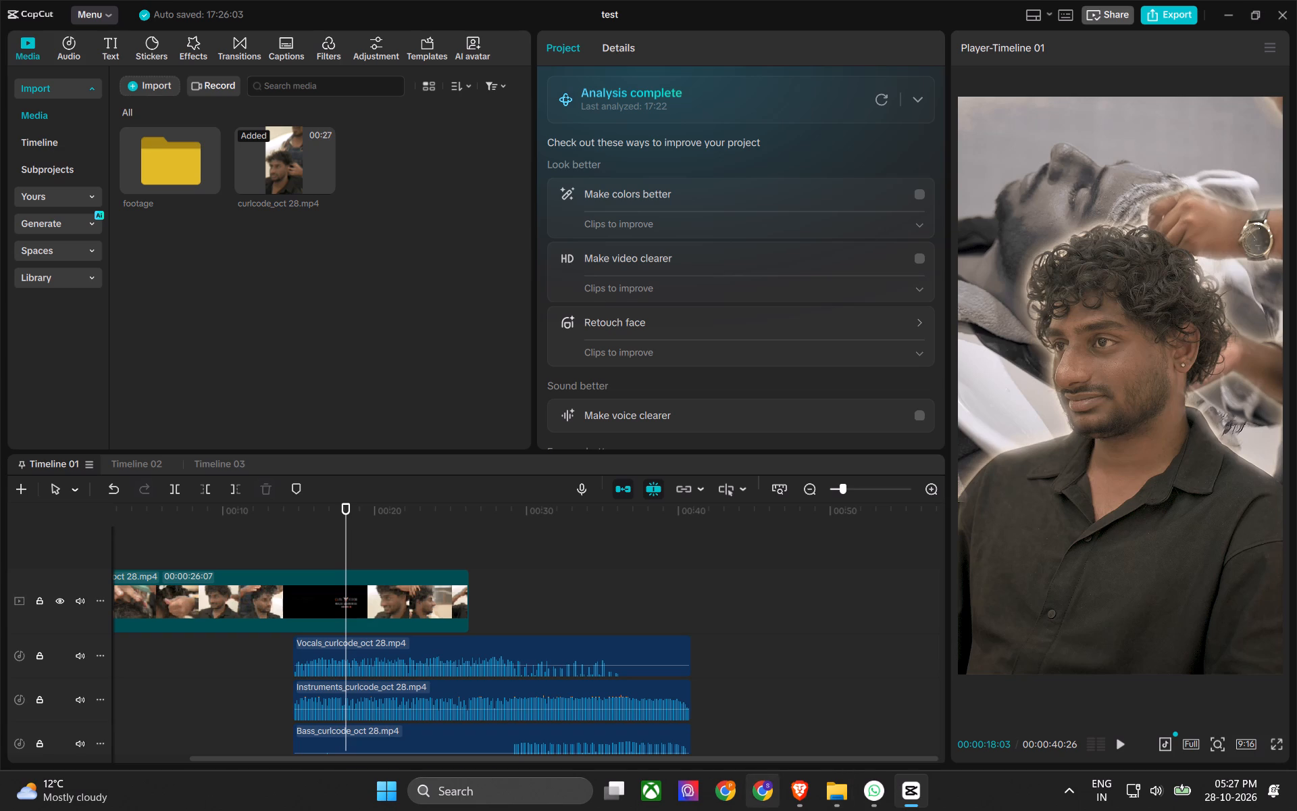
Launch Adobe Premiere from the Windows search.
left_click(397, 782)
left_click(530, 282)
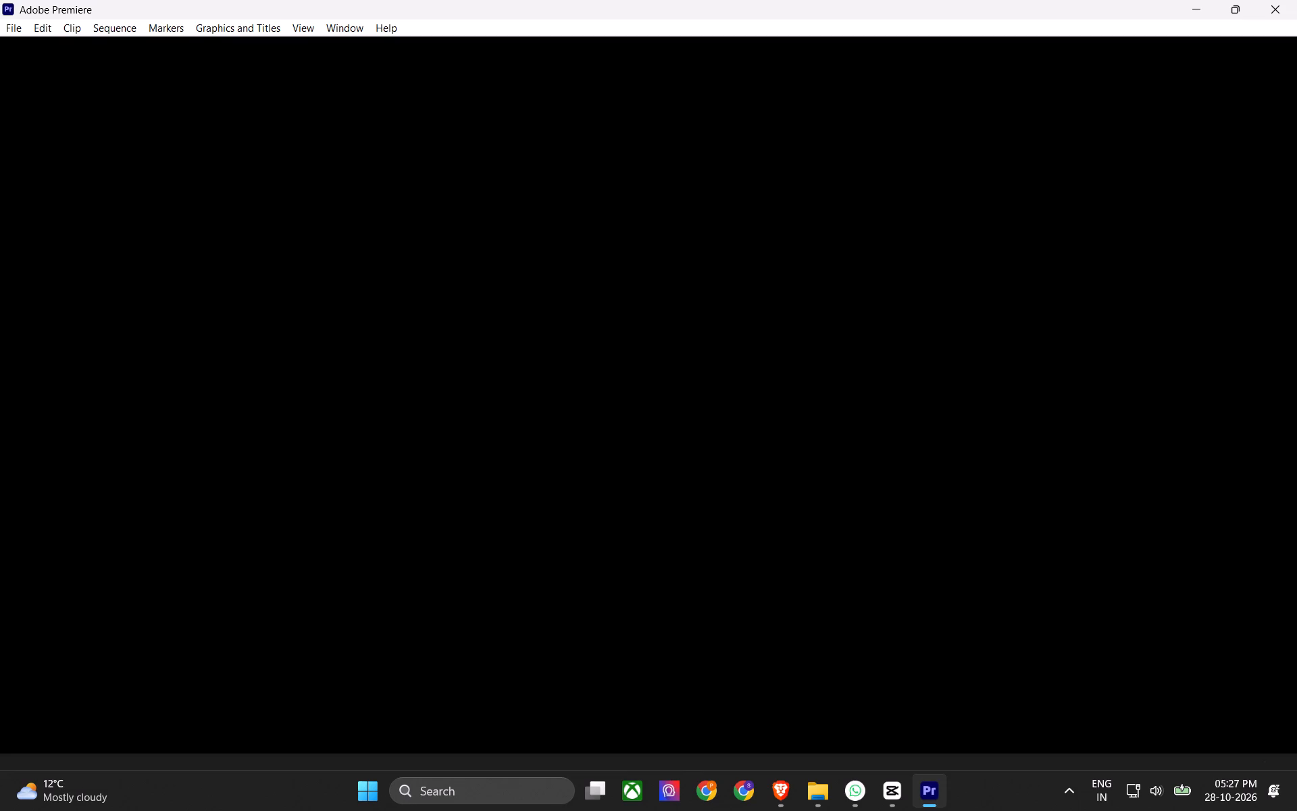
Return to CapCut and scrub Timeline 01 to about 19 s.
left_click(884, 788)
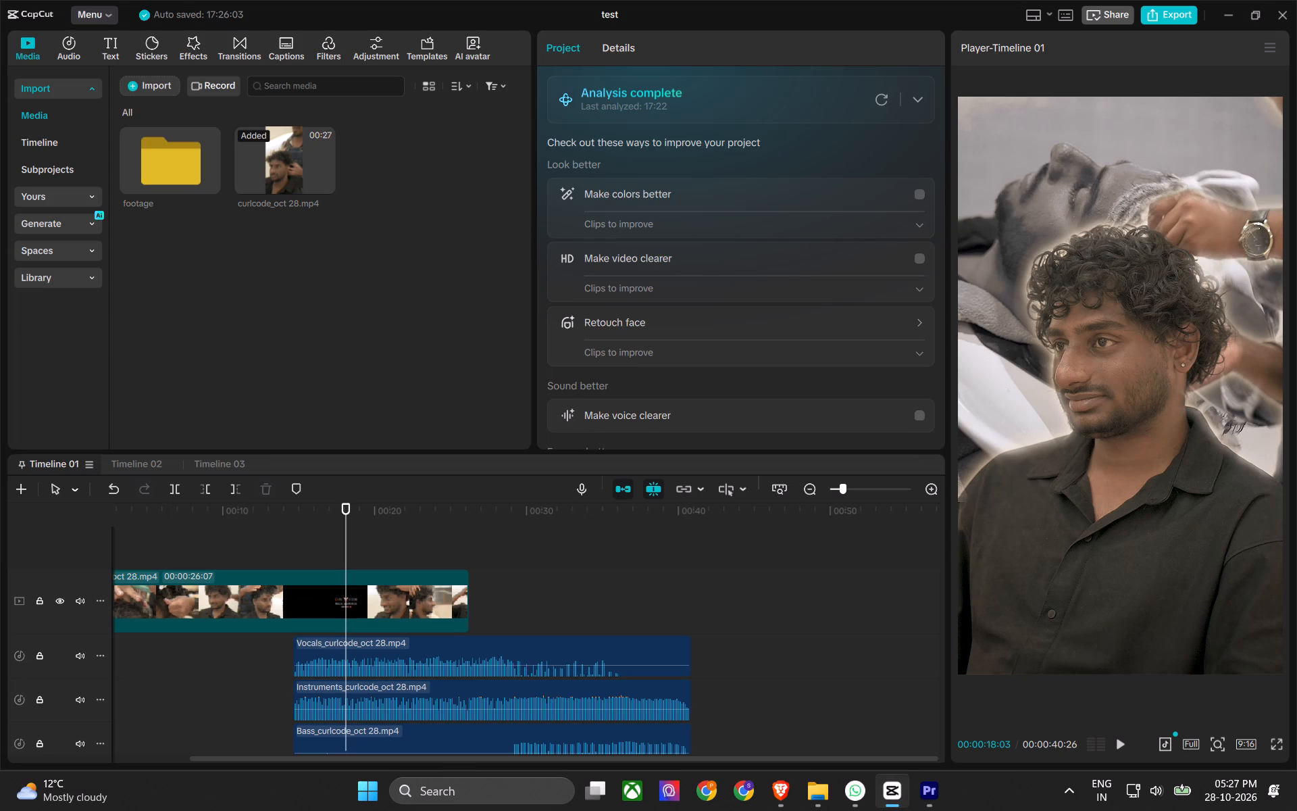
left_click_drag(365, 512, 340, 535)
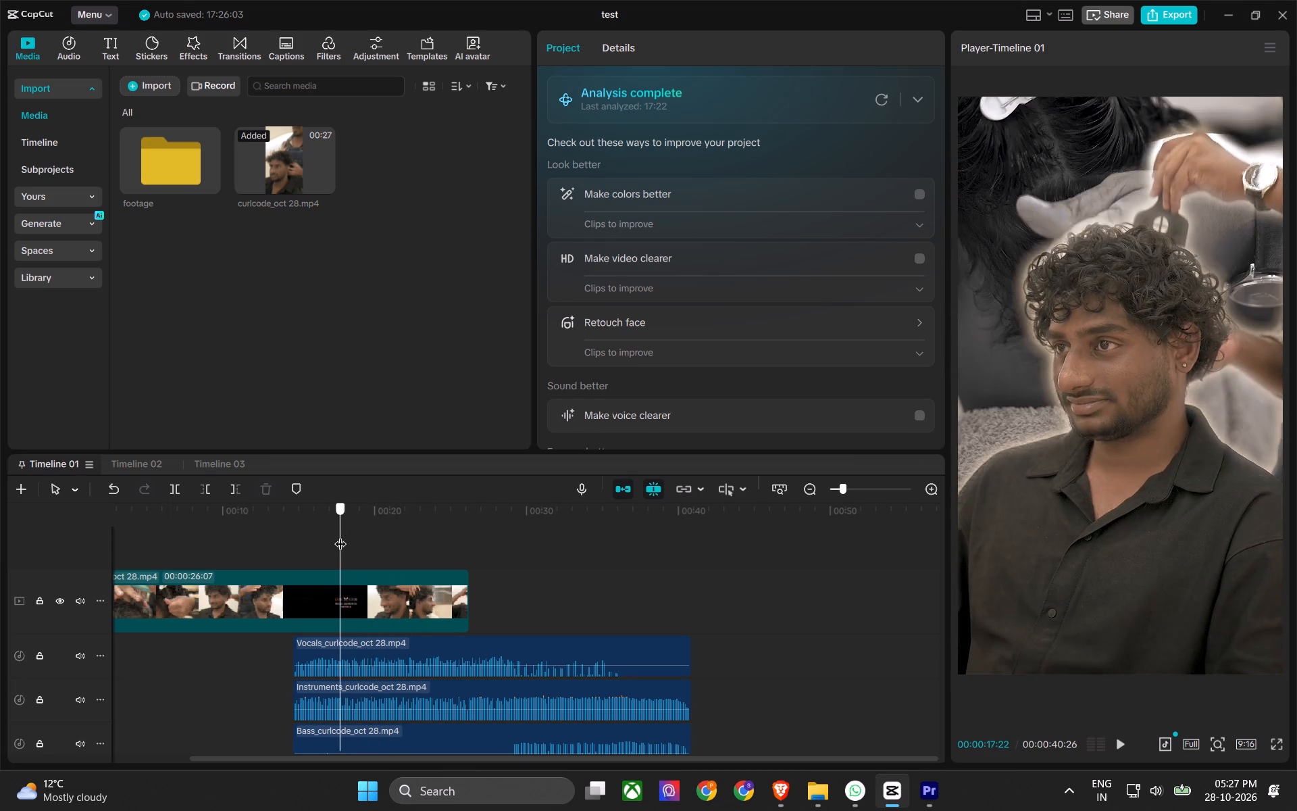
left_click_drag(340, 535, 361, 537)
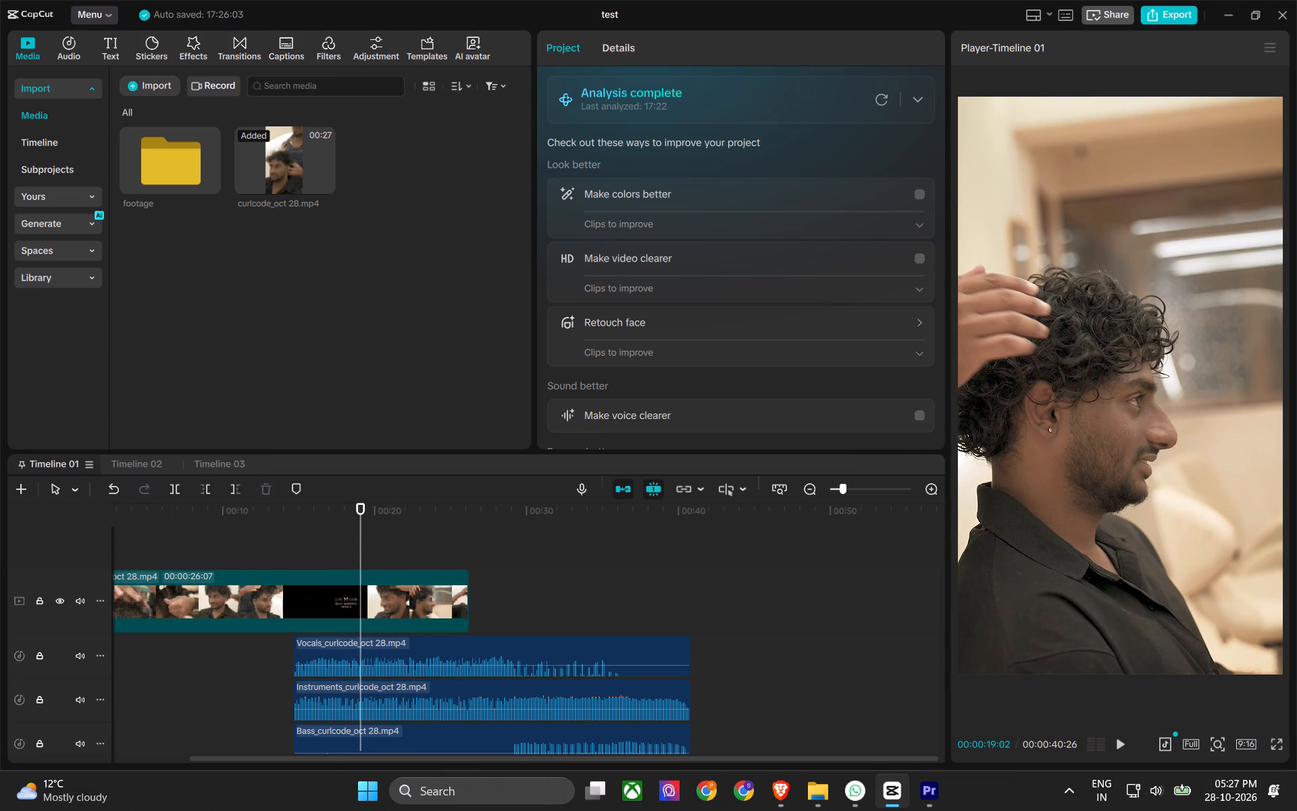
Switch the keyboard shortcuts to the first preset in place of Shortcut 2 and save the shortcut settings.
left_click(1064, 7)
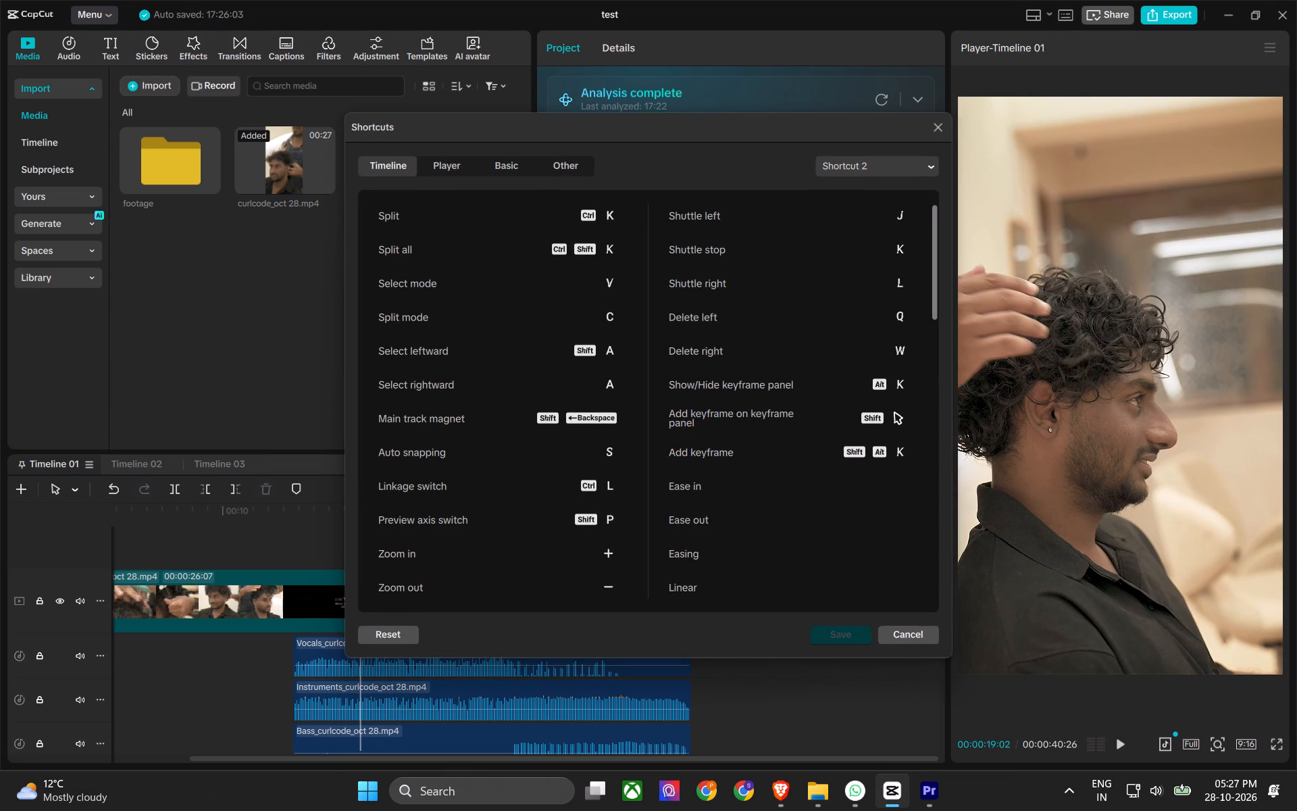
left_click(859, 162)
left_click(856, 197)
left_click(845, 639)
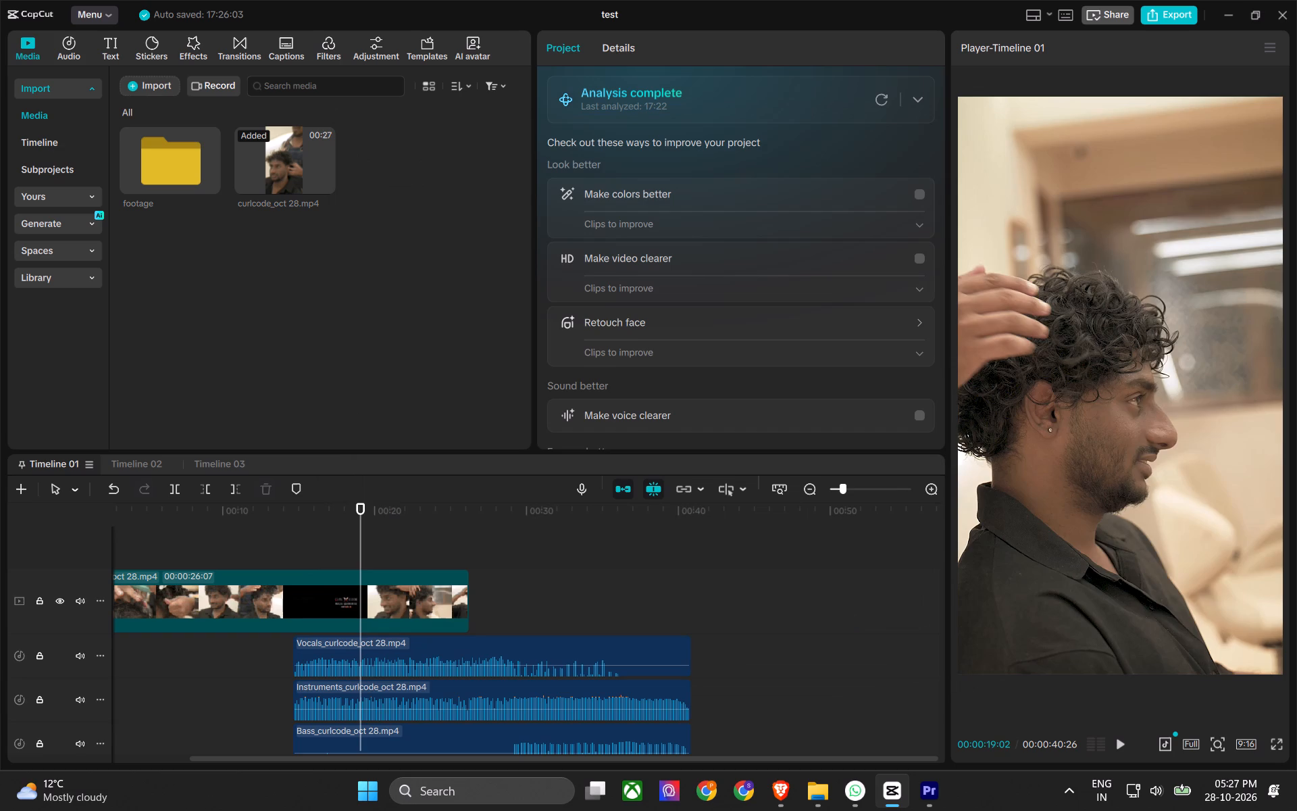
Scrub Timeline 01 back to about 18 s and test the timeline view shortcut of the saved preset.
left_click_drag(384, 515, 343, 524)
key("1")
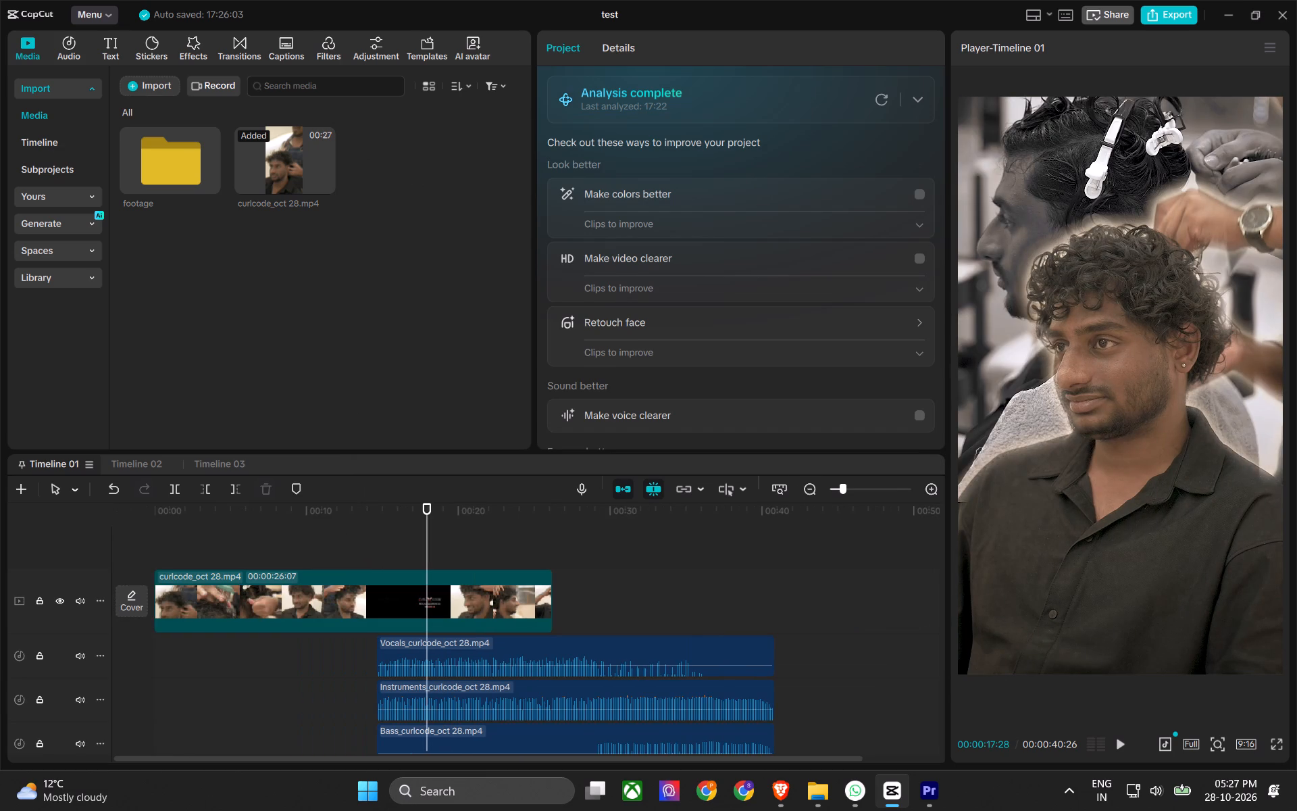
key("1")
key("1")
Switch to Adobe Premiere and open the recent project curlcode_oct 28.
left_click(919, 788)
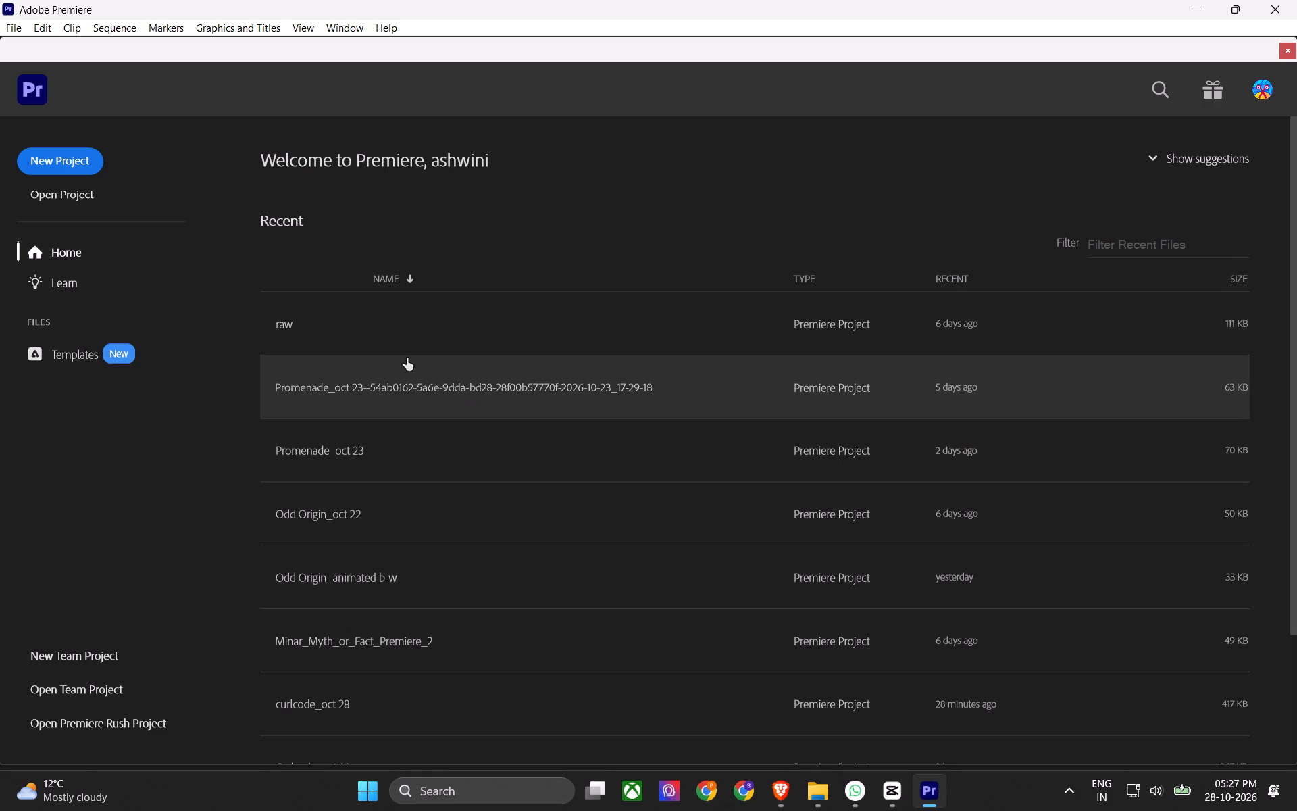
scroll(411, 441, "down", 5)
left_click(371, 585)
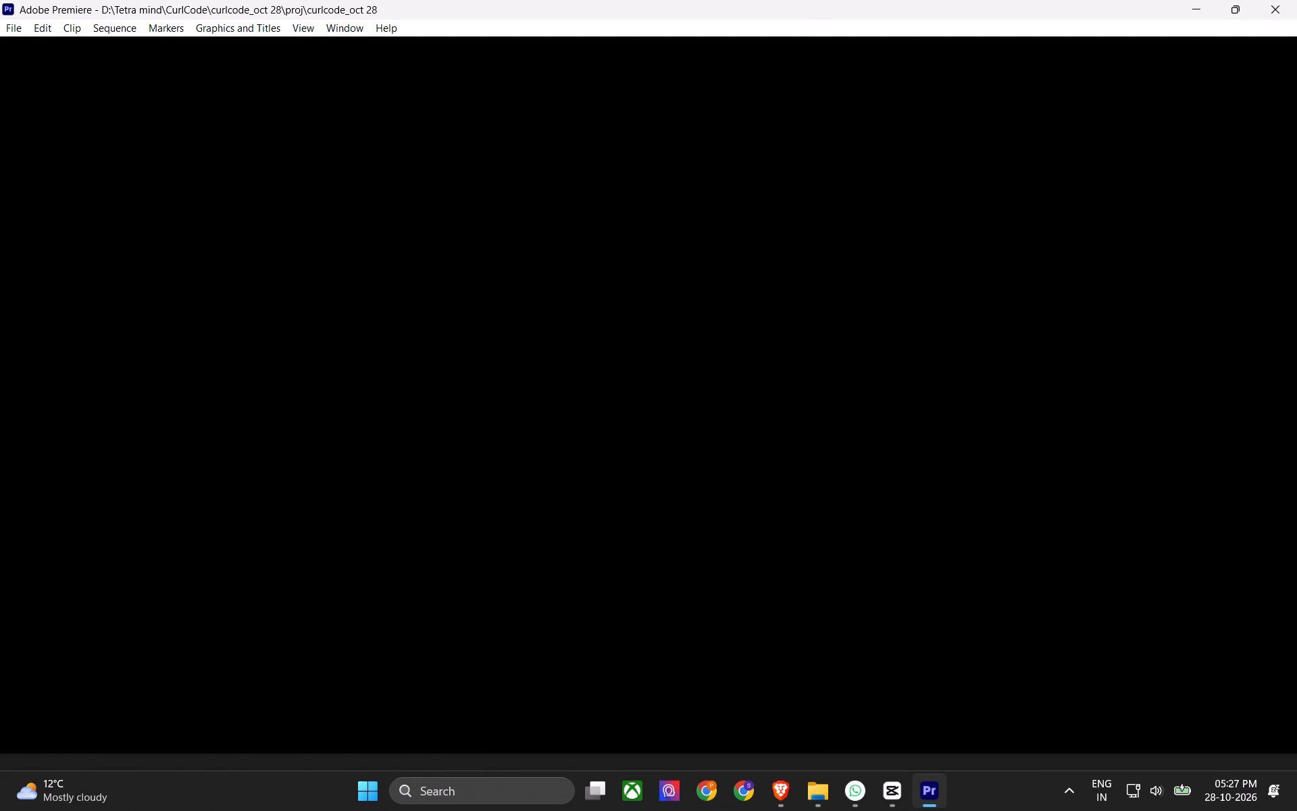
scroll(784, 610, "down", 4)
left_click(690, 479)
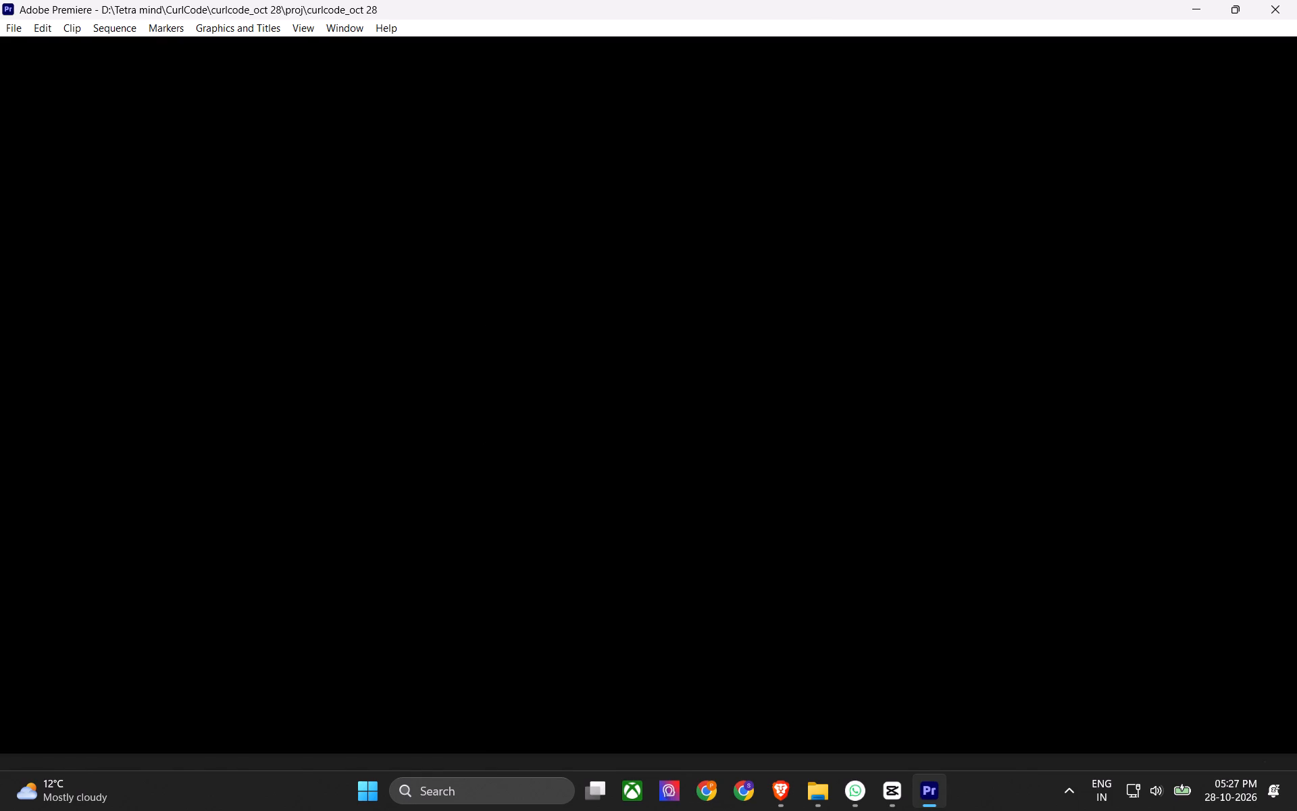
left_click(696, 474)
left_click(852, 494)
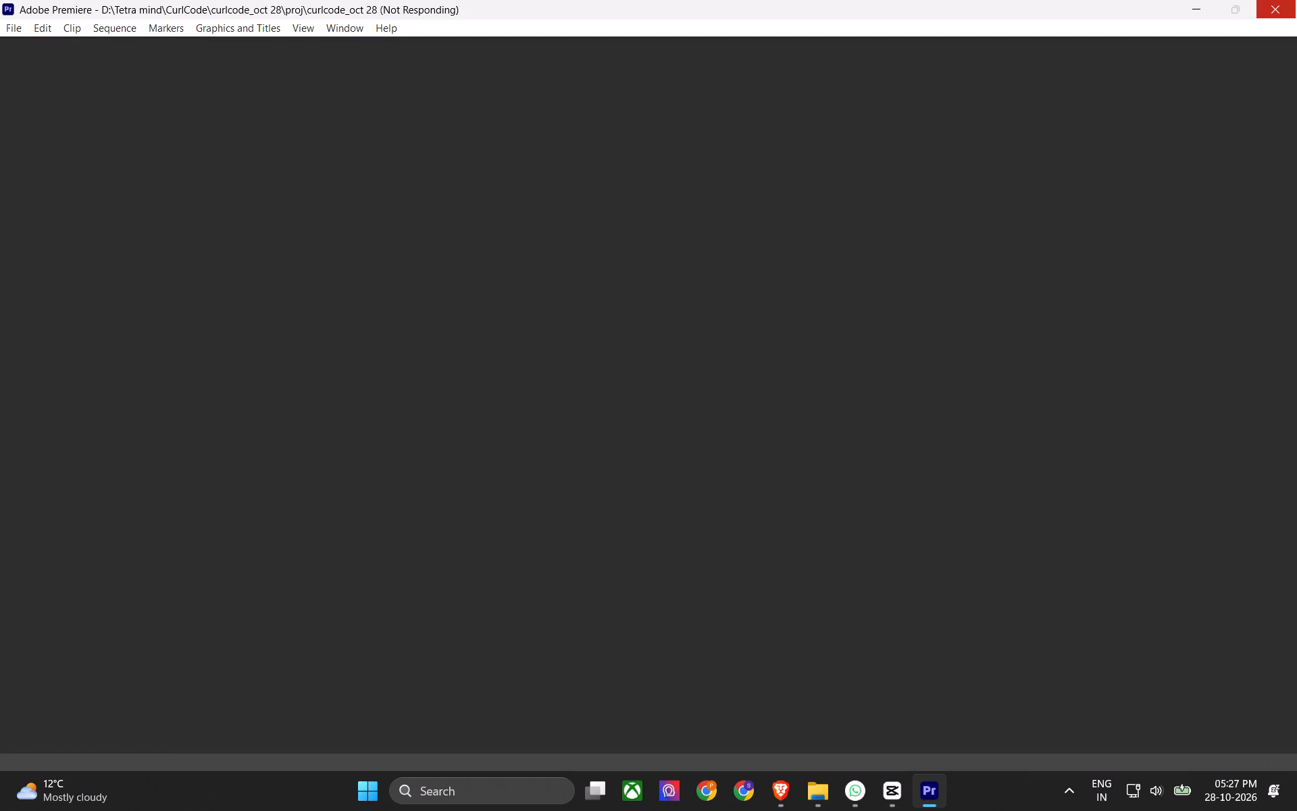